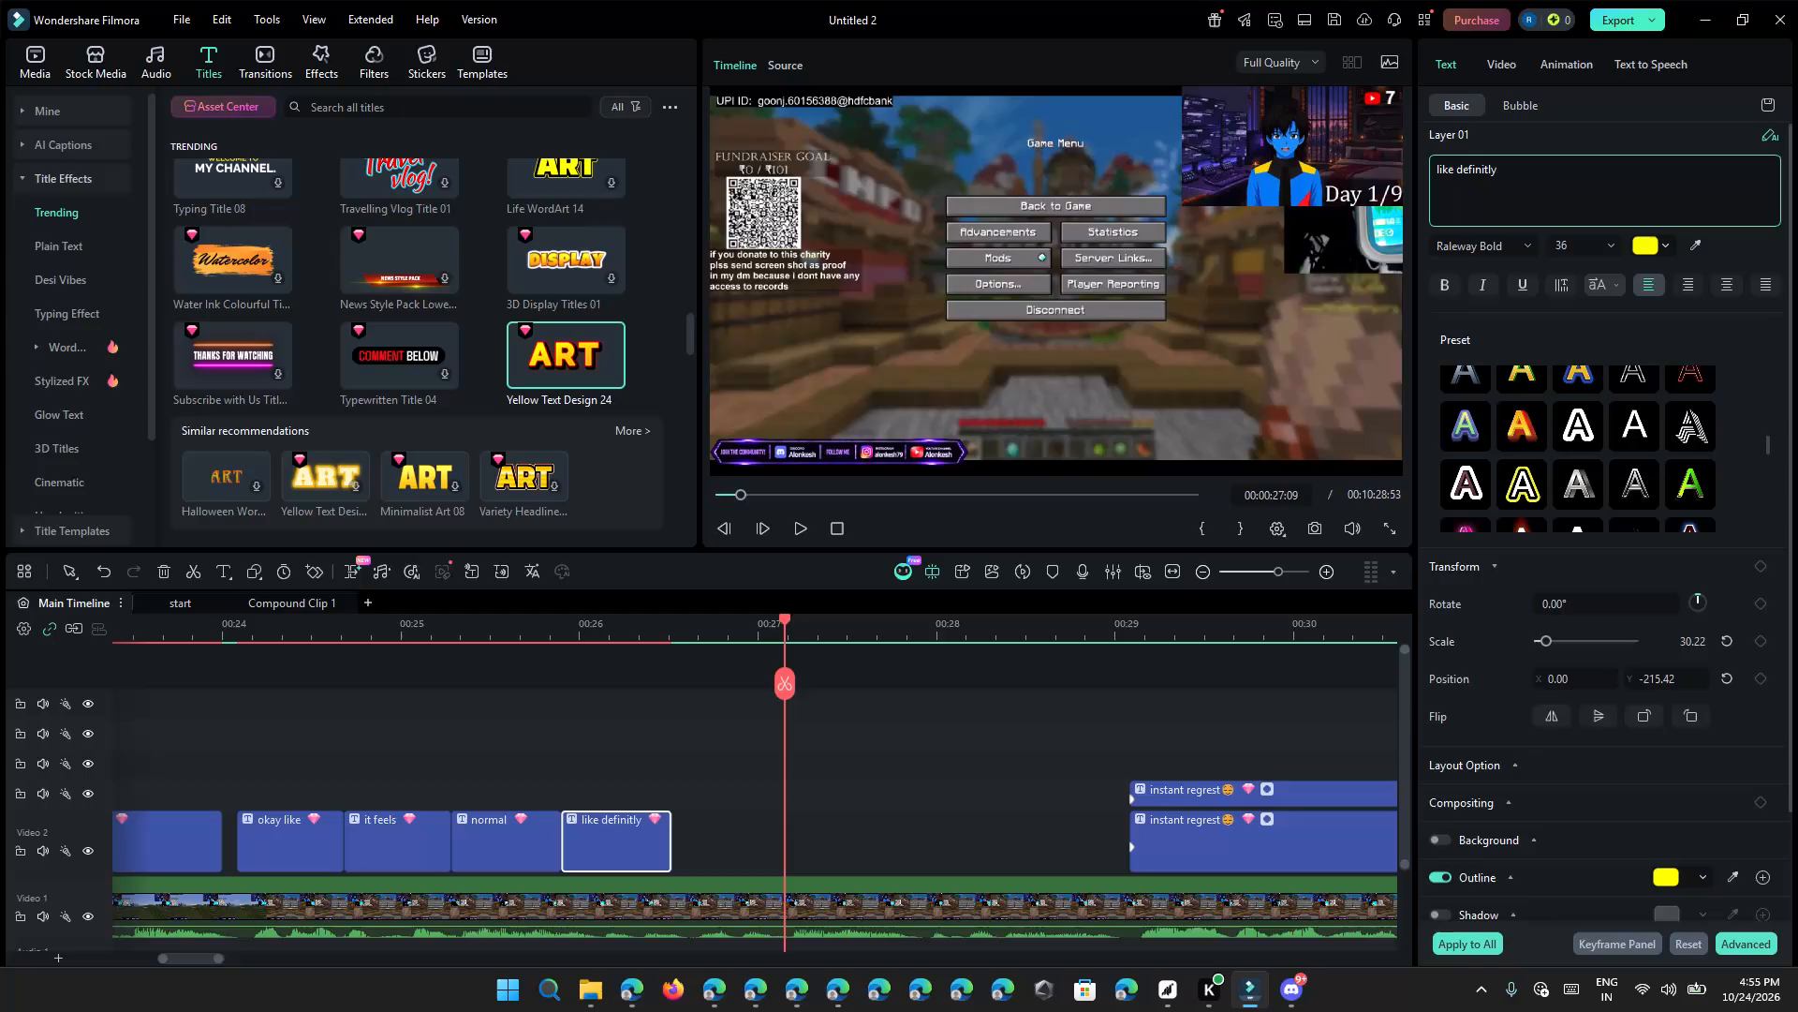
Correct the spelling of the selected caption to read "like definitely".
key(e)
click(997, 774)
Play the timeline from about 26 s to check the "like definitely" caption against the speech.
click(579, 631)
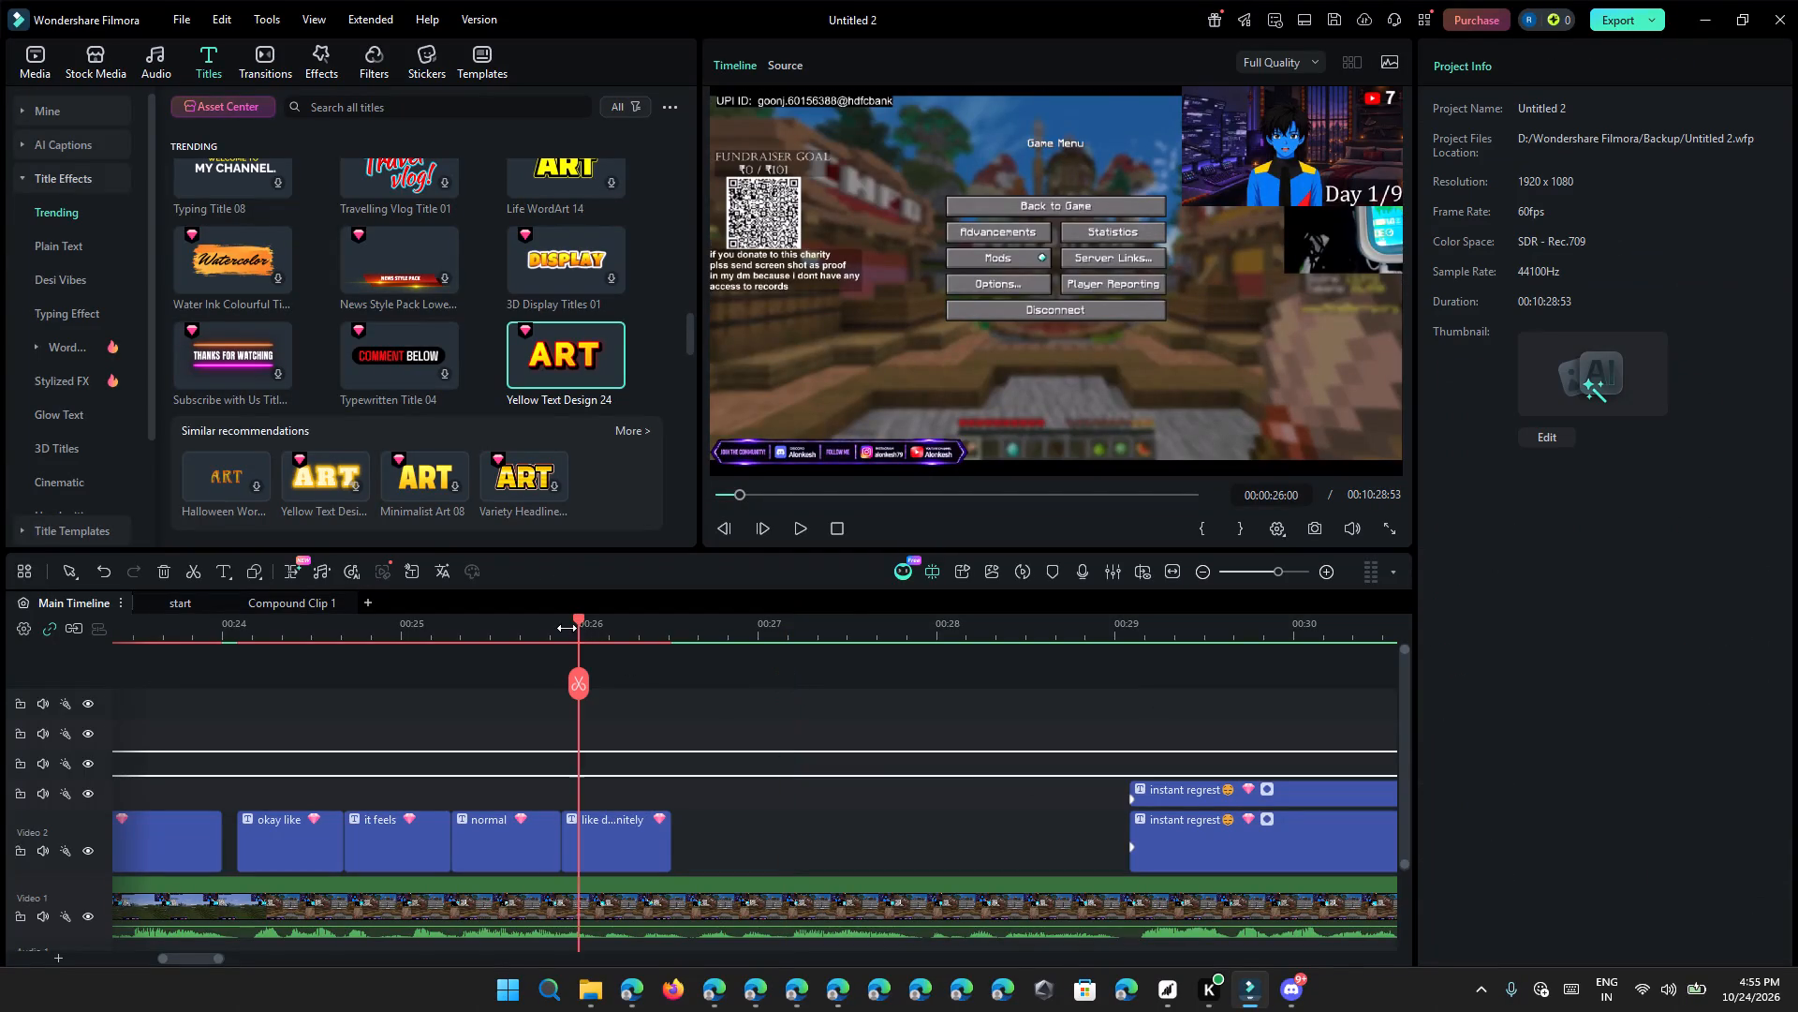
click(563, 628)
click(792, 544)
click(796, 537)
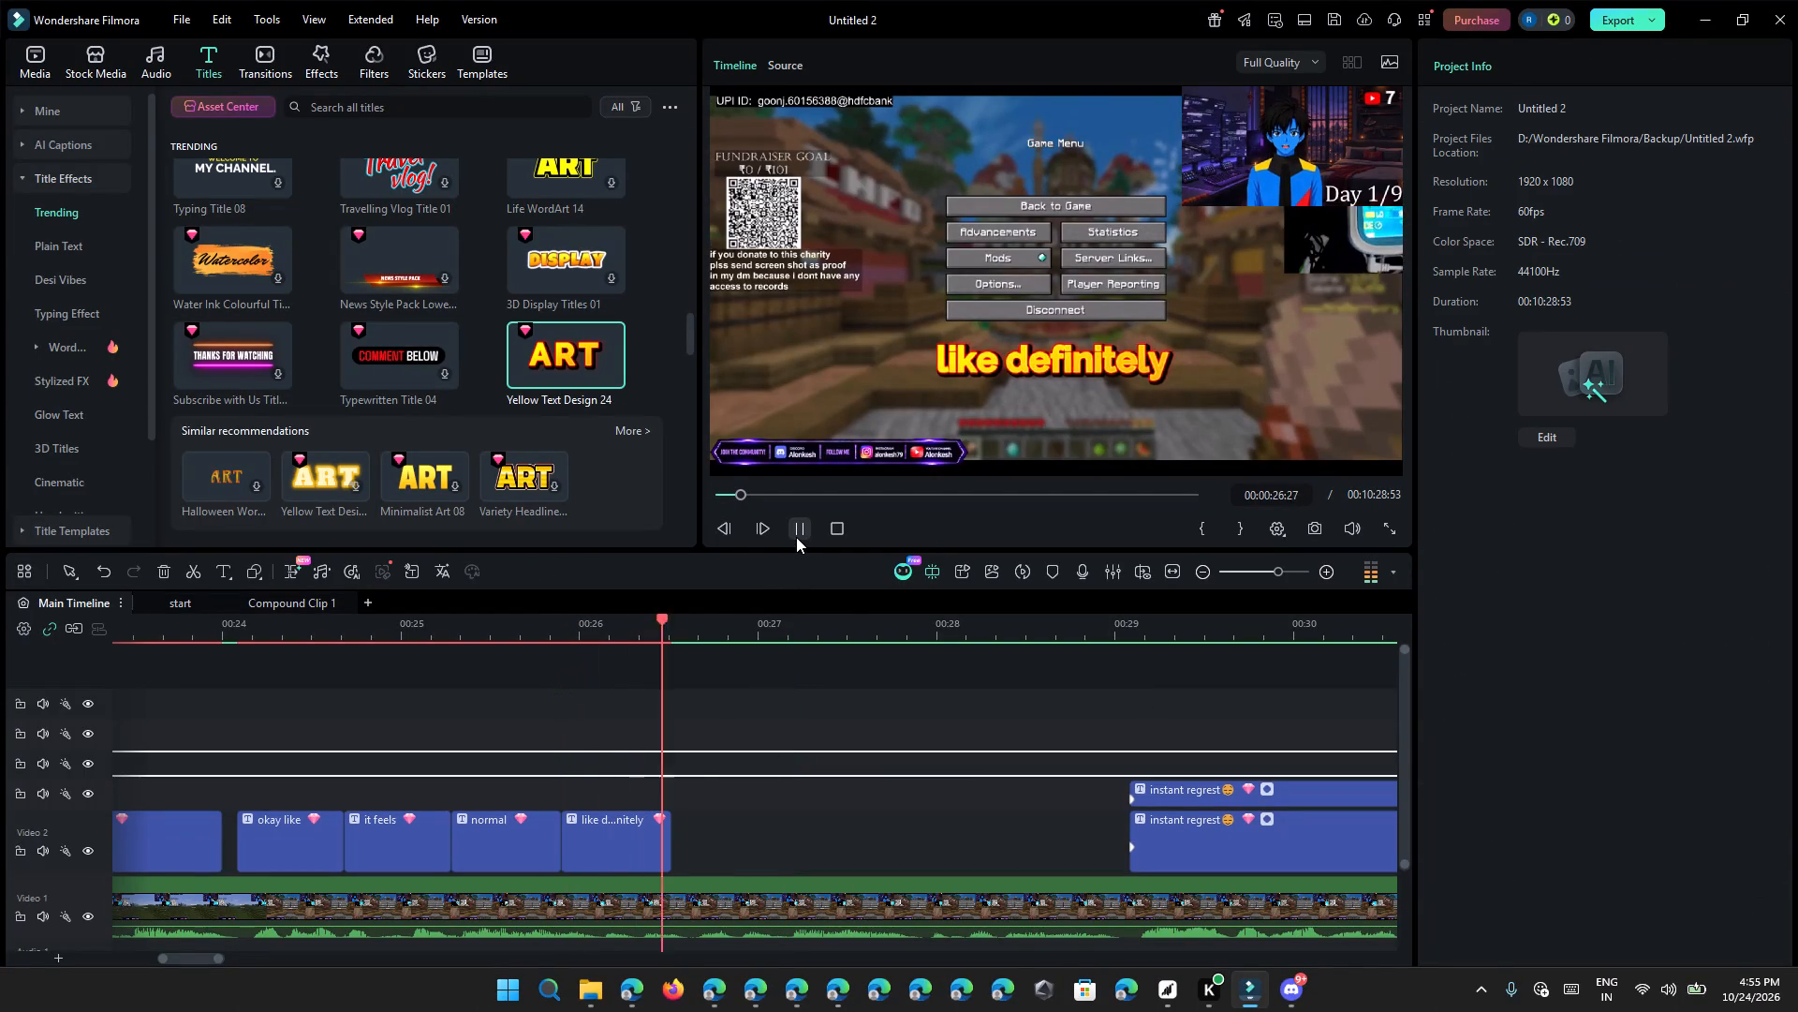
click(796, 537)
click(796, 537)
click(796, 537)
click(796, 537)
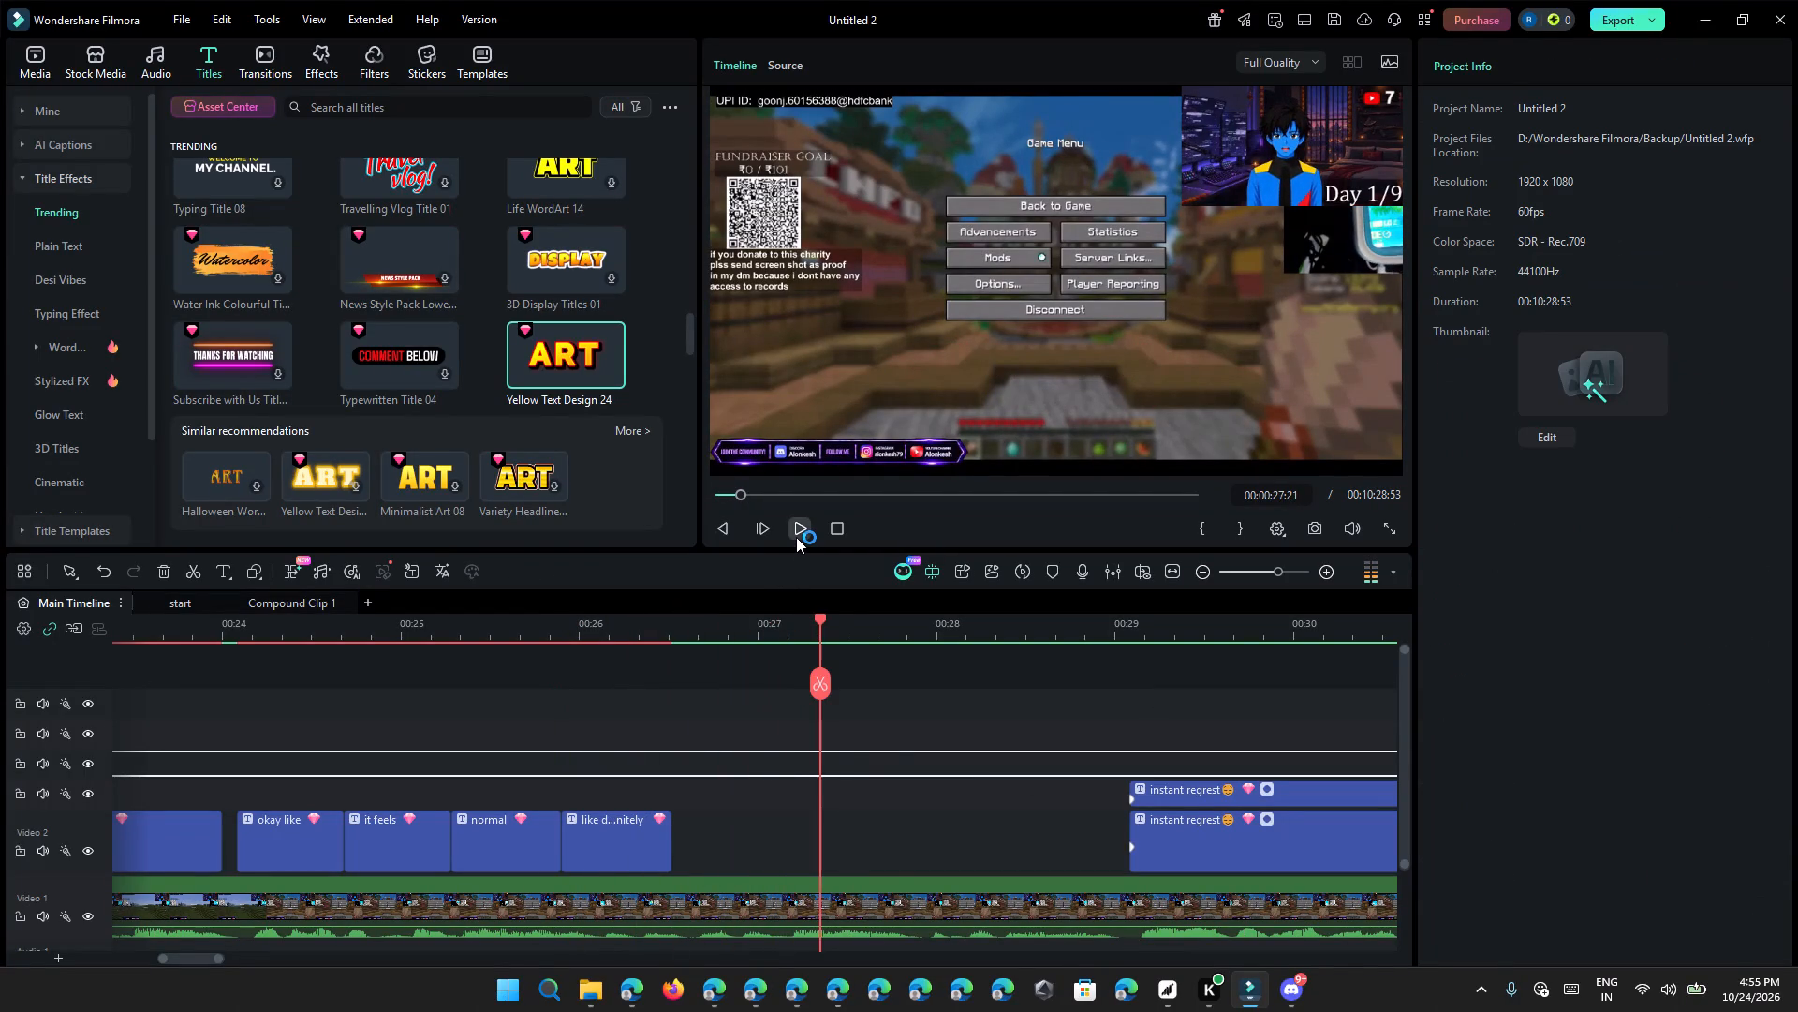
click(796, 537)
Add a "like" caption shortly after "like definitely", at about 26.6 s, by duplicating that title and shortening its text.
right_click(658, 827)
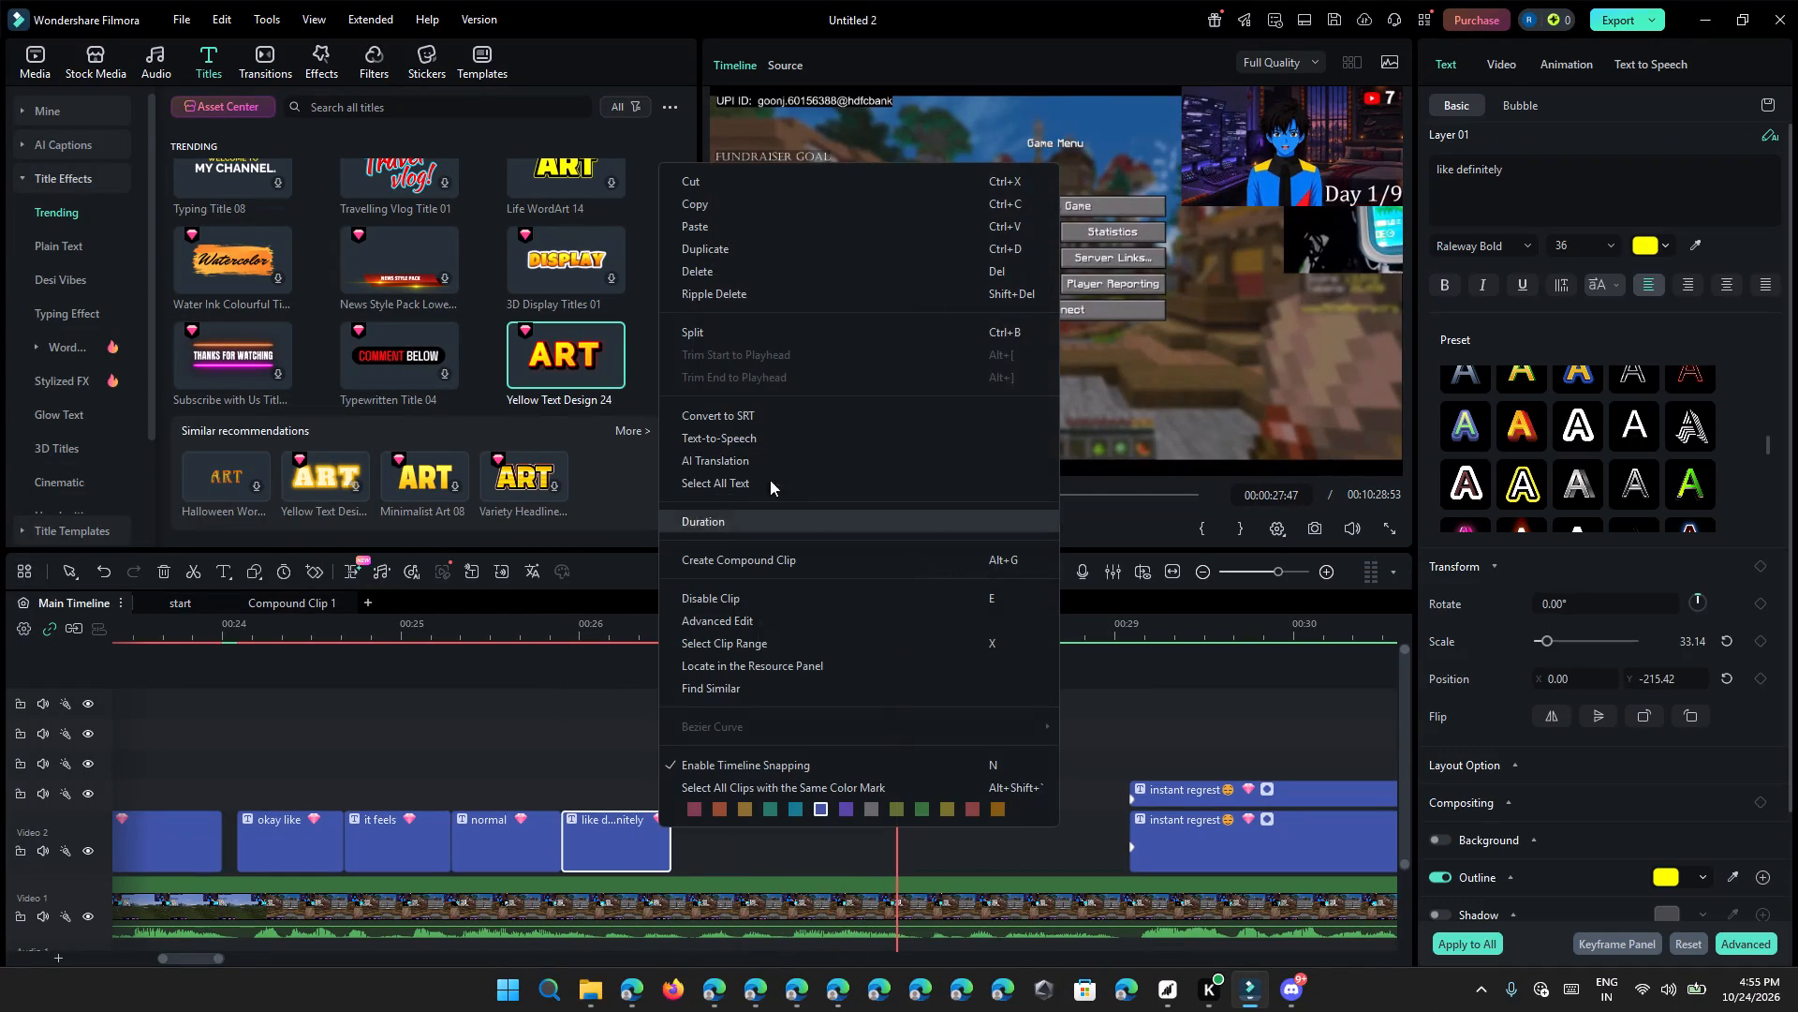
click(824, 254)
drag(934, 836, 767, 826)
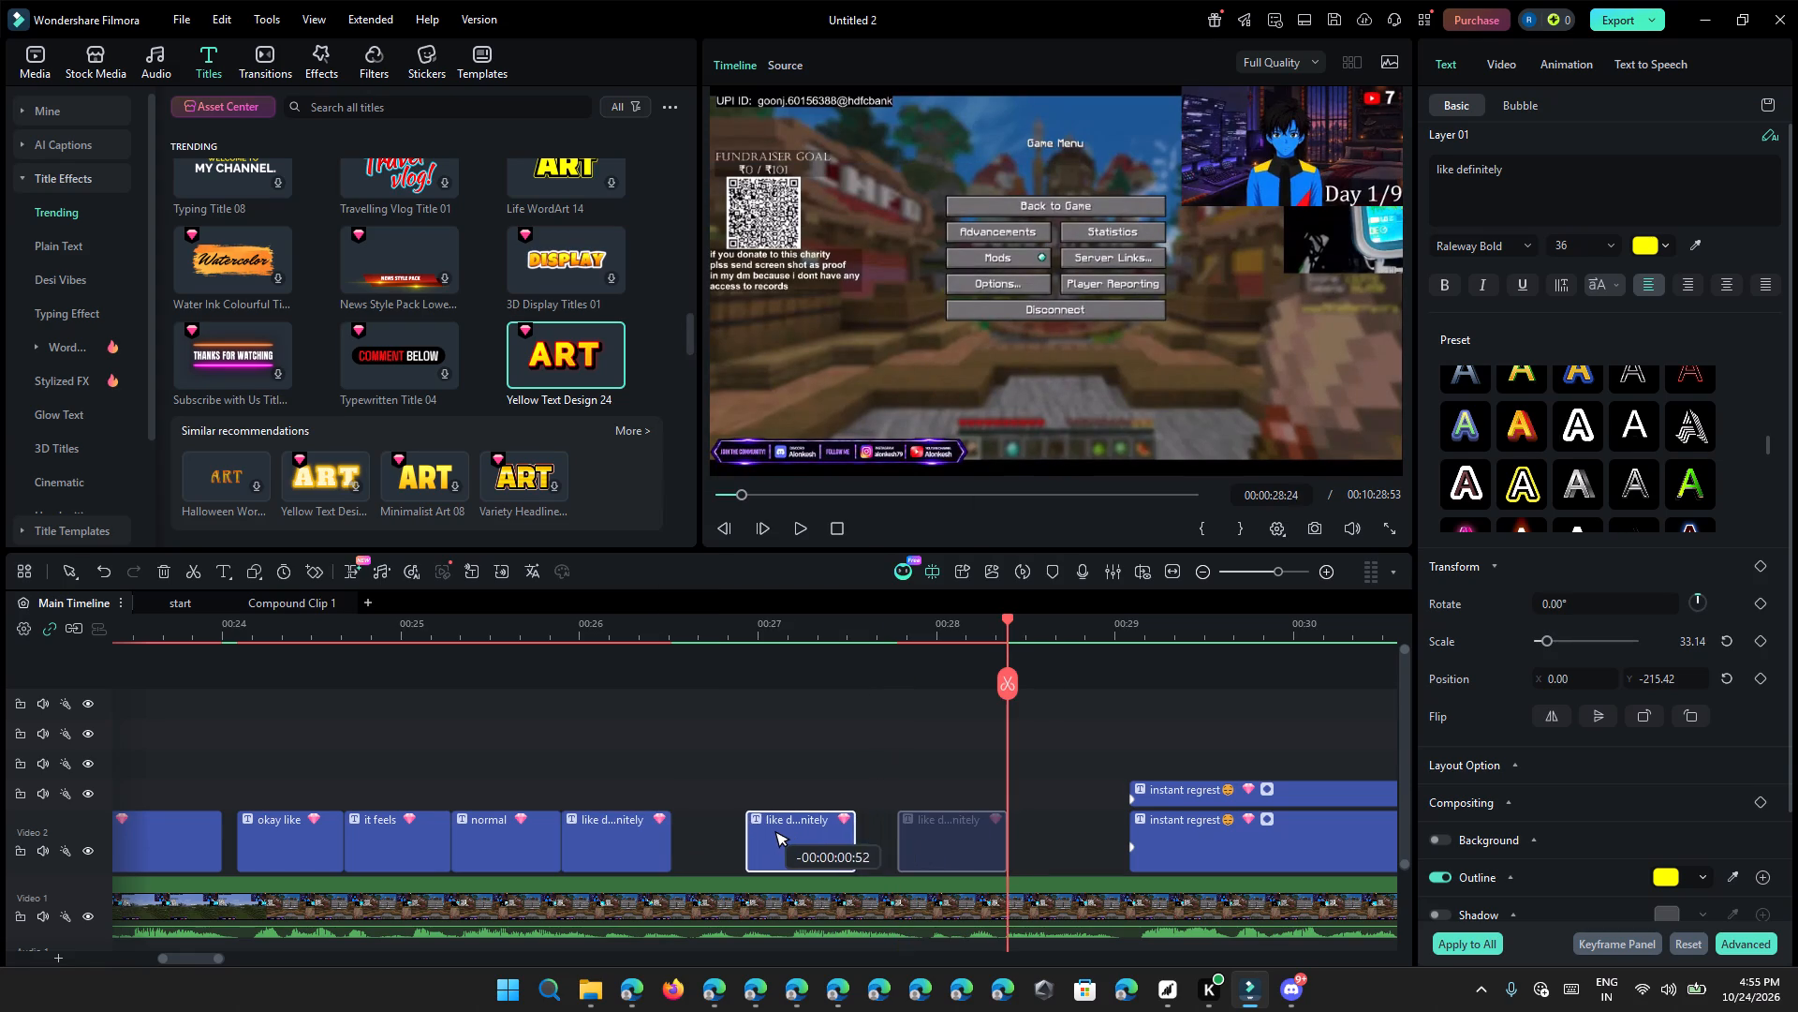
drag(767, 826, 724, 824)
click(1549, 200)
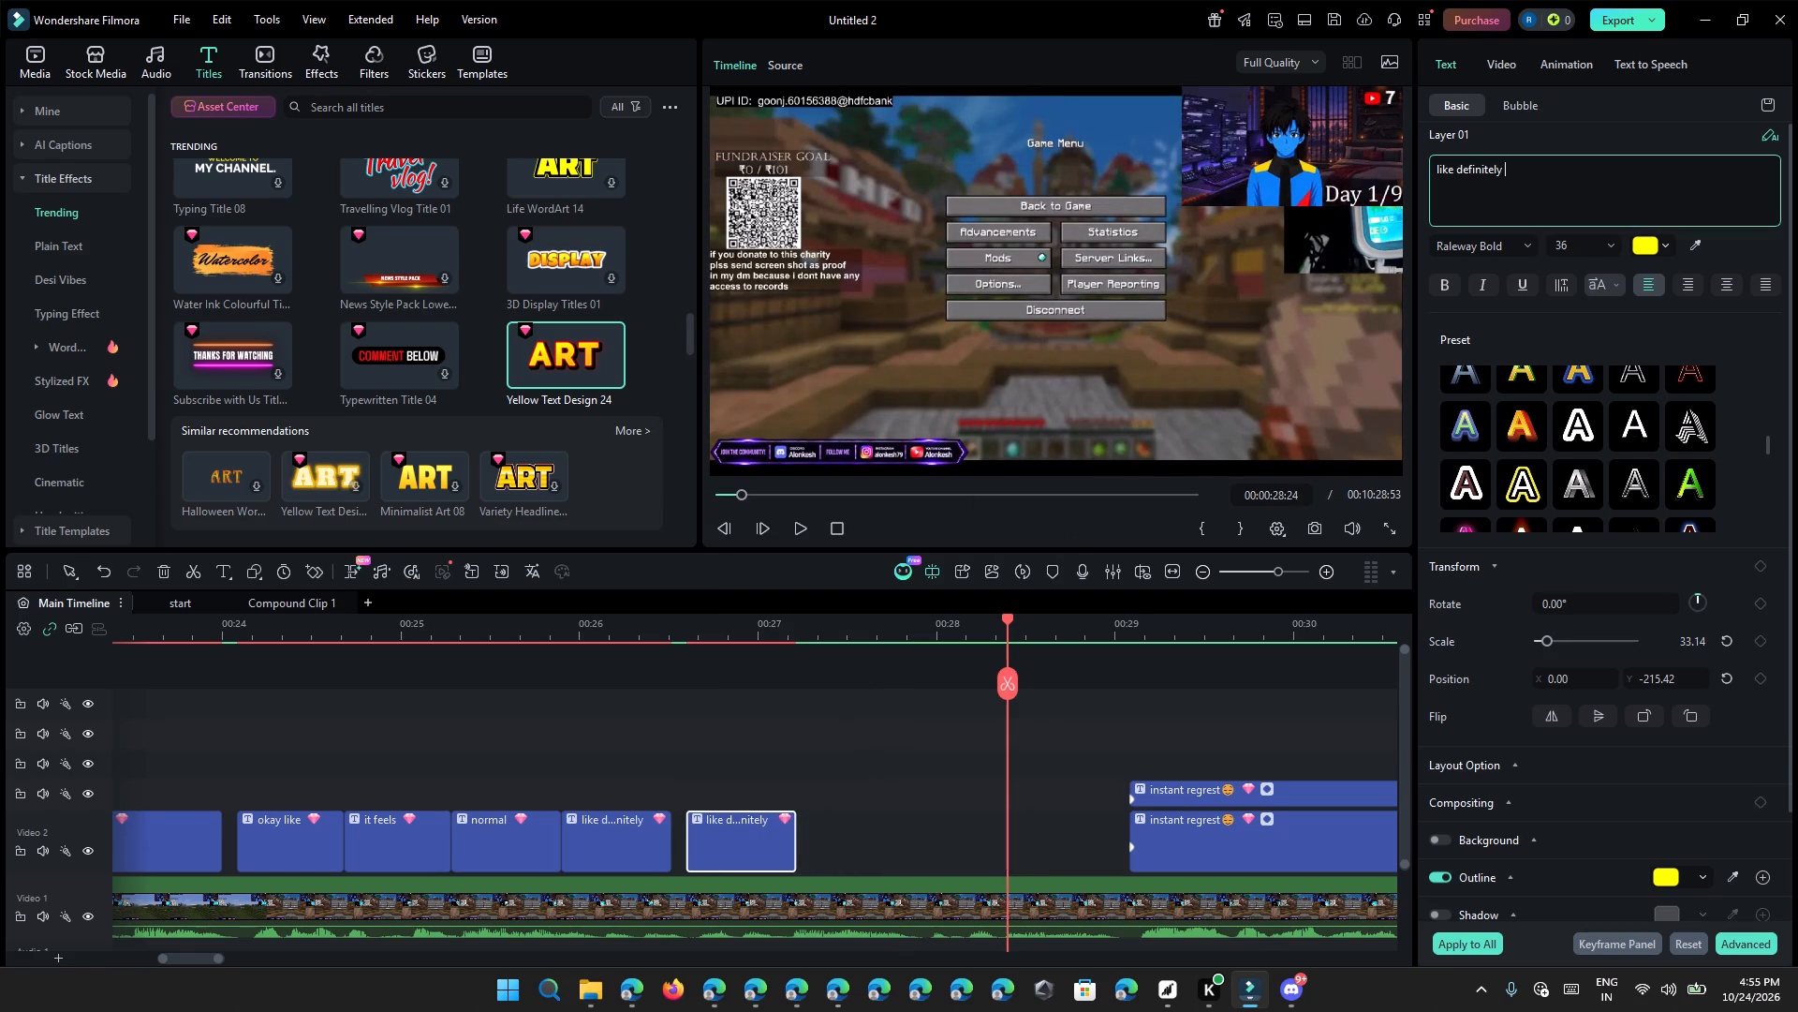
drag(1561, 163, 1453, 165)
key(BackSpace)
Preview the "like" caption and trim its end to about 27.1 s.
click(694, 632)
click(805, 527)
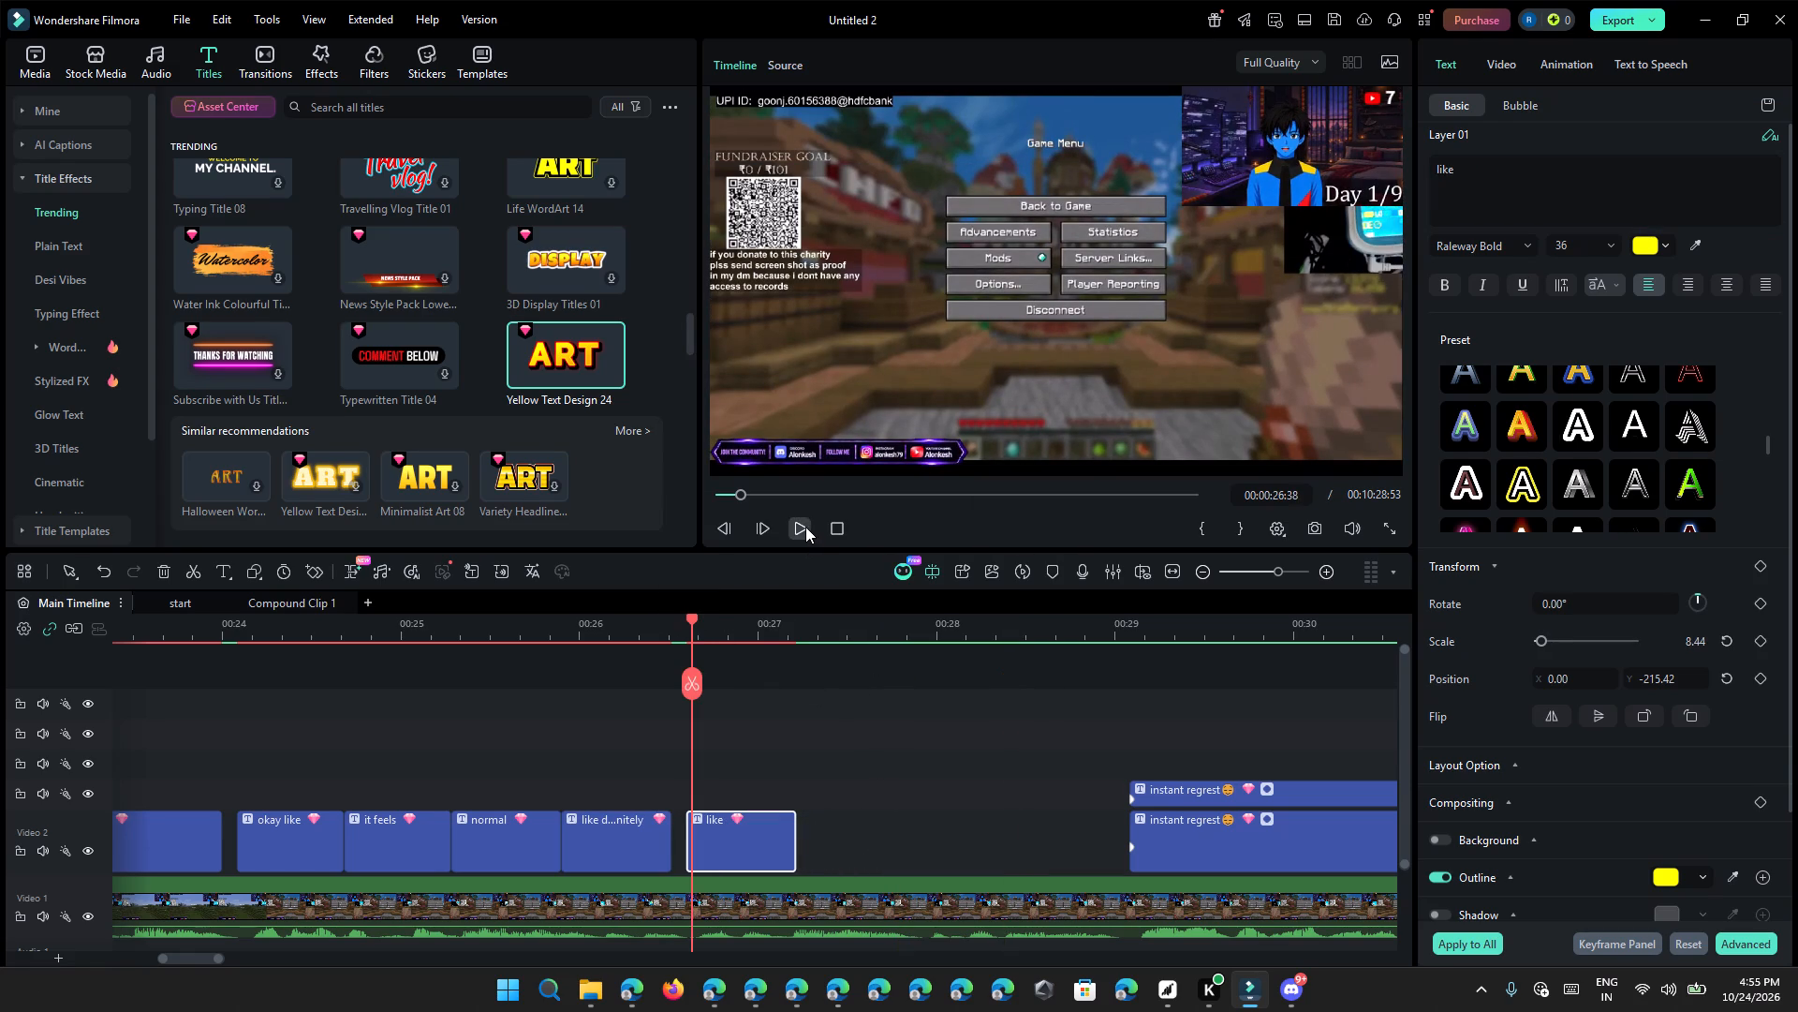
click(805, 527)
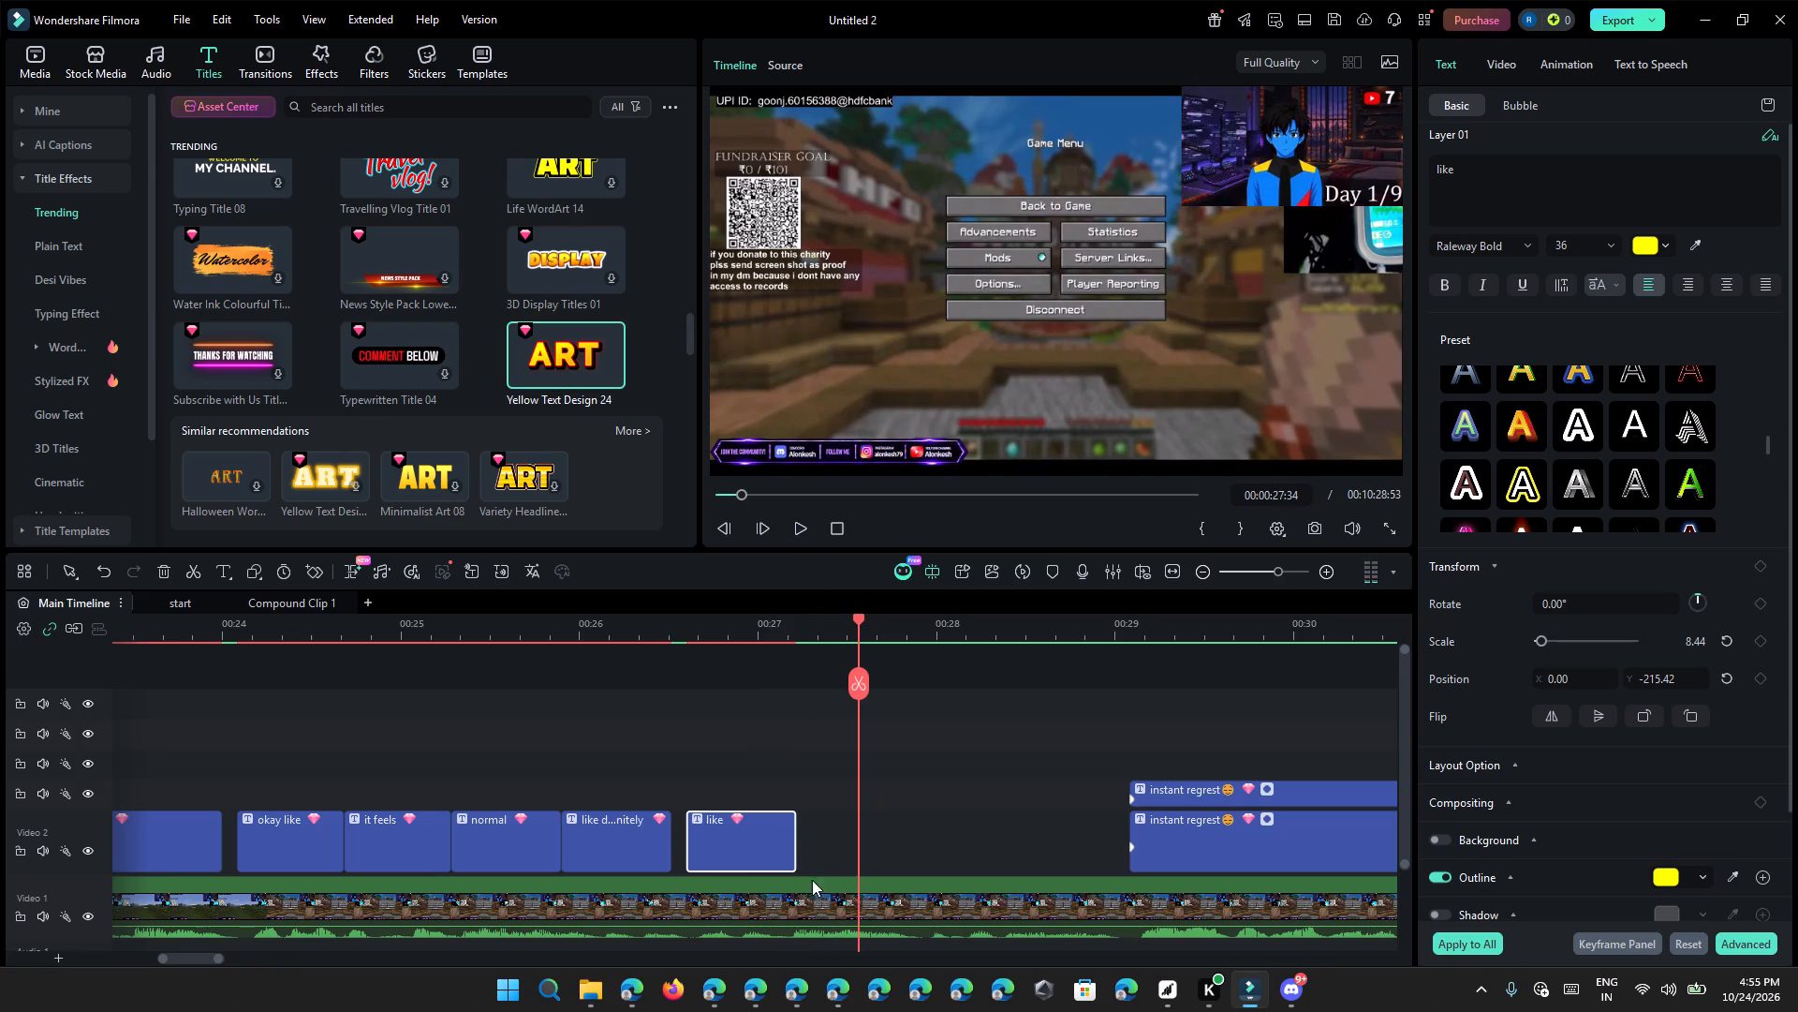
drag(795, 838, 781, 833)
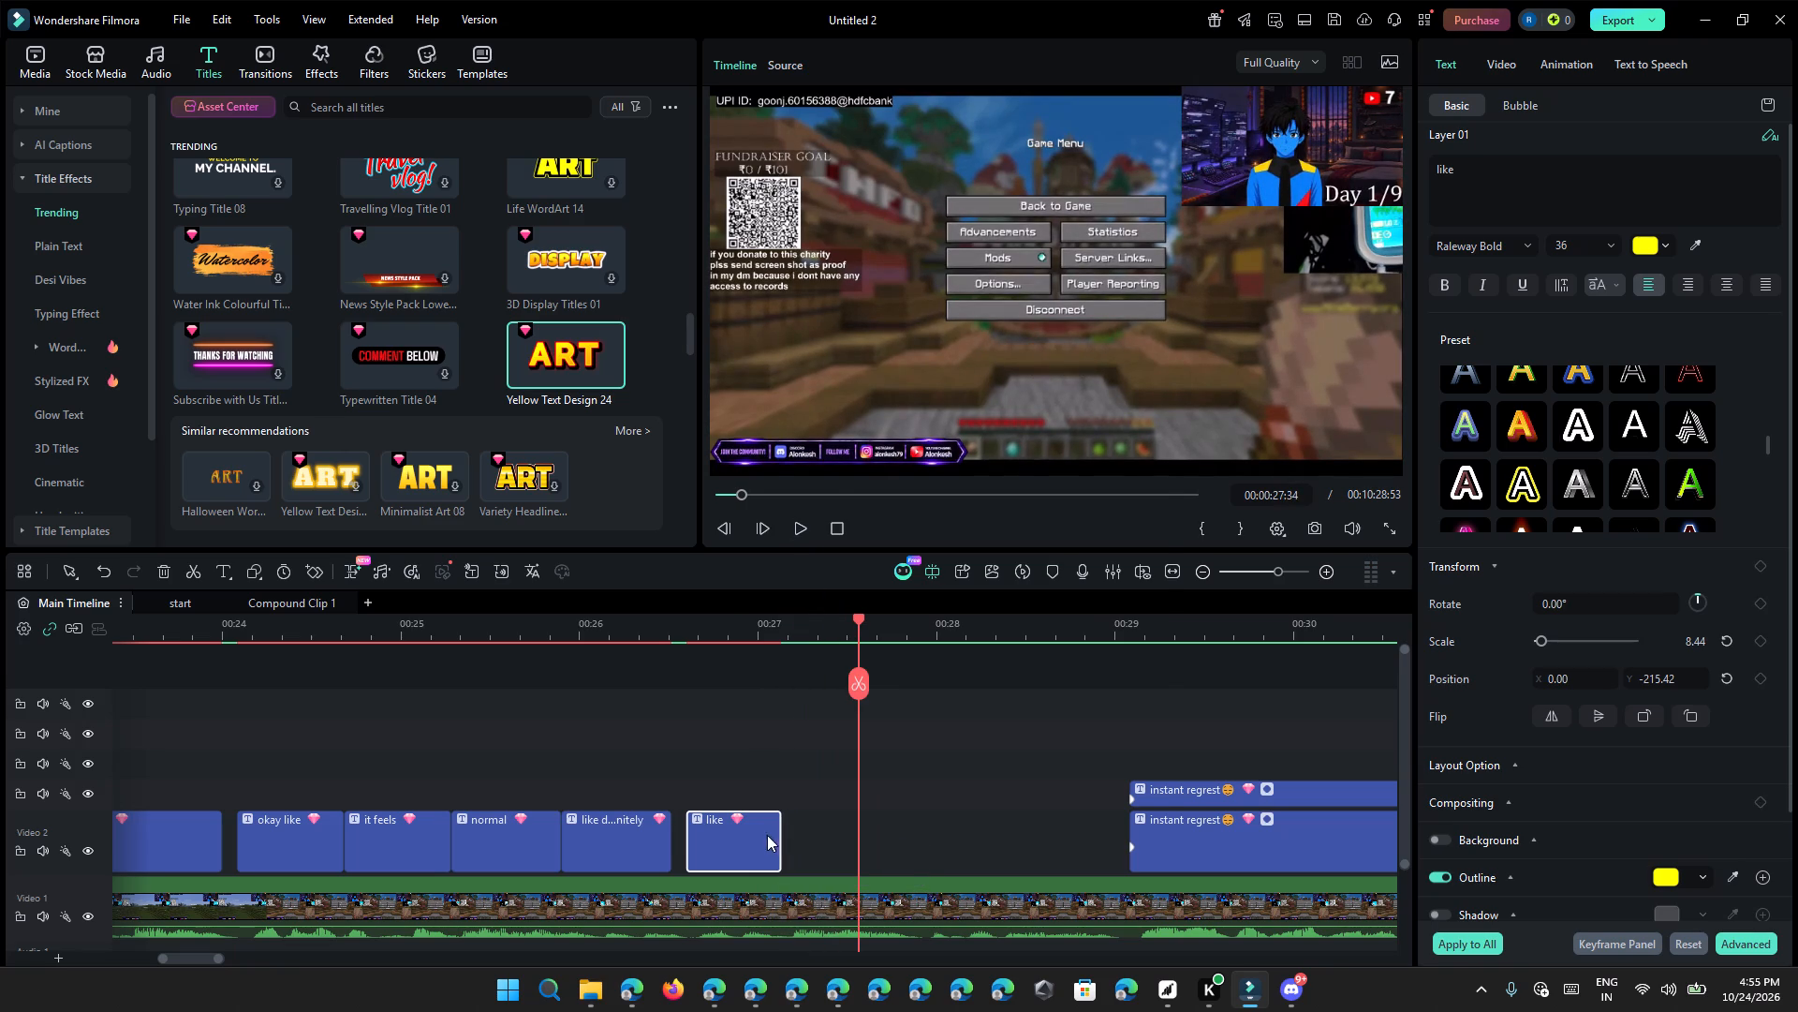
Duplicate the "like" title, place the copy just after it, and change its text to "in 7".
right_click(767, 835)
click(823, 258)
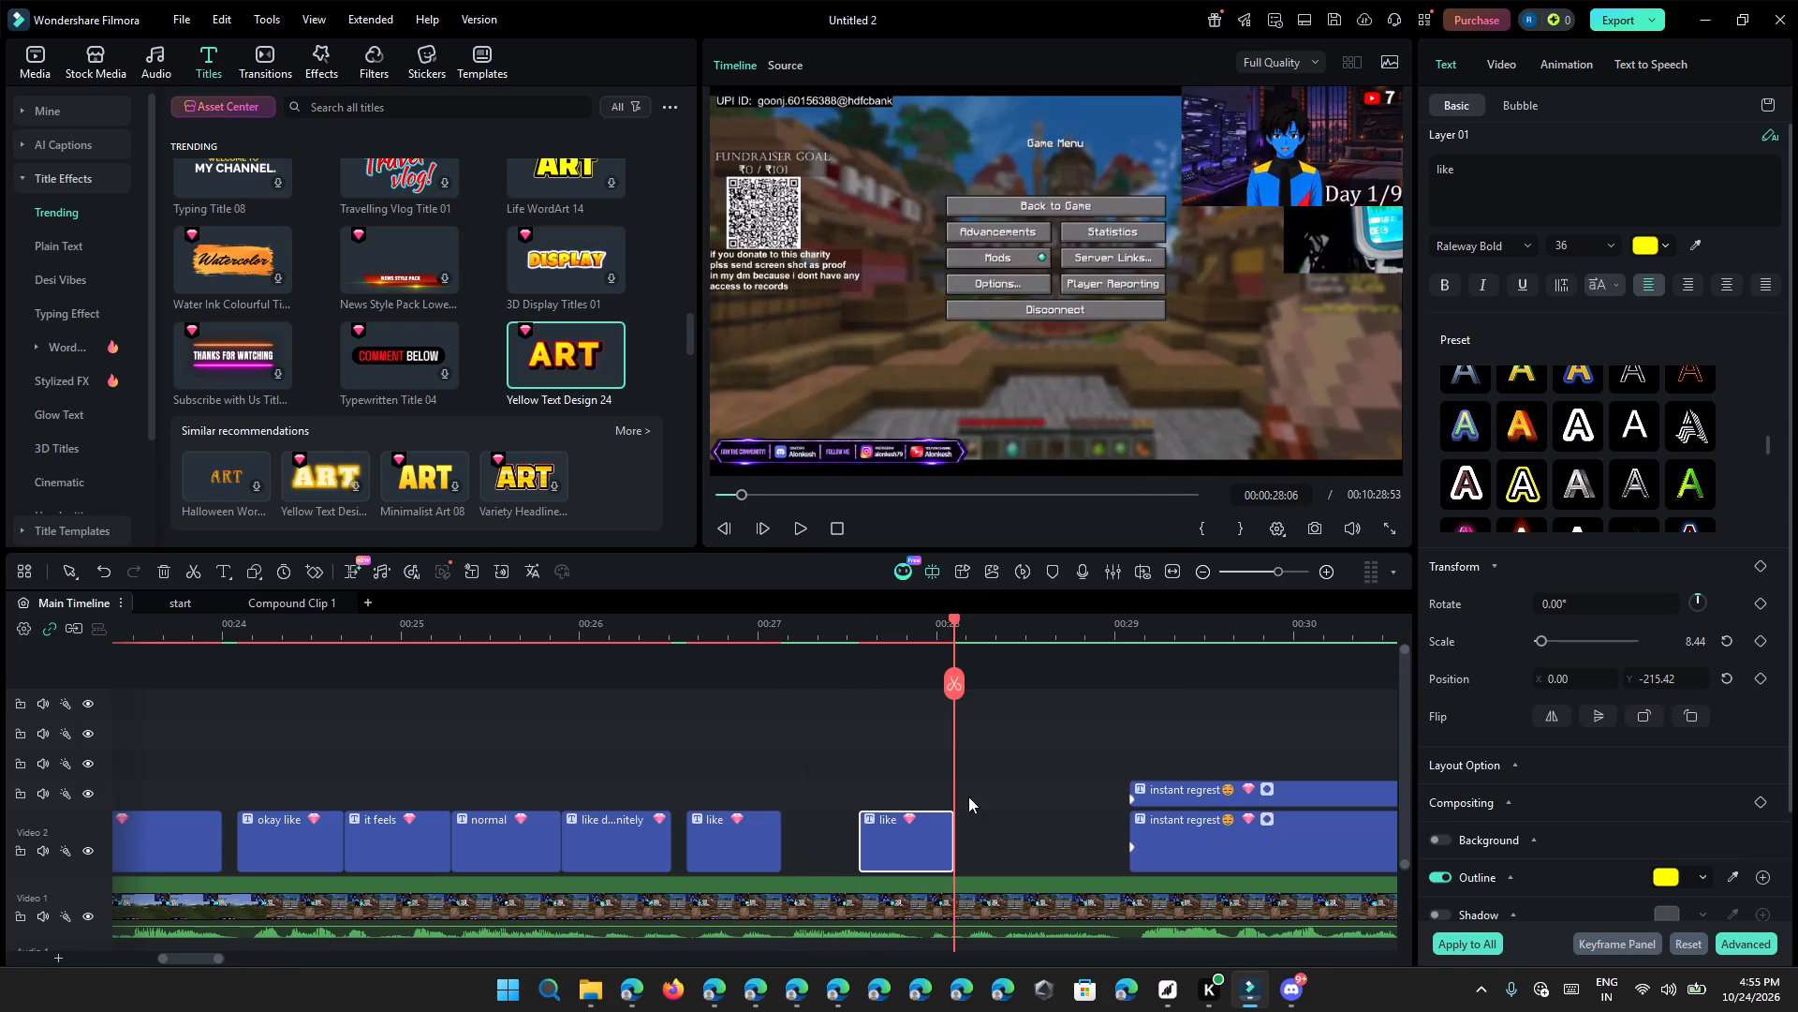
drag(914, 824, 843, 815)
click(1513, 173)
key(ctrl+a)
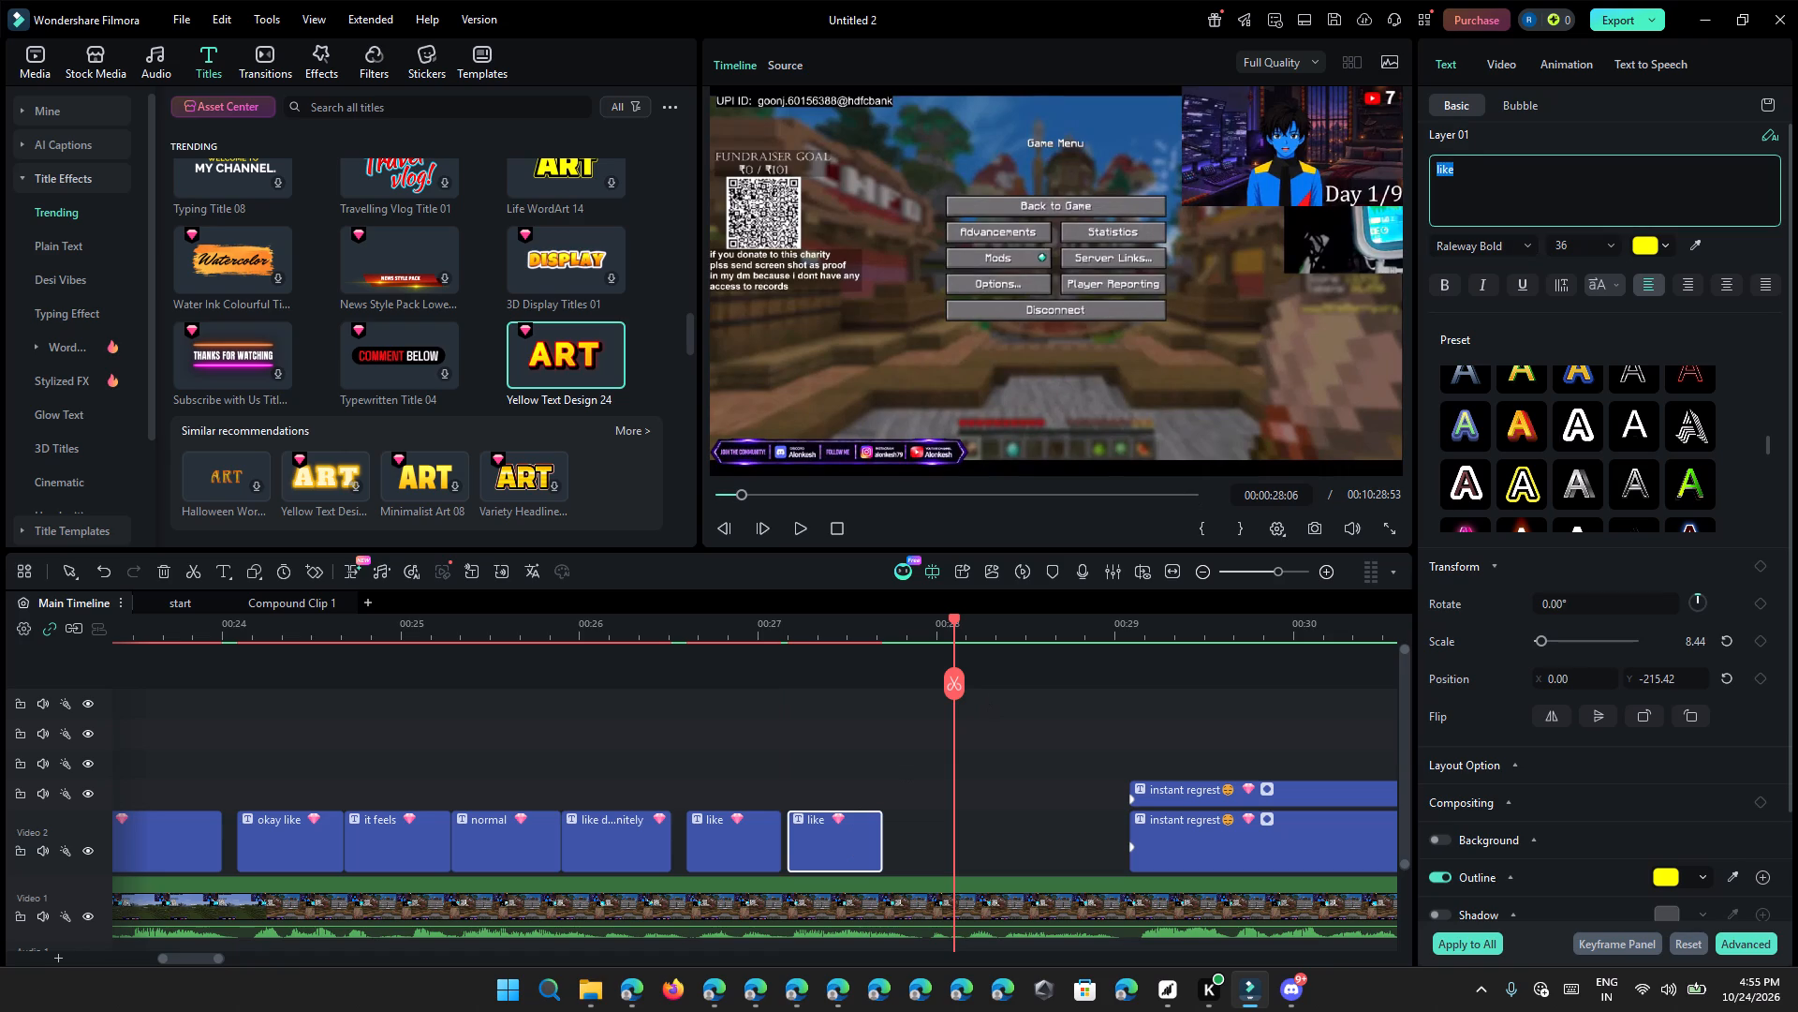
key(BackSpace)
text(in)
key(space)
key(8)
key(BackSpace)
key(7)
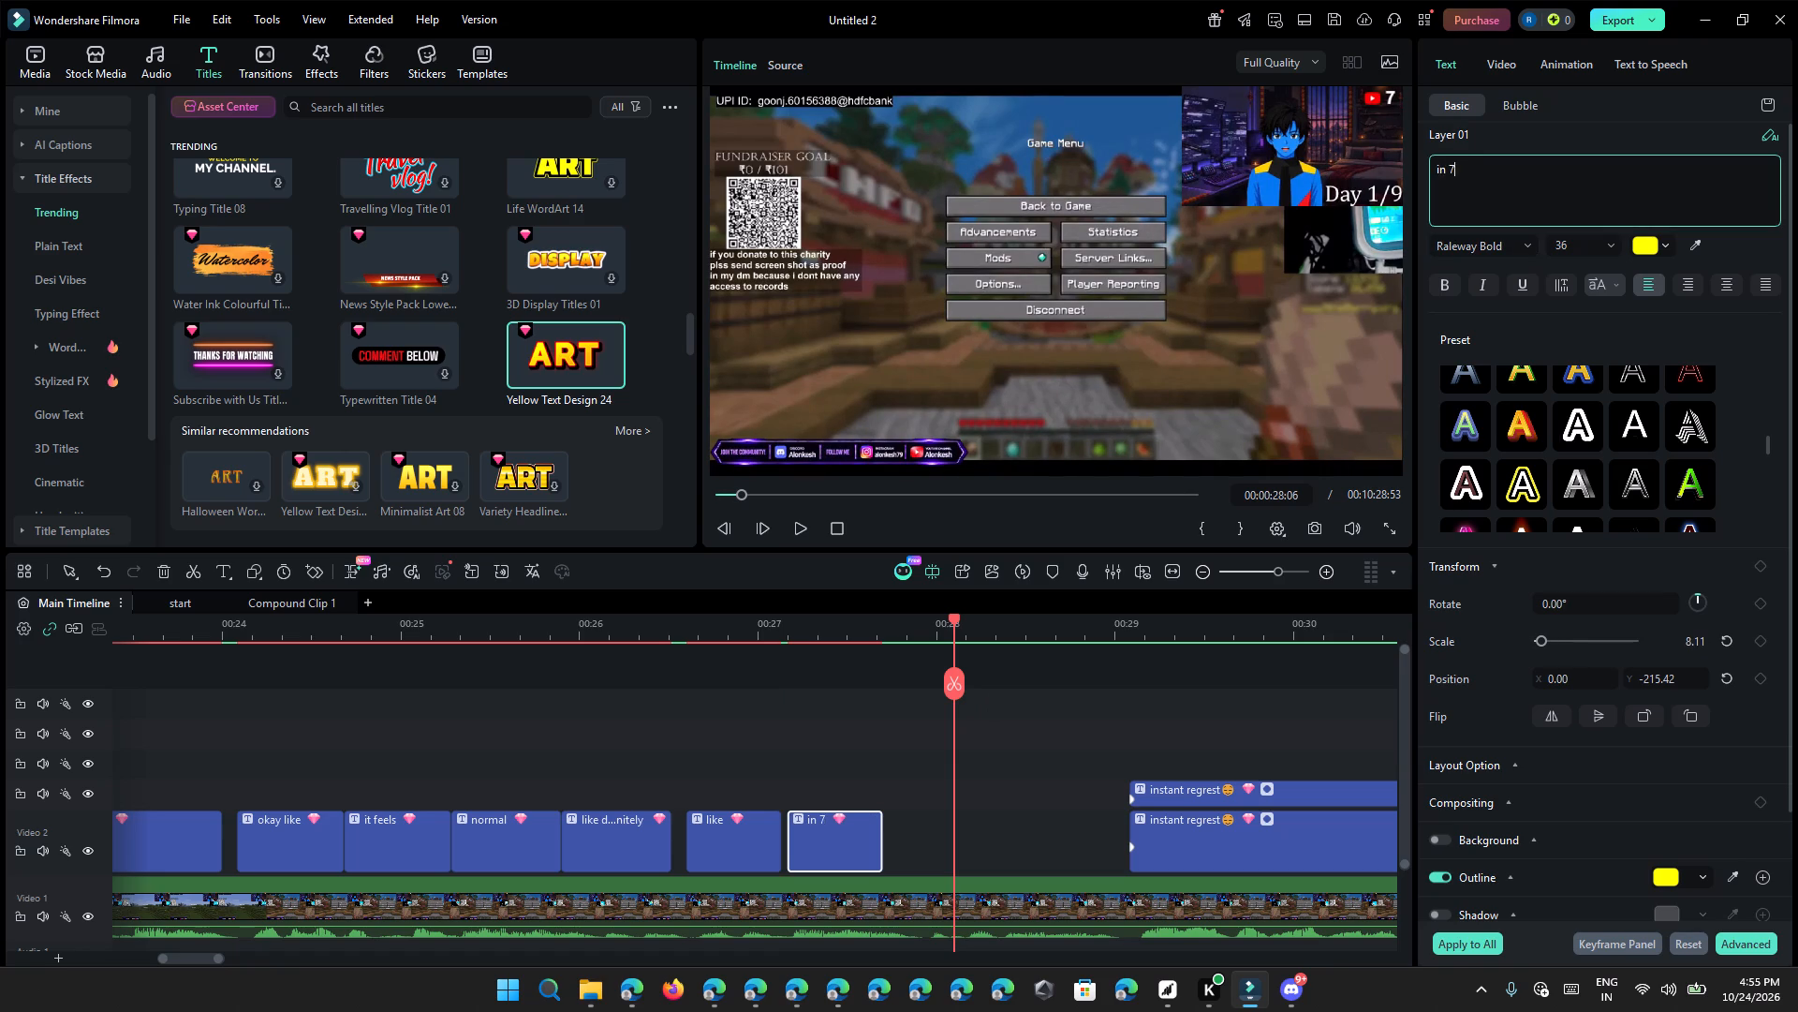
Play the section with the "like" and "in 7" captions repeatedly to check their timing against the speech.
click(779, 627)
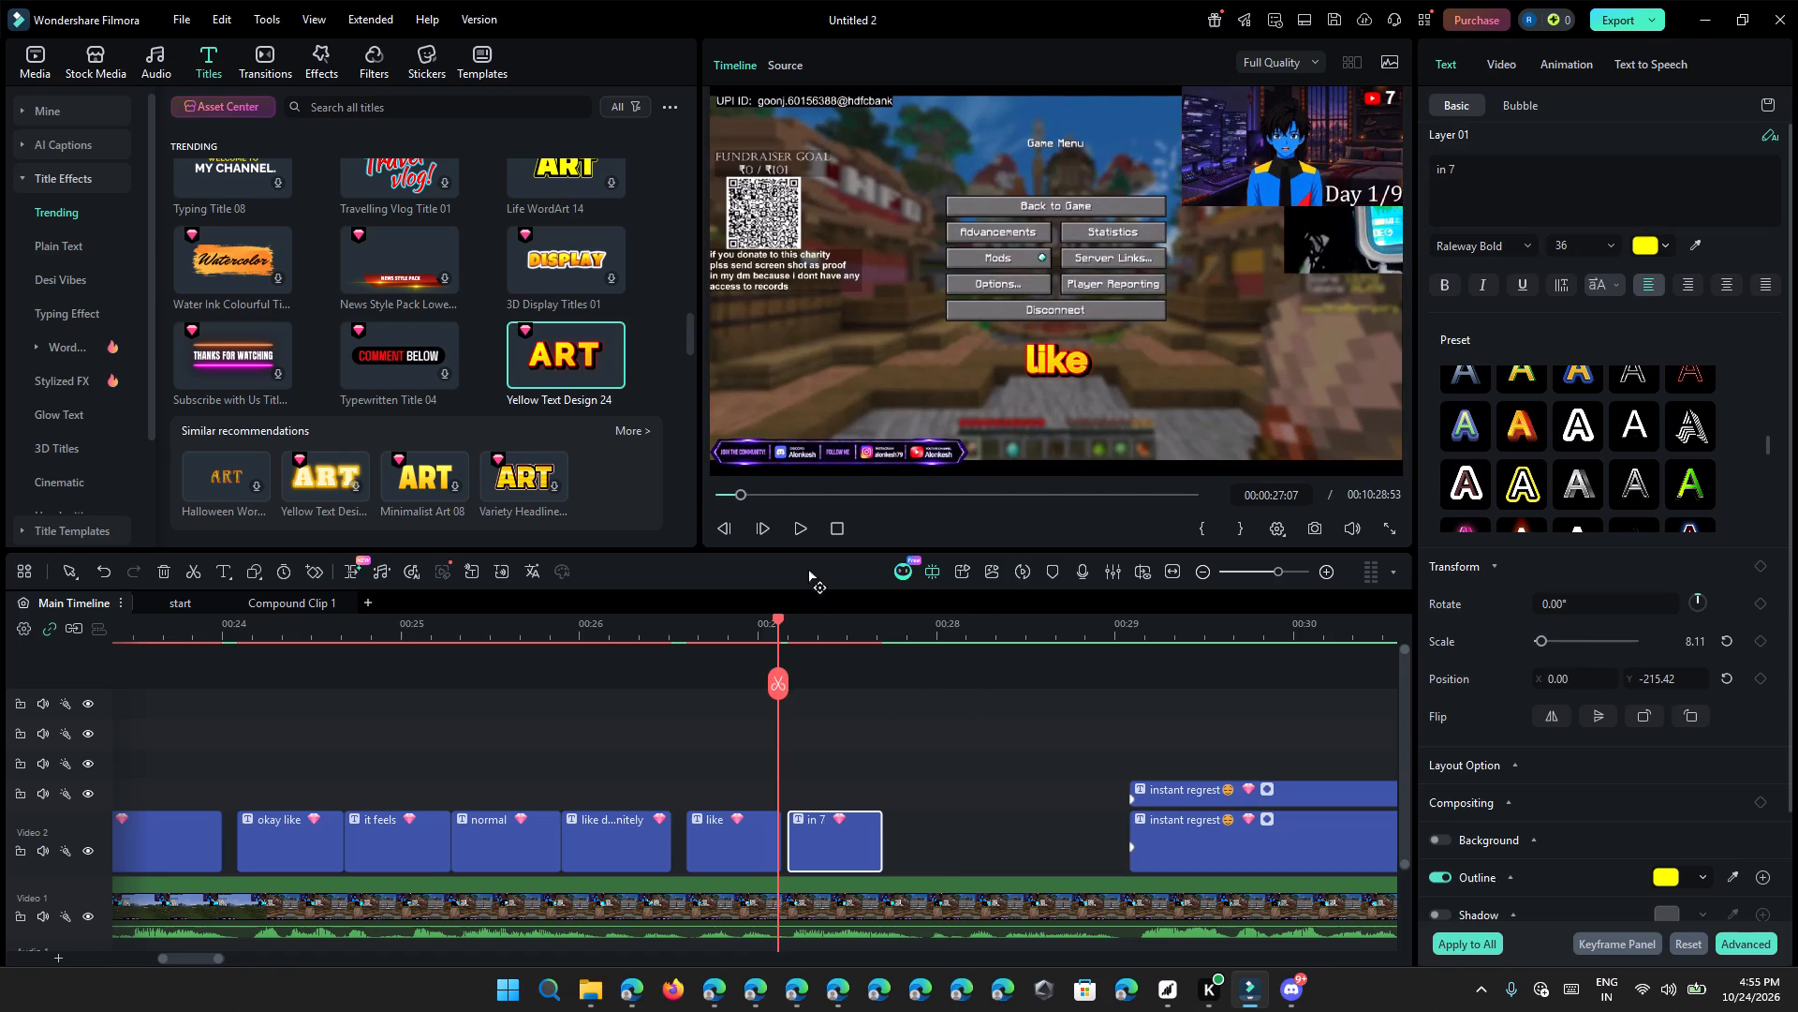
click(808, 539)
click(808, 539)
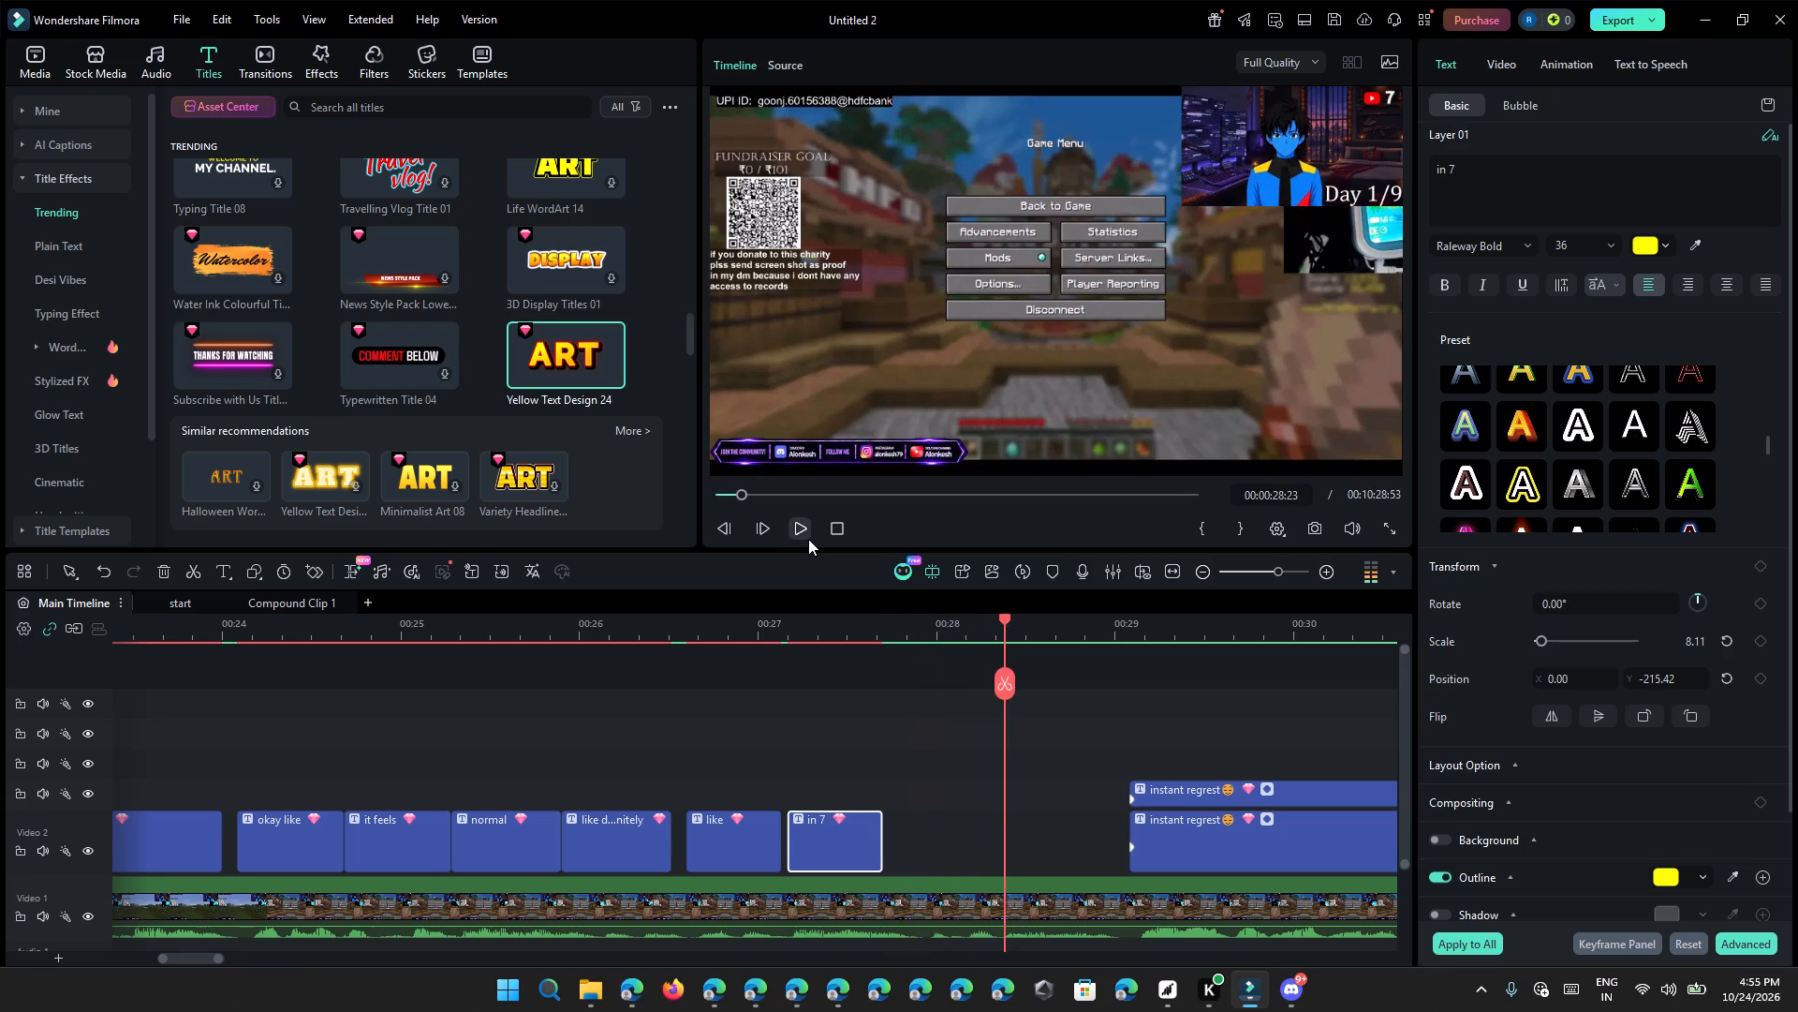
click(770, 643)
click(803, 543)
click(797, 535)
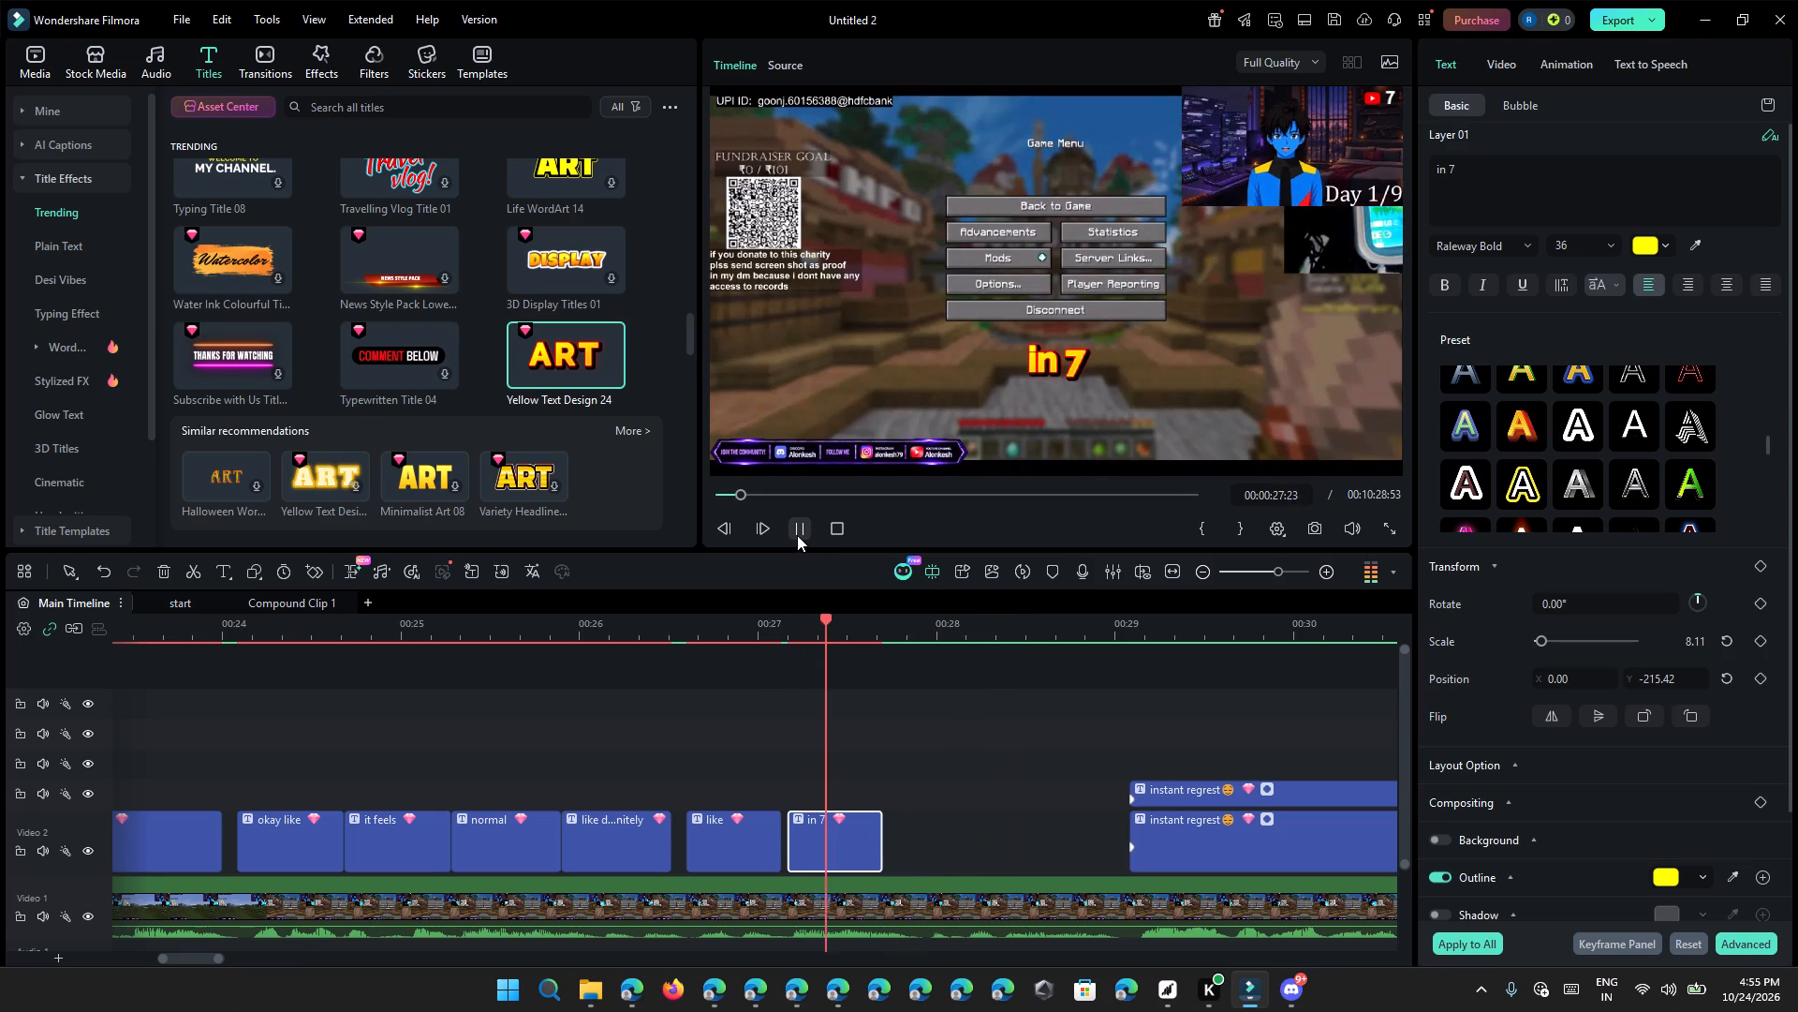
click(797, 535)
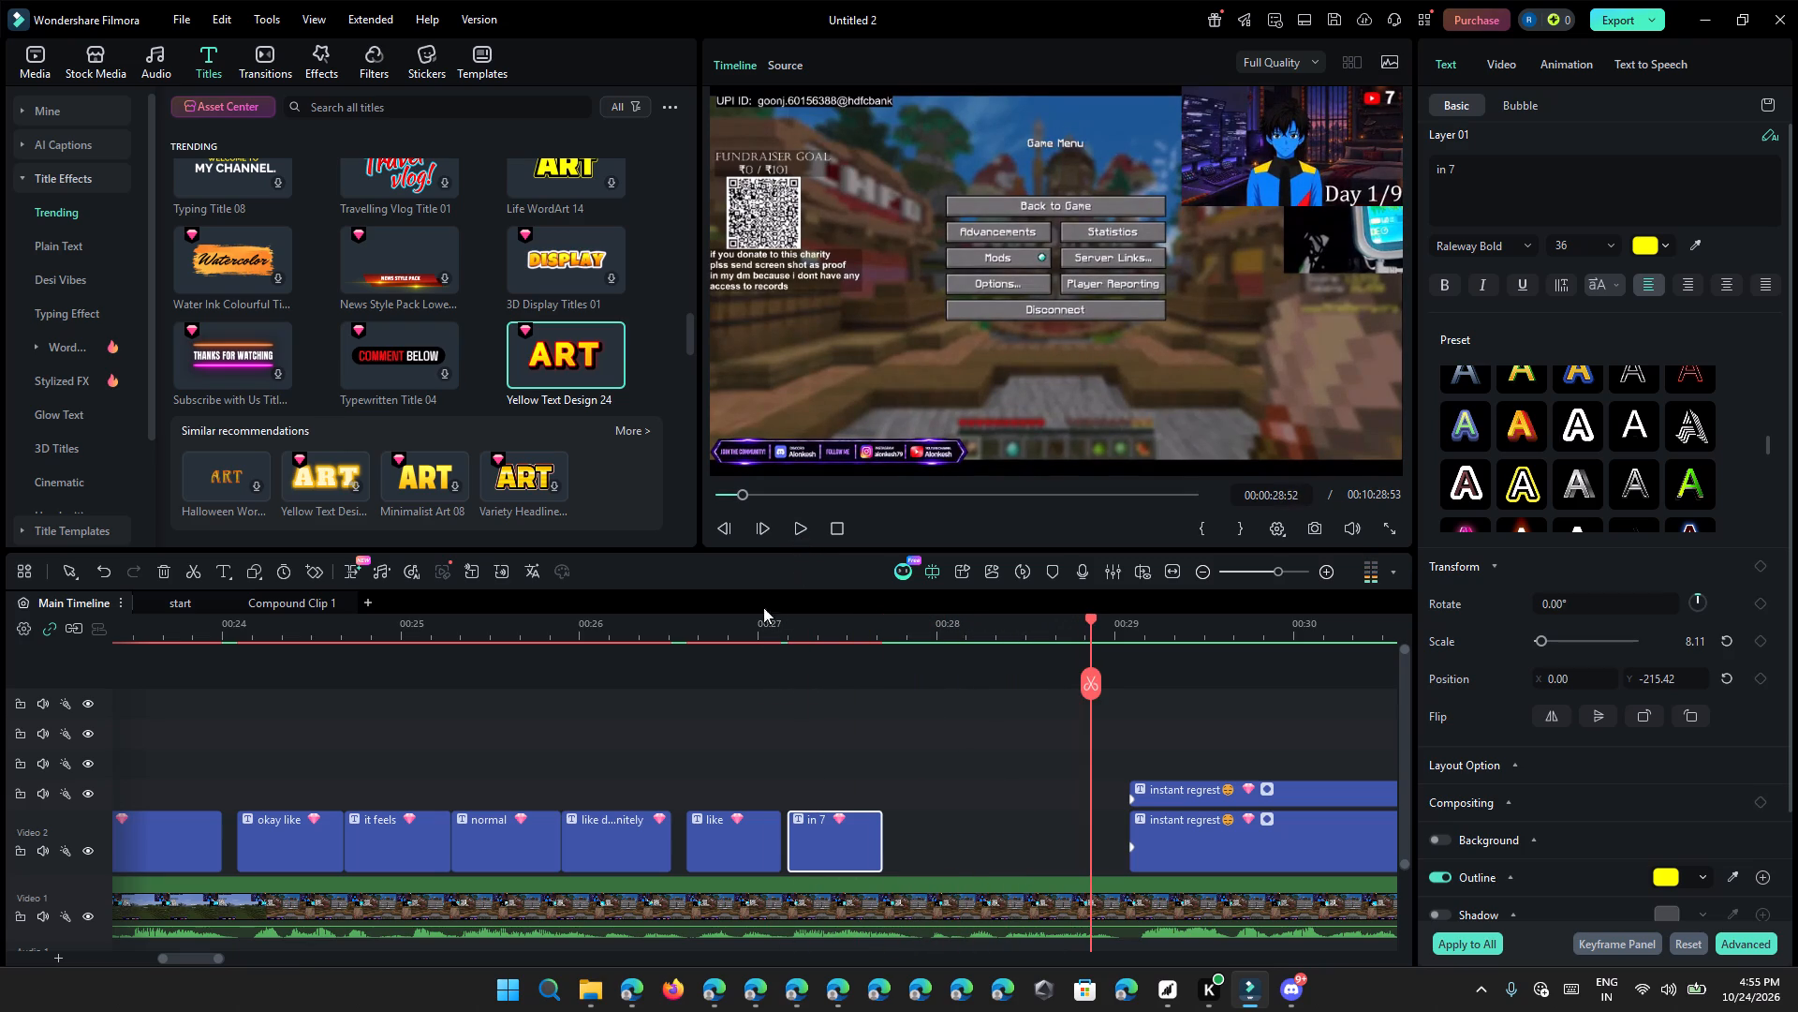
click(698, 639)
click(798, 534)
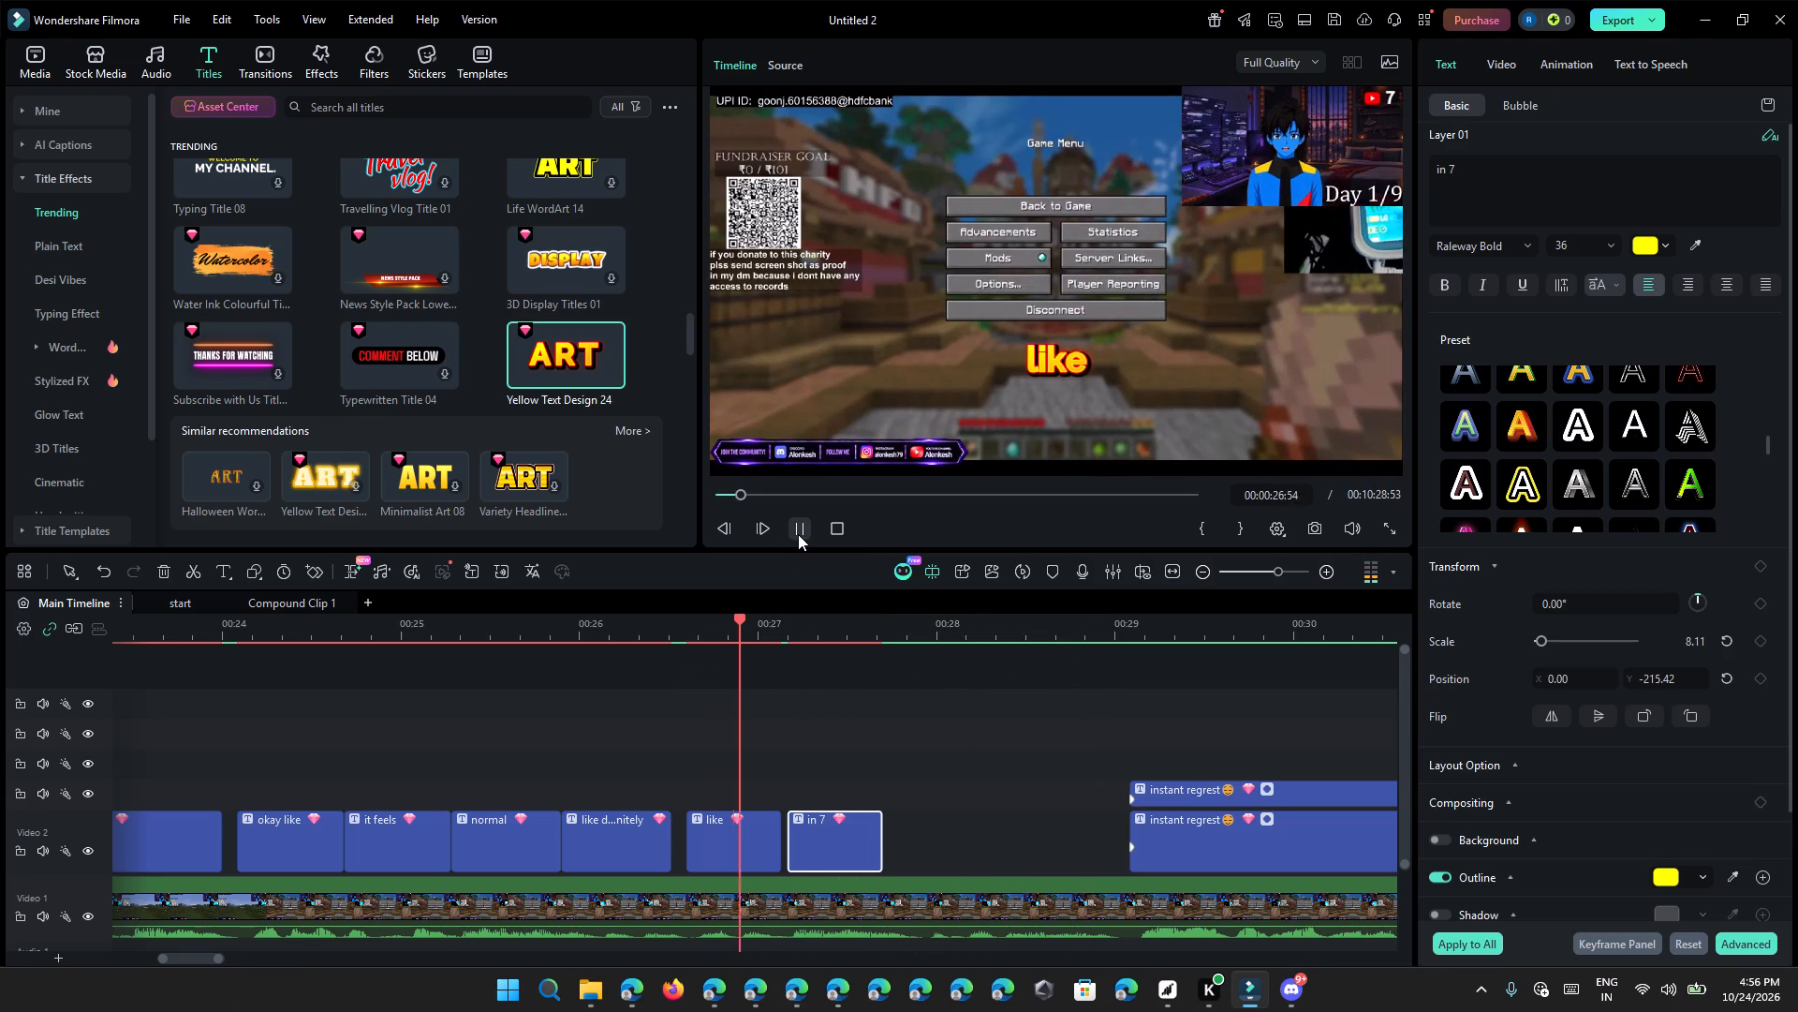
click(798, 538)
Preview from about 26.4 s and extend the start of the "in 7" caption back to meet the end of "like".
click(644, 627)
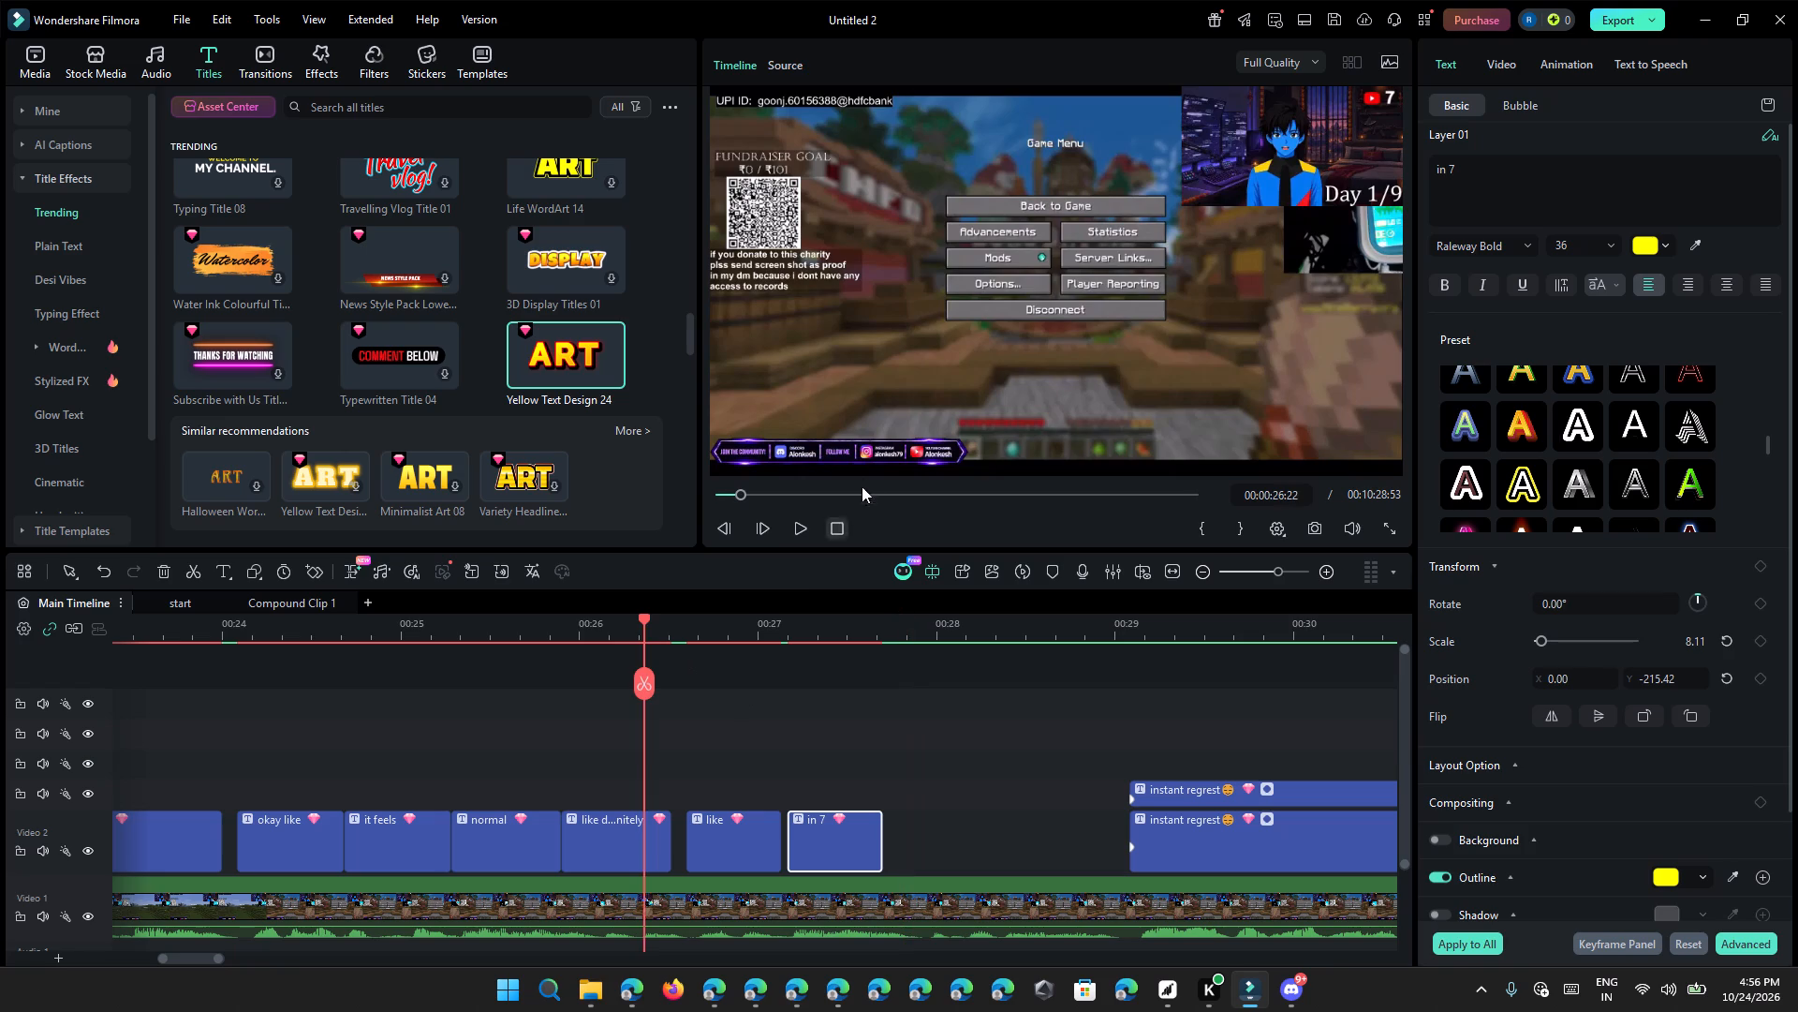
click(794, 522)
click(808, 531)
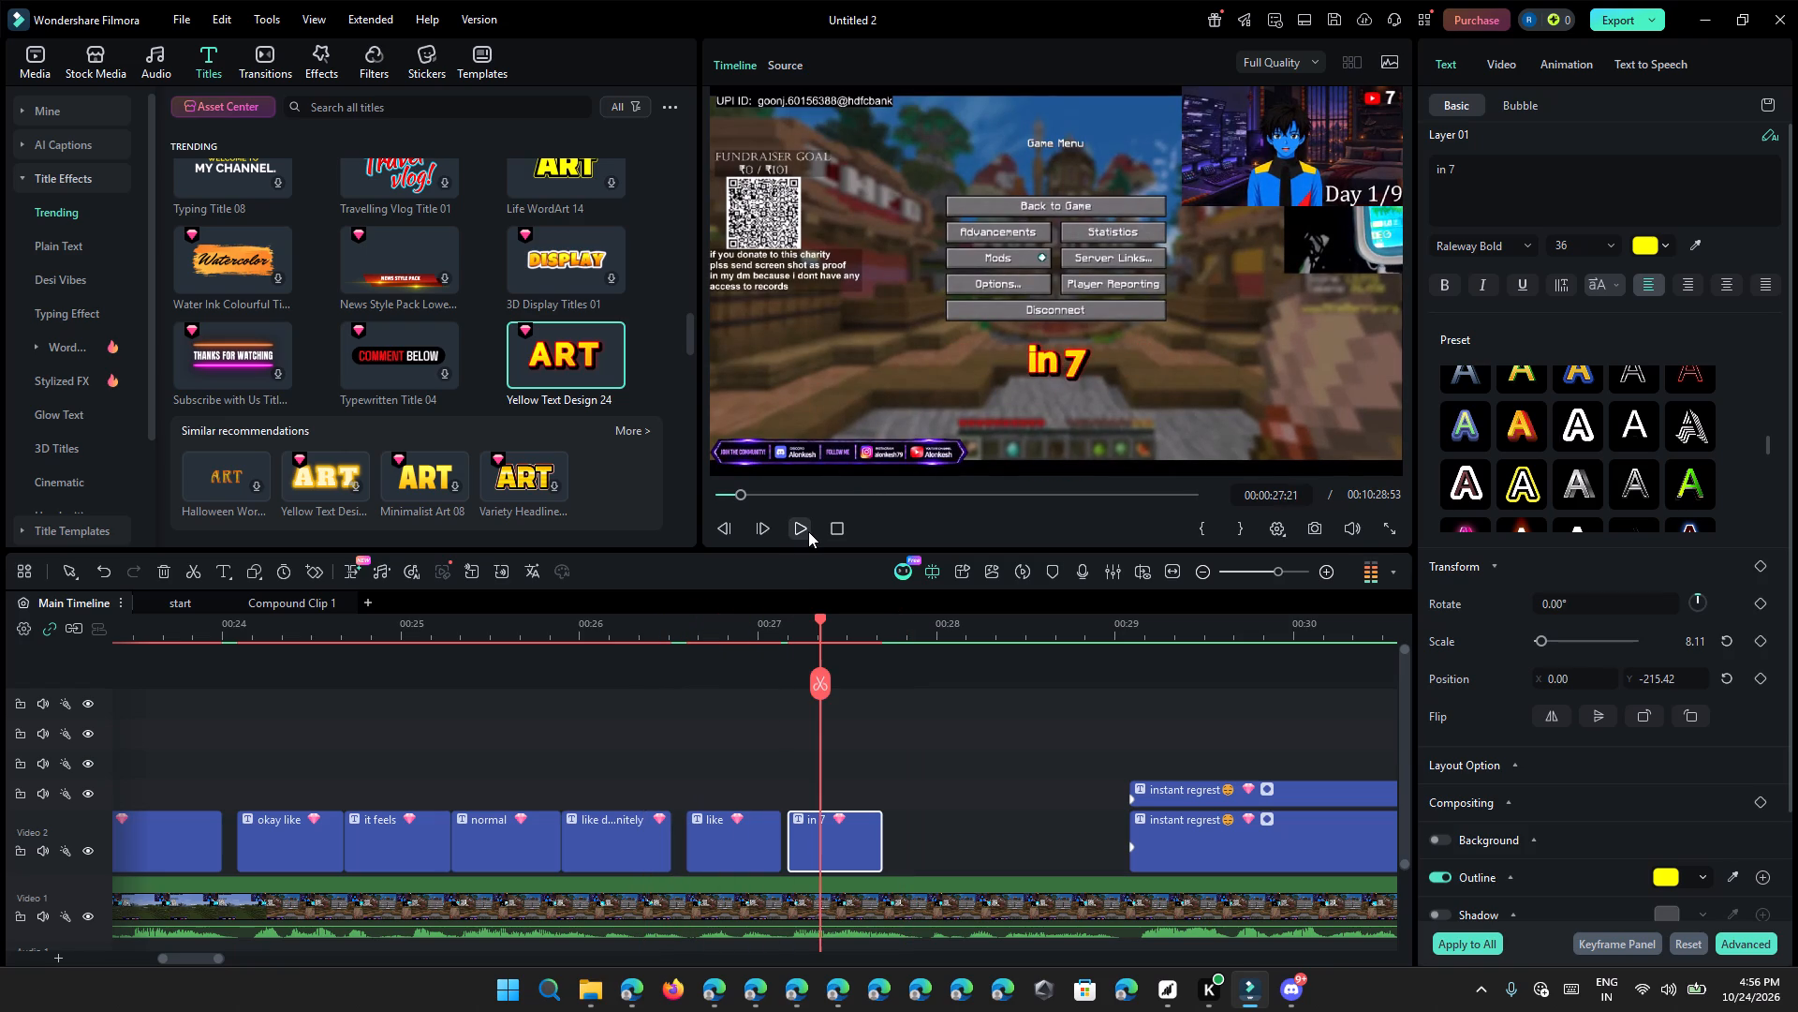
drag(791, 828, 782, 826)
Listen to the section after "in 7" and duplicate that title at about 27.9 s on the same track.
click(744, 634)
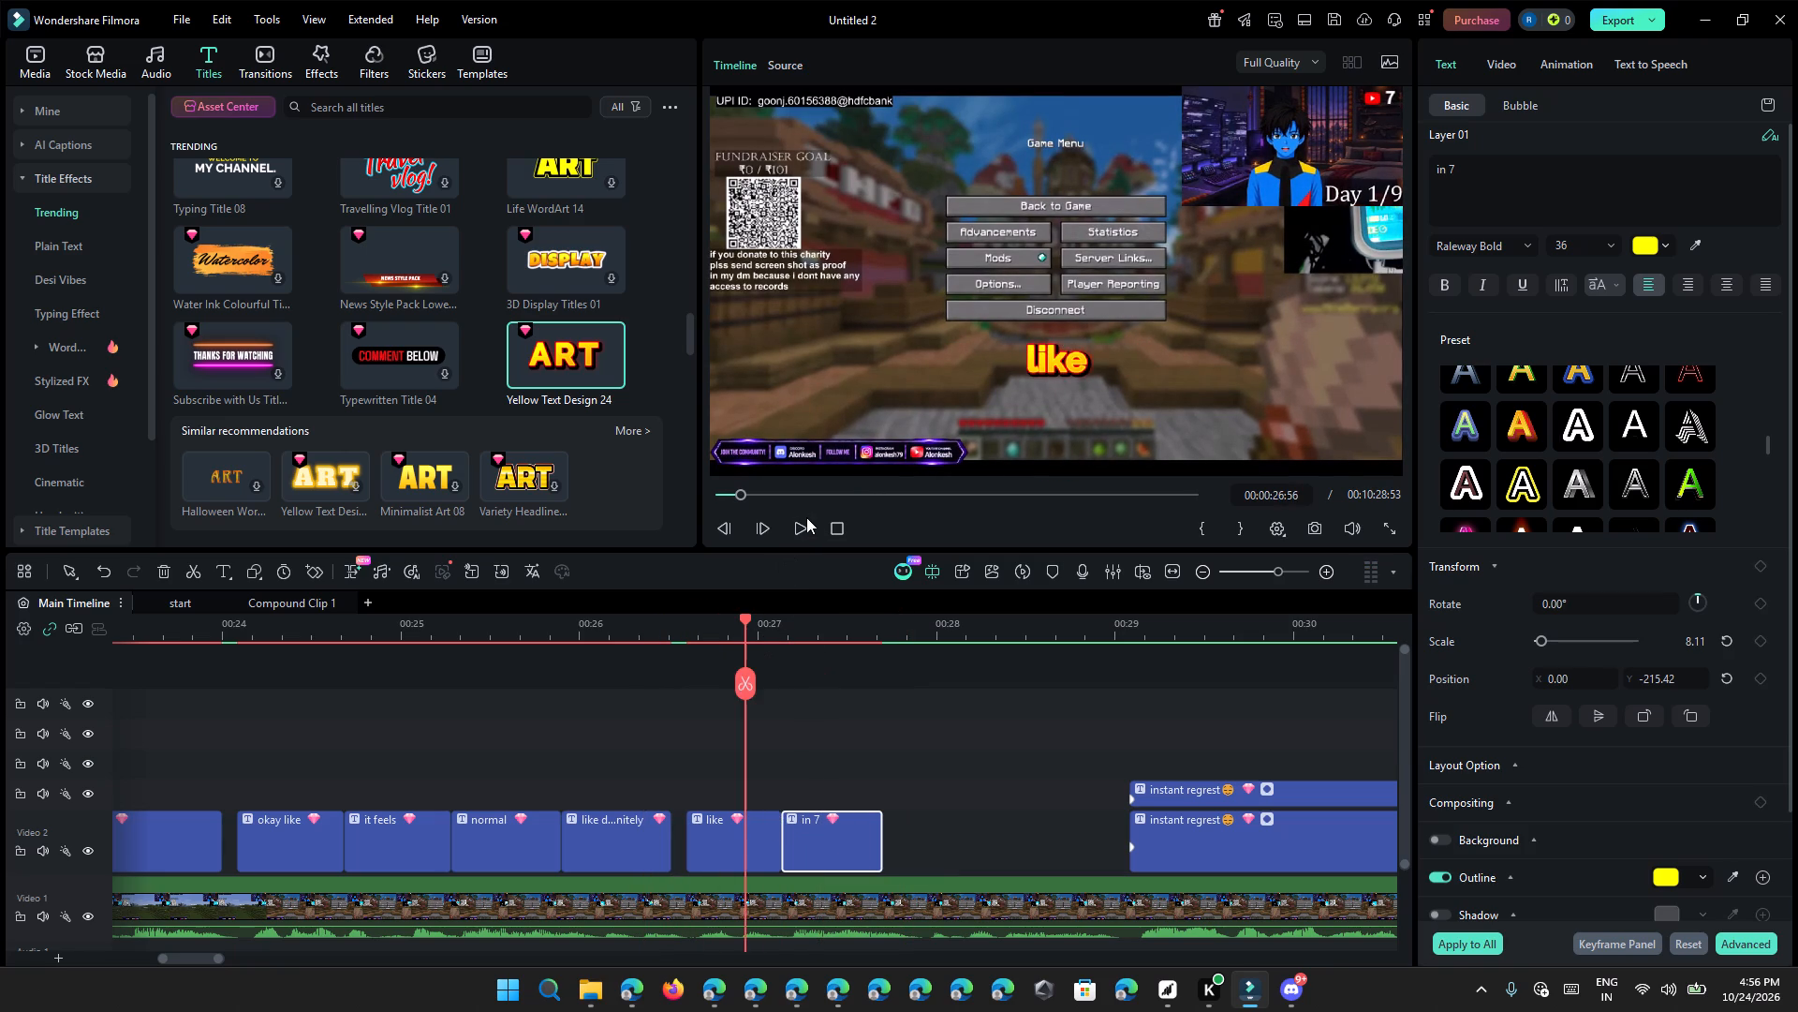
click(806, 517)
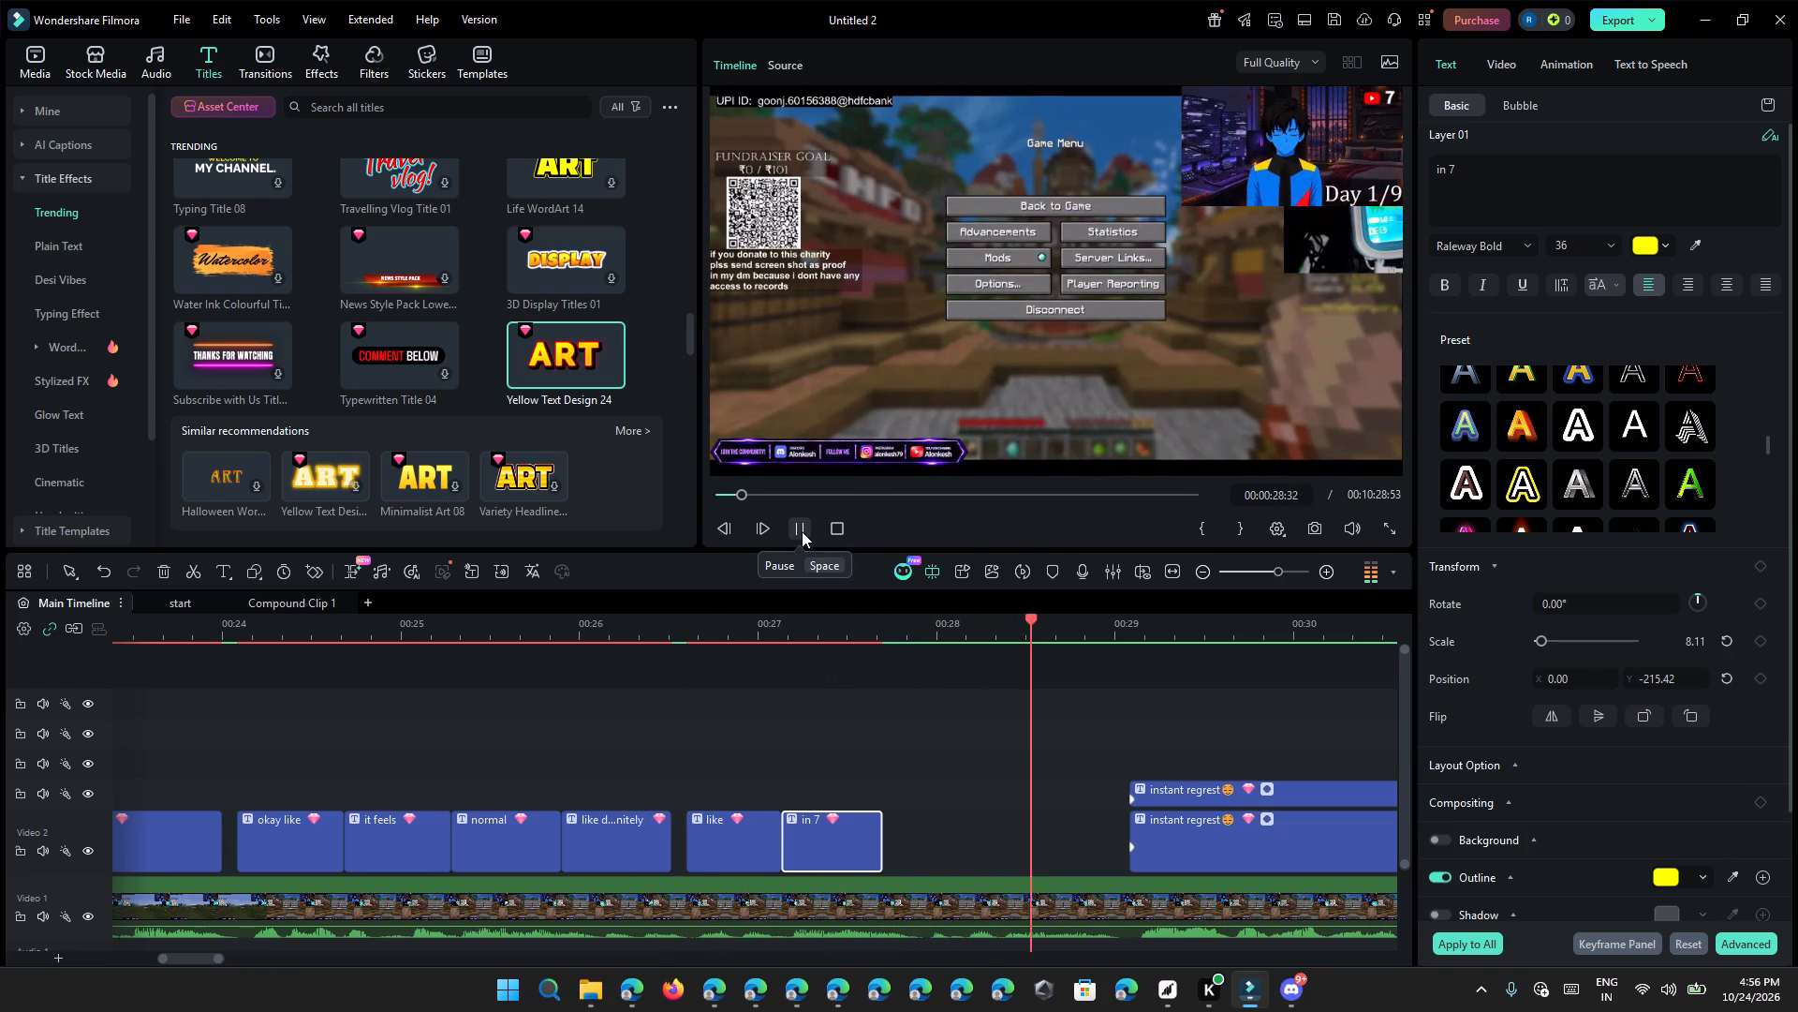
click(802, 531)
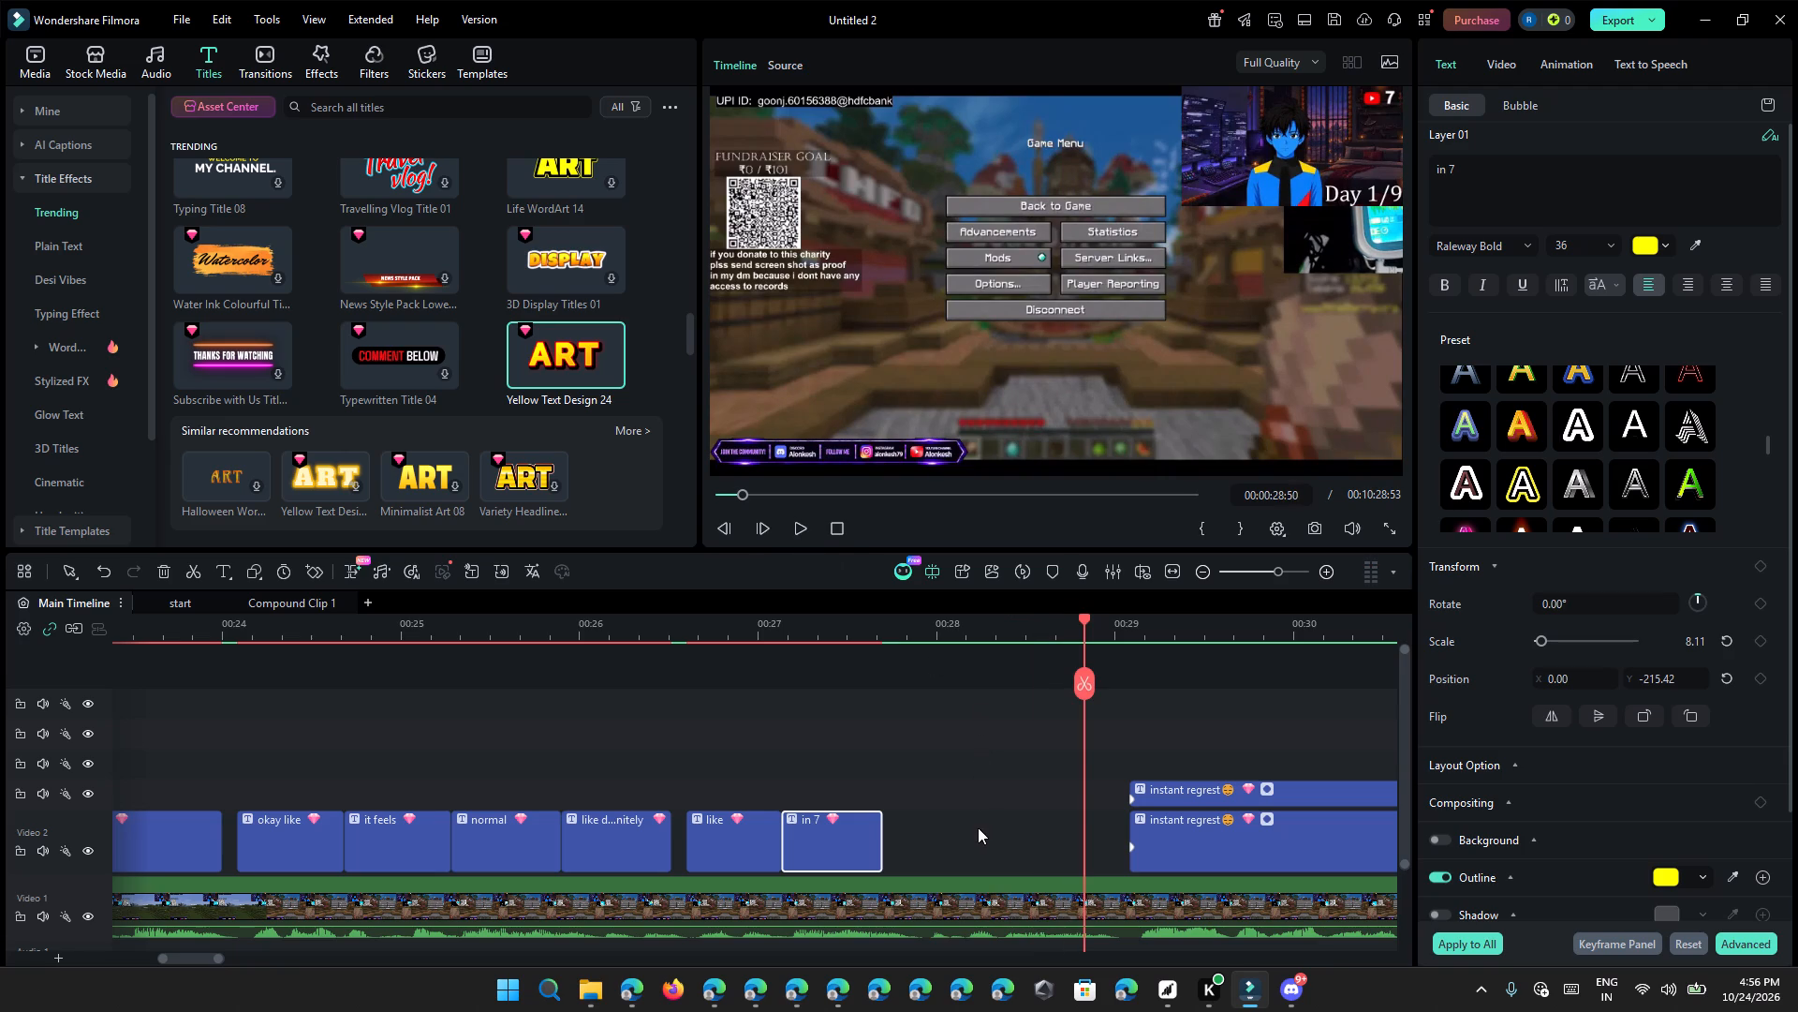
click(945, 645)
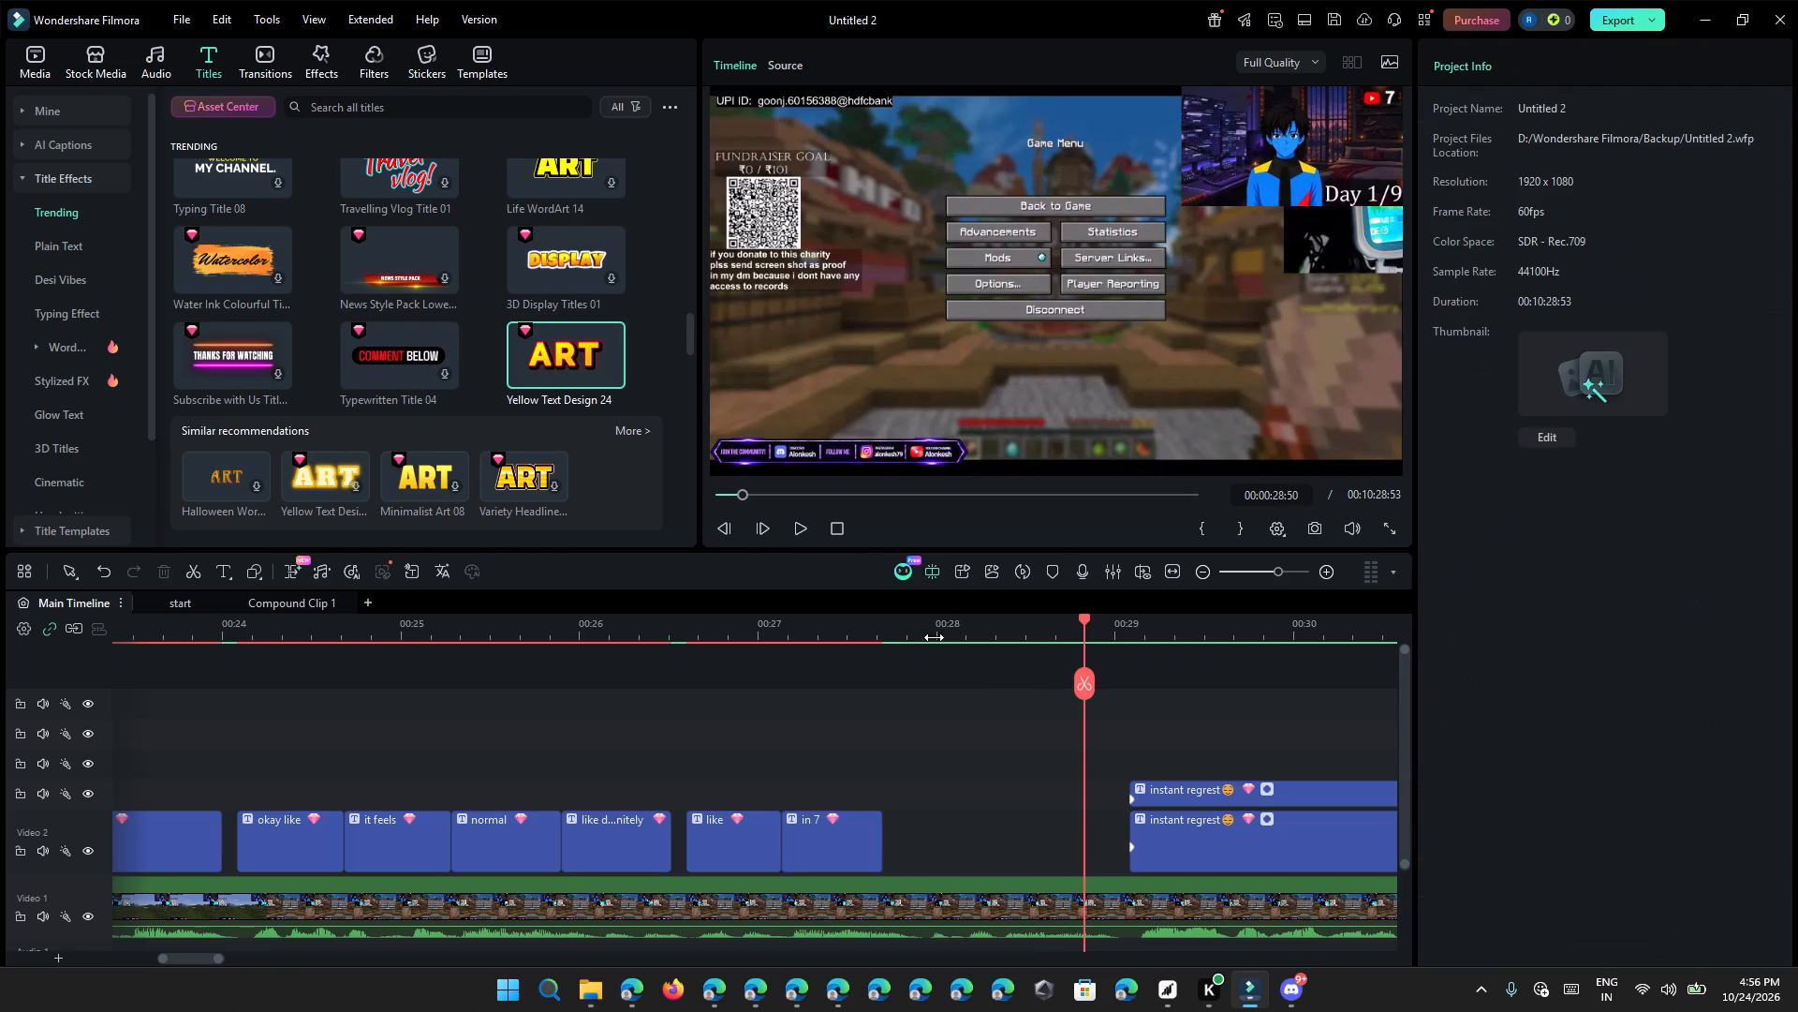
click(922, 630)
right_click(827, 854)
click(939, 283)
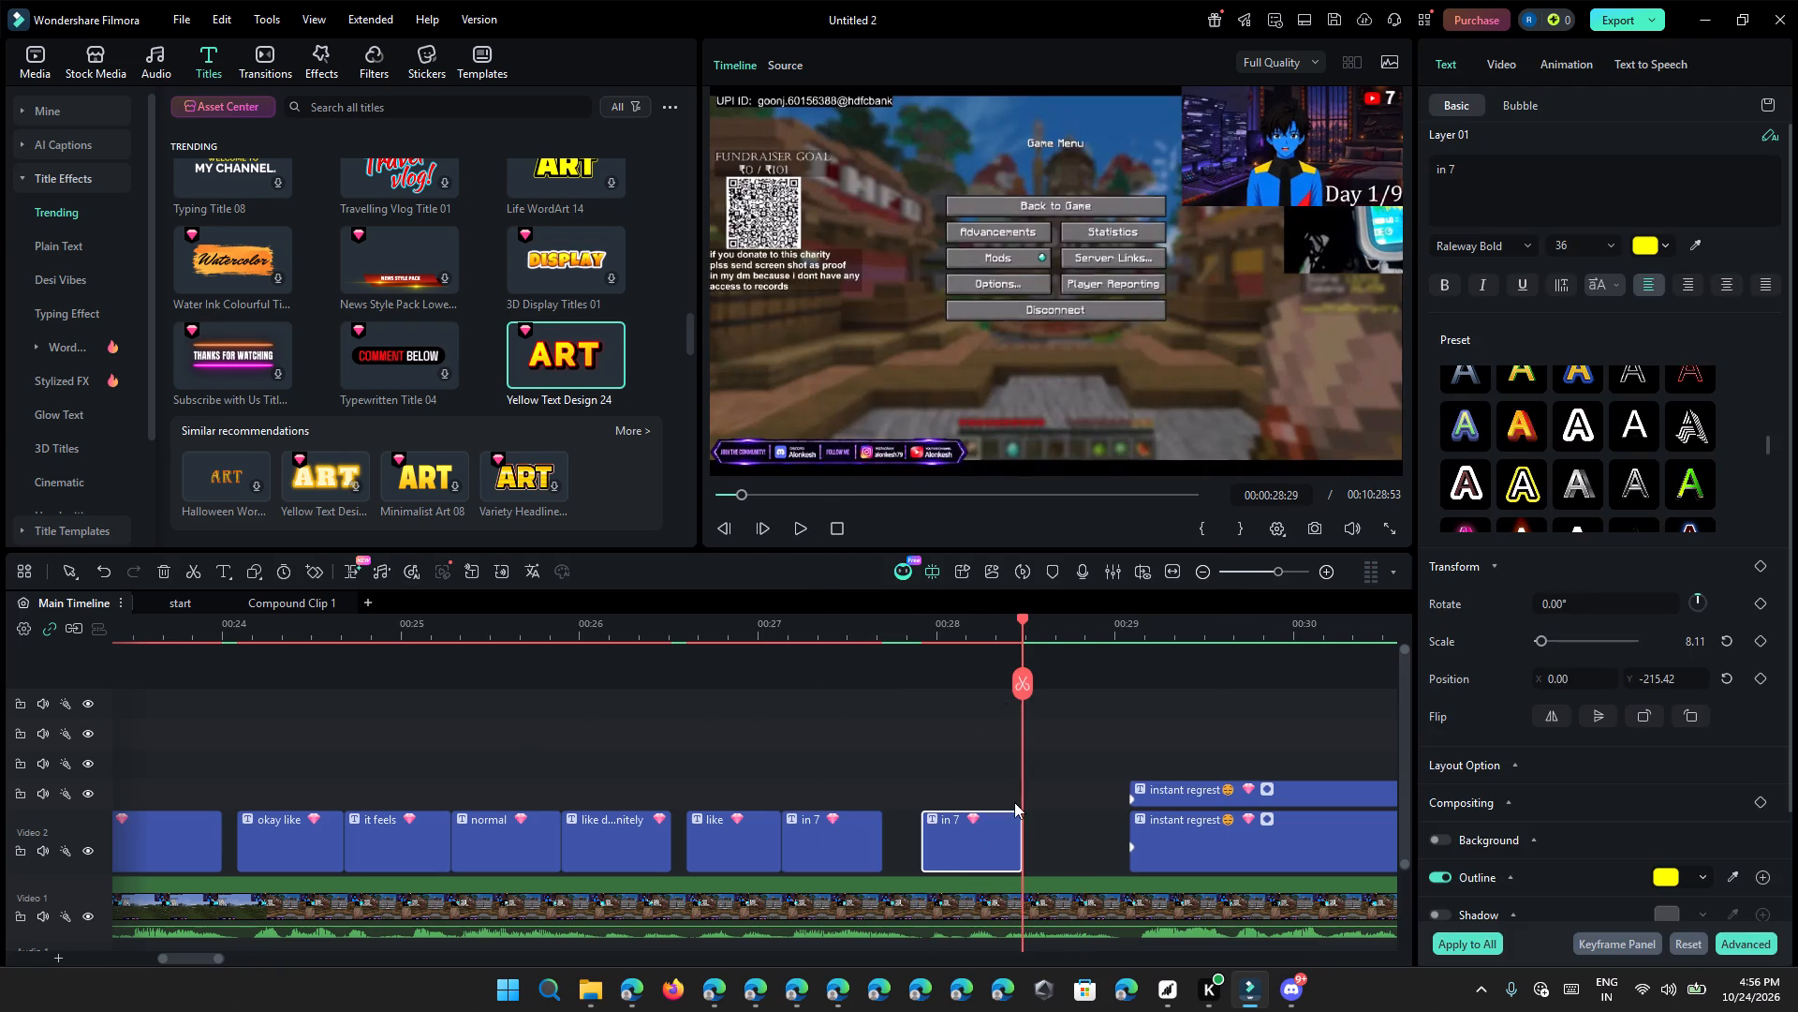
click(991, 834)
Preview the speech from about 27.8 s and trim the end of the duplicated title to about 28.4 s.
click(913, 647)
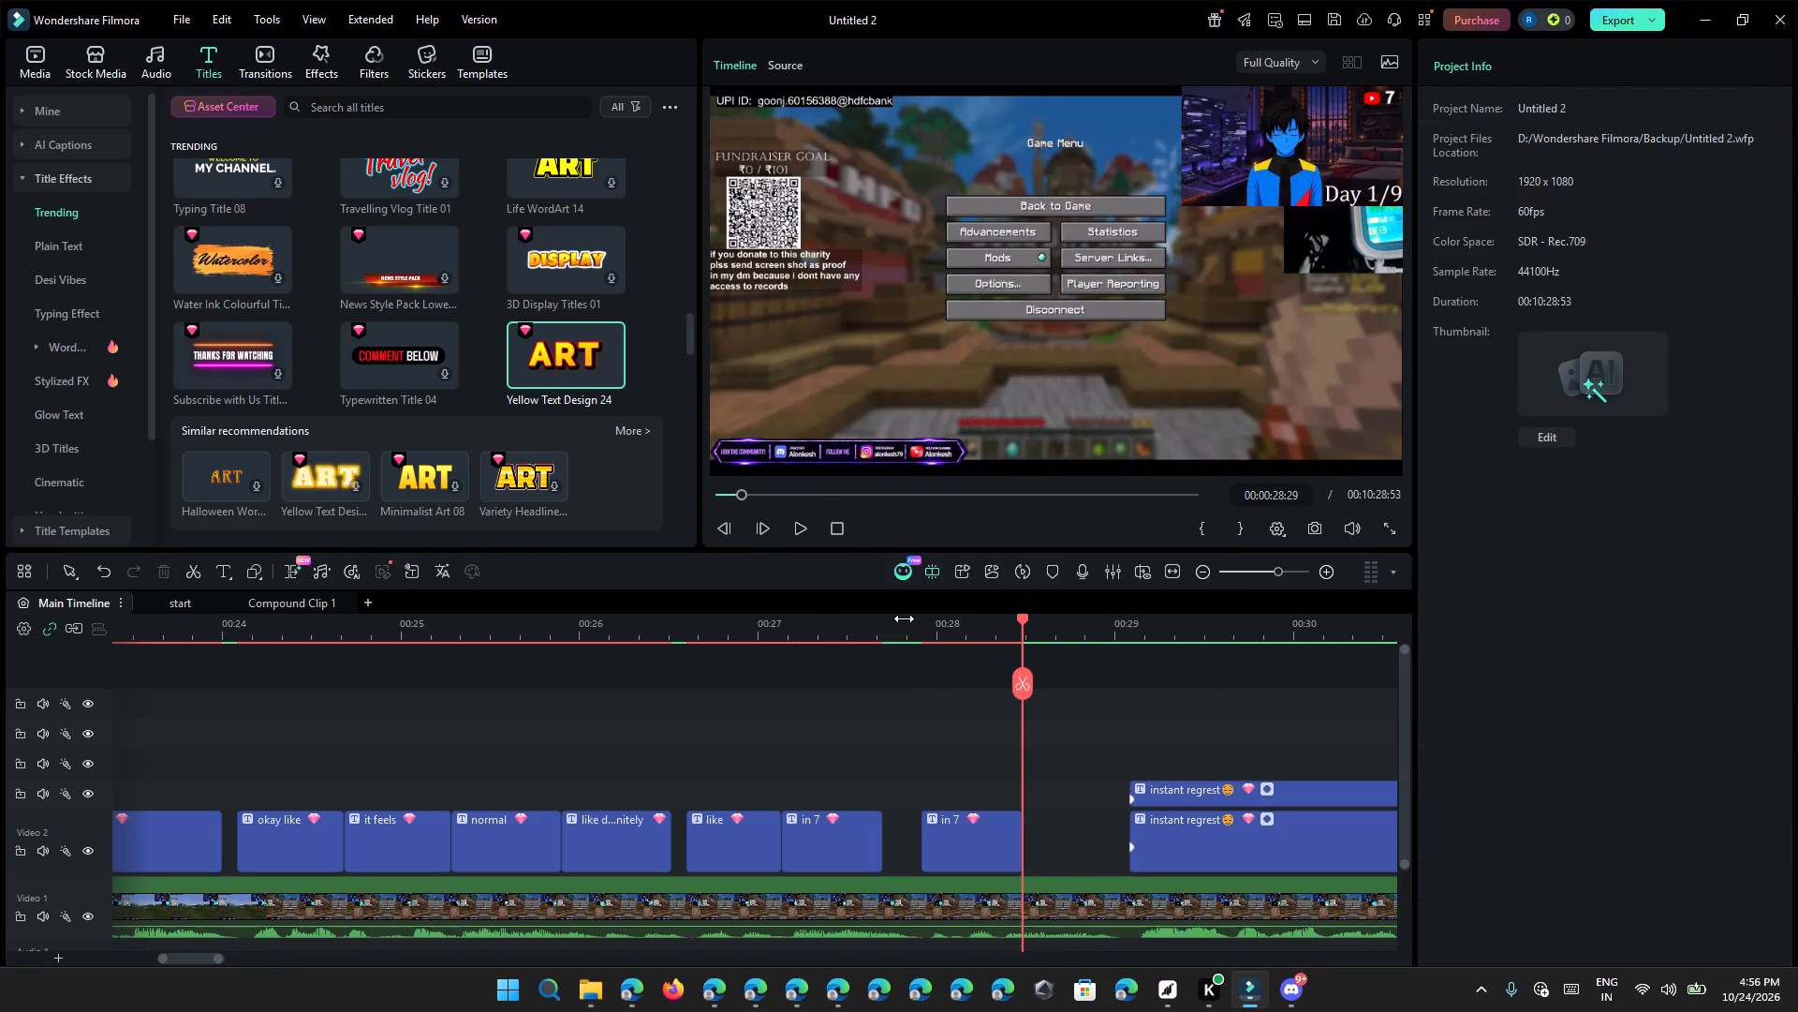
click(904, 618)
click(796, 535)
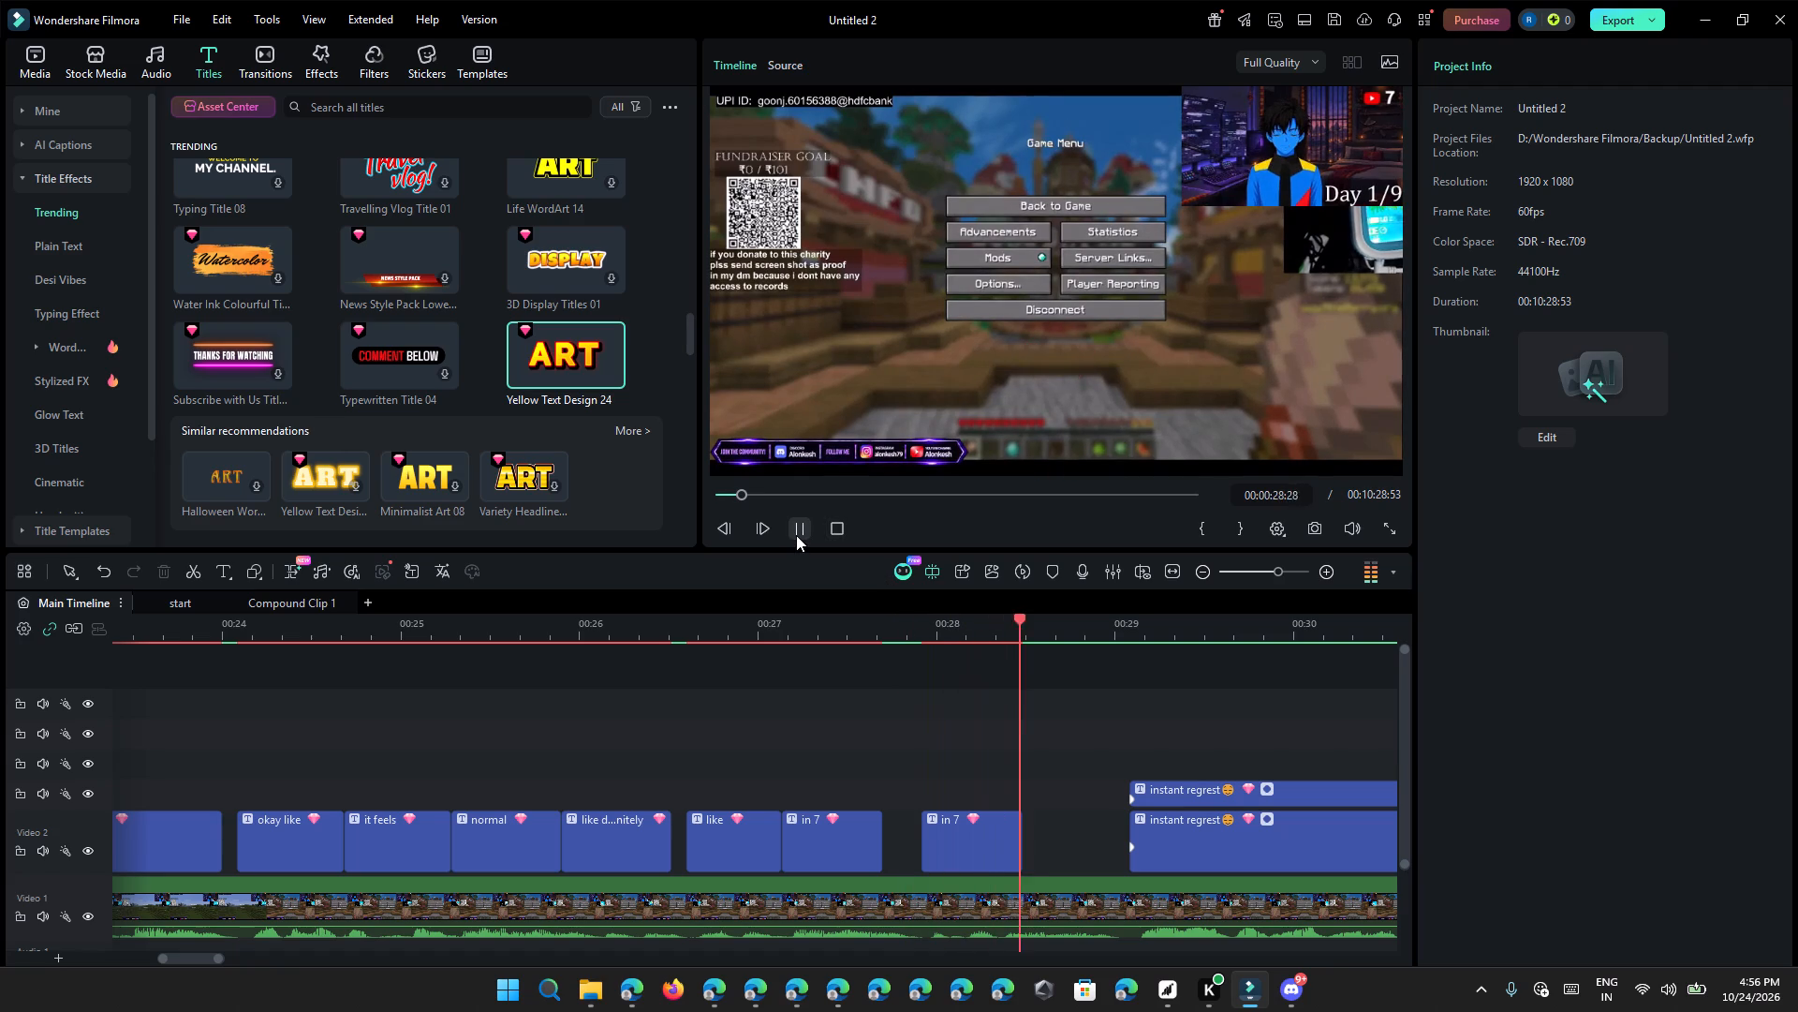
click(796, 535)
drag(1018, 834, 1105, 873)
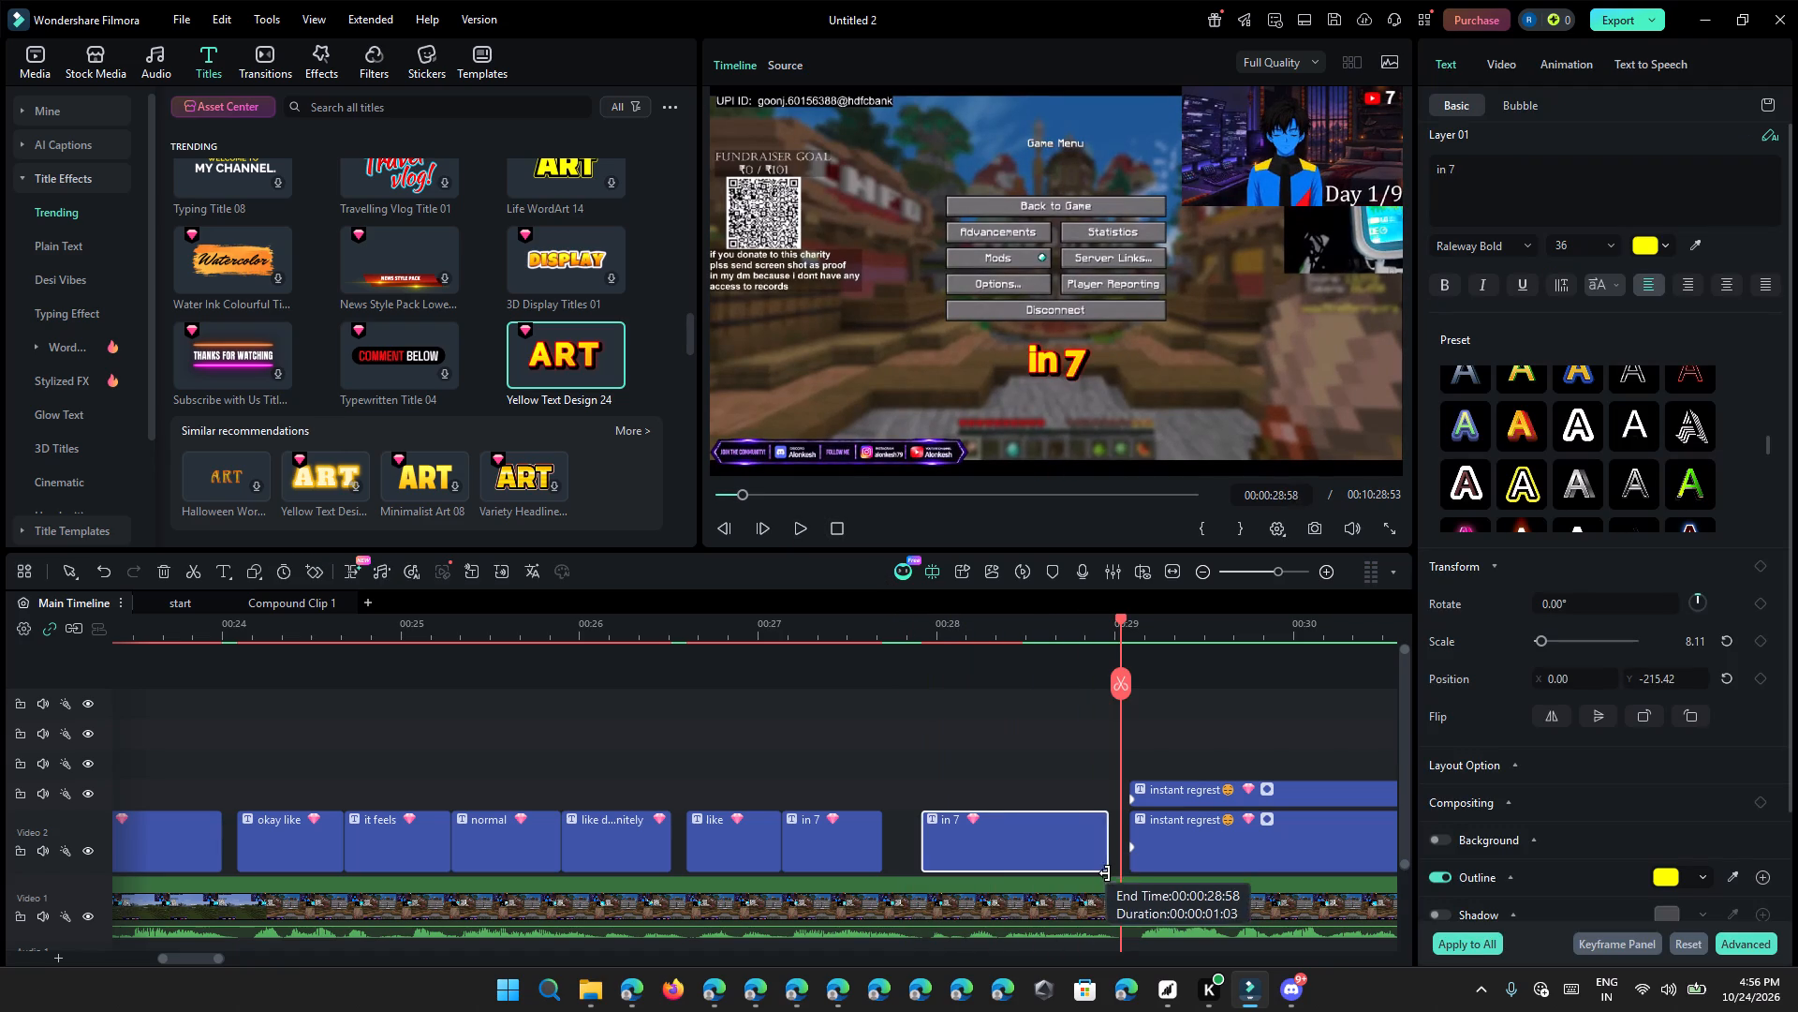
drag(1105, 873, 1010, 892)
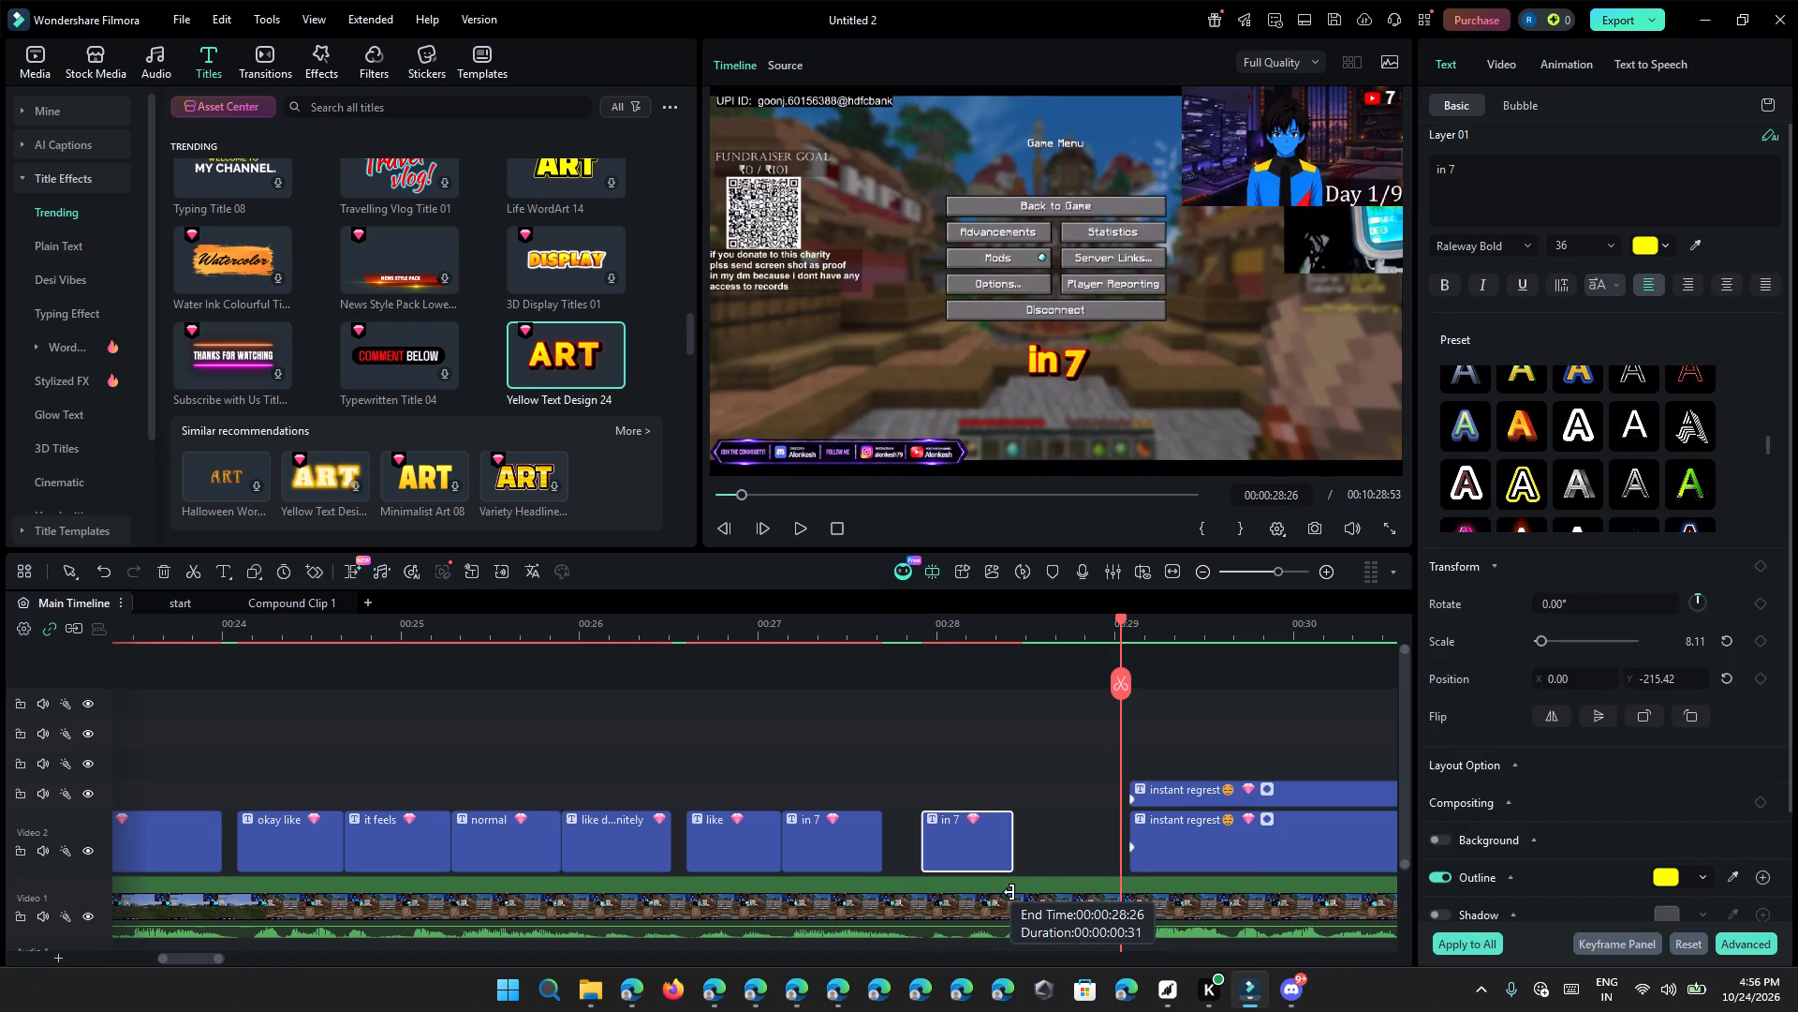
drag(1010, 892, 1003, 892)
Change the text of the duplicated title to "its like".
click(1518, 159)
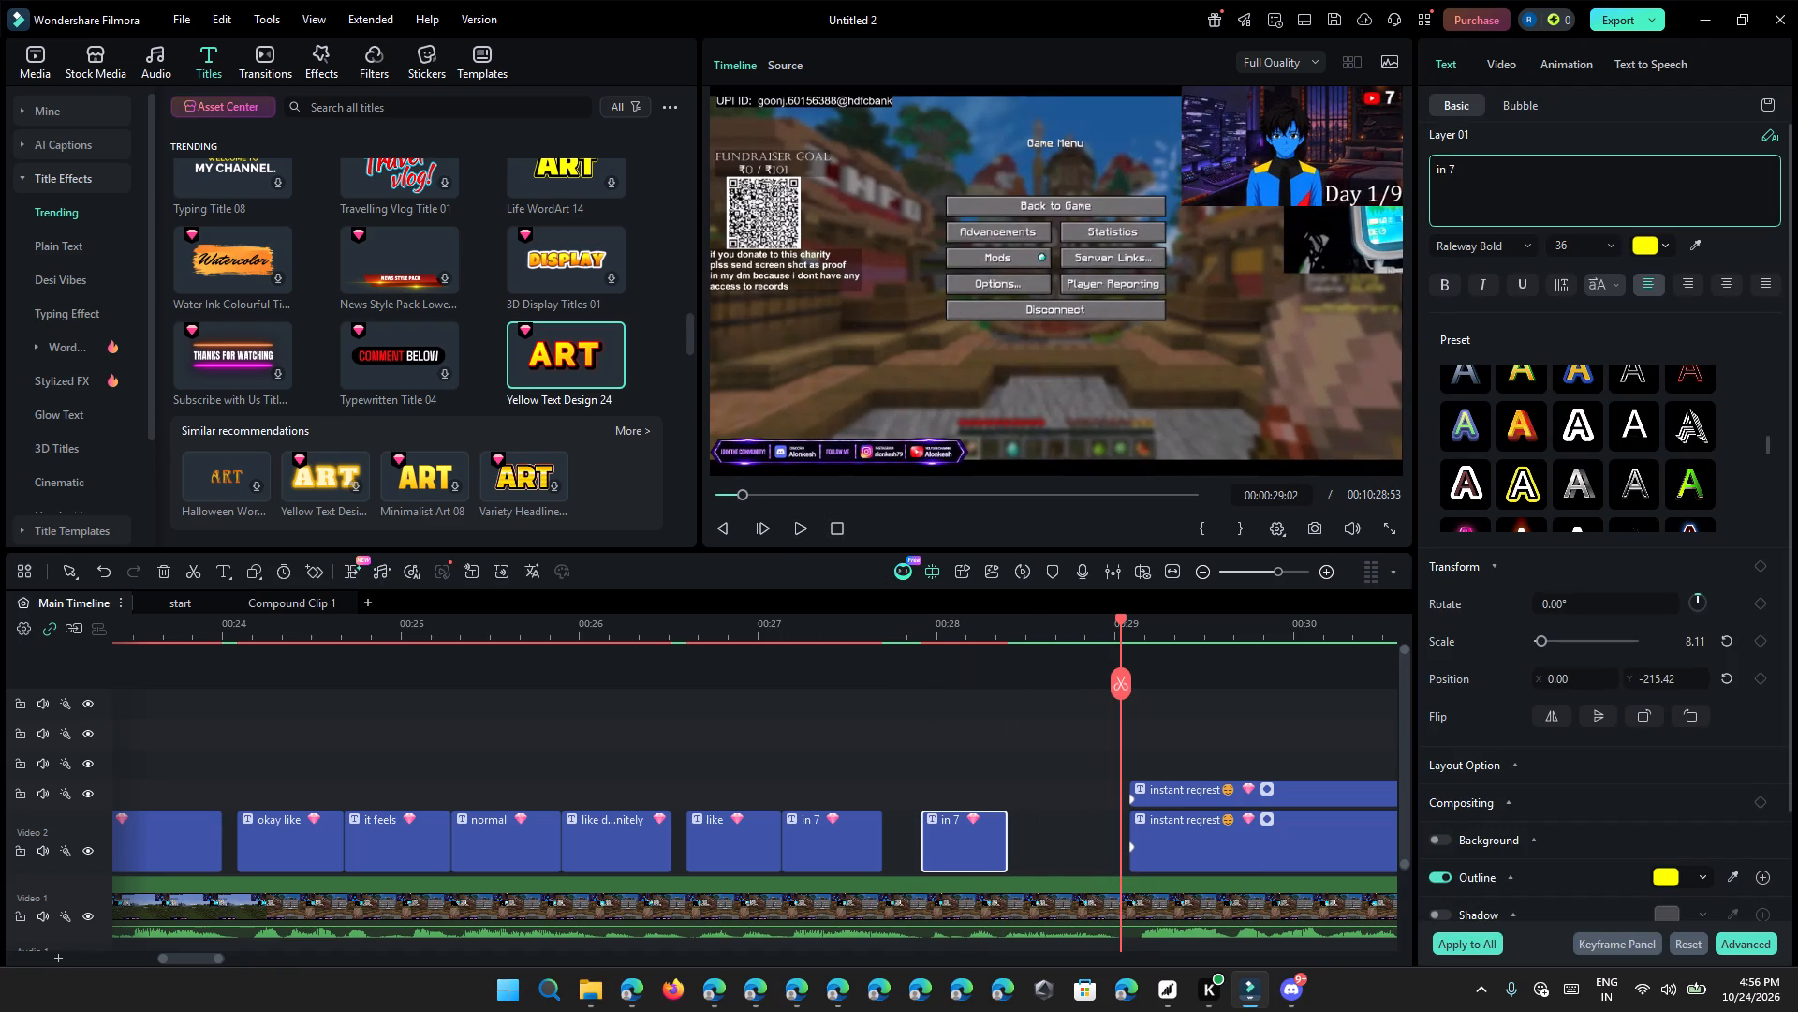
key(ctrl+a)
key(BackSpace)
text(its like)
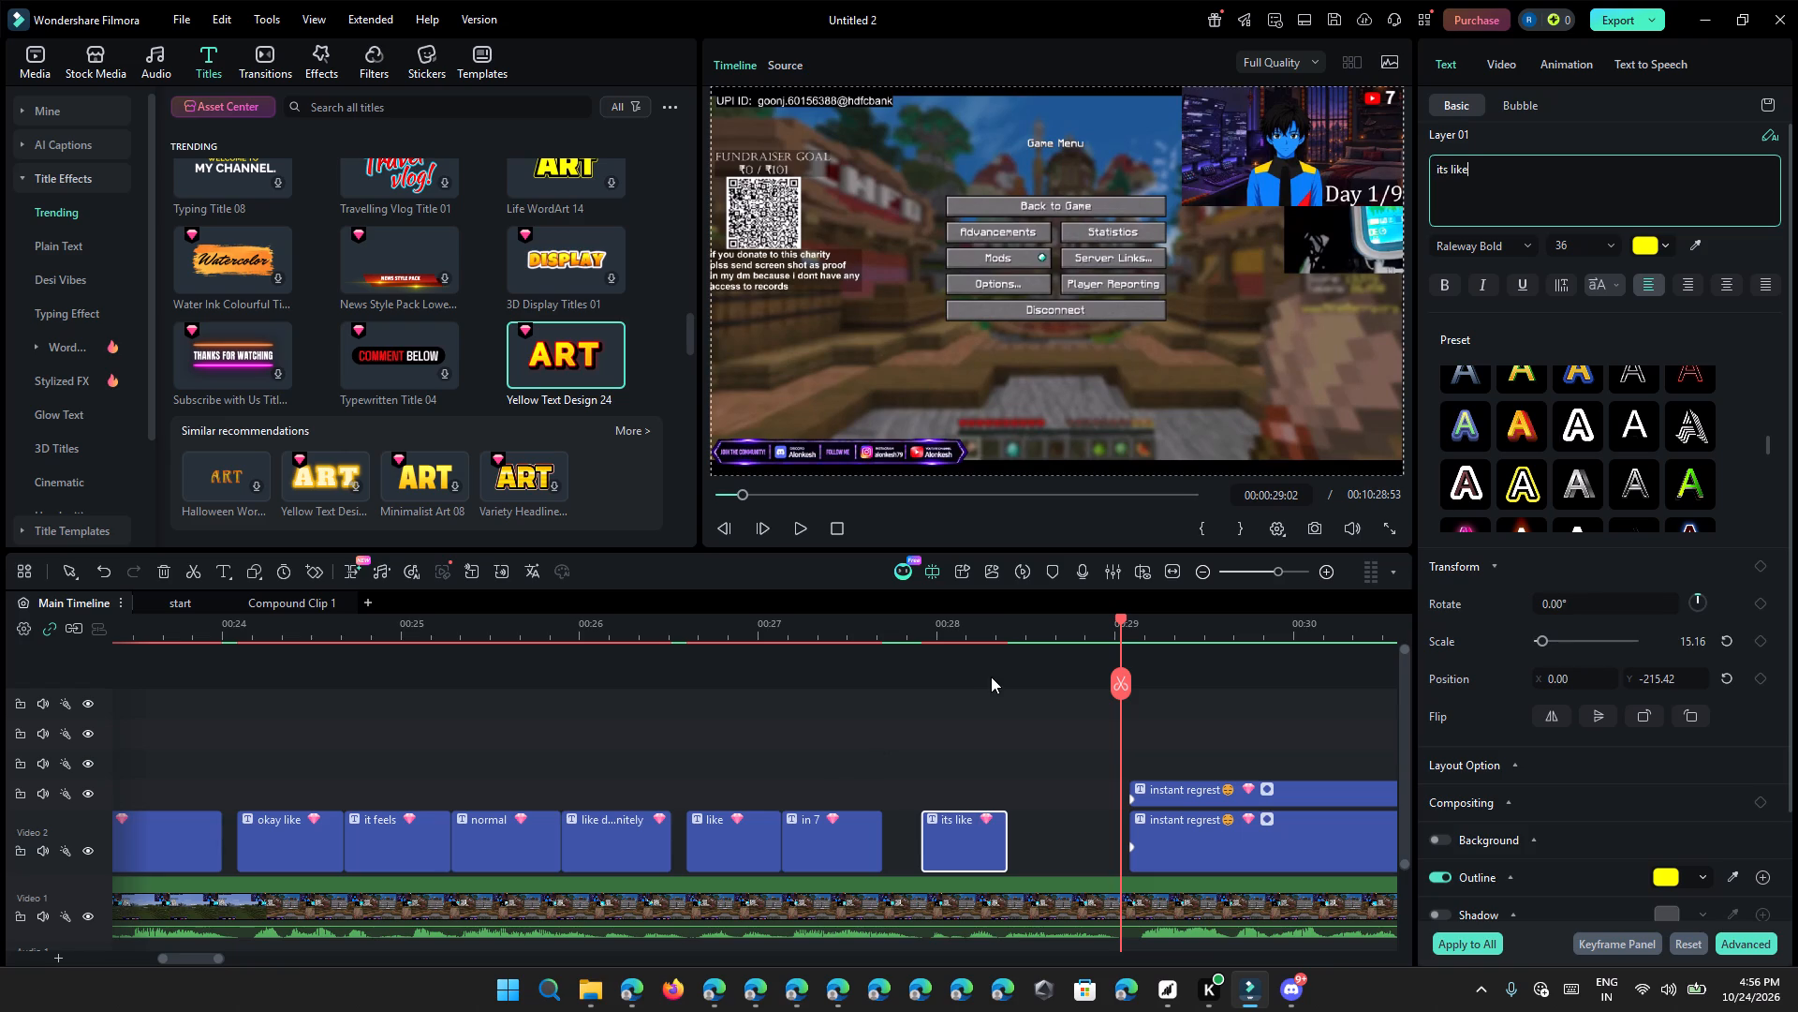
Listen from about 27.8 s, duplicate the "its like" title directly after itself, and extend the copy's end to about 28.9 s.
click(898, 647)
click(908, 635)
click(795, 530)
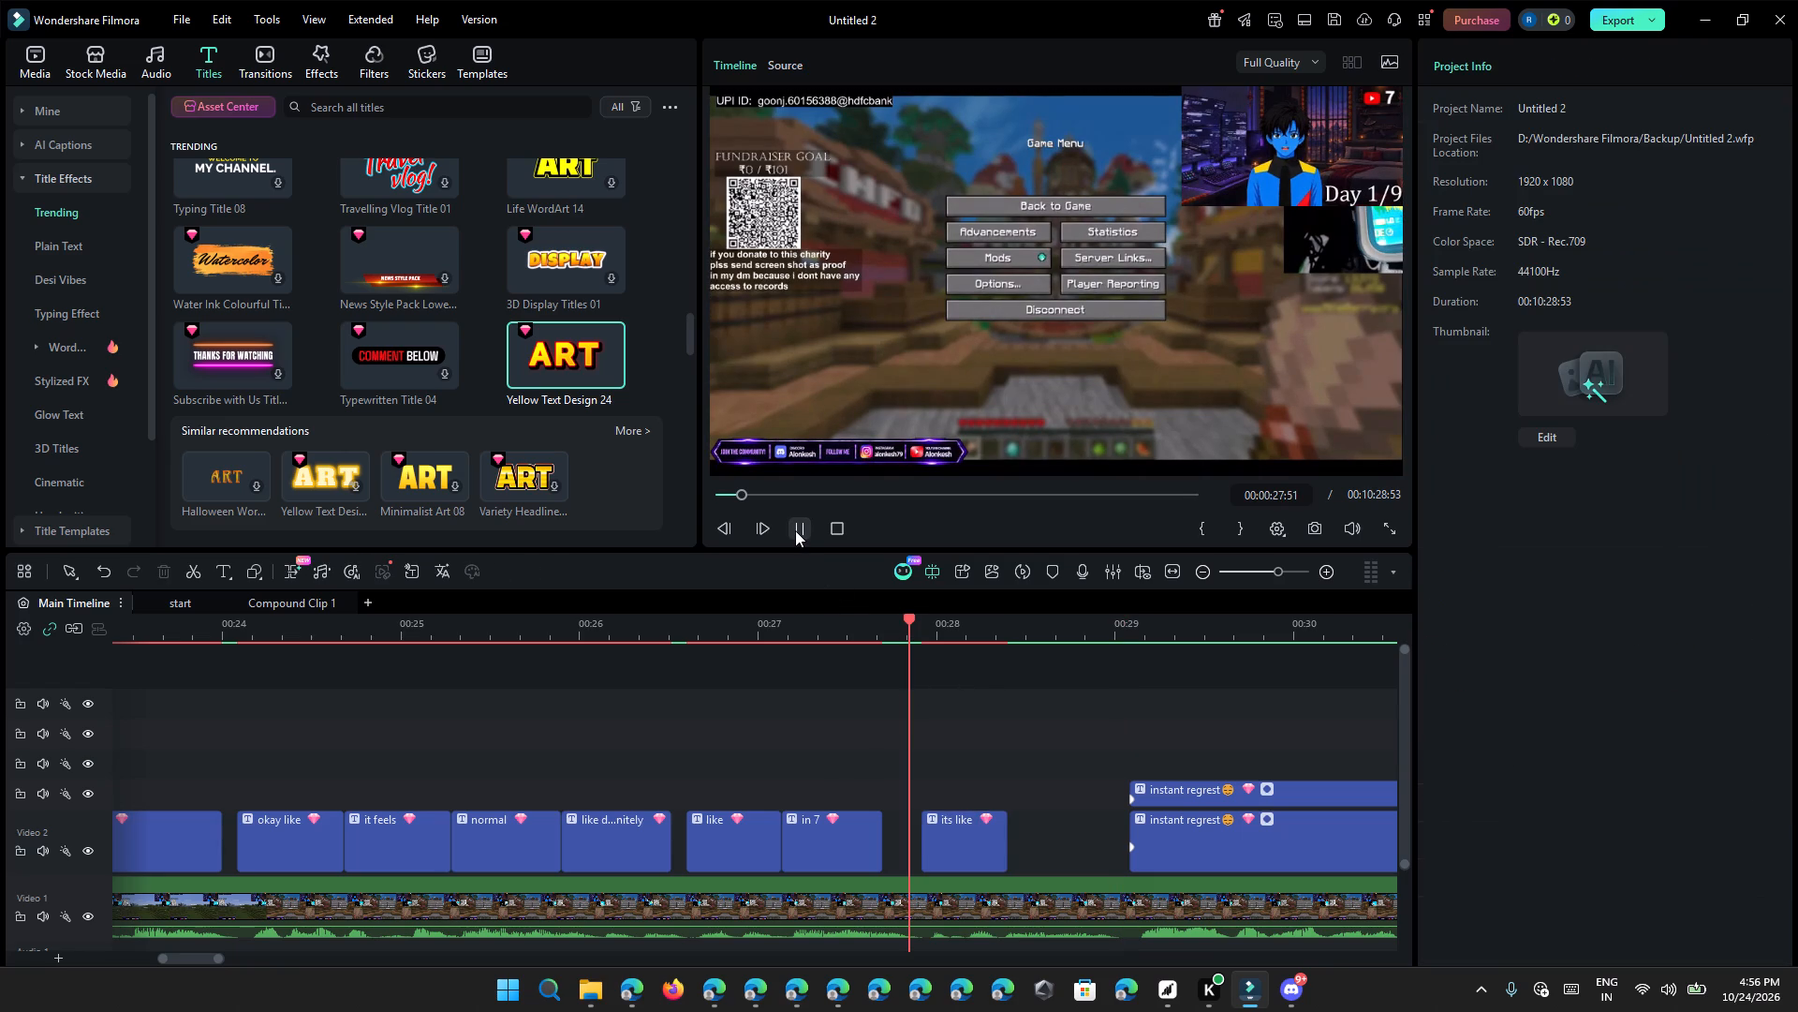
click(795, 530)
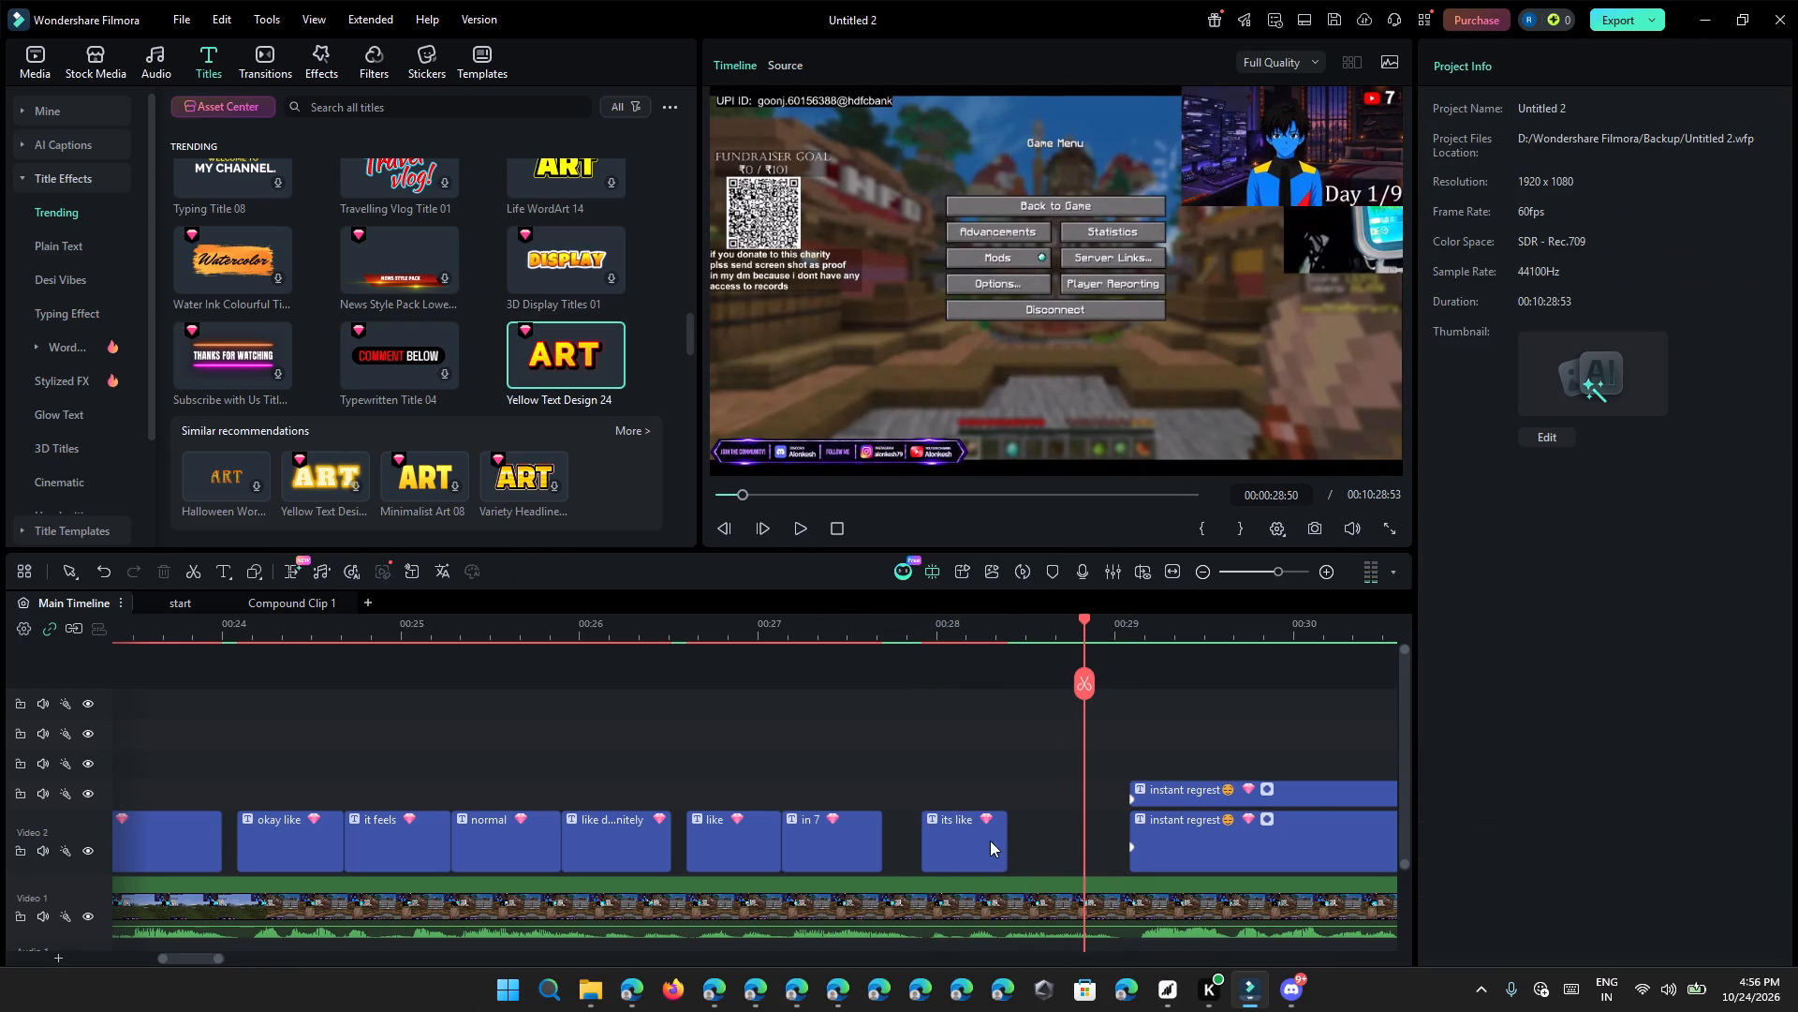
right_click(990, 841)
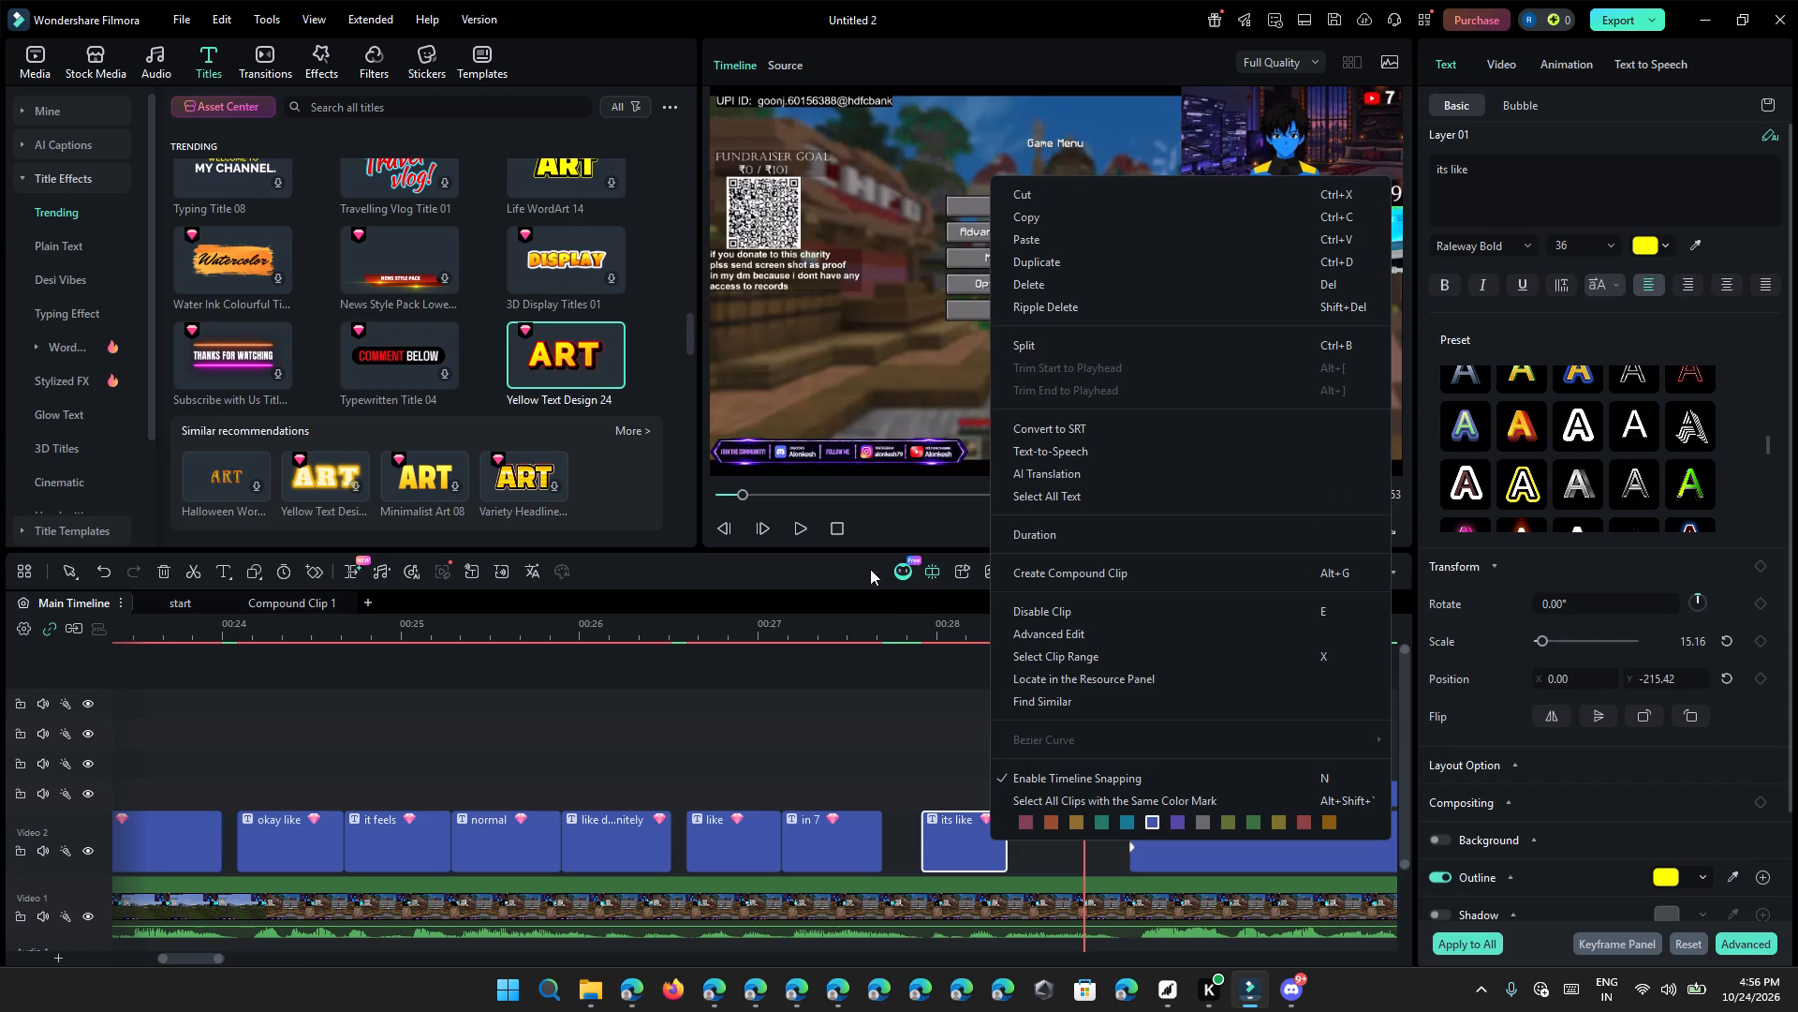
click(946, 628)
click(986, 646)
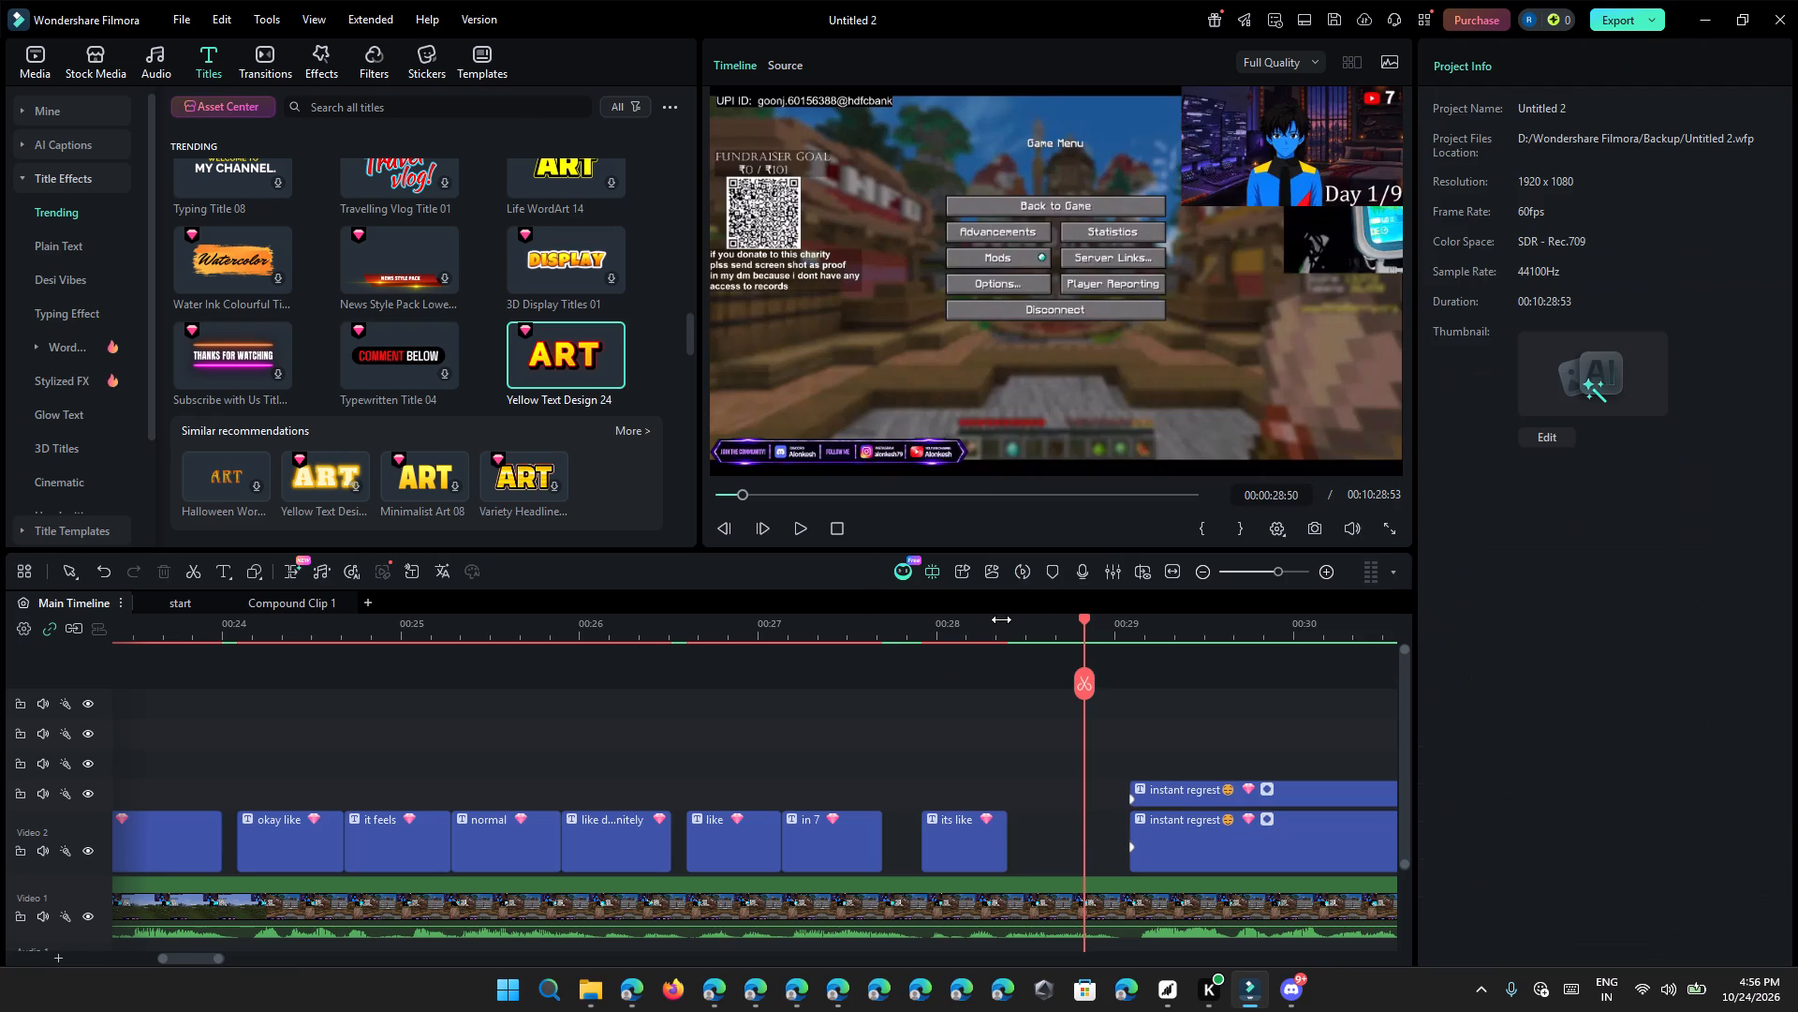
click(1001, 619)
click(1014, 633)
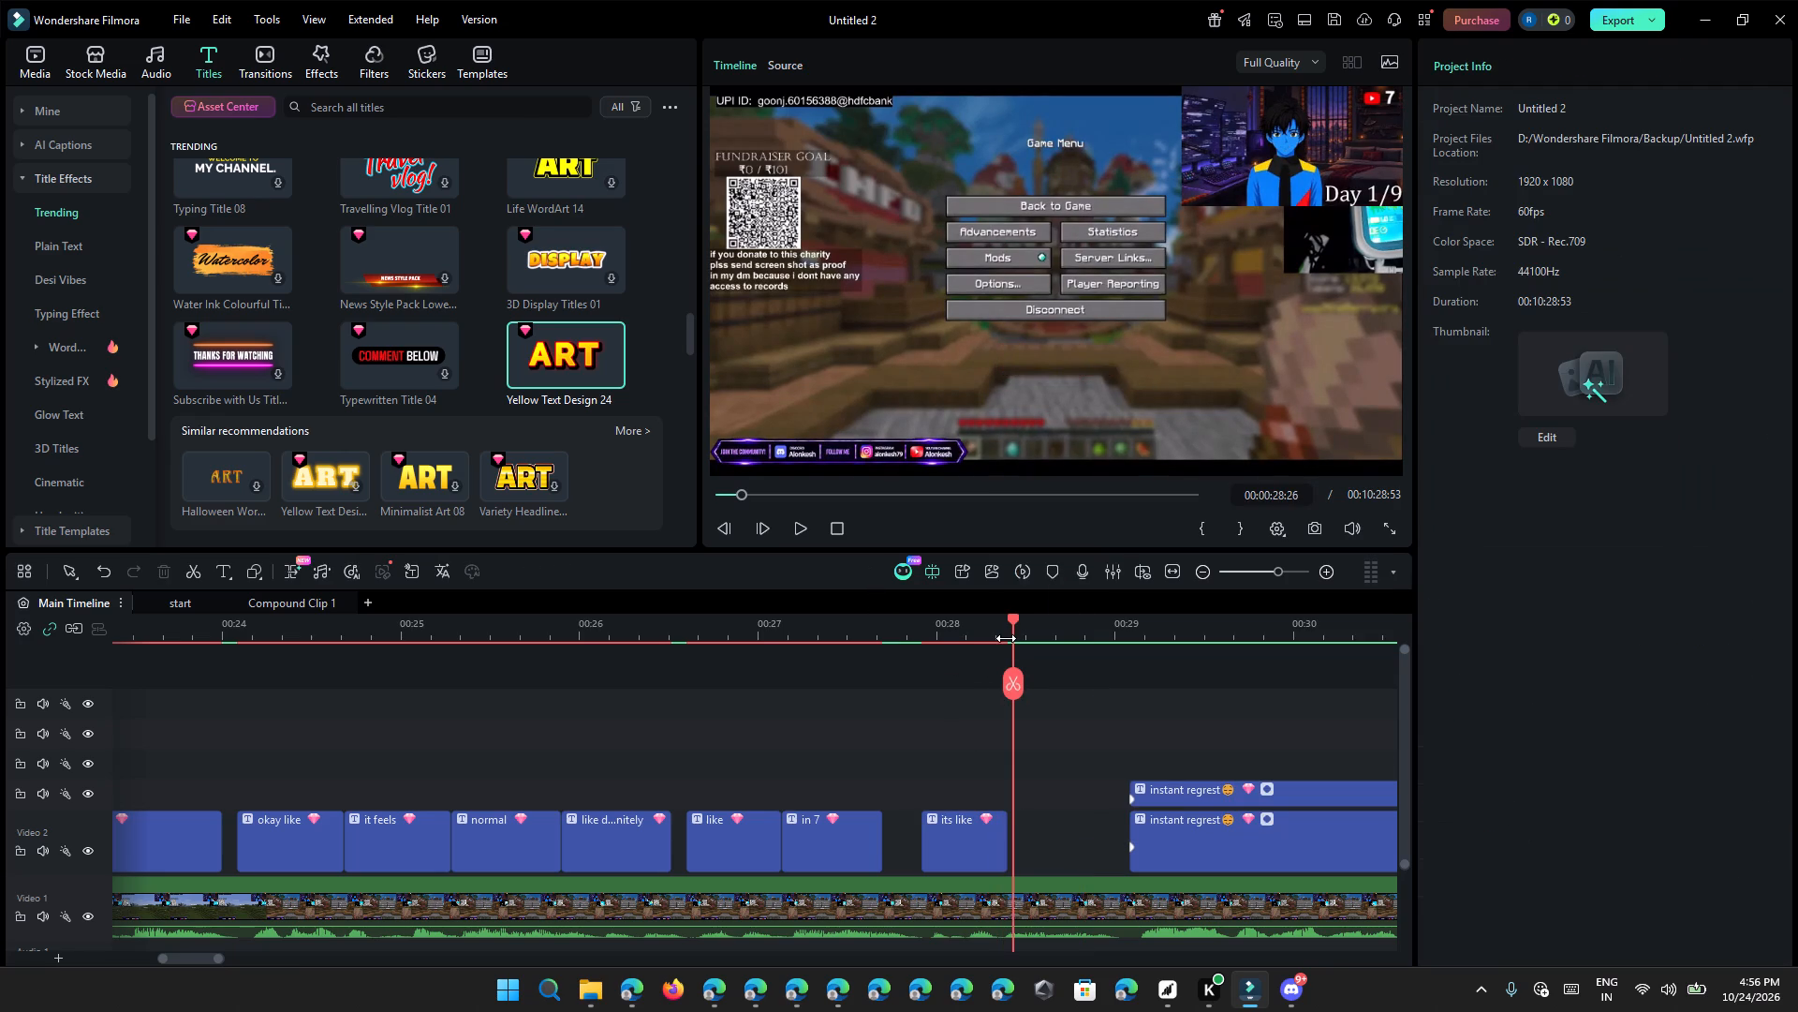
right_click(942, 852)
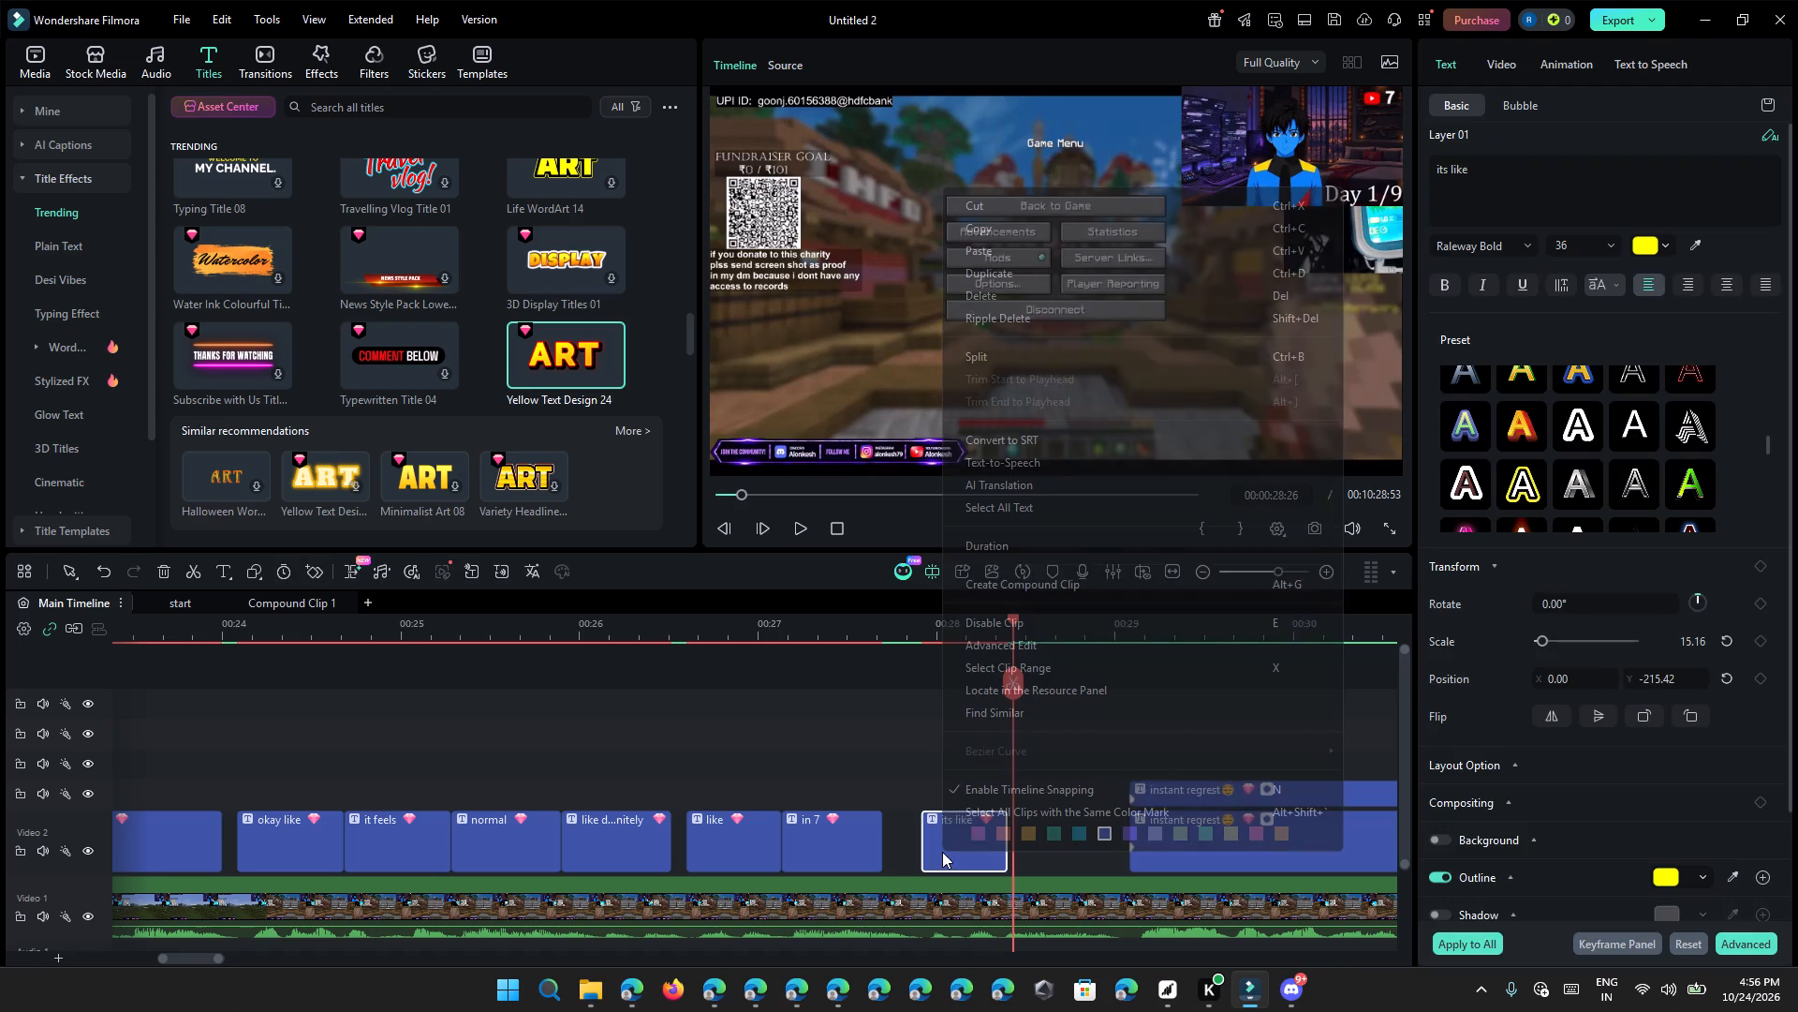
click(1078, 276)
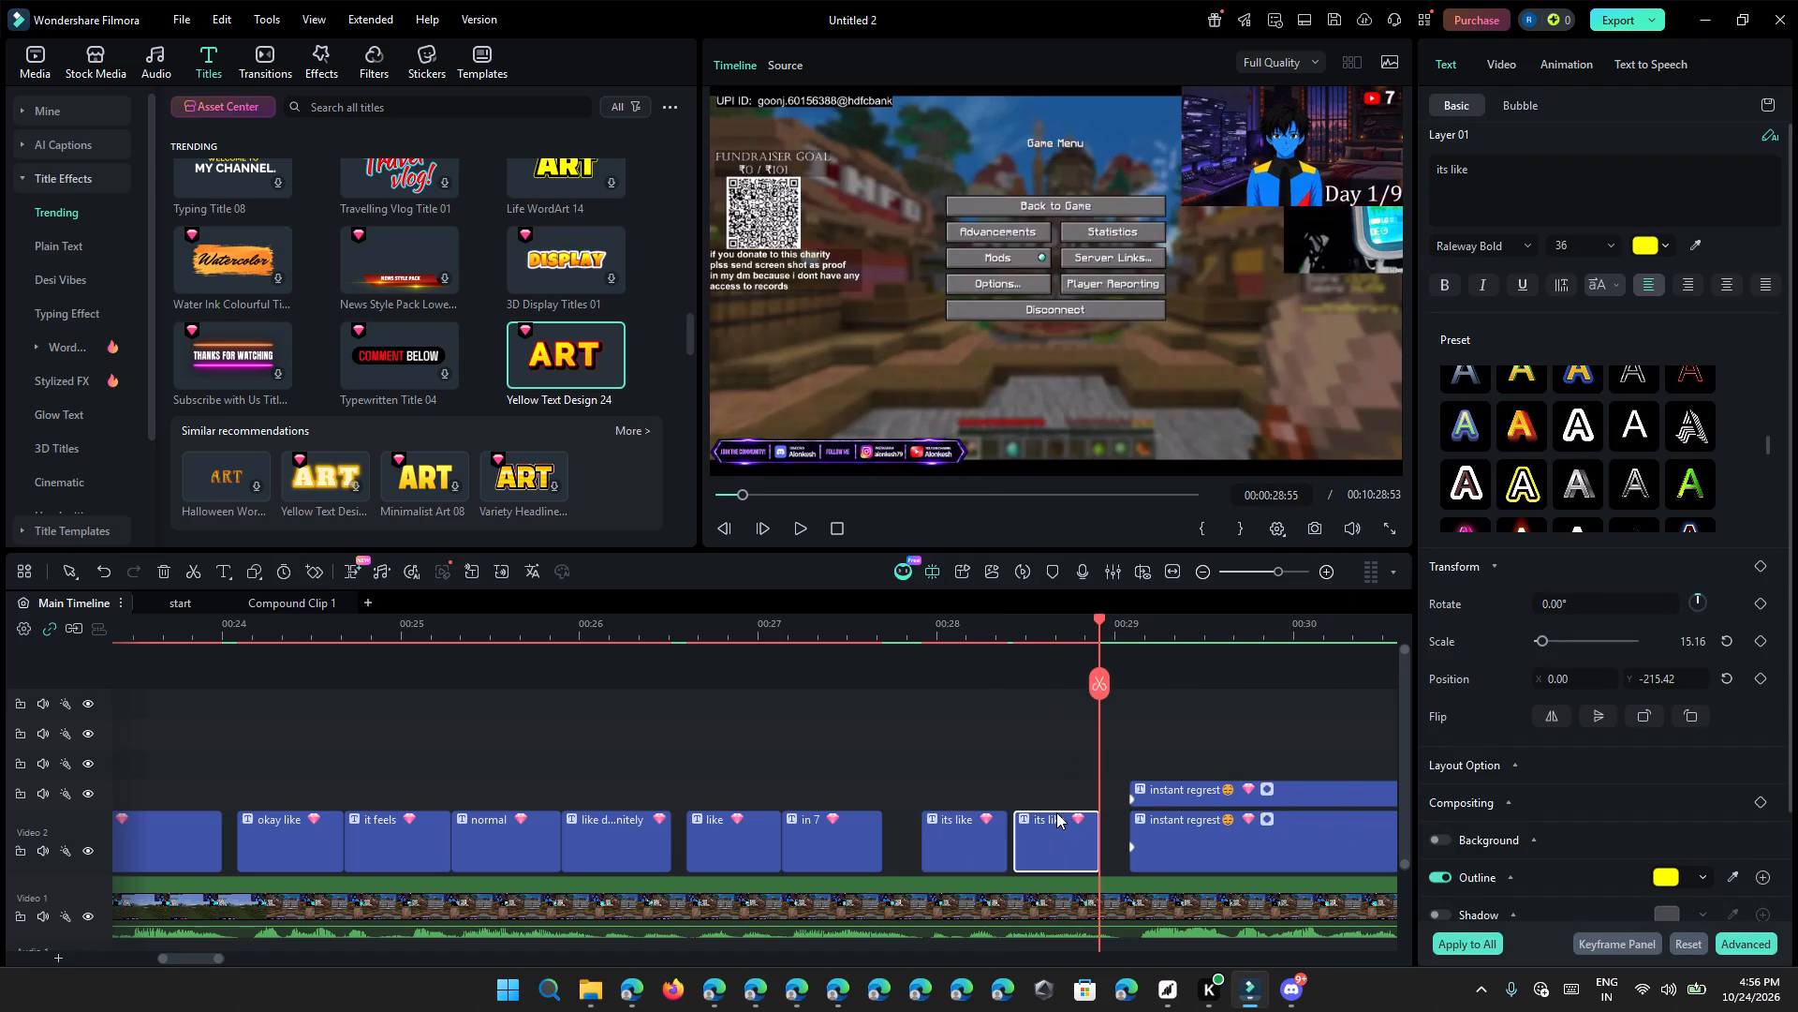
drag(1056, 812, 1048, 816)
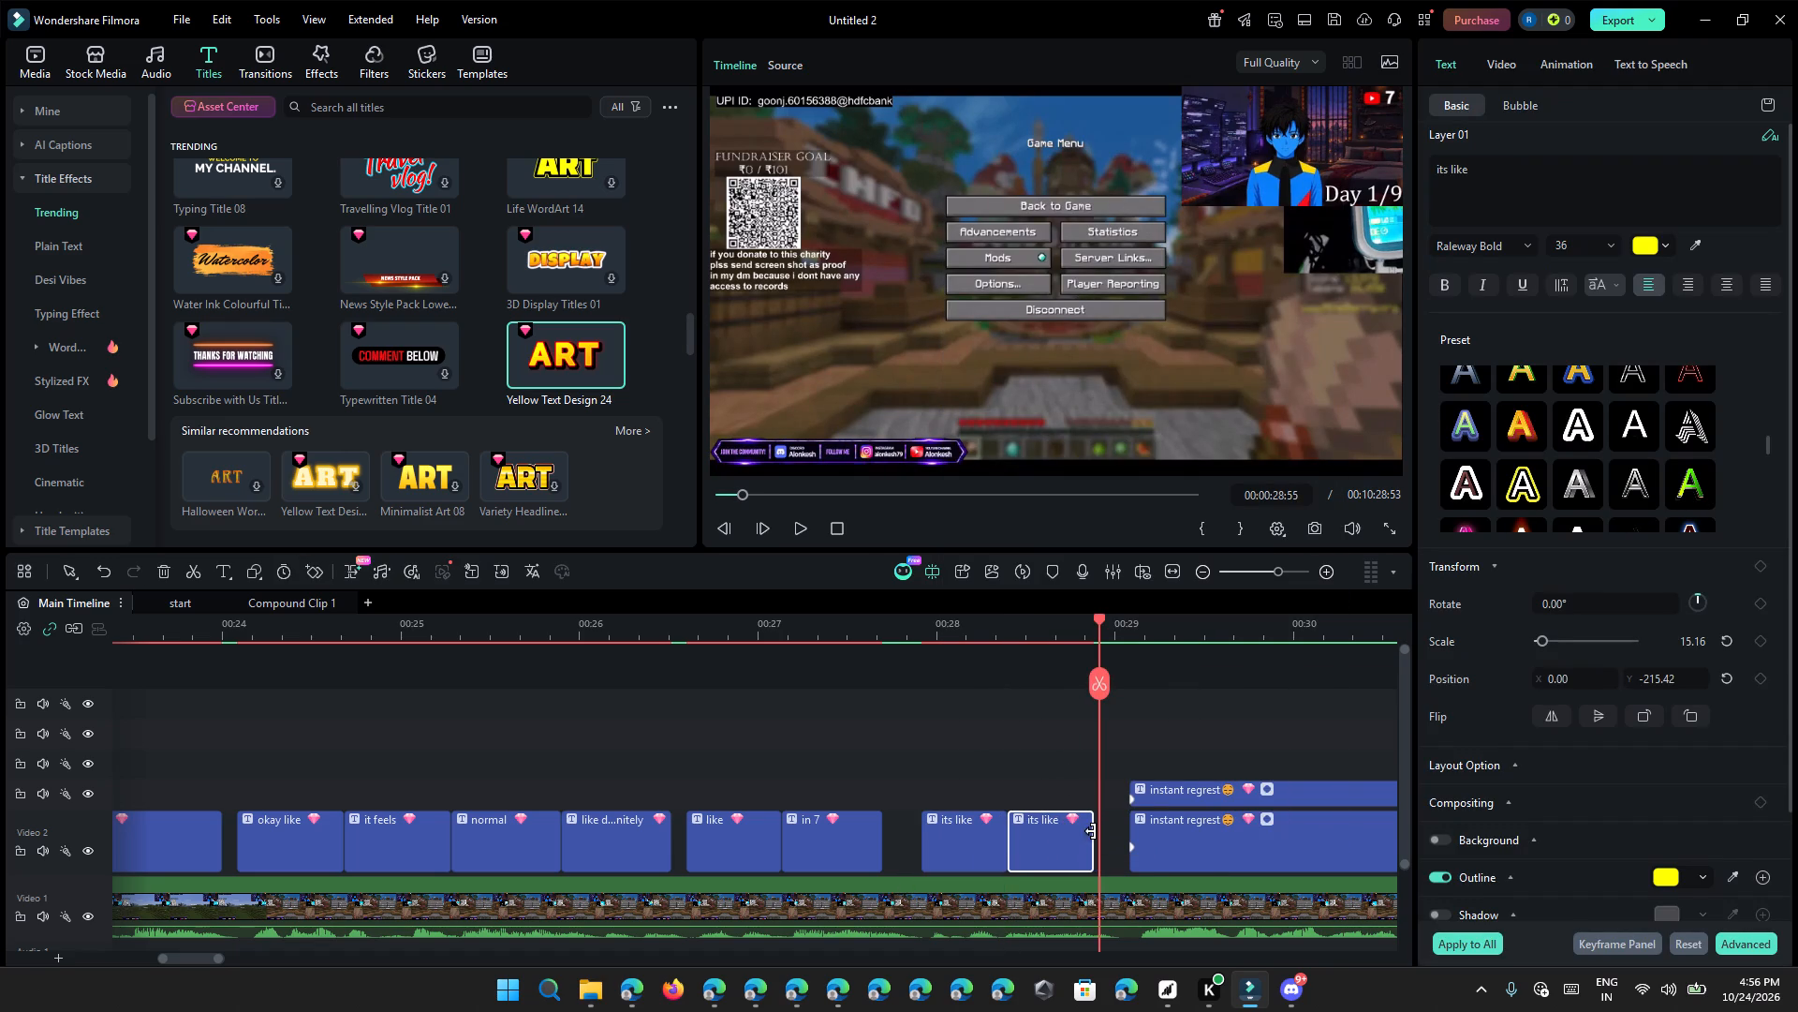
drag(1091, 831, 1106, 835)
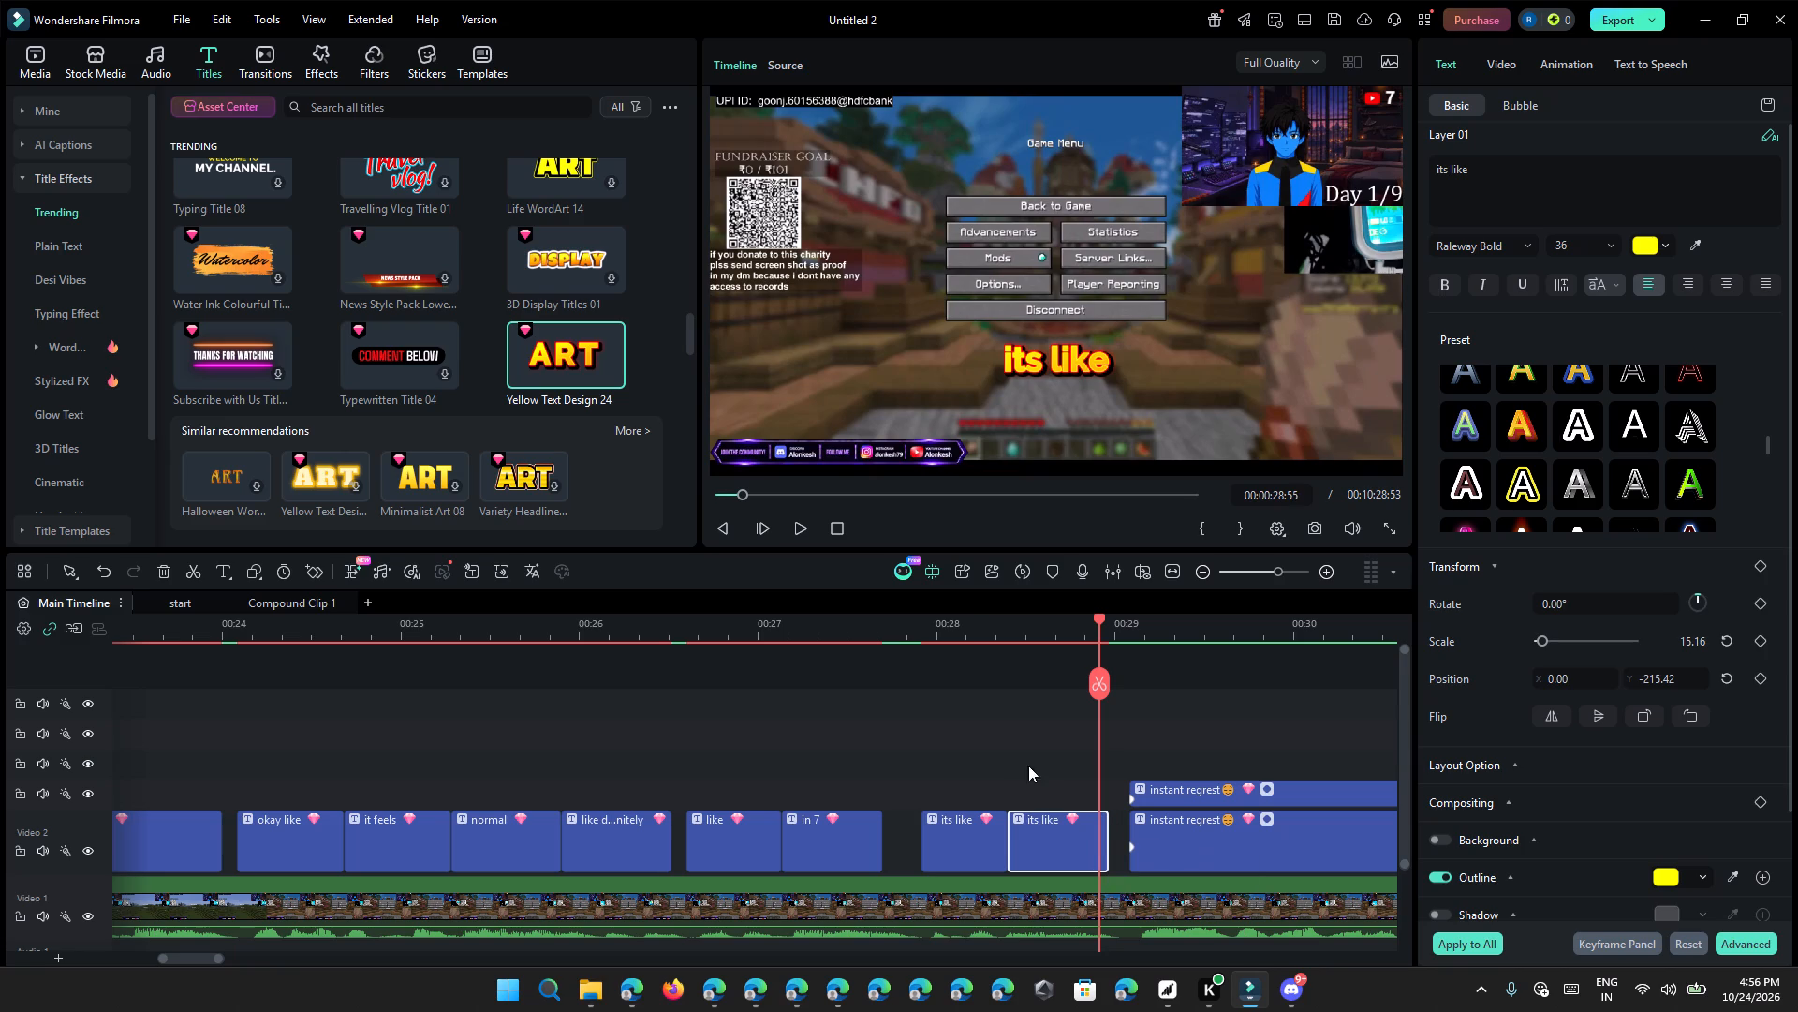
Preview from about 28.2 s, change the duplicated title's text to "normal", and extend its end to just before 29 s.
click(973, 623)
click(812, 532)
click(794, 523)
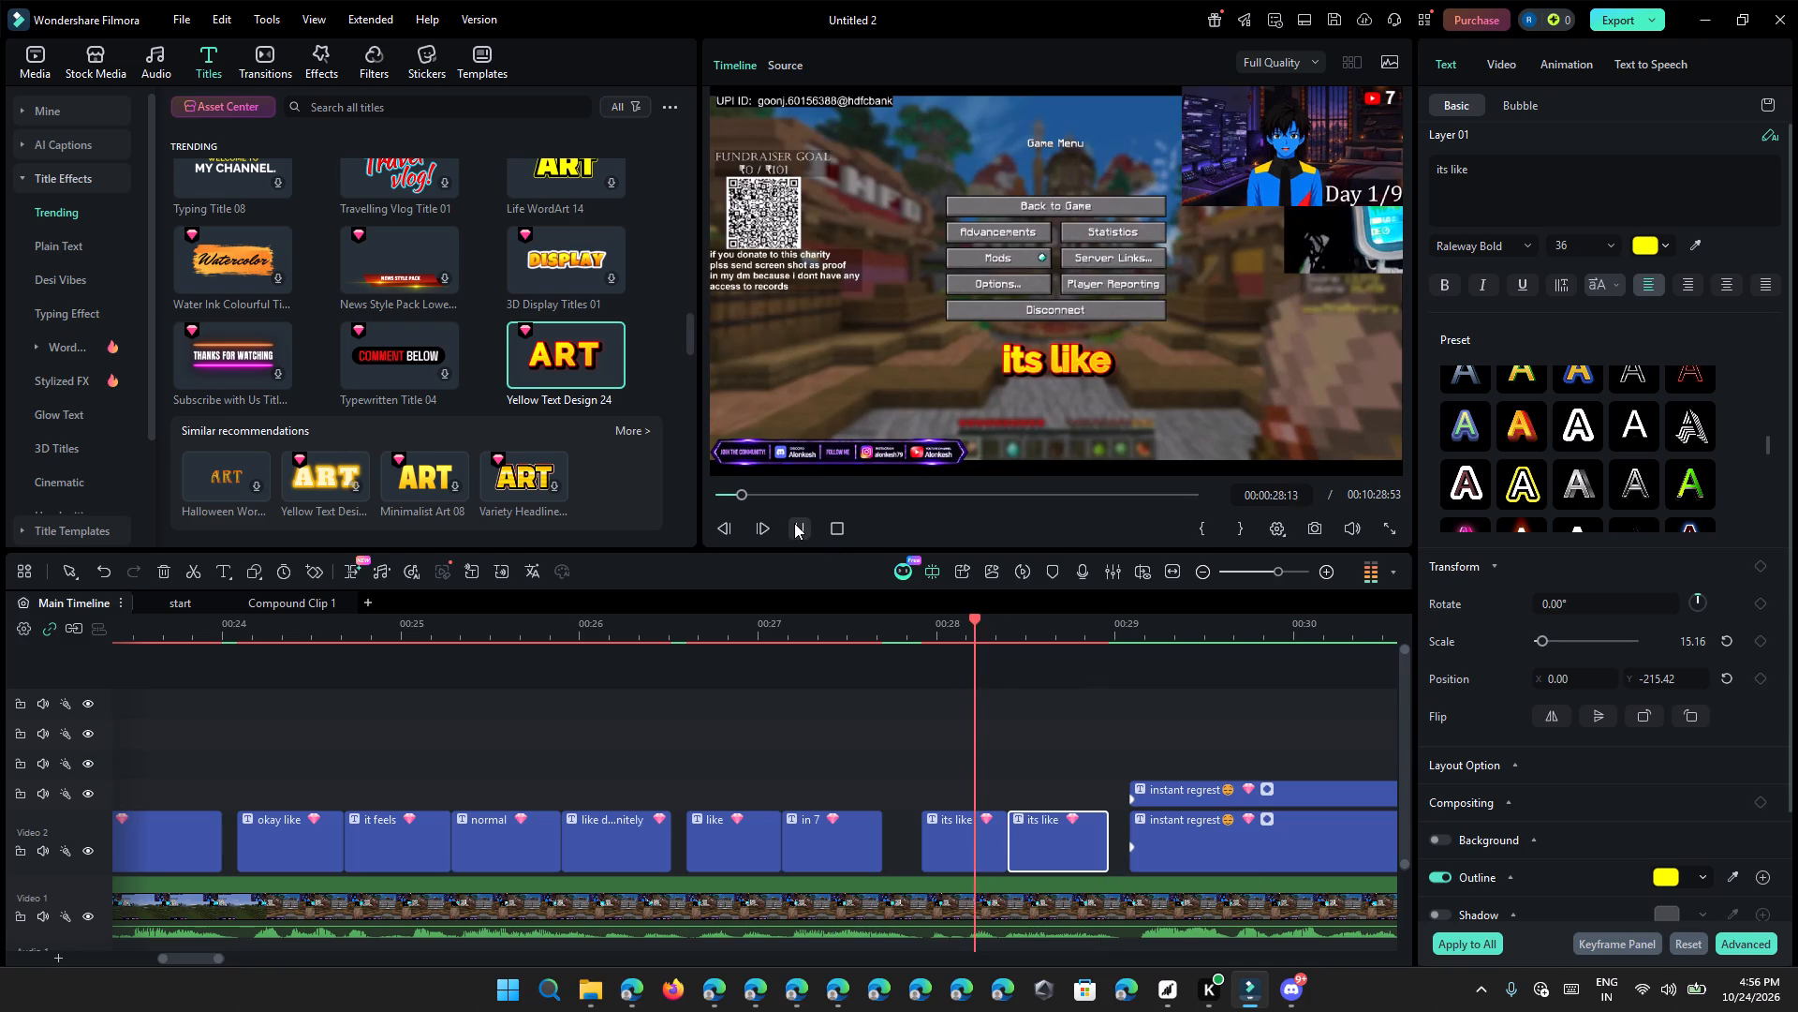
click(794, 523)
click(1521, 181)
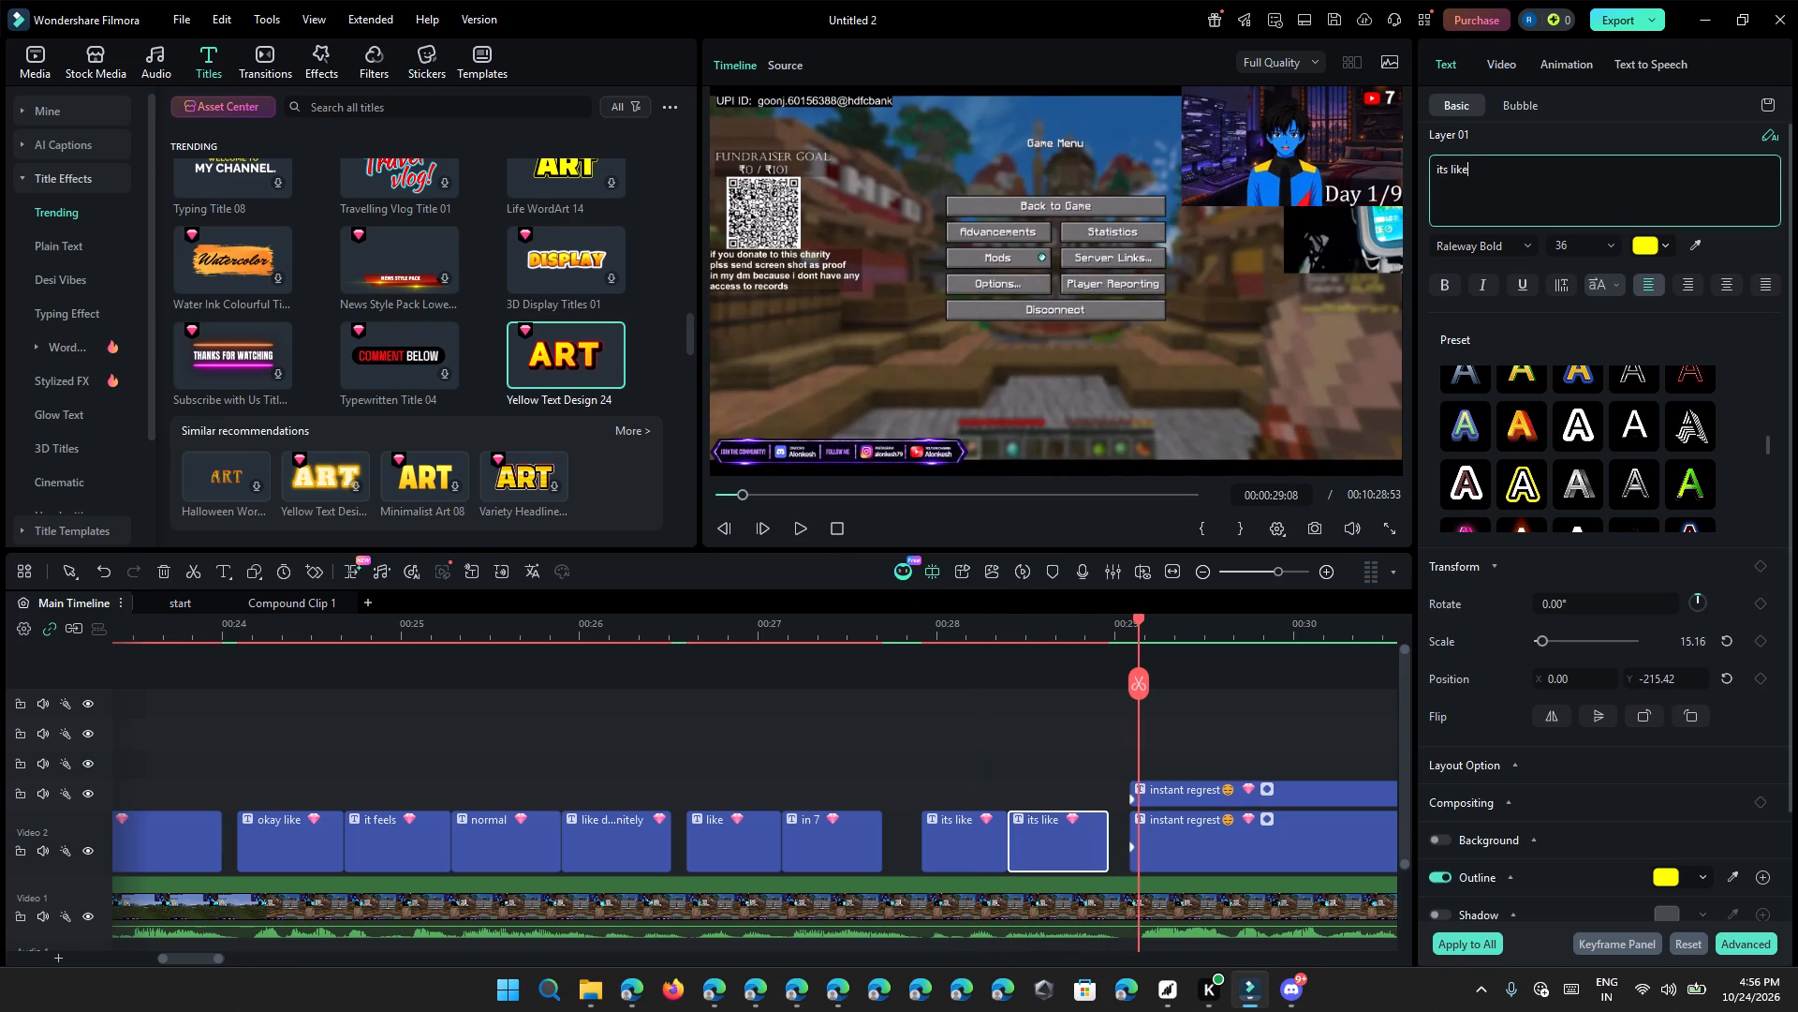
key(ctrl+a)
key(BackSpace)
text(normal)
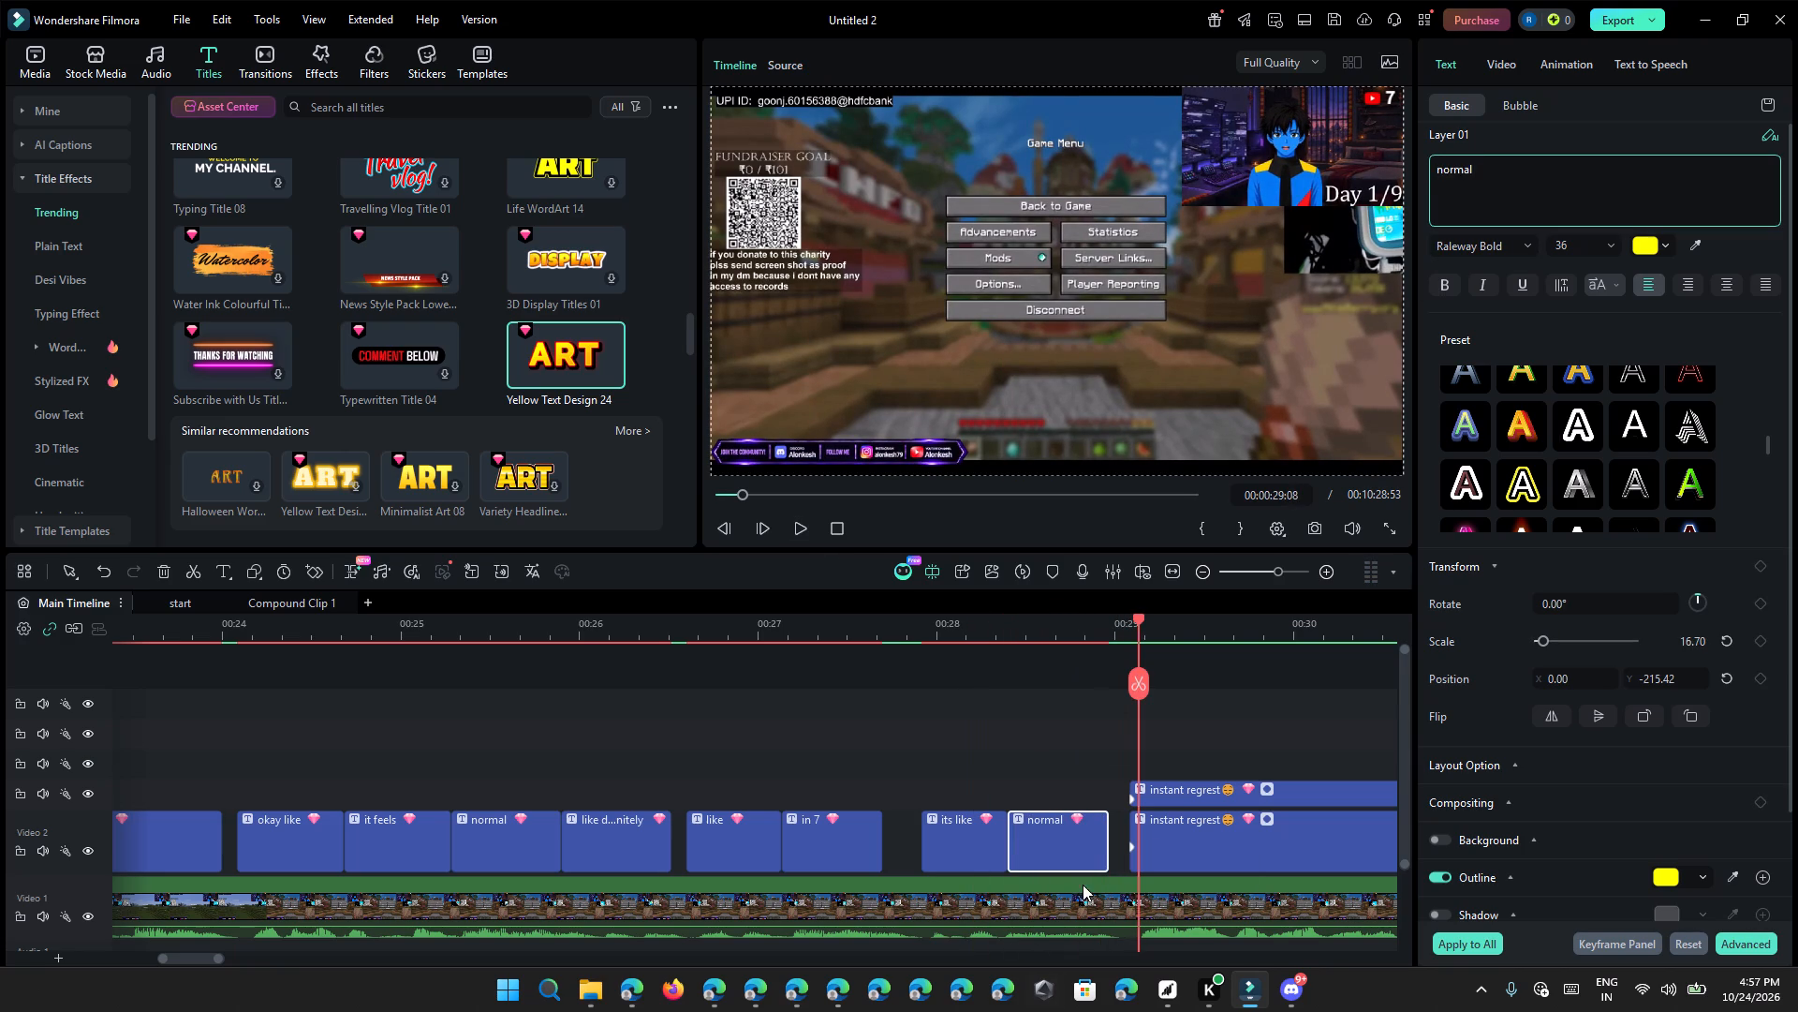
drag(1106, 858, 1116, 859)
Play back the captioned section from about 21 s, and replay from about 29 s, checking the titles against the speech.
ctrl+scroll(980, 828, down, 2)
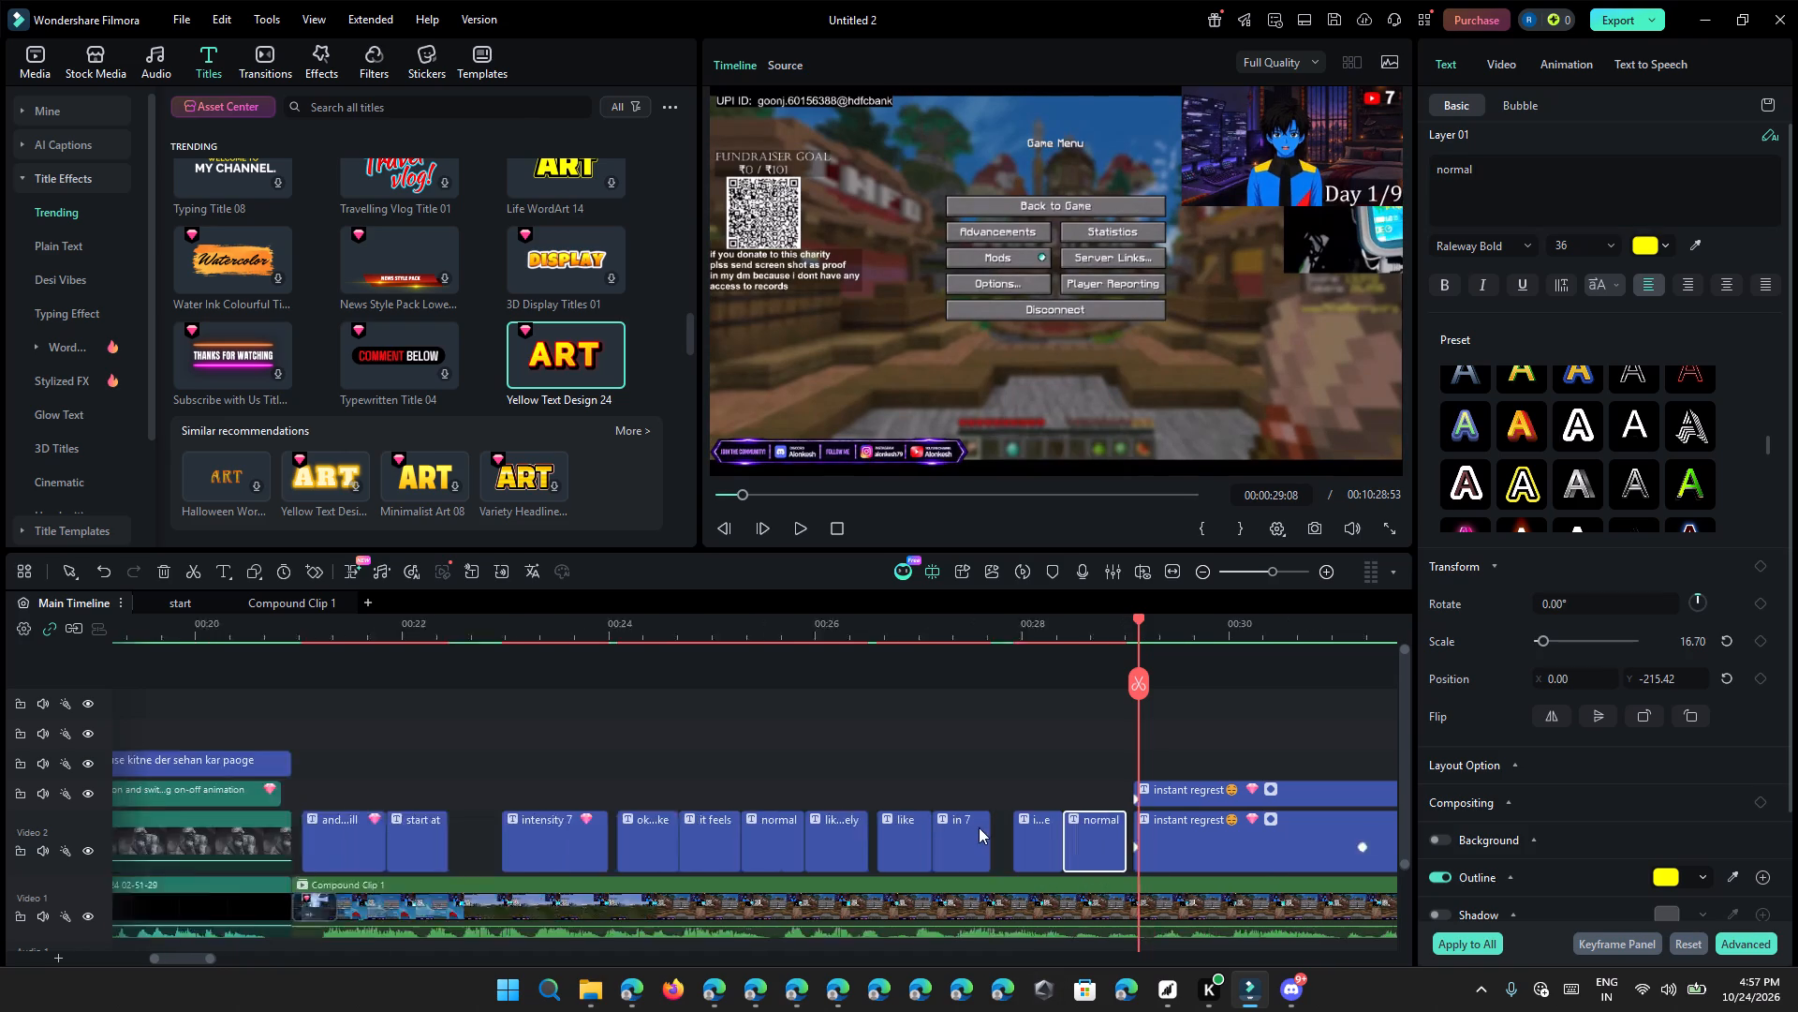
ctrl+scroll(979, 827, down, 7)
click(807, 641)
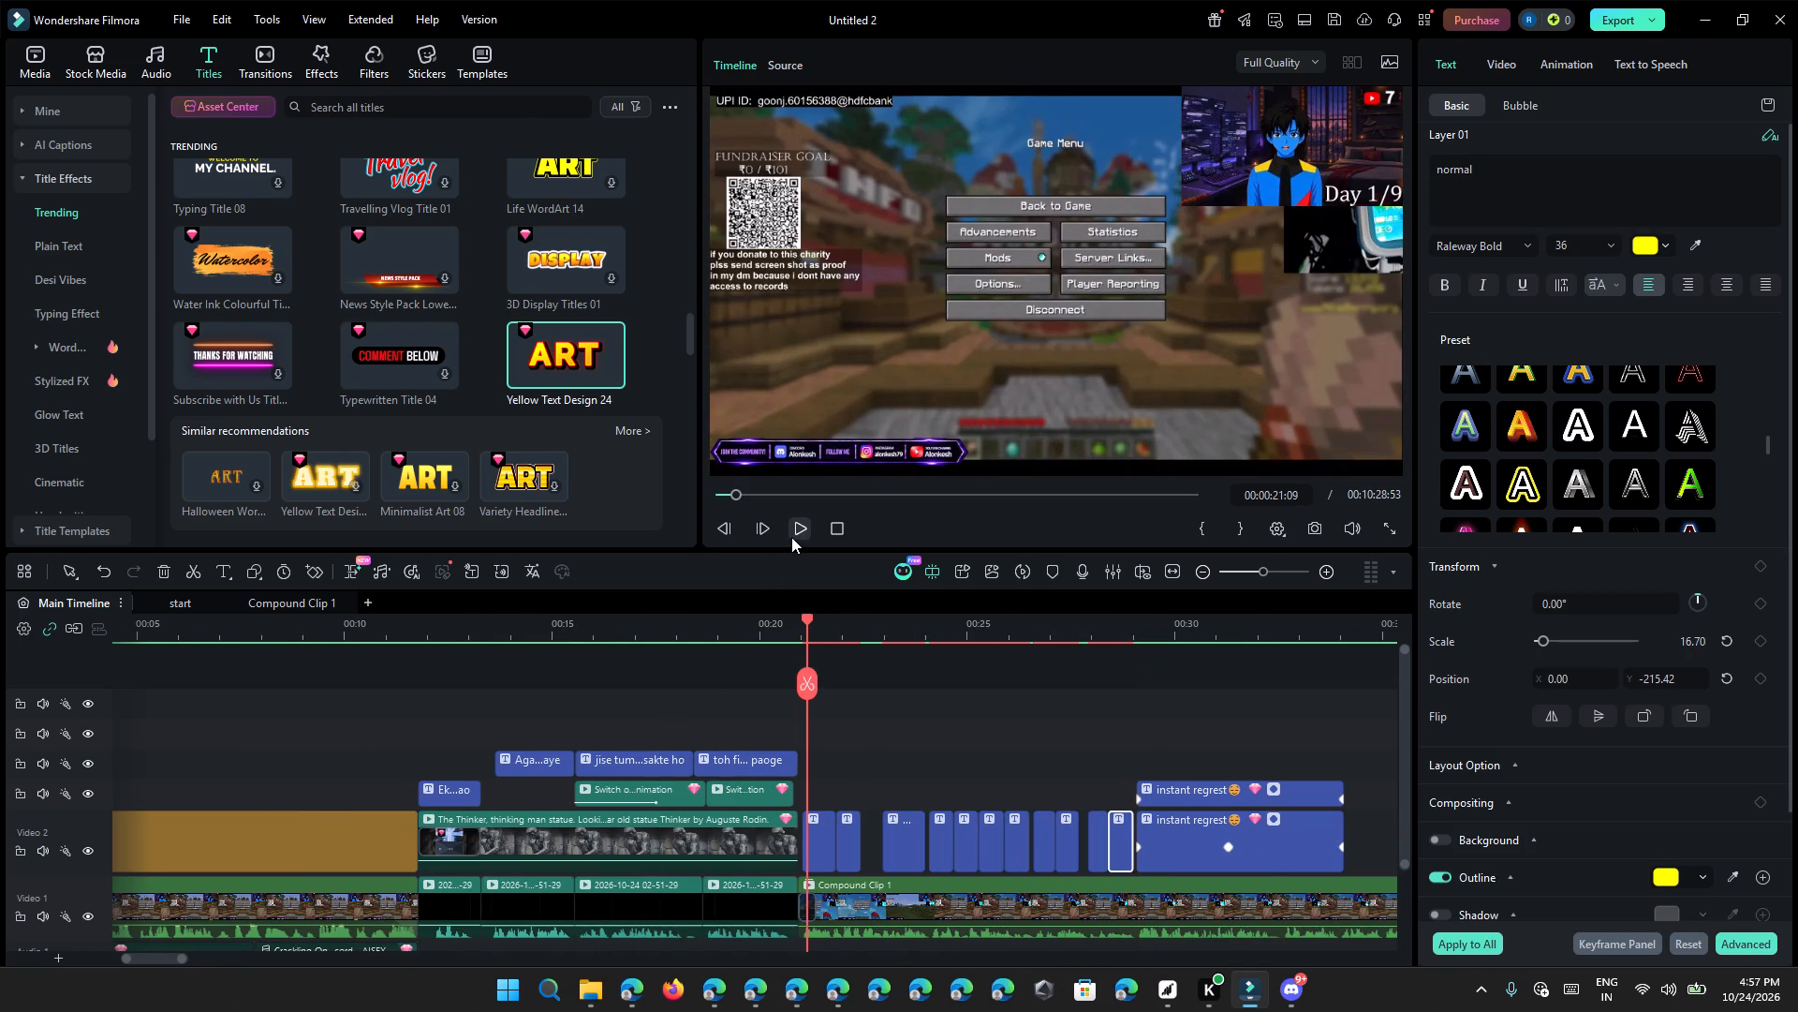
click(791, 537)
double_click(791, 537)
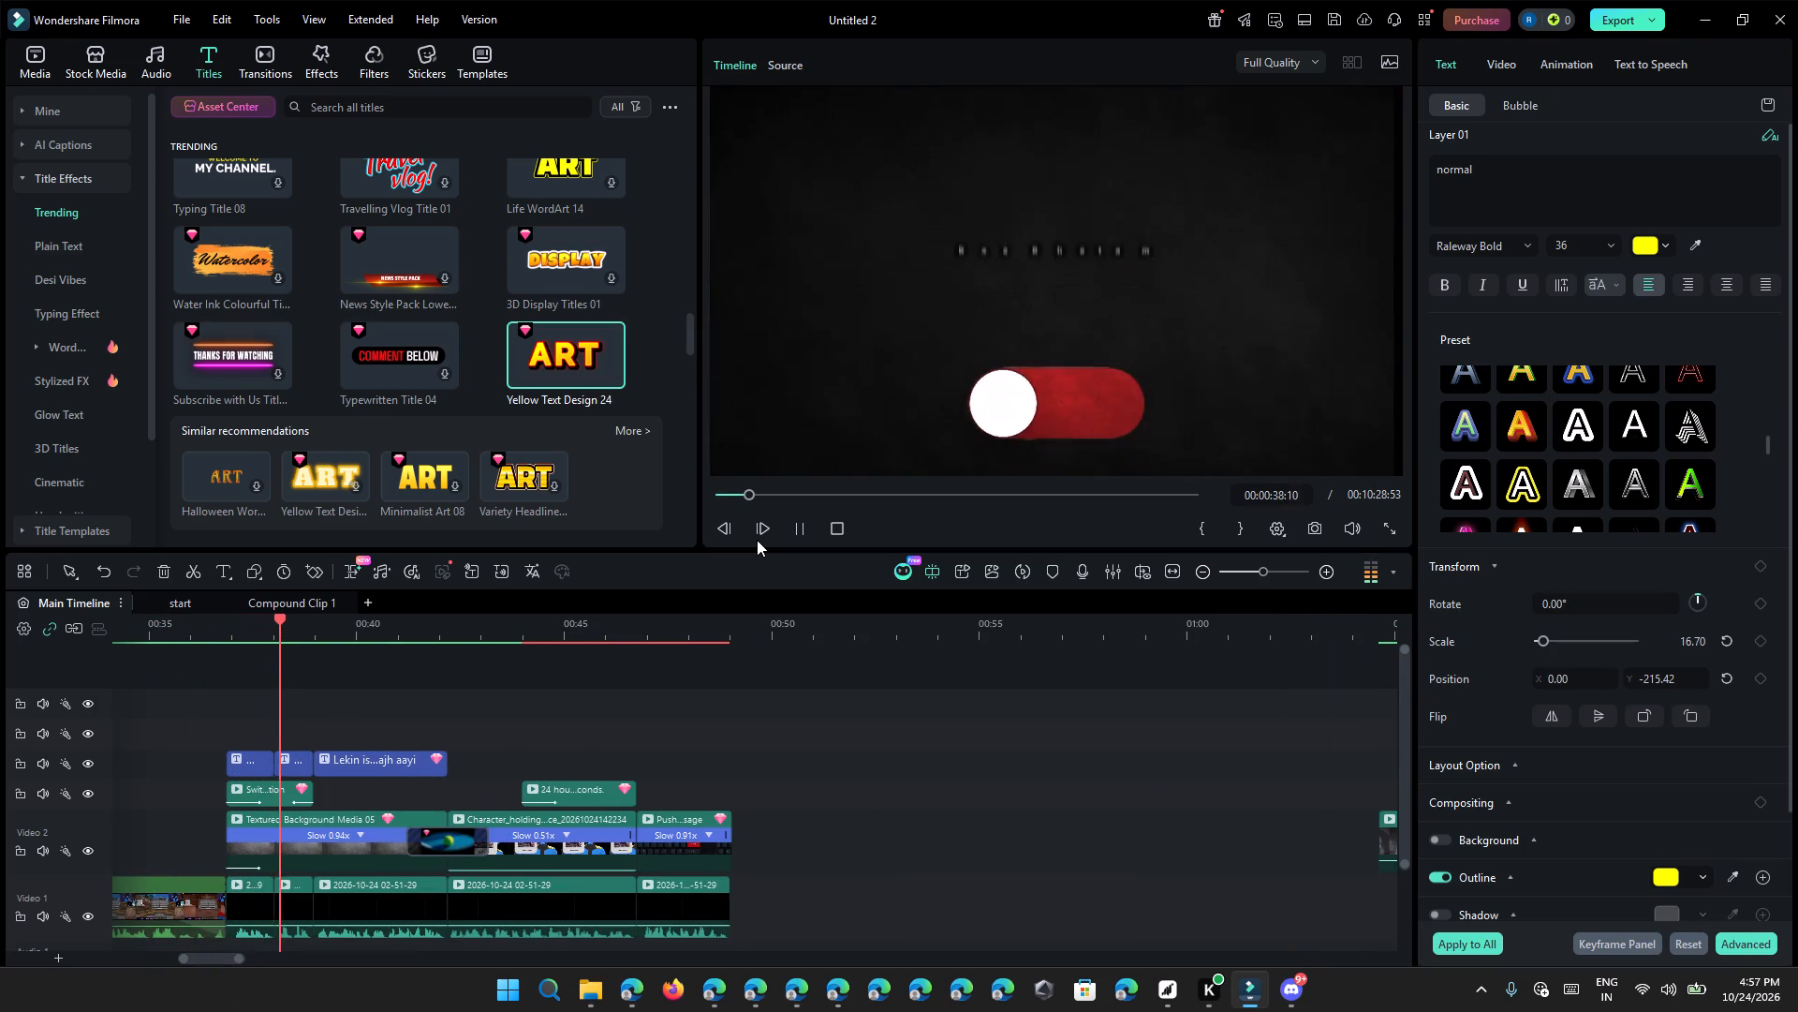
ctrl+scroll(536, 768, down, 5)
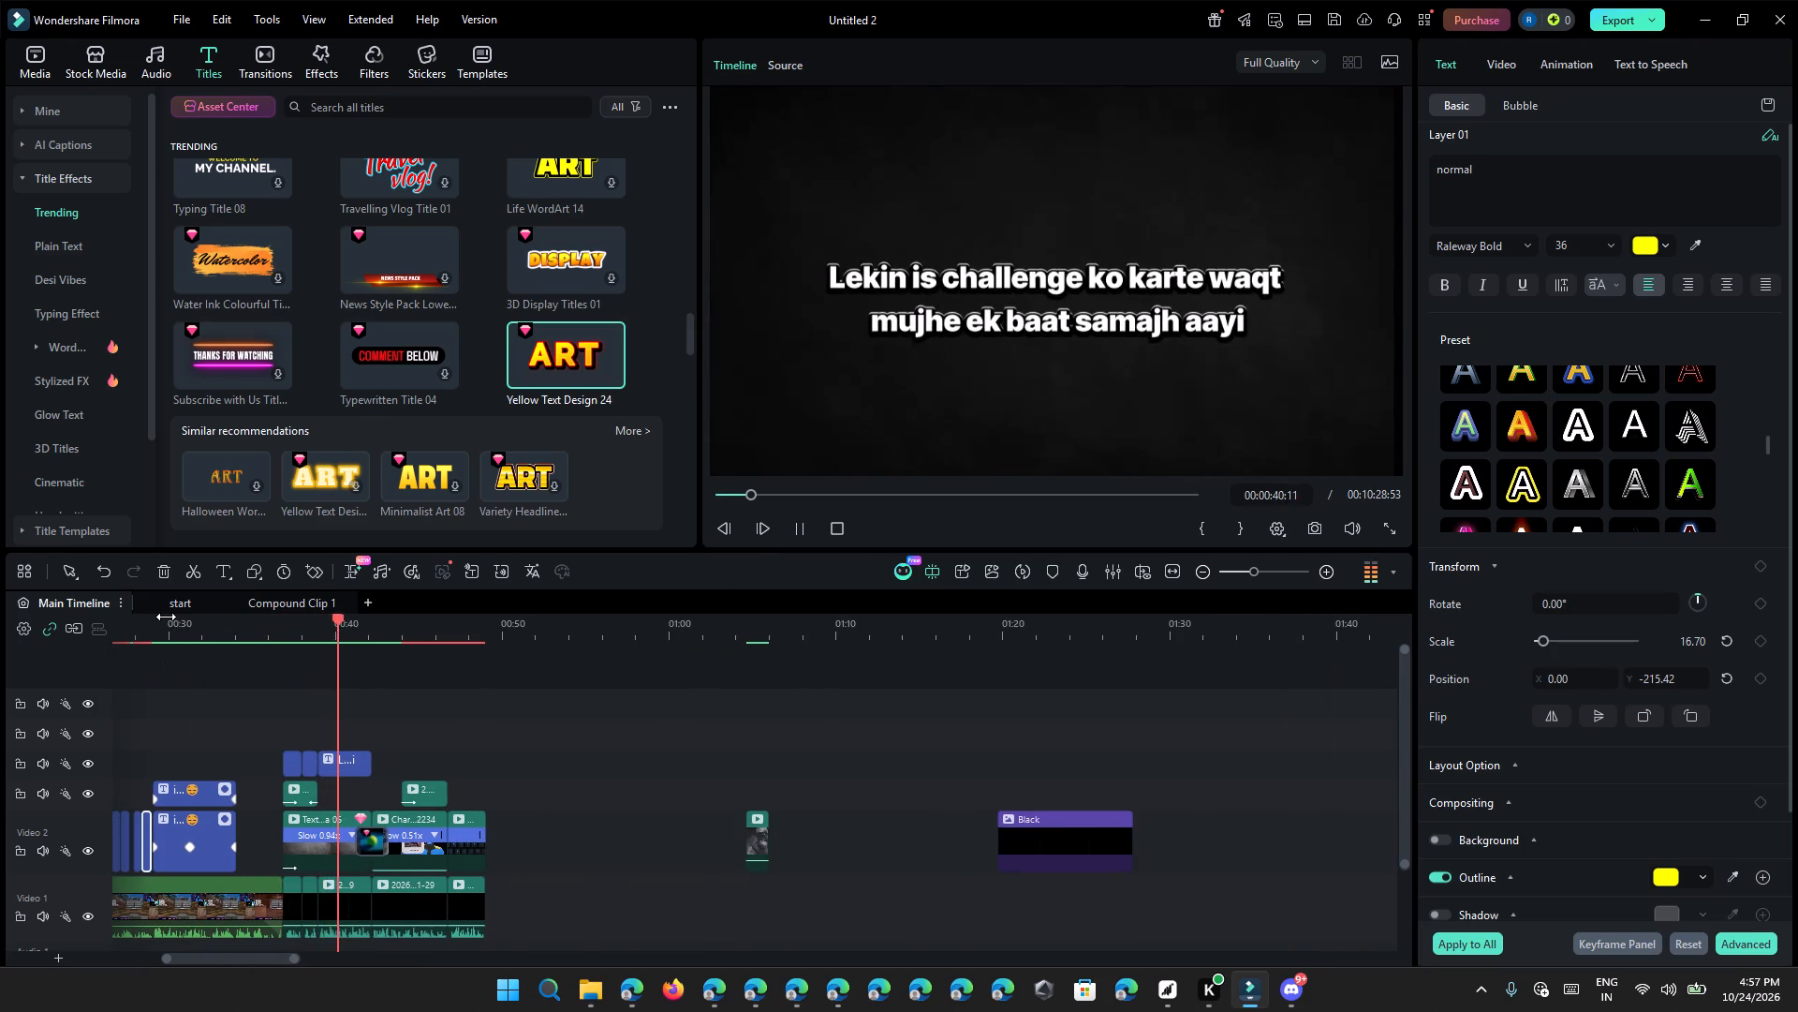
click(167, 617)
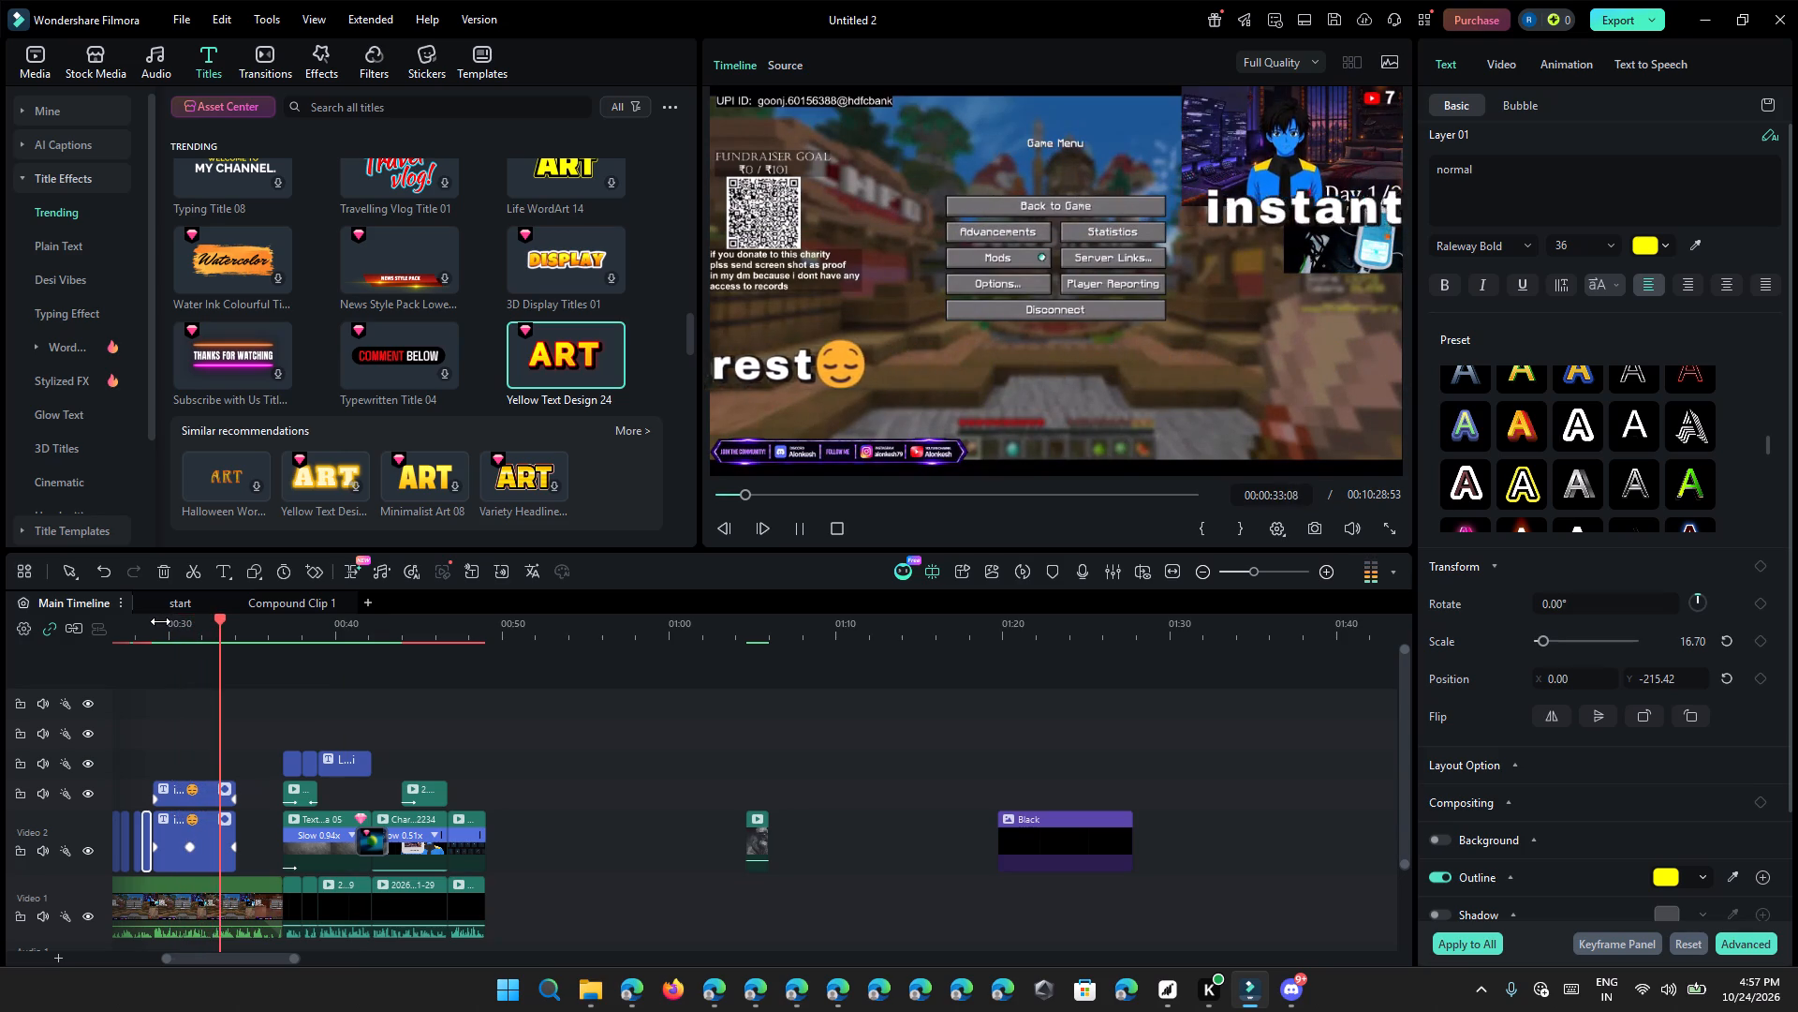
double_click(816, 531)
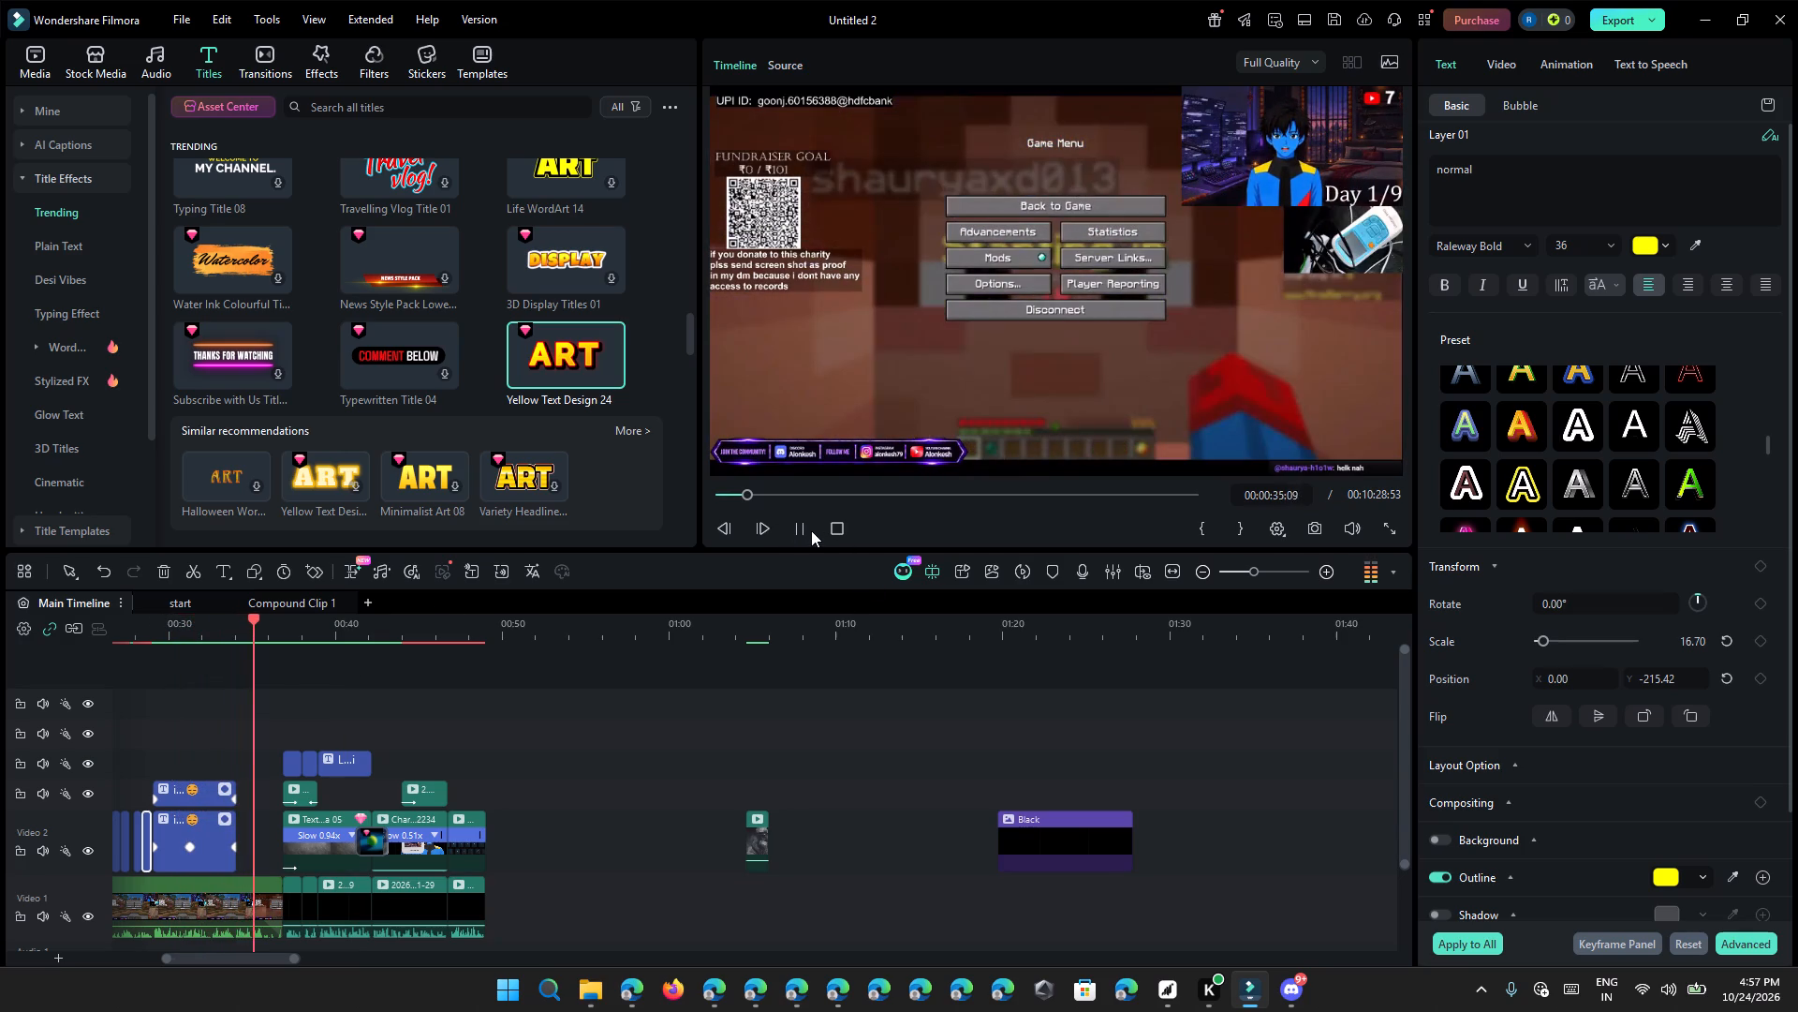
click(805, 529)
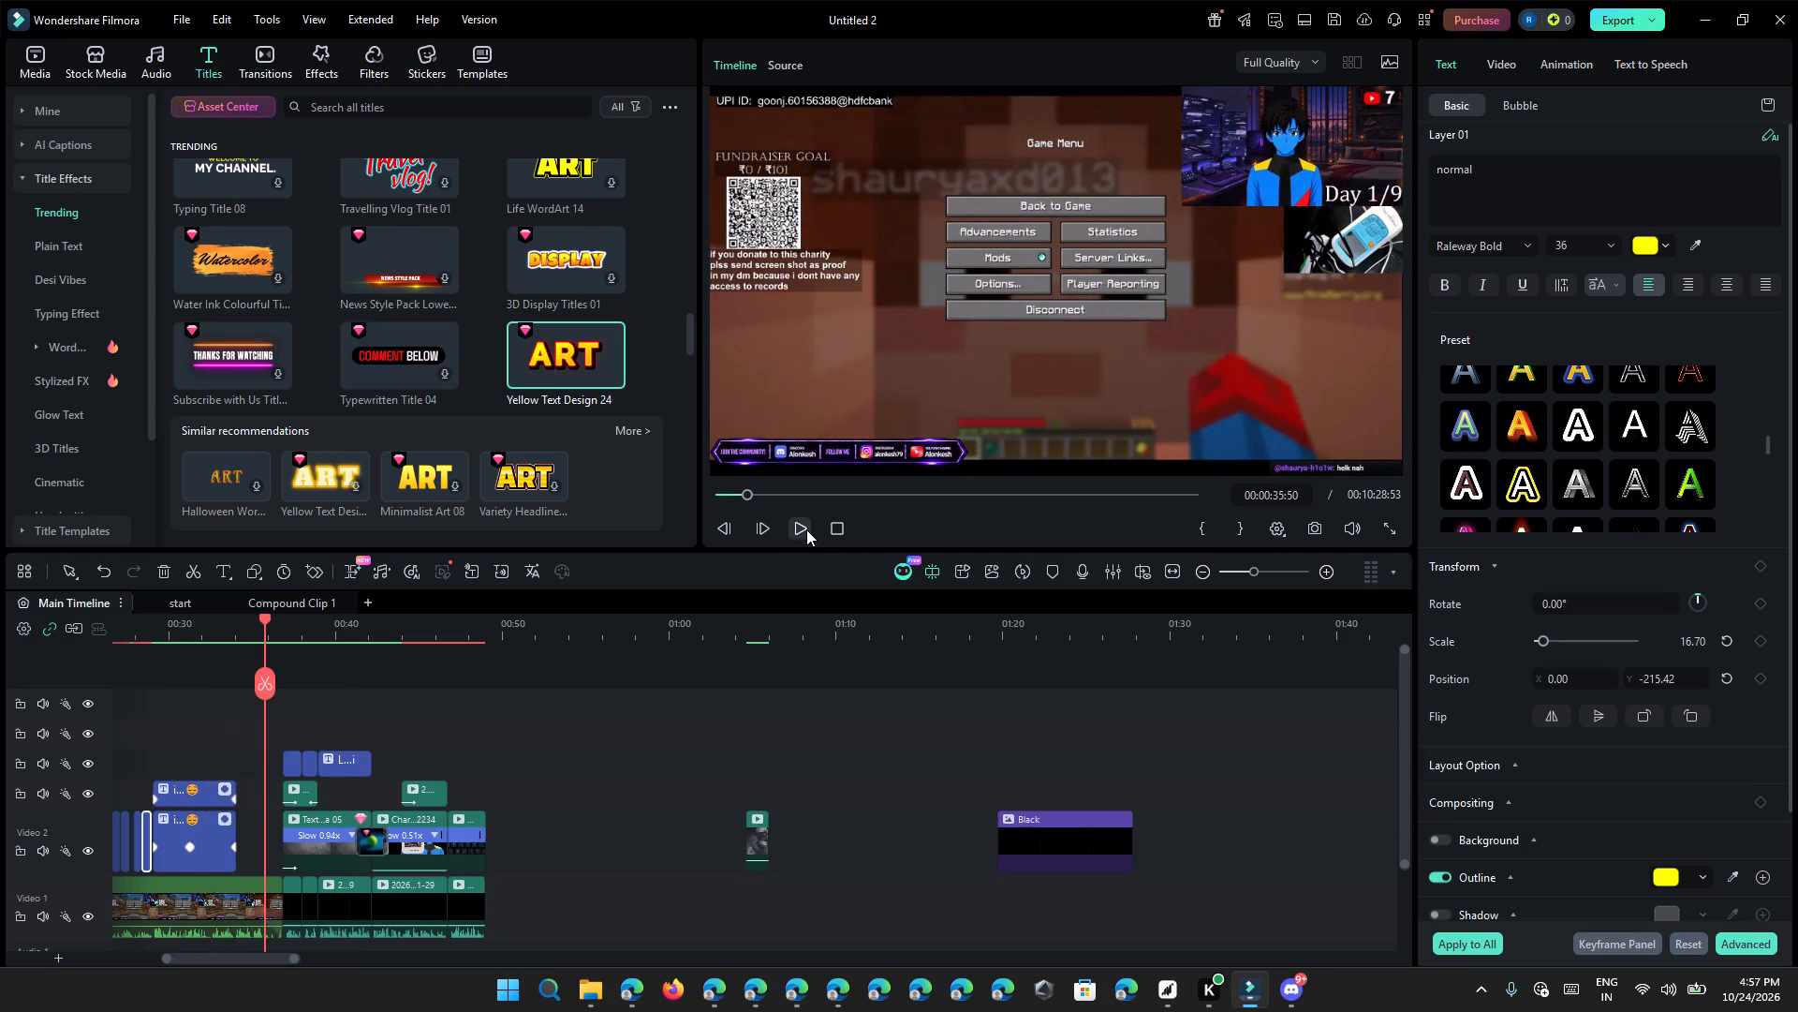
Listen in short bursts from about 28.5 s through the "instant regrest" titles for the phrases spoken there.
click(142, 635)
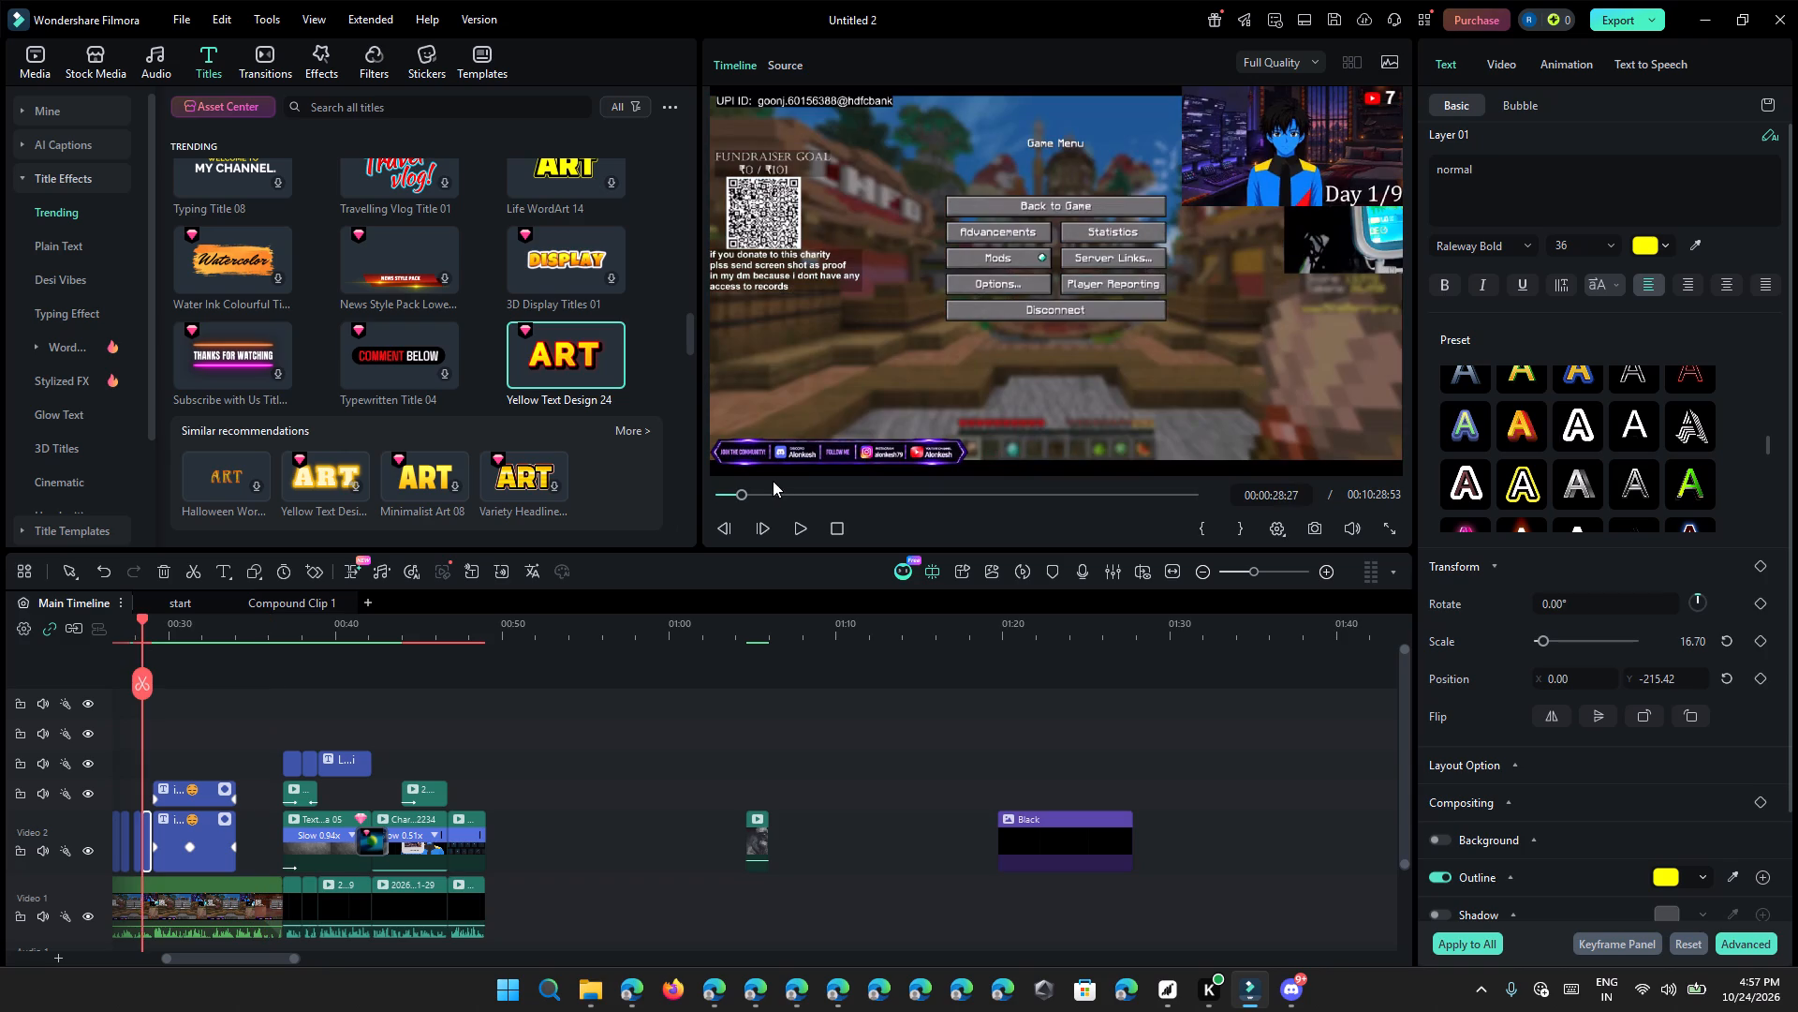
click(798, 516)
click(800, 535)
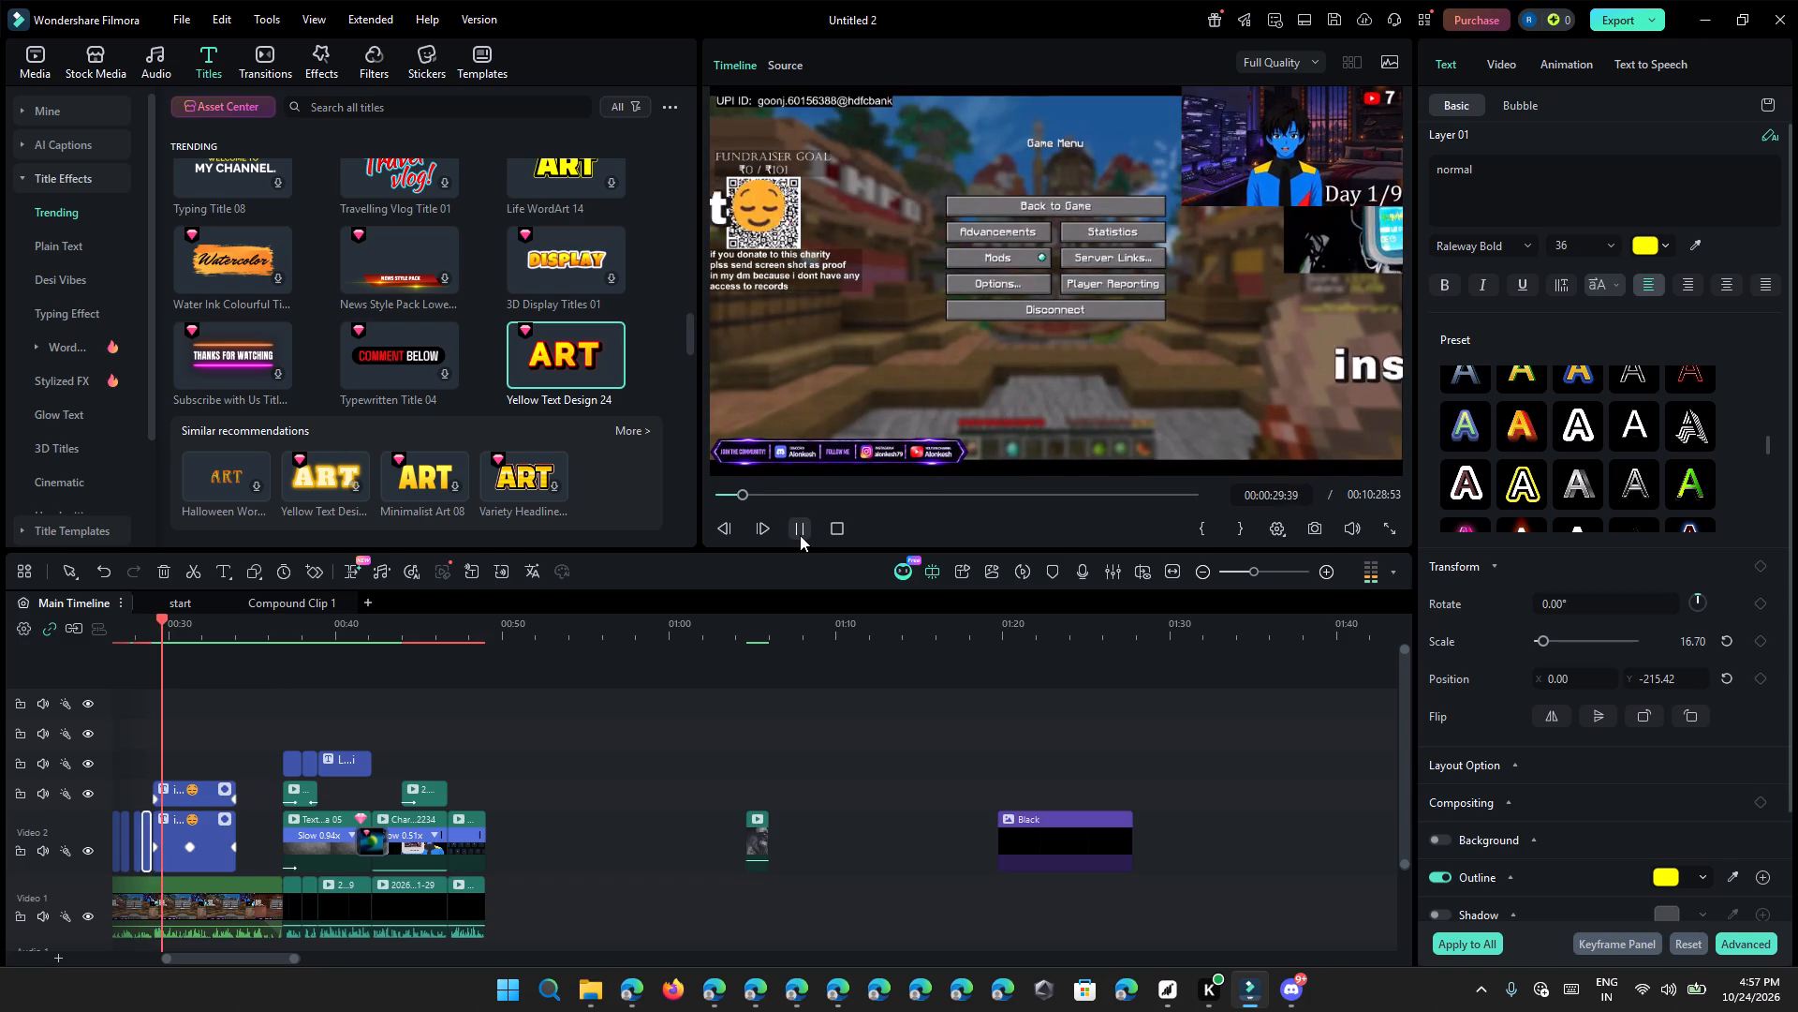
click(800, 535)
click(800, 535)
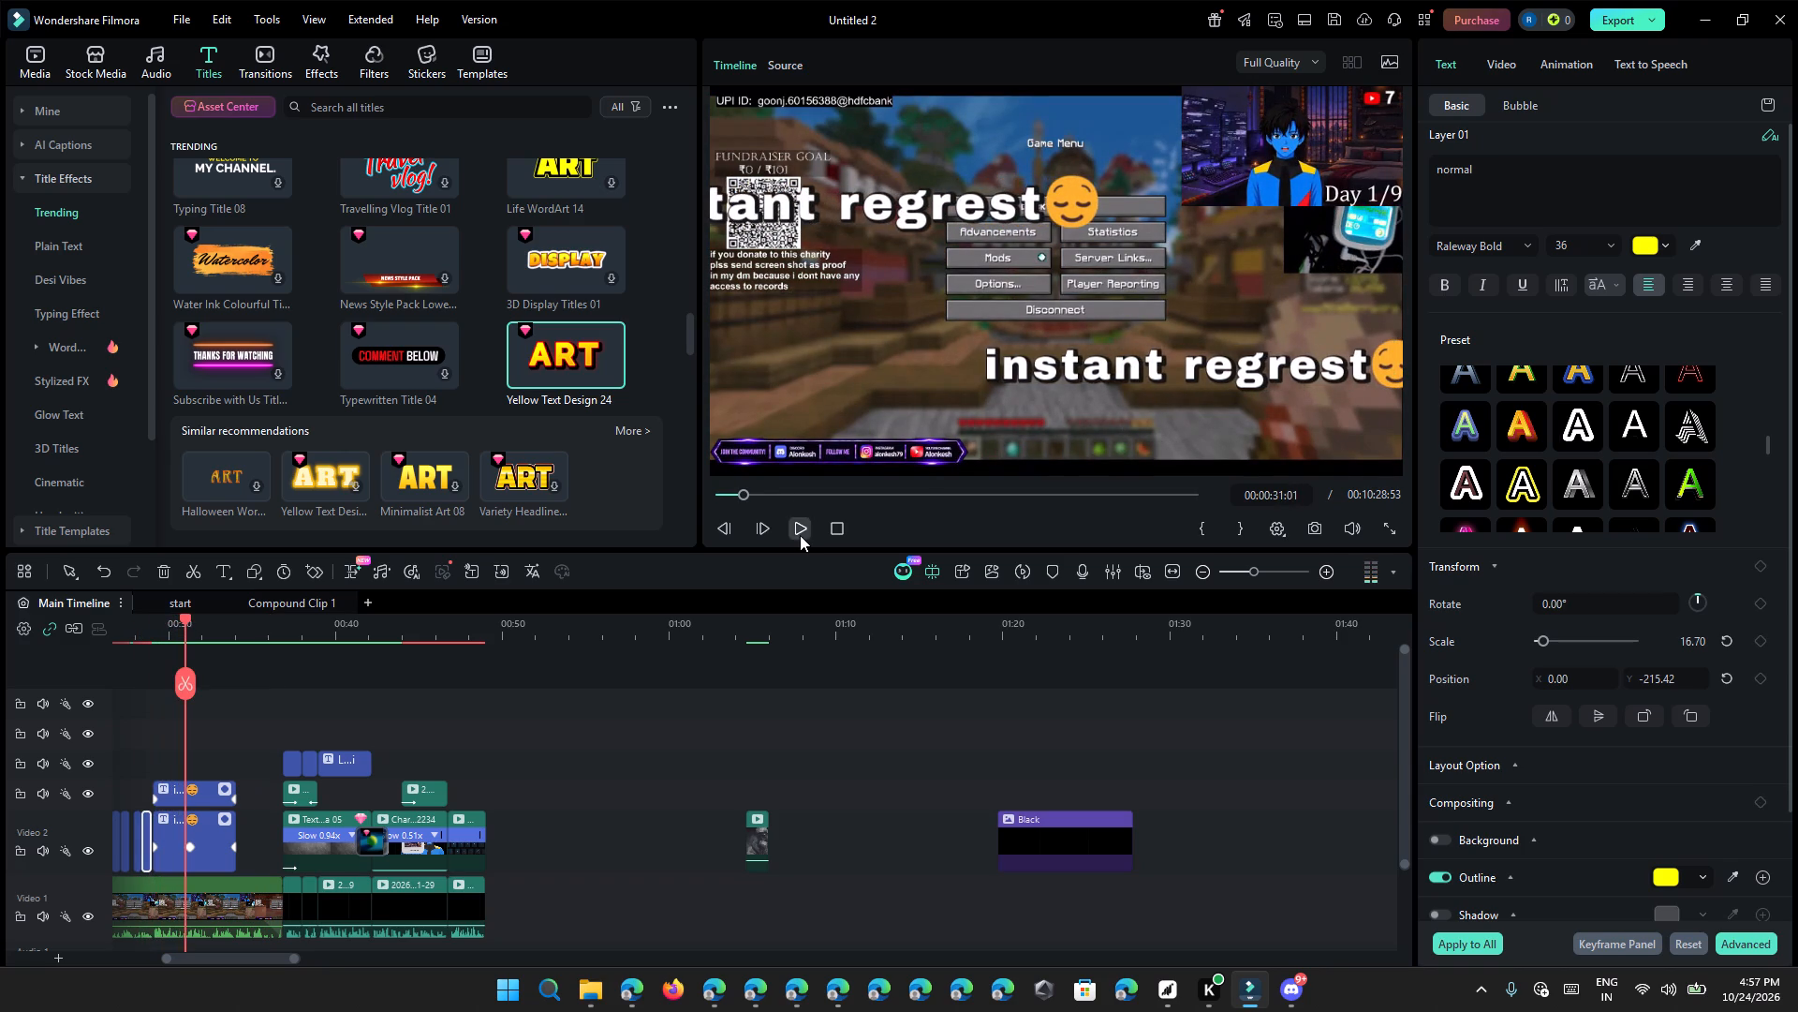
click(800, 535)
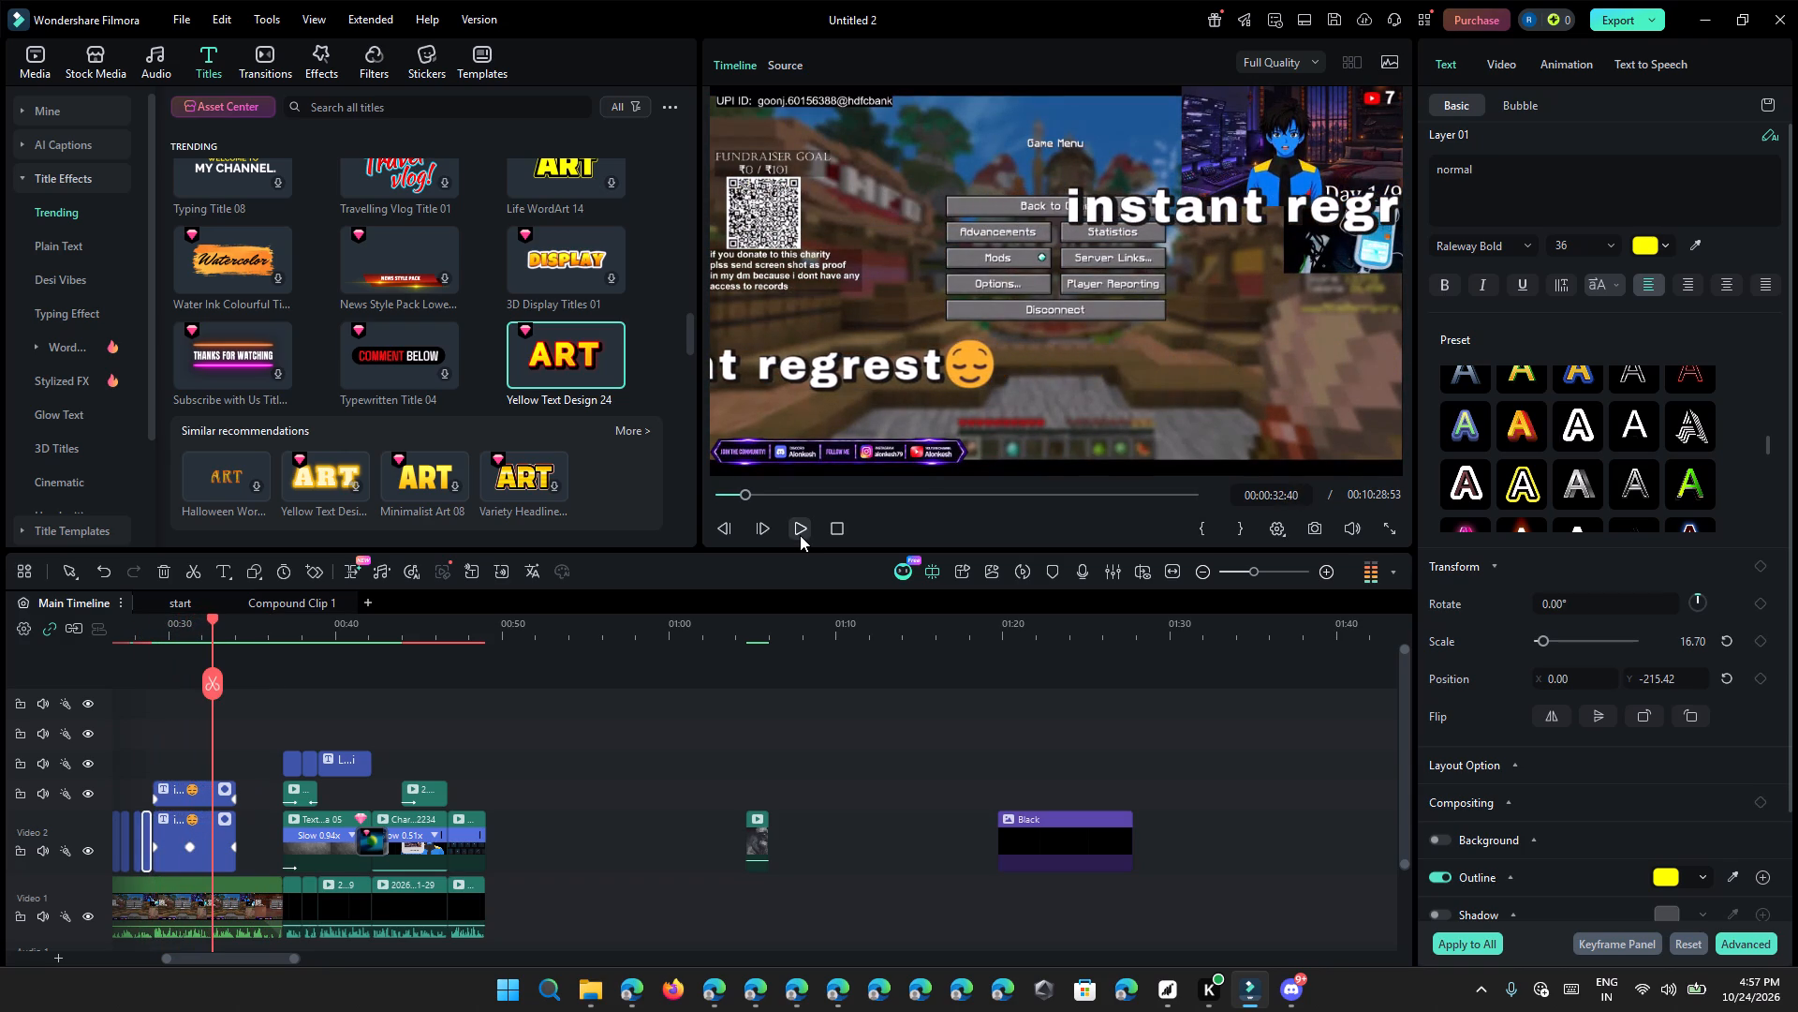
click(800, 535)
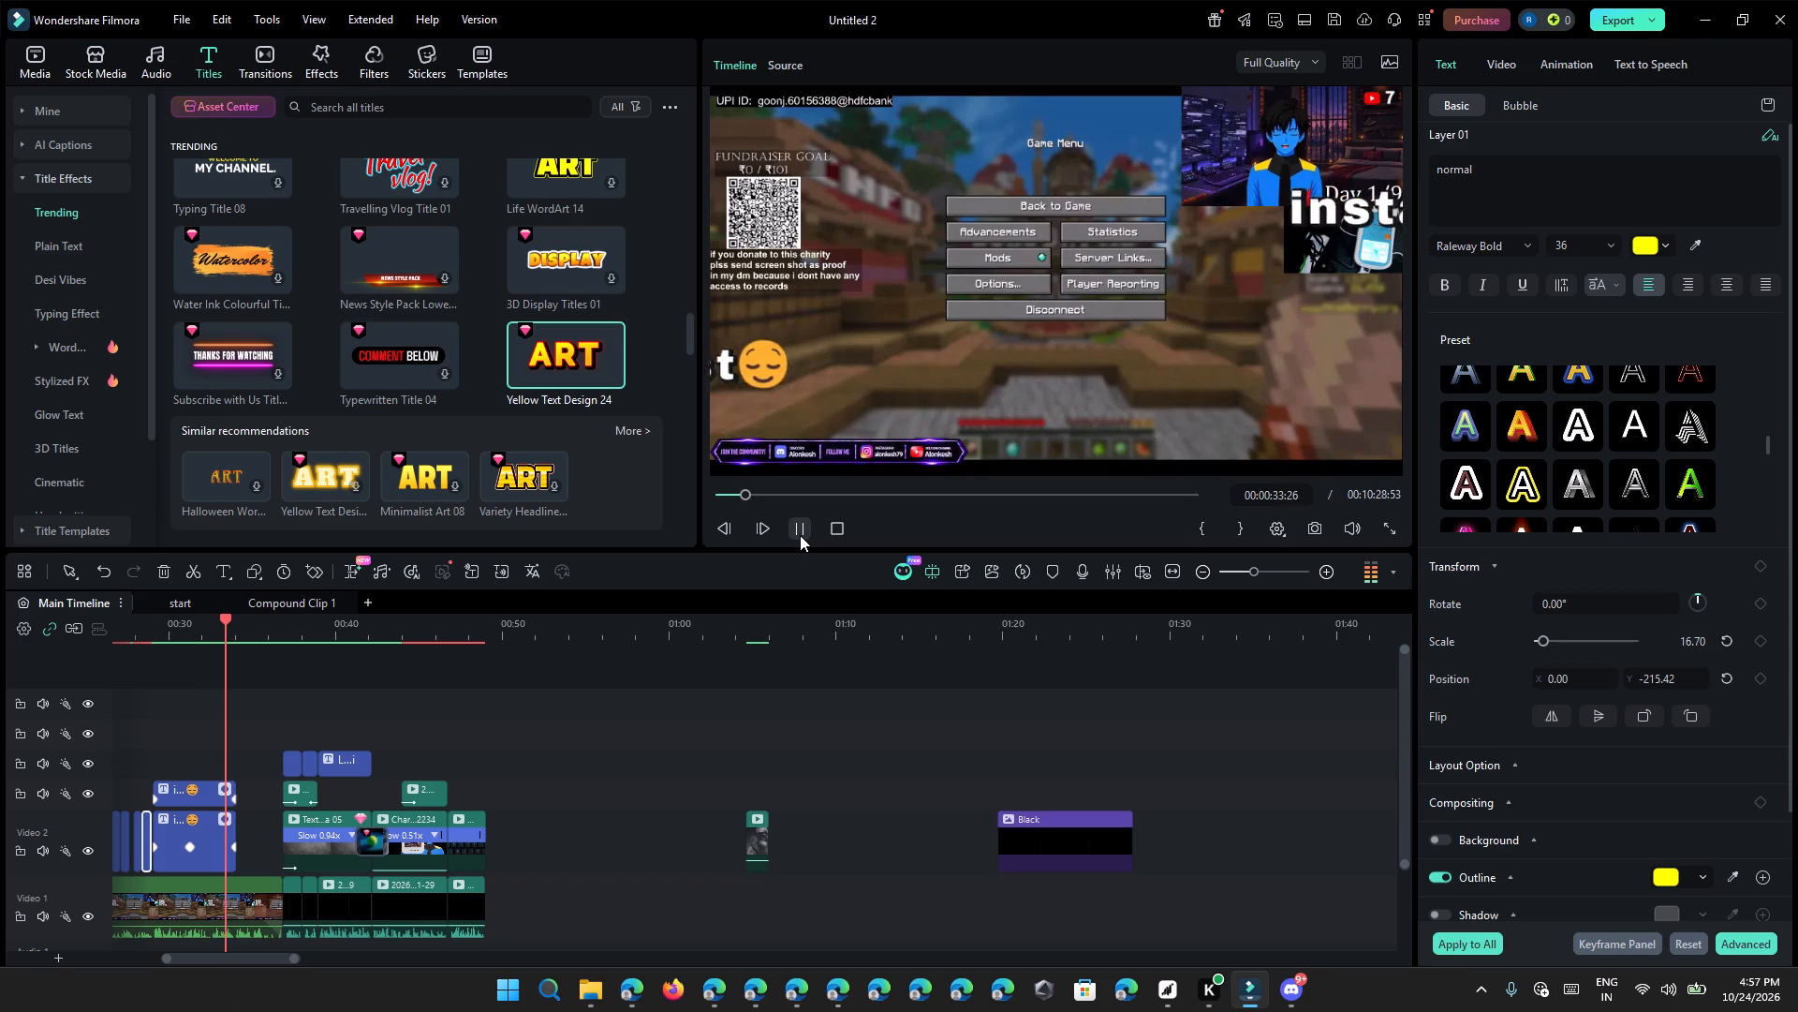
click(800, 535)
click(800, 535)
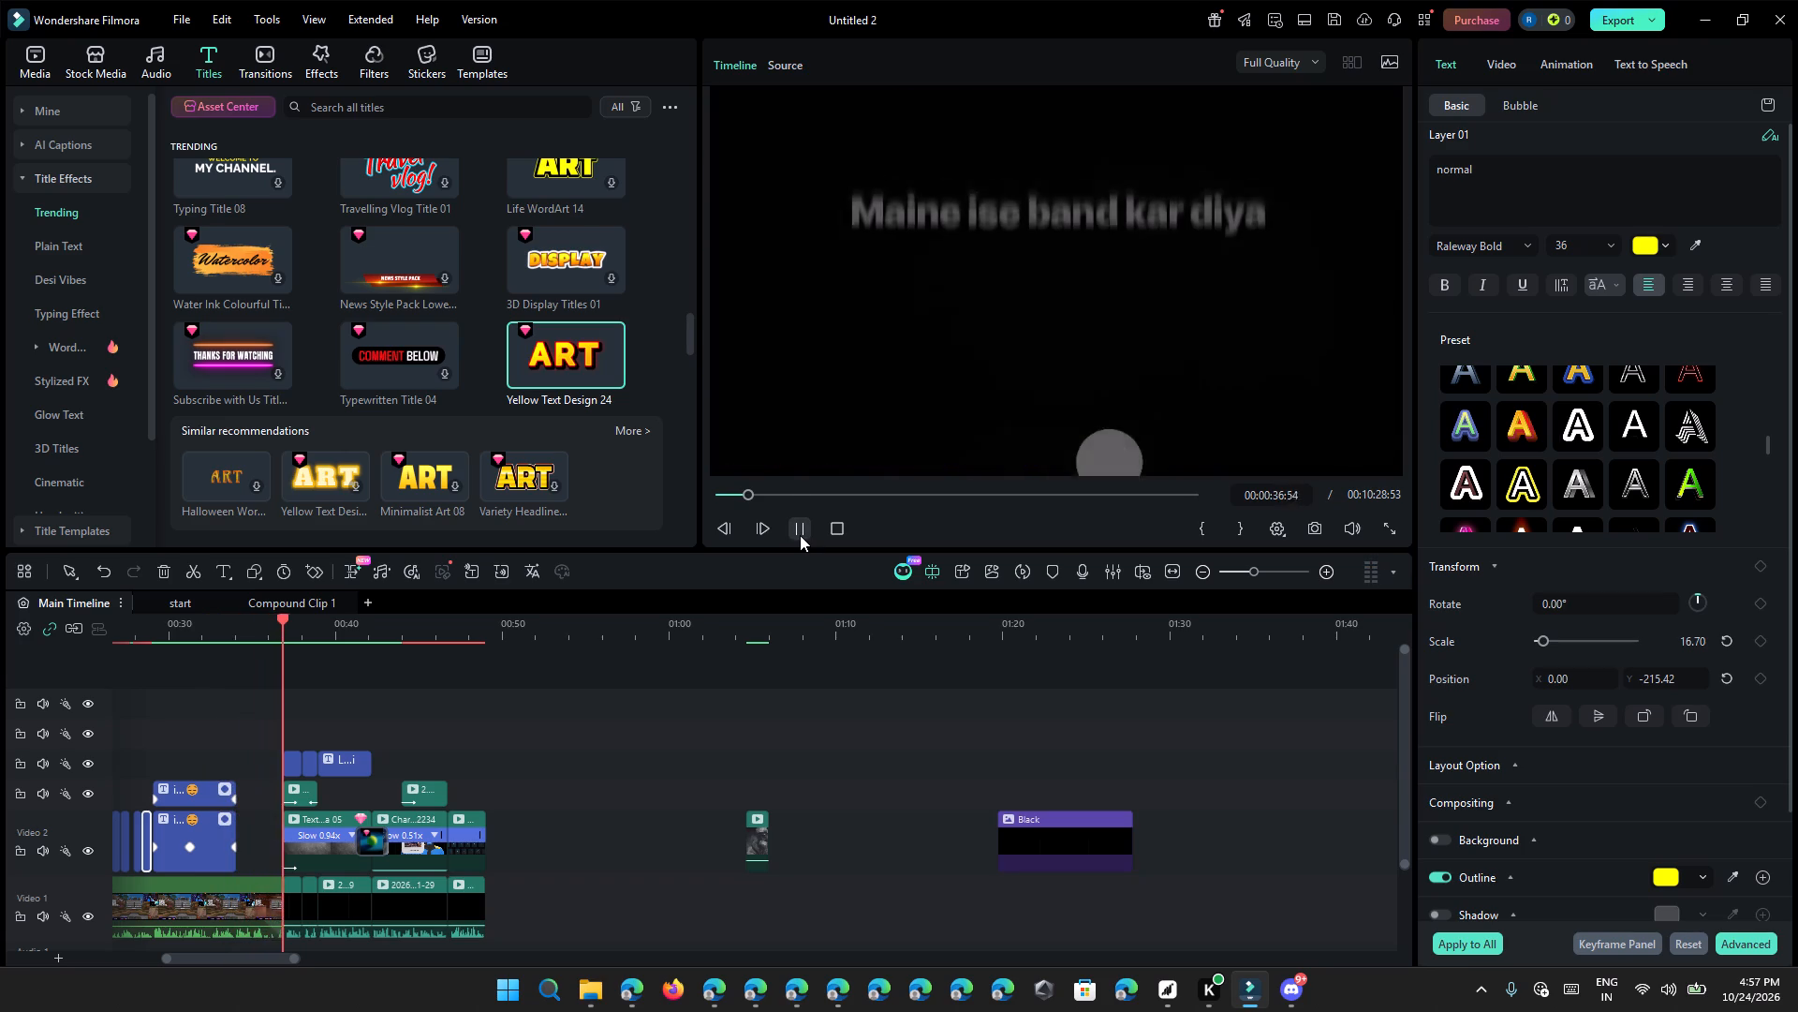
Watch the rest of the opening edit, and replay it from about 18 s to review the captions and cutaways.
ctrl+scroll(577, 766, down, 5)
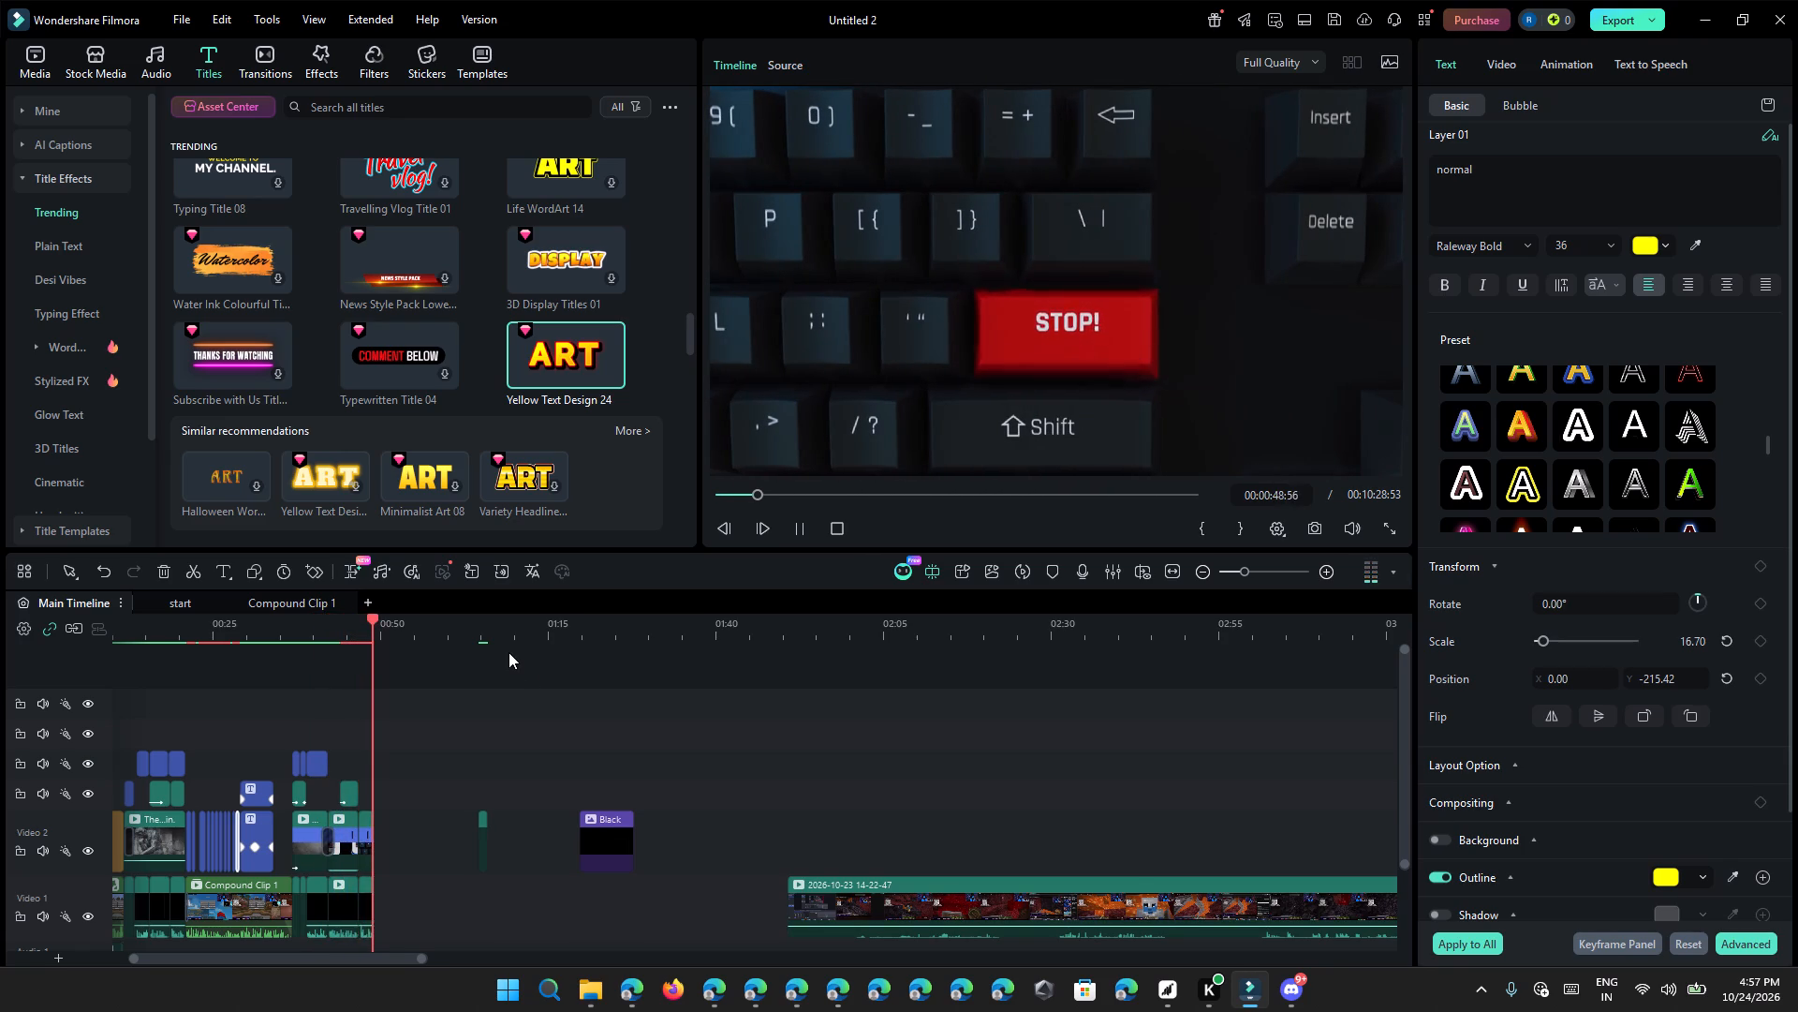
click(165, 634)
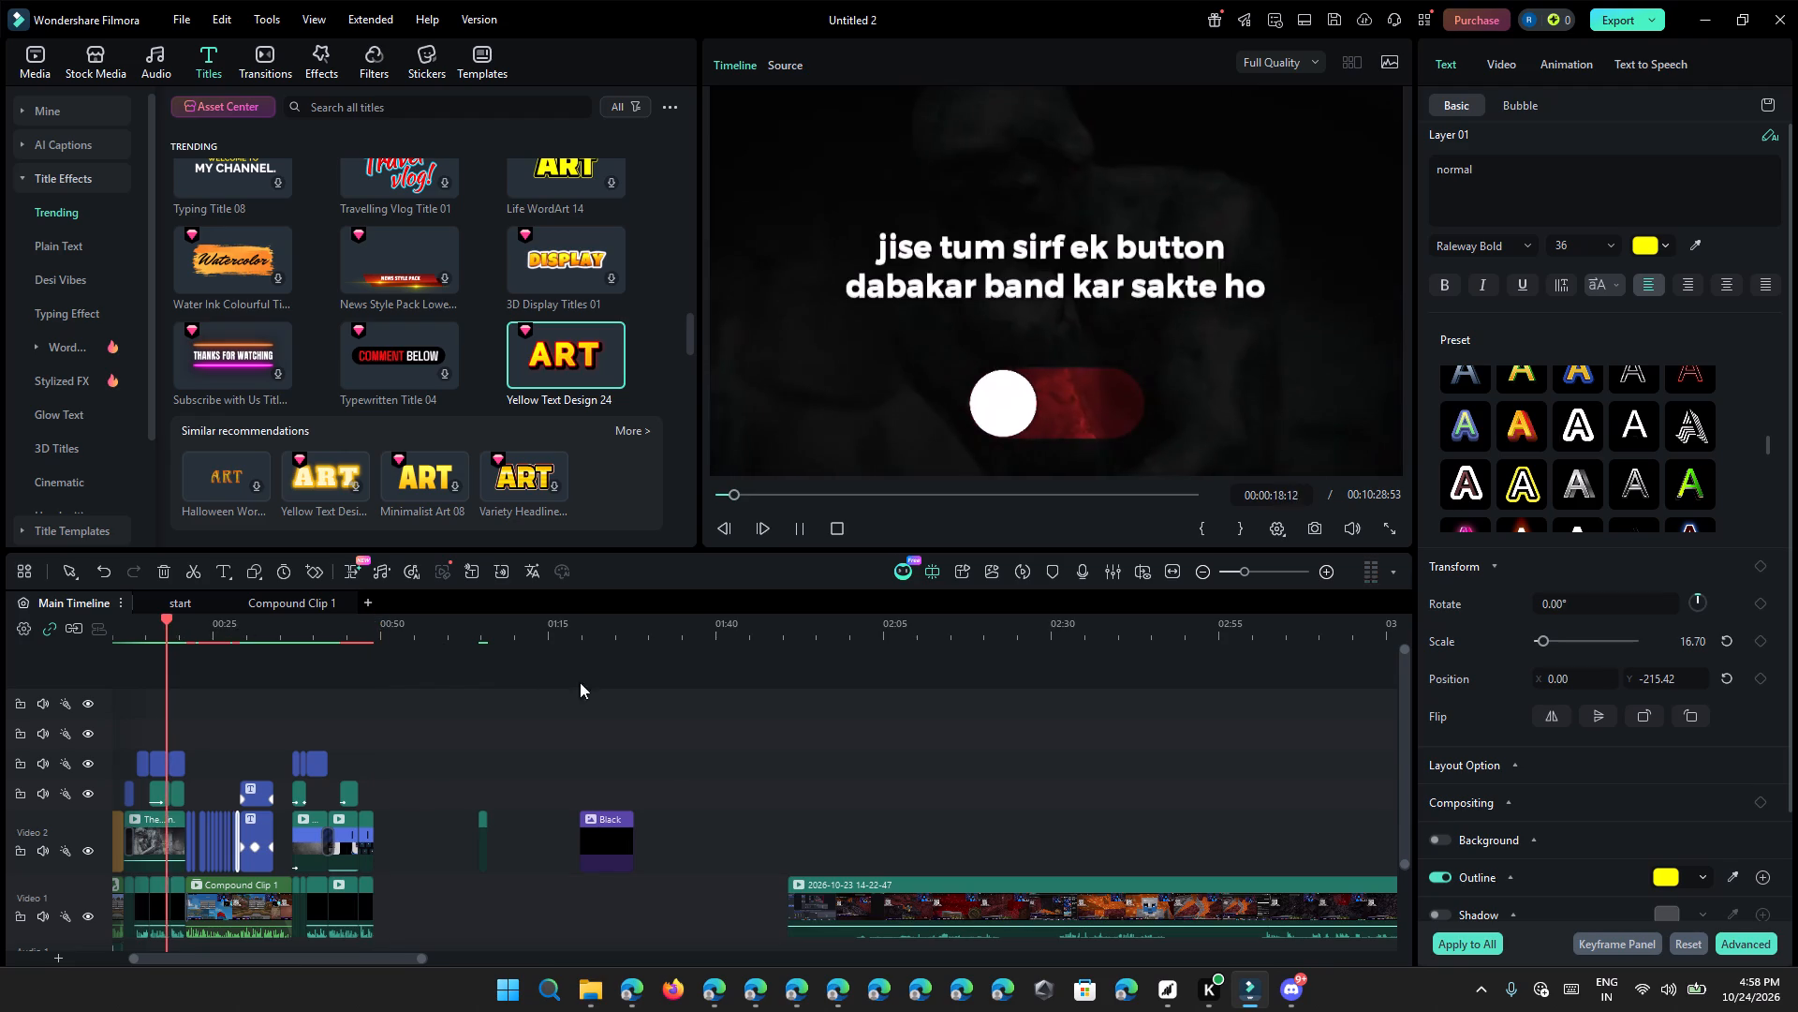
scroll(717, 871, down, 3)
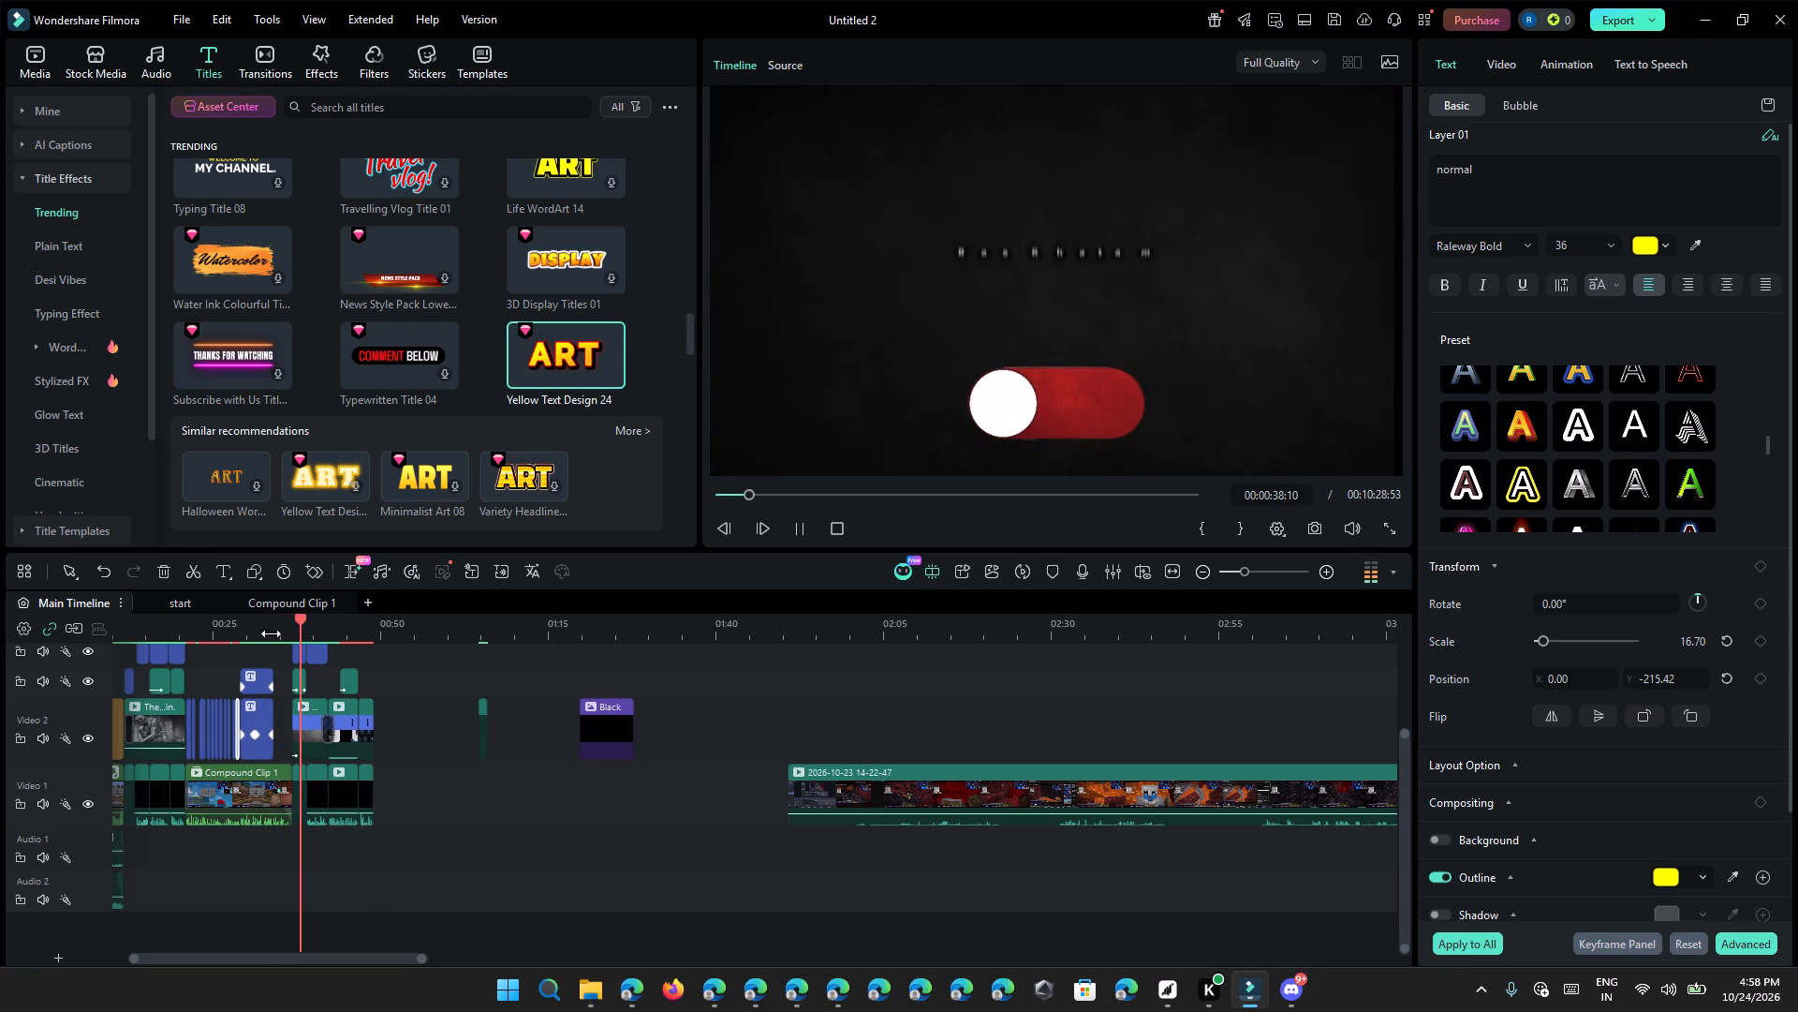
Play back the section from about 29 s into the "instant regrest" titles to hear the speech after the "normal" caption.
click(264, 621)
ctrl+scroll(398, 739, up, 7)
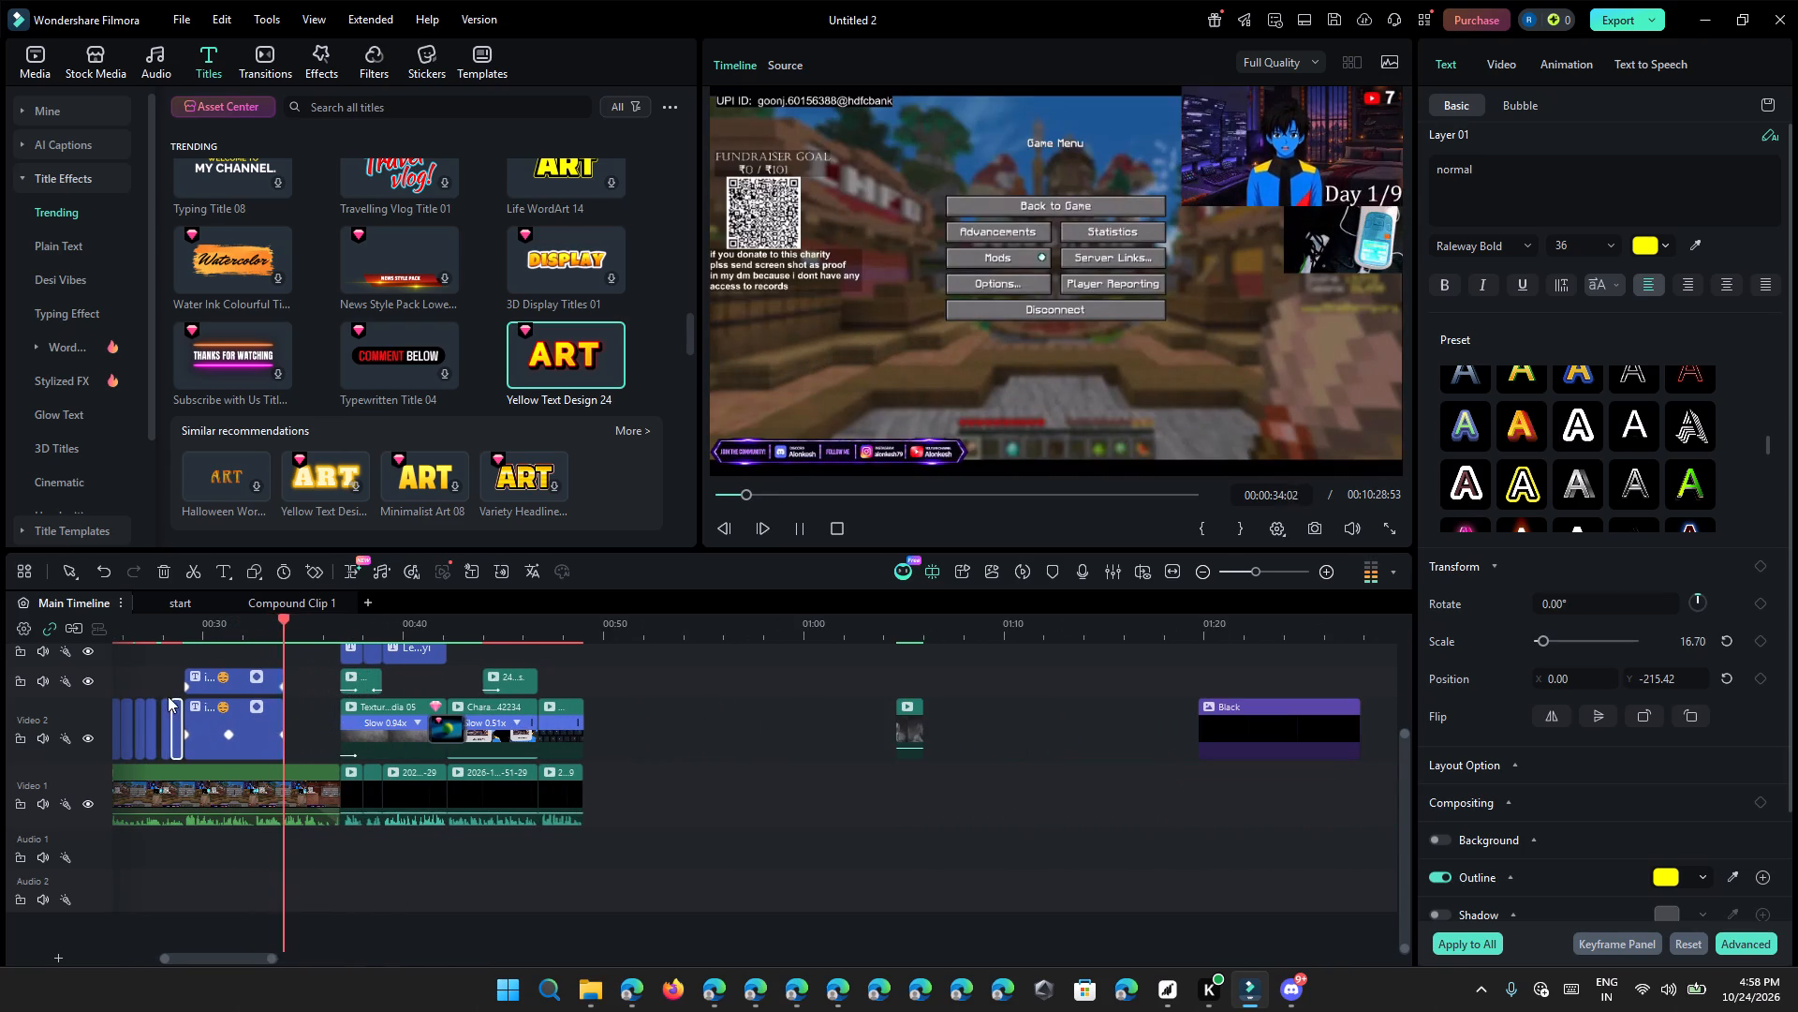
click(178, 634)
ctrl+scroll(224, 679, up, 5)
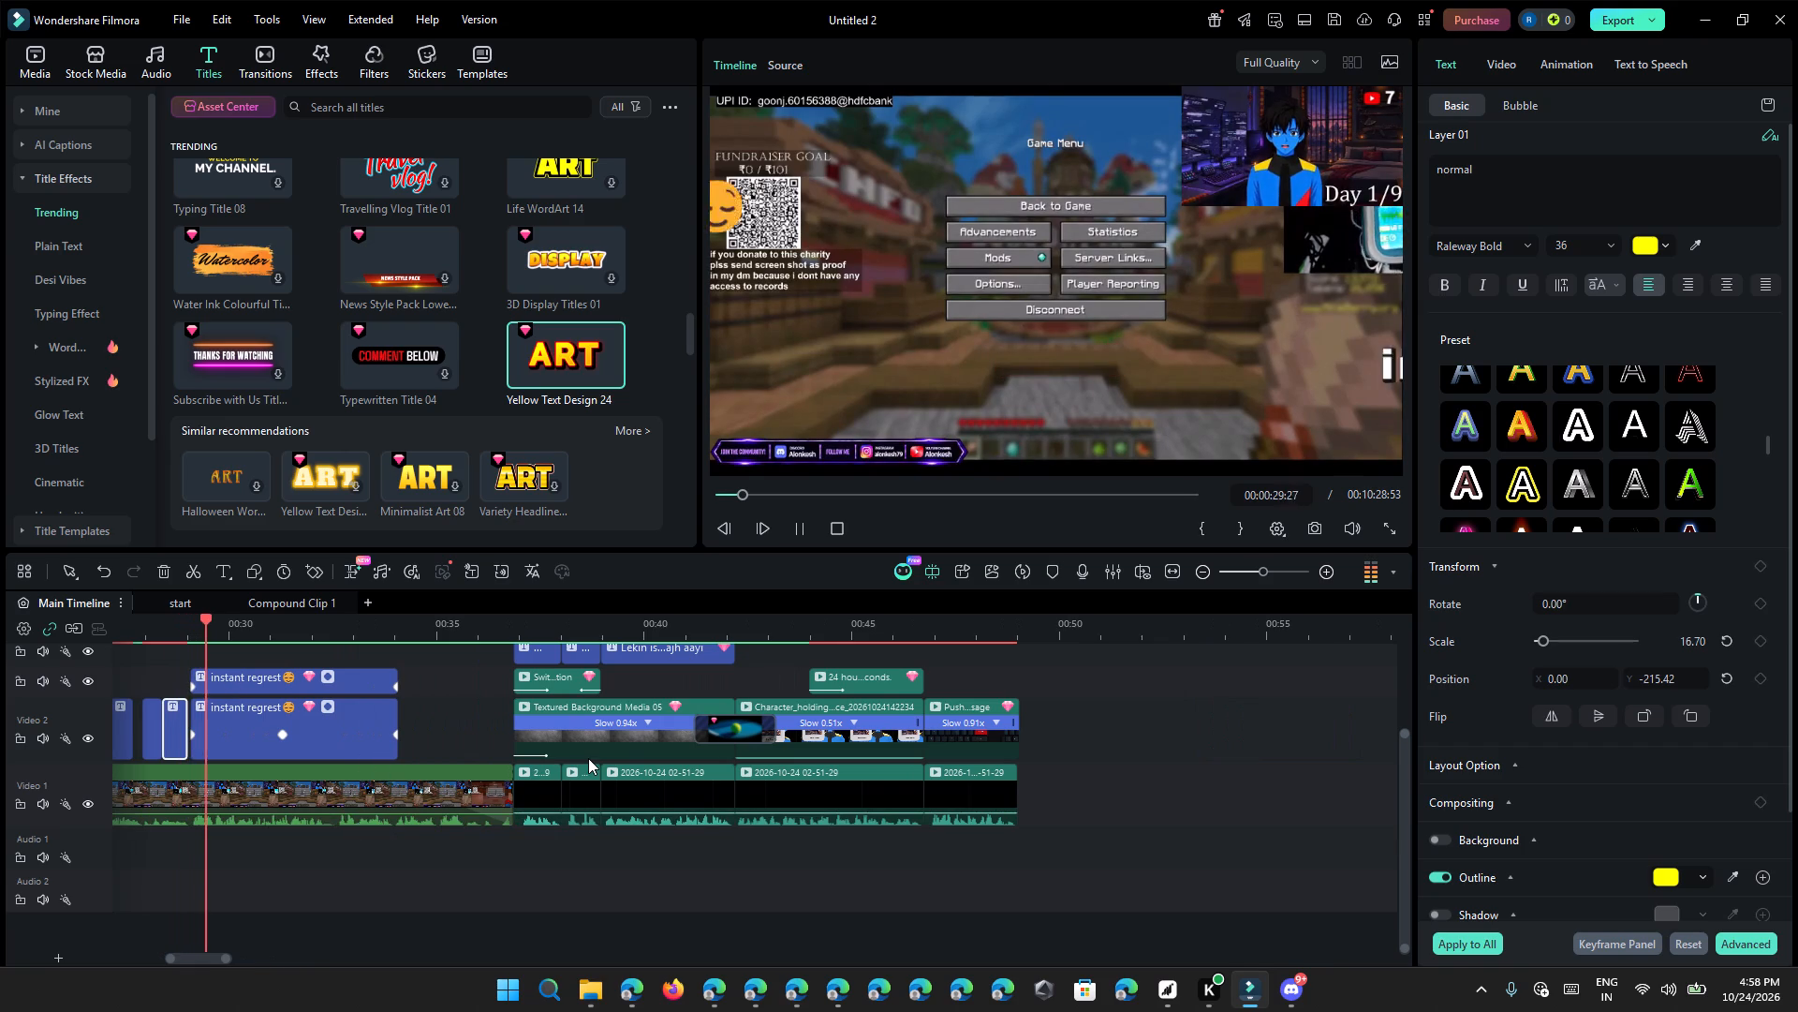
click(800, 525)
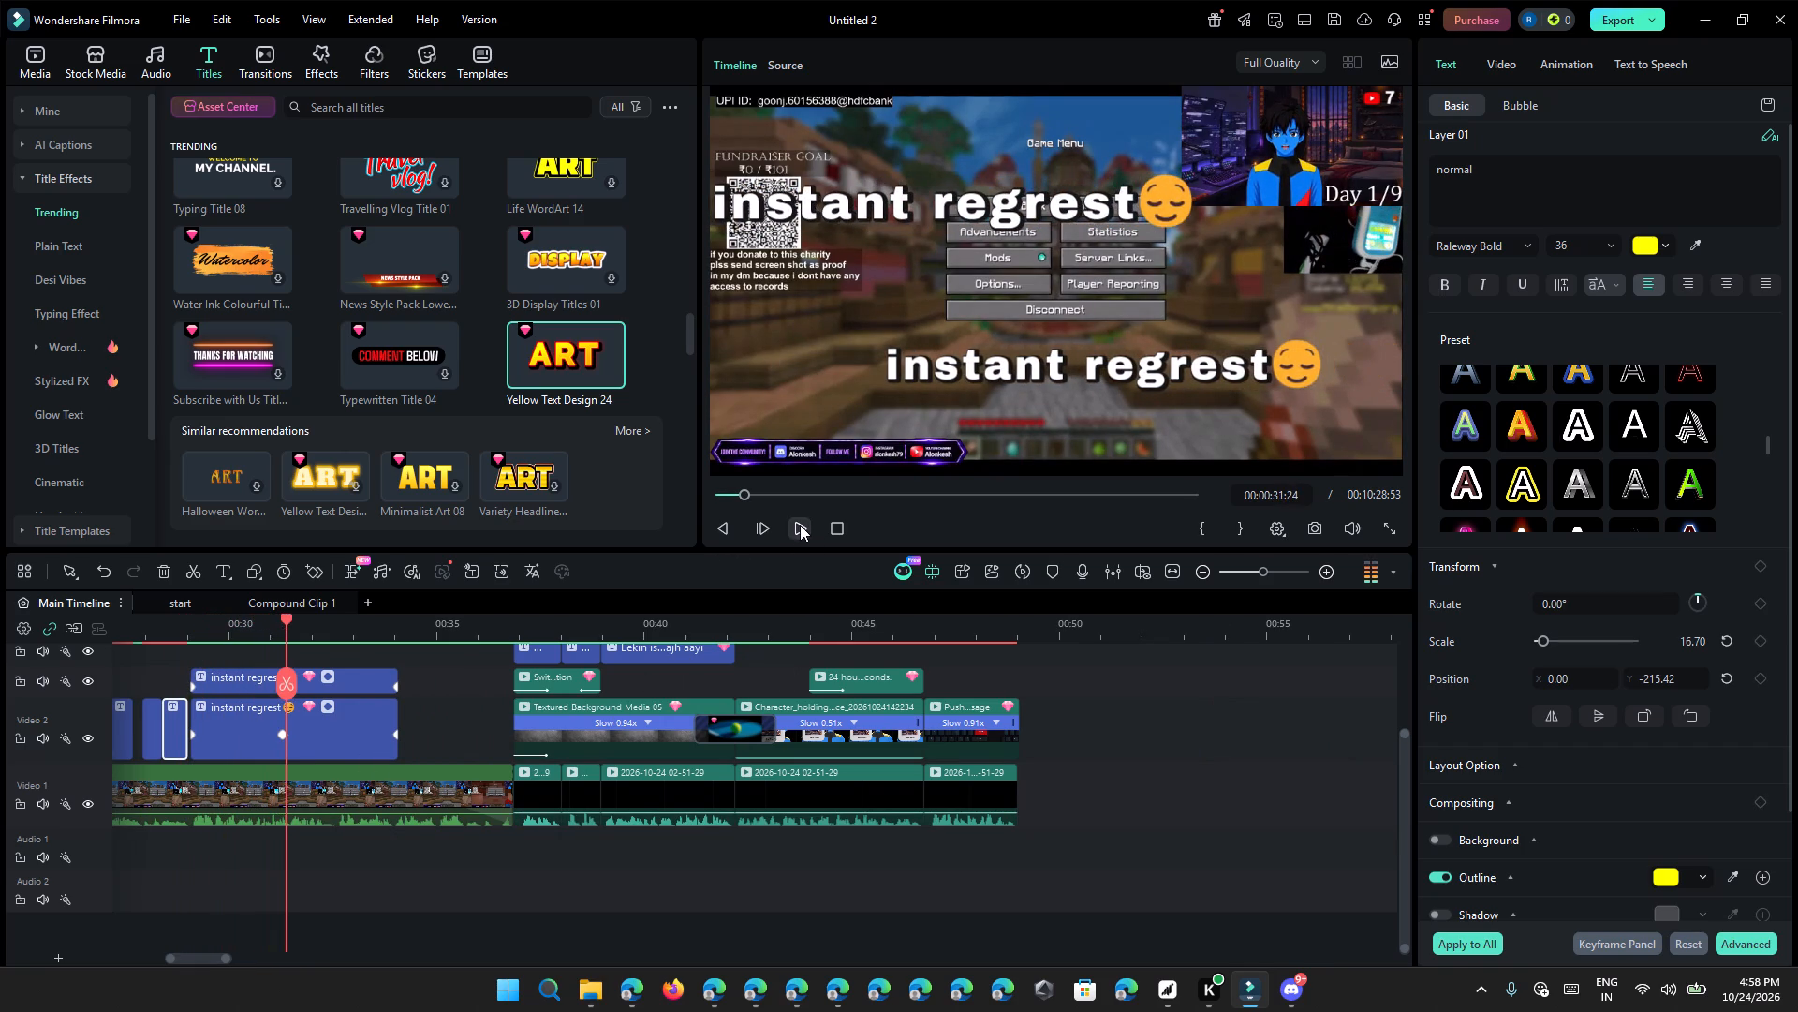
click(200, 633)
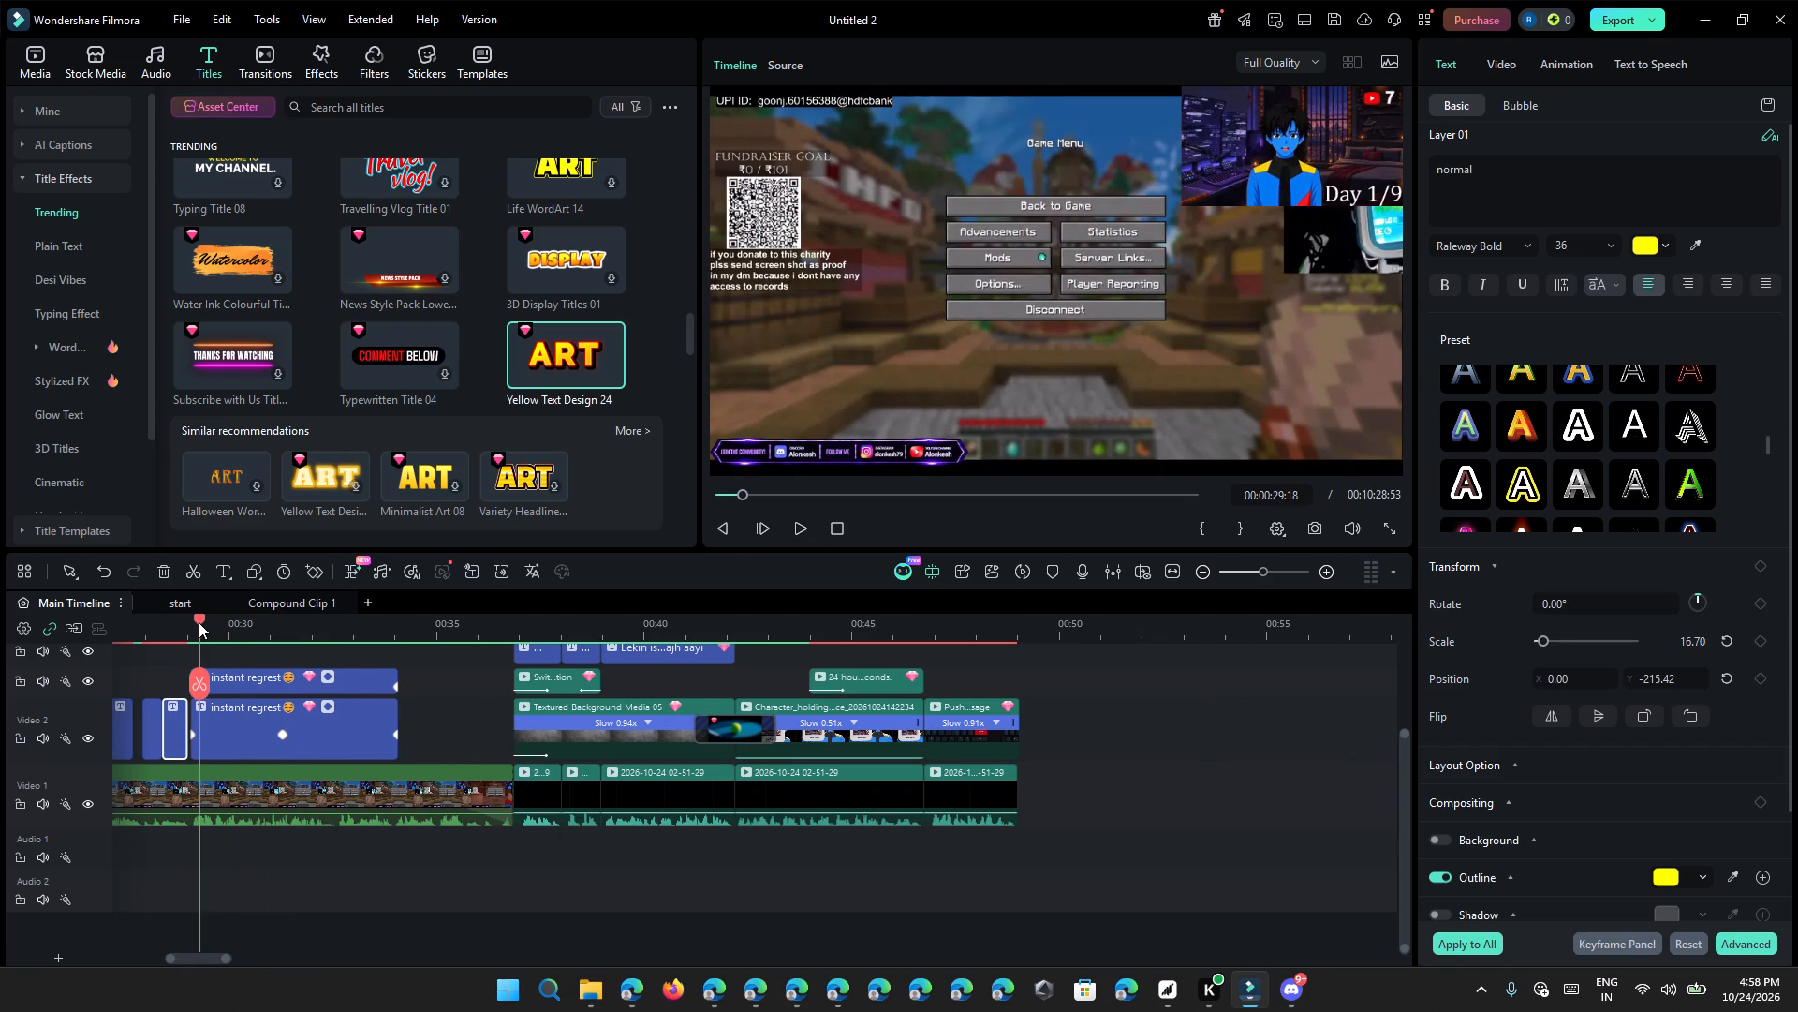
Replay from 29 s in short bursts through the "instant regrest" titles to catch the phrases spoken there.
drag(199, 622, 186, 619)
ctrl+scroll(422, 723, up, 5)
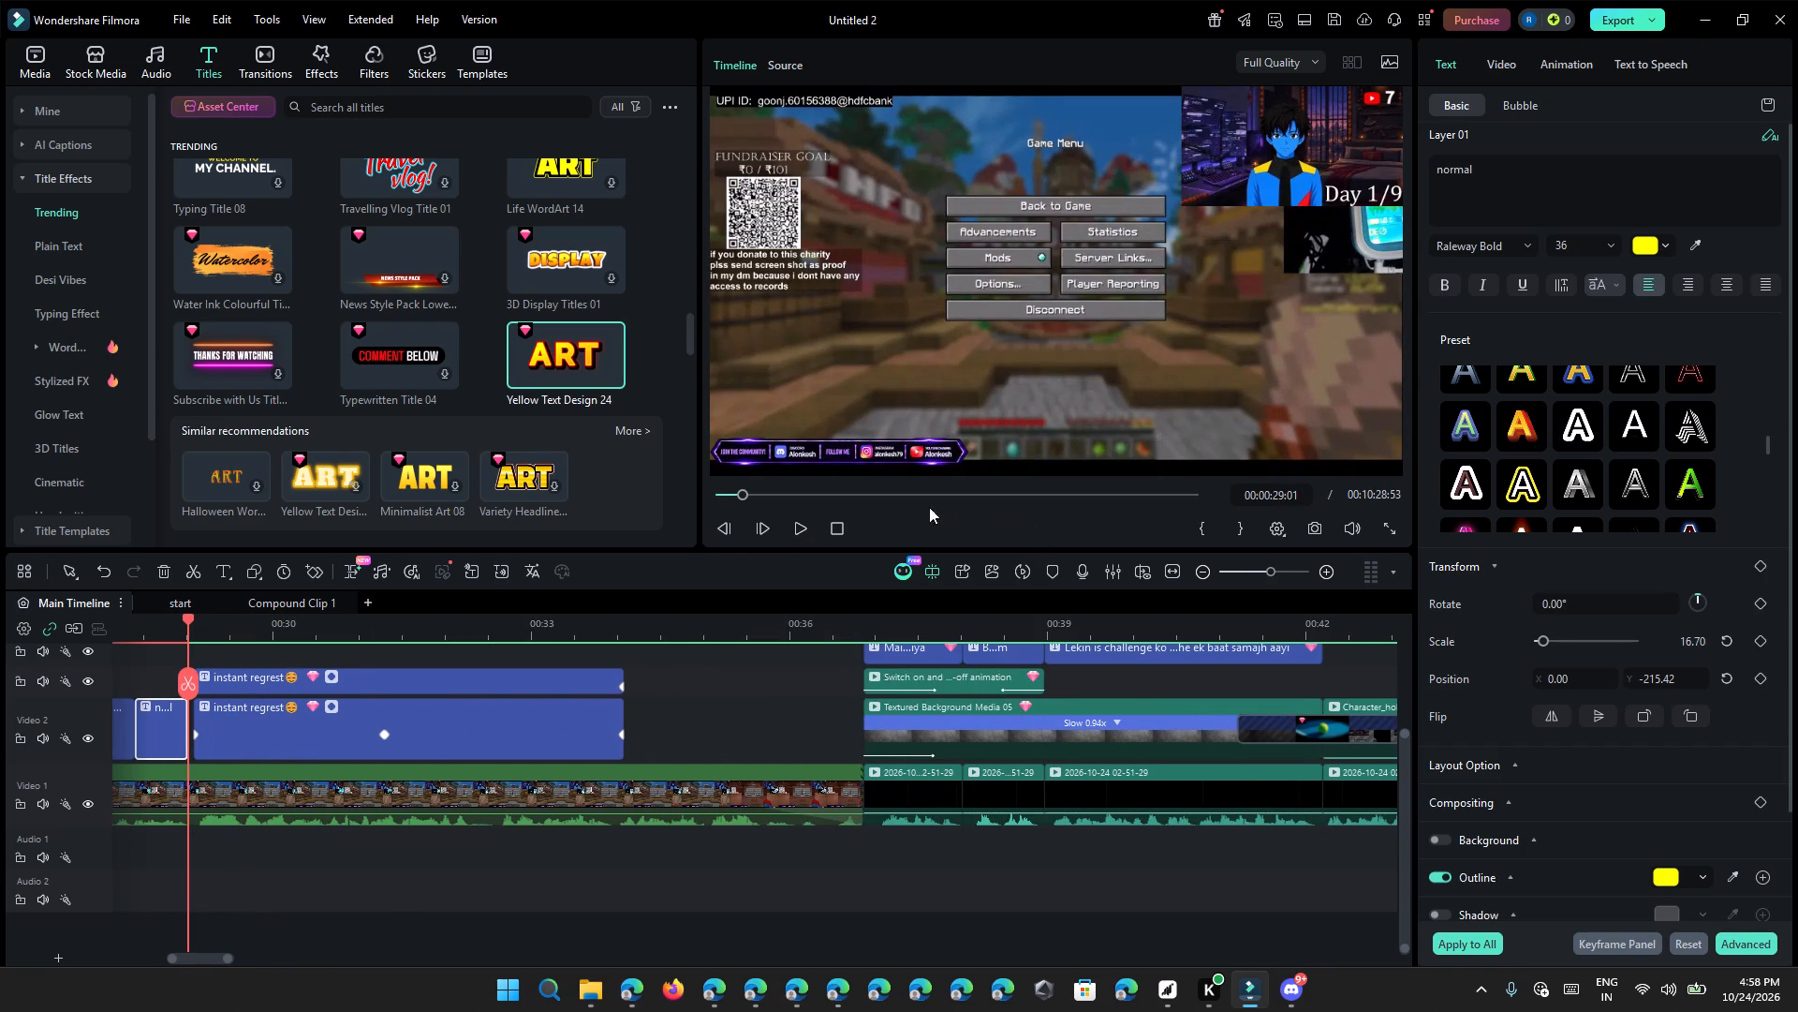
click(789, 527)
click(789, 527)
click(789, 527)
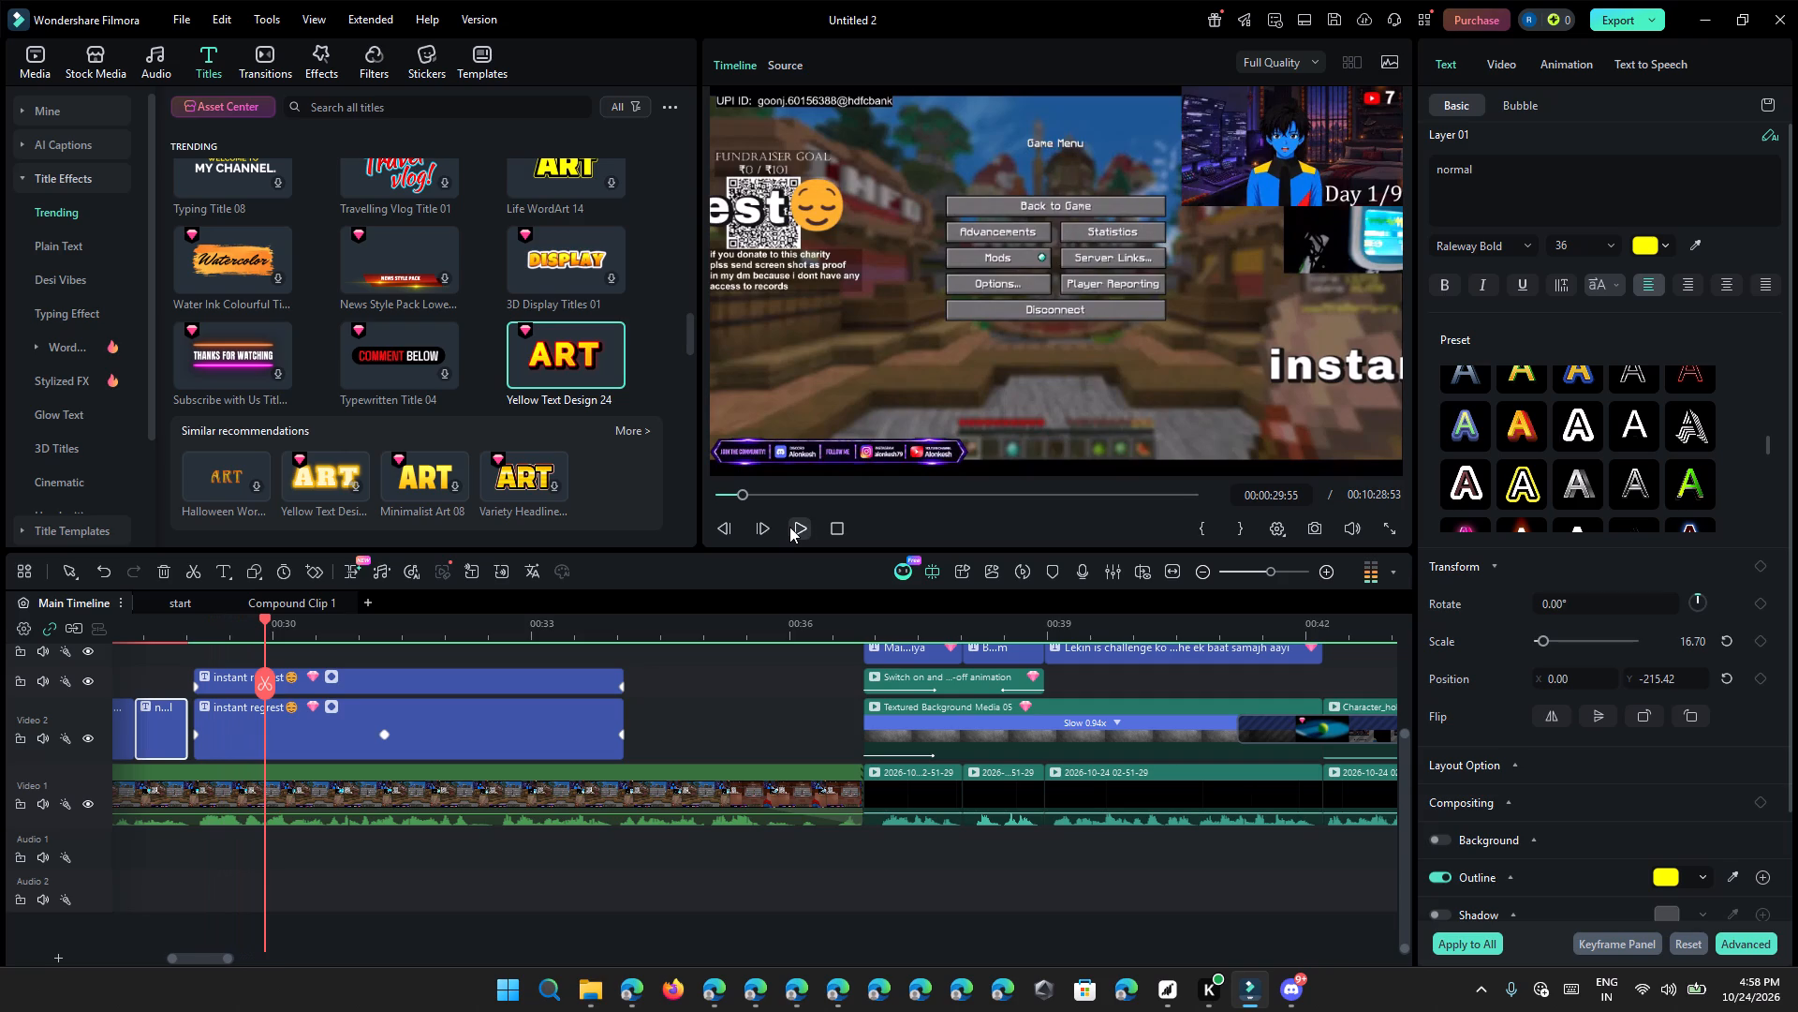
click(789, 527)
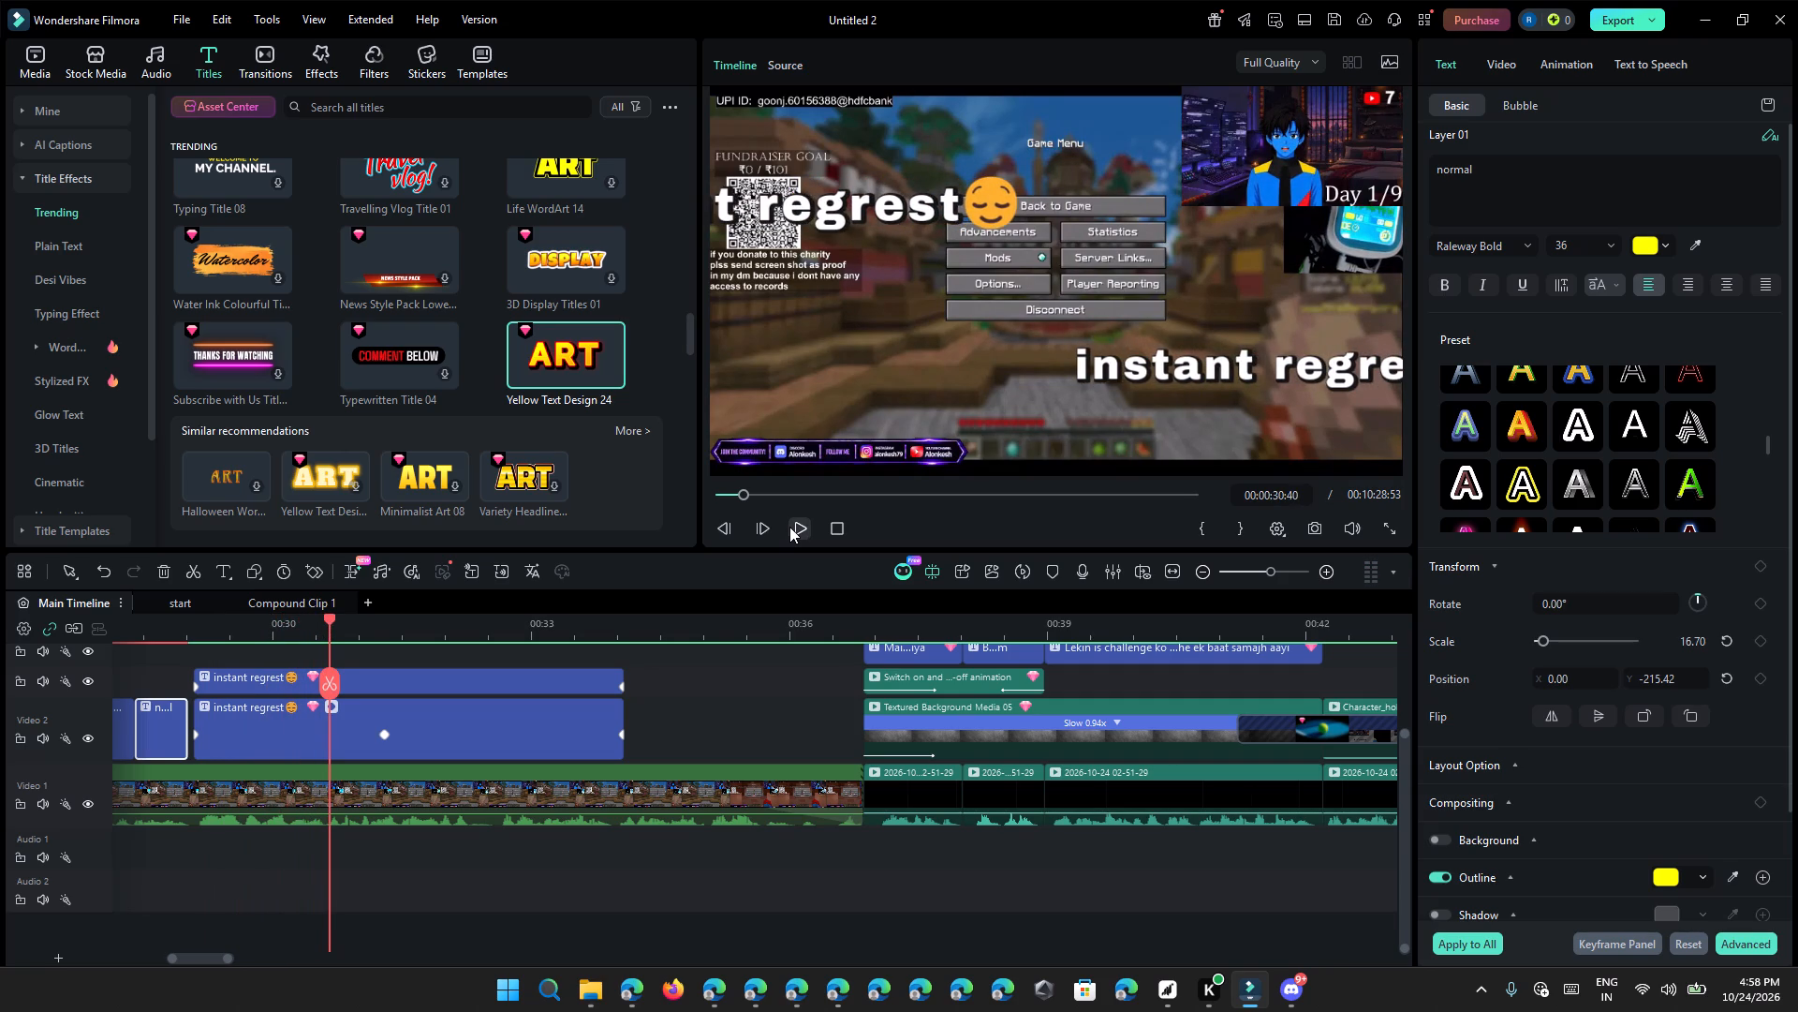
click(806, 528)
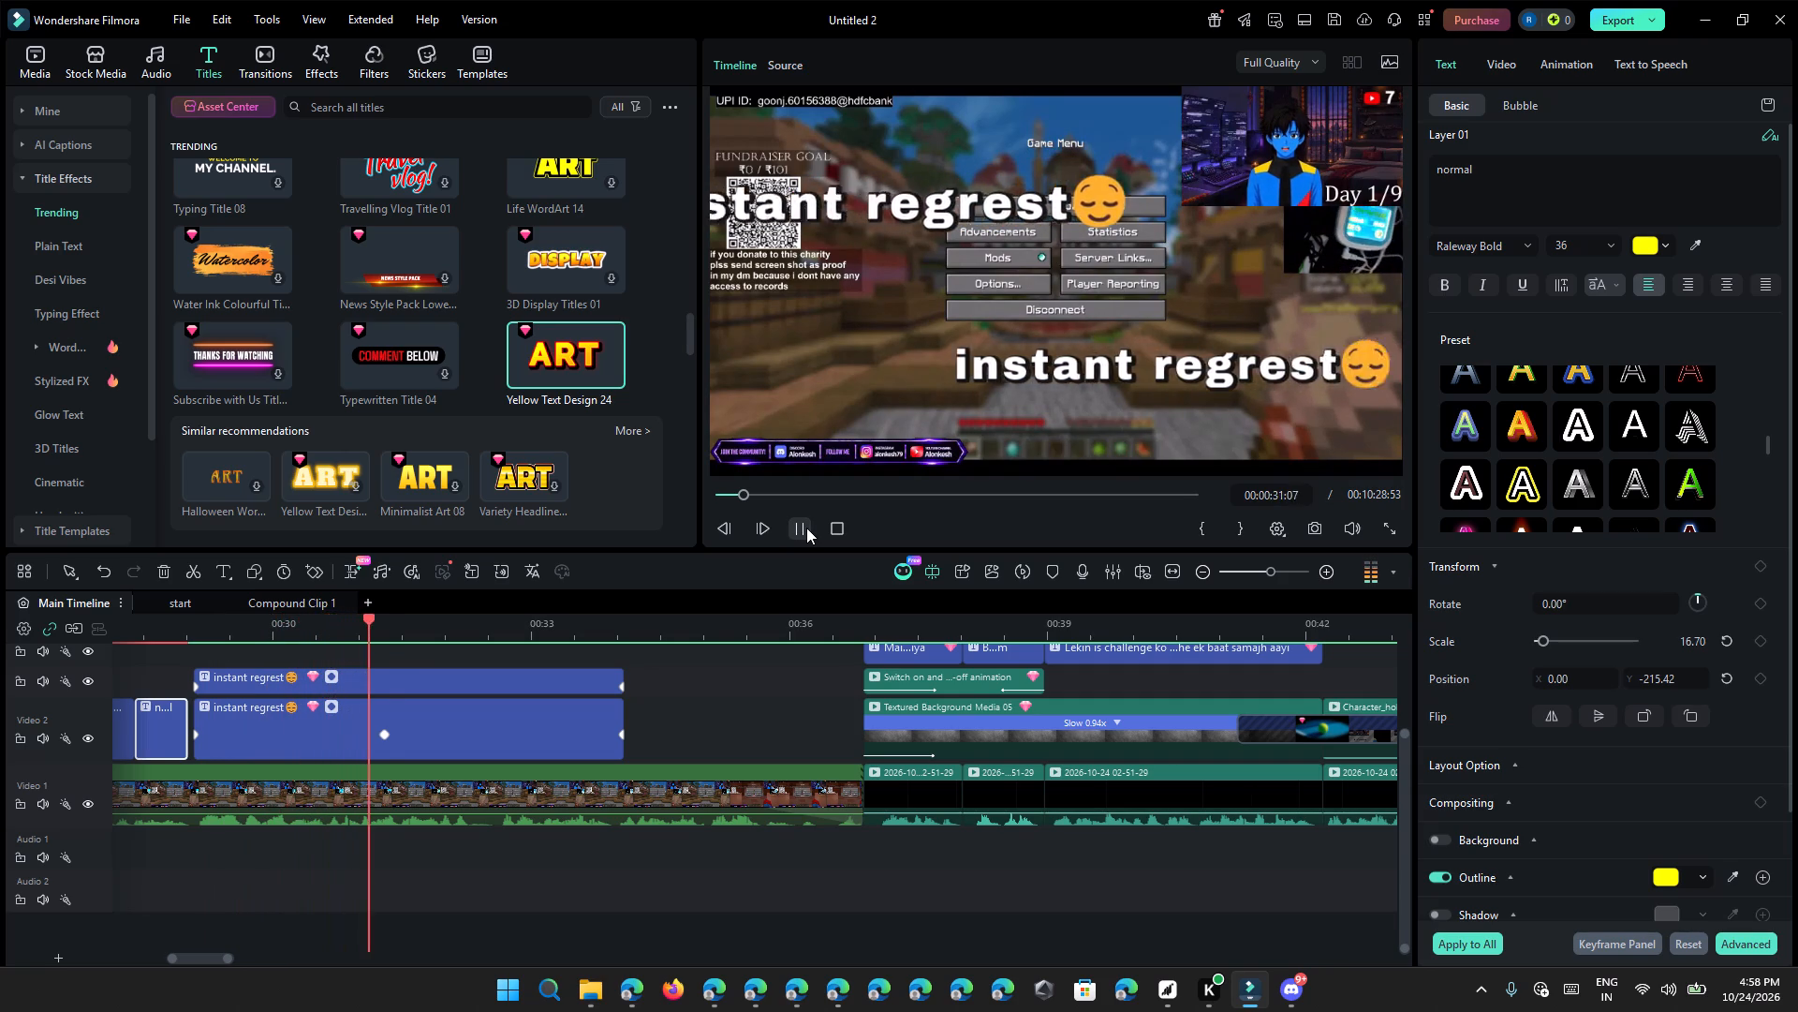
click(806, 528)
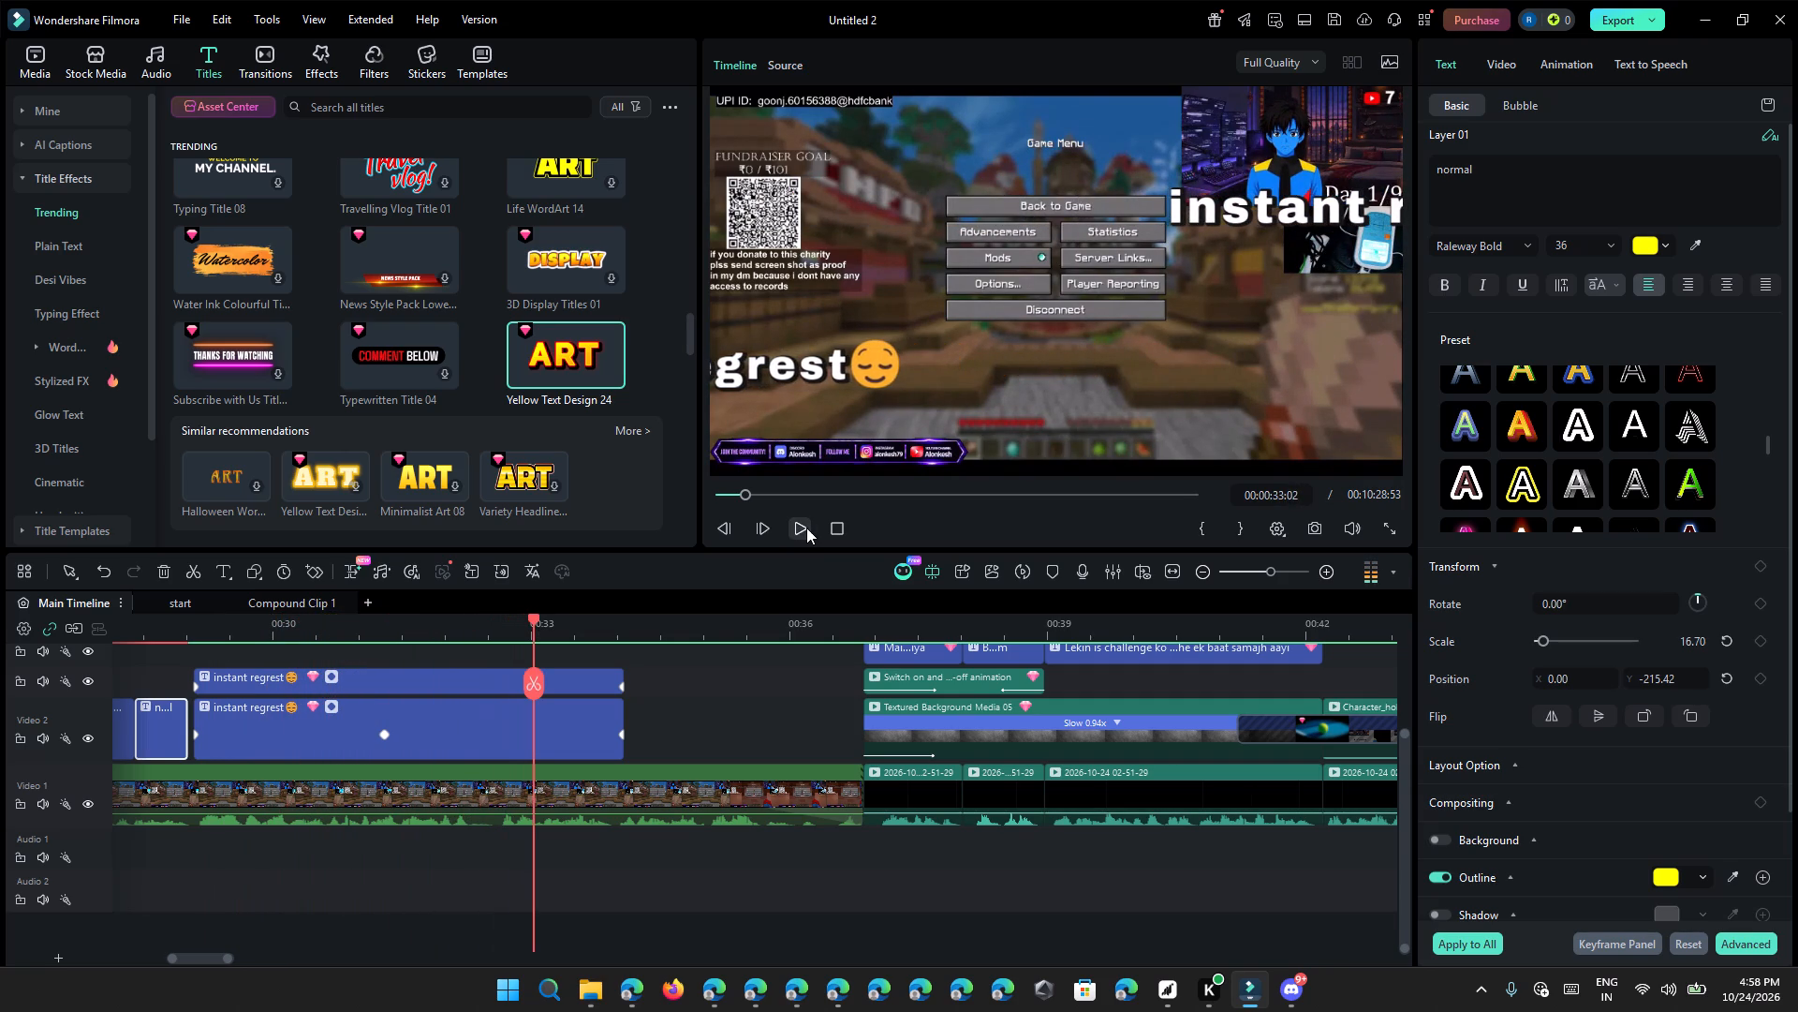
click(806, 528)
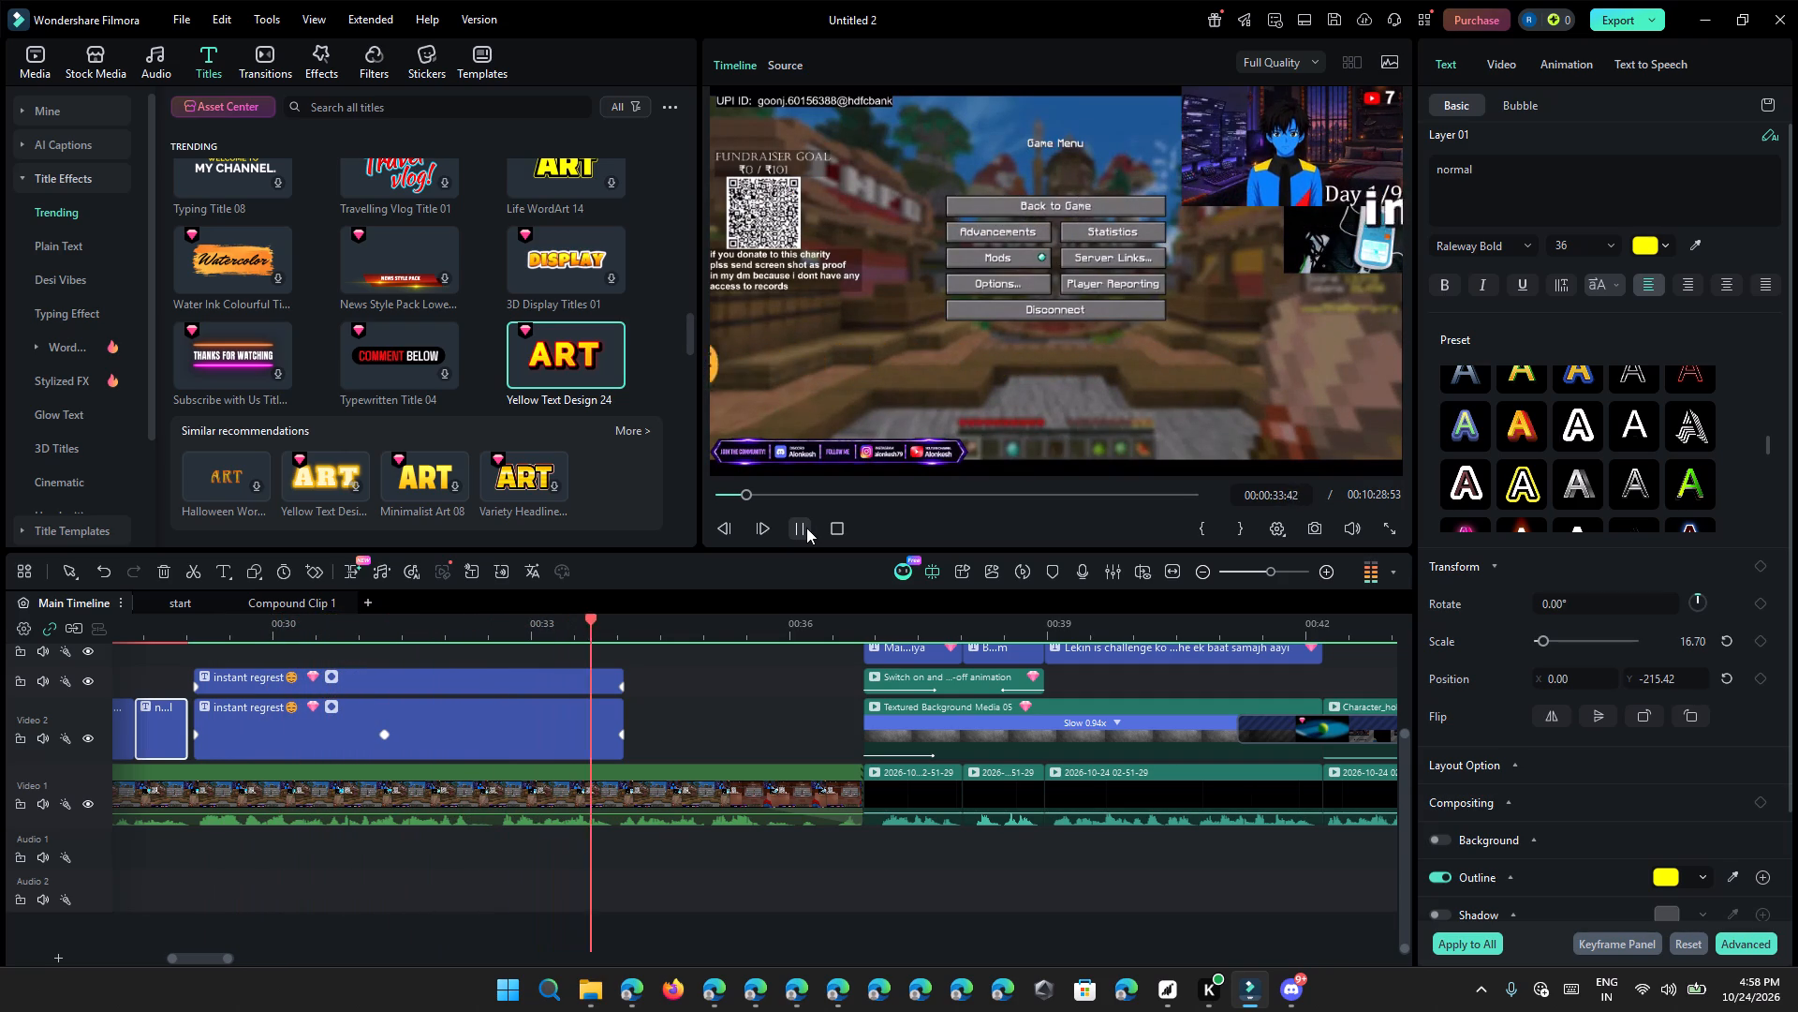
click(195, 629)
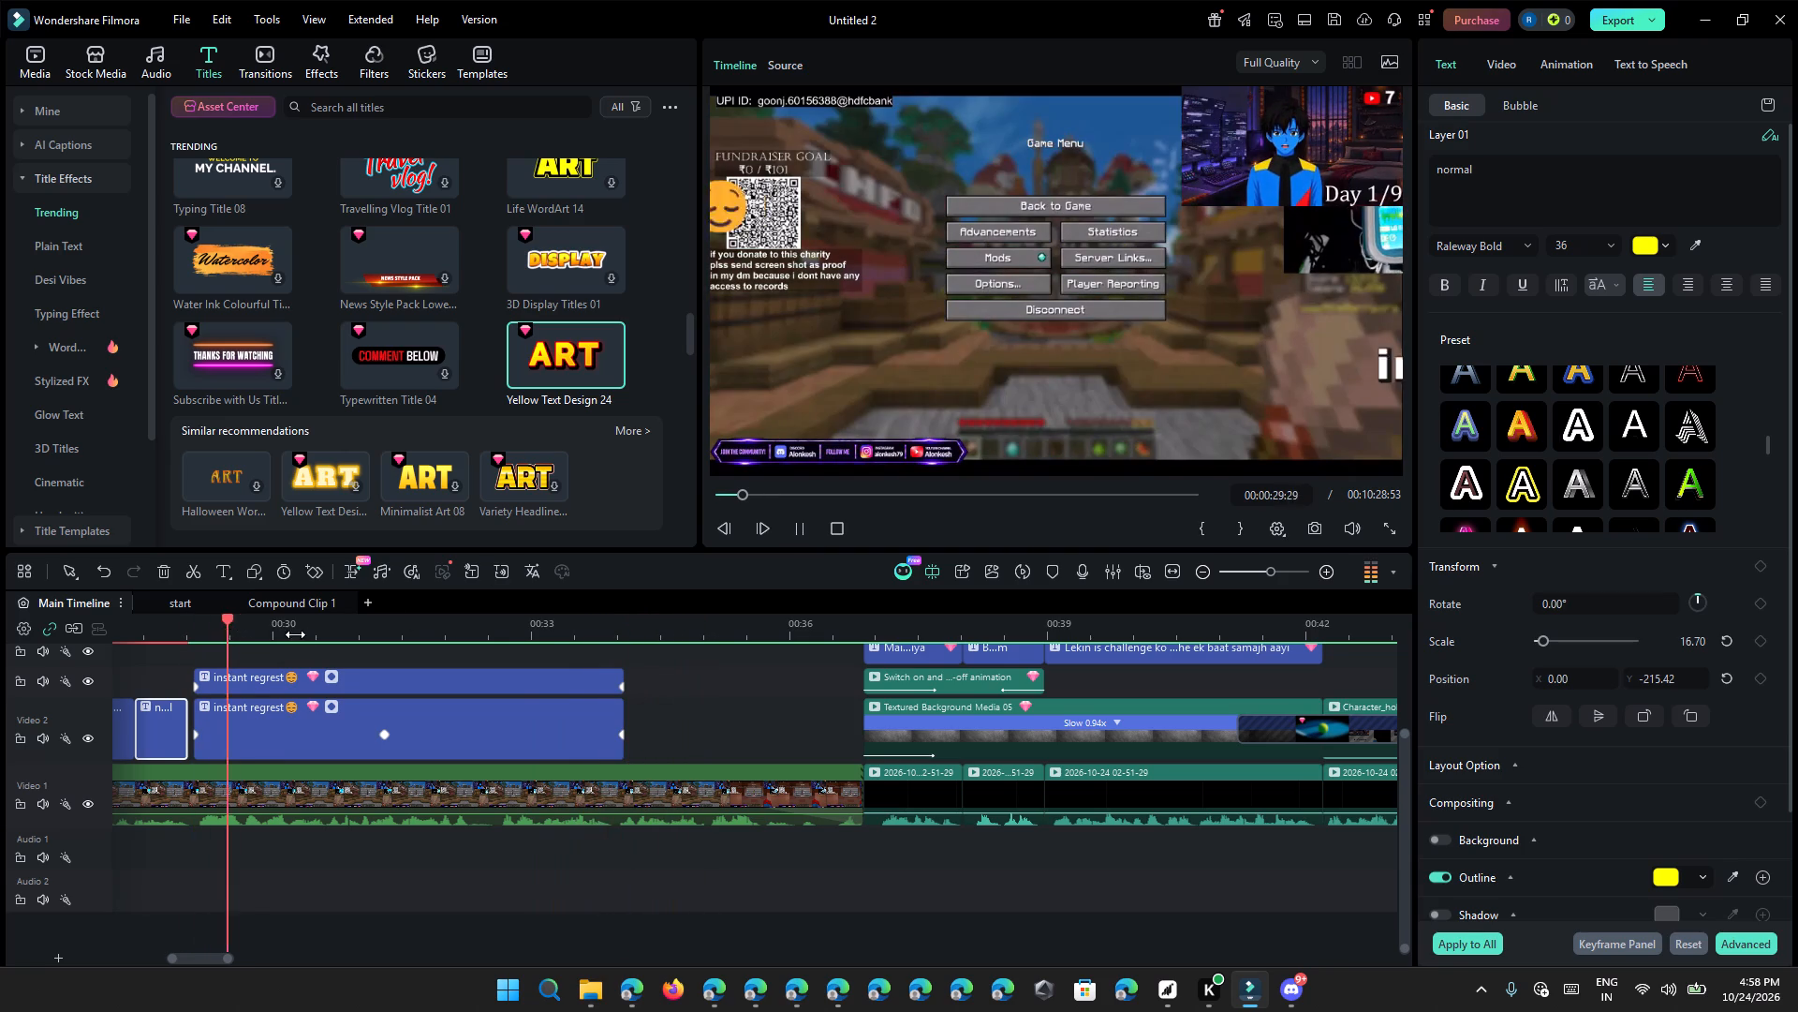
click(802, 526)
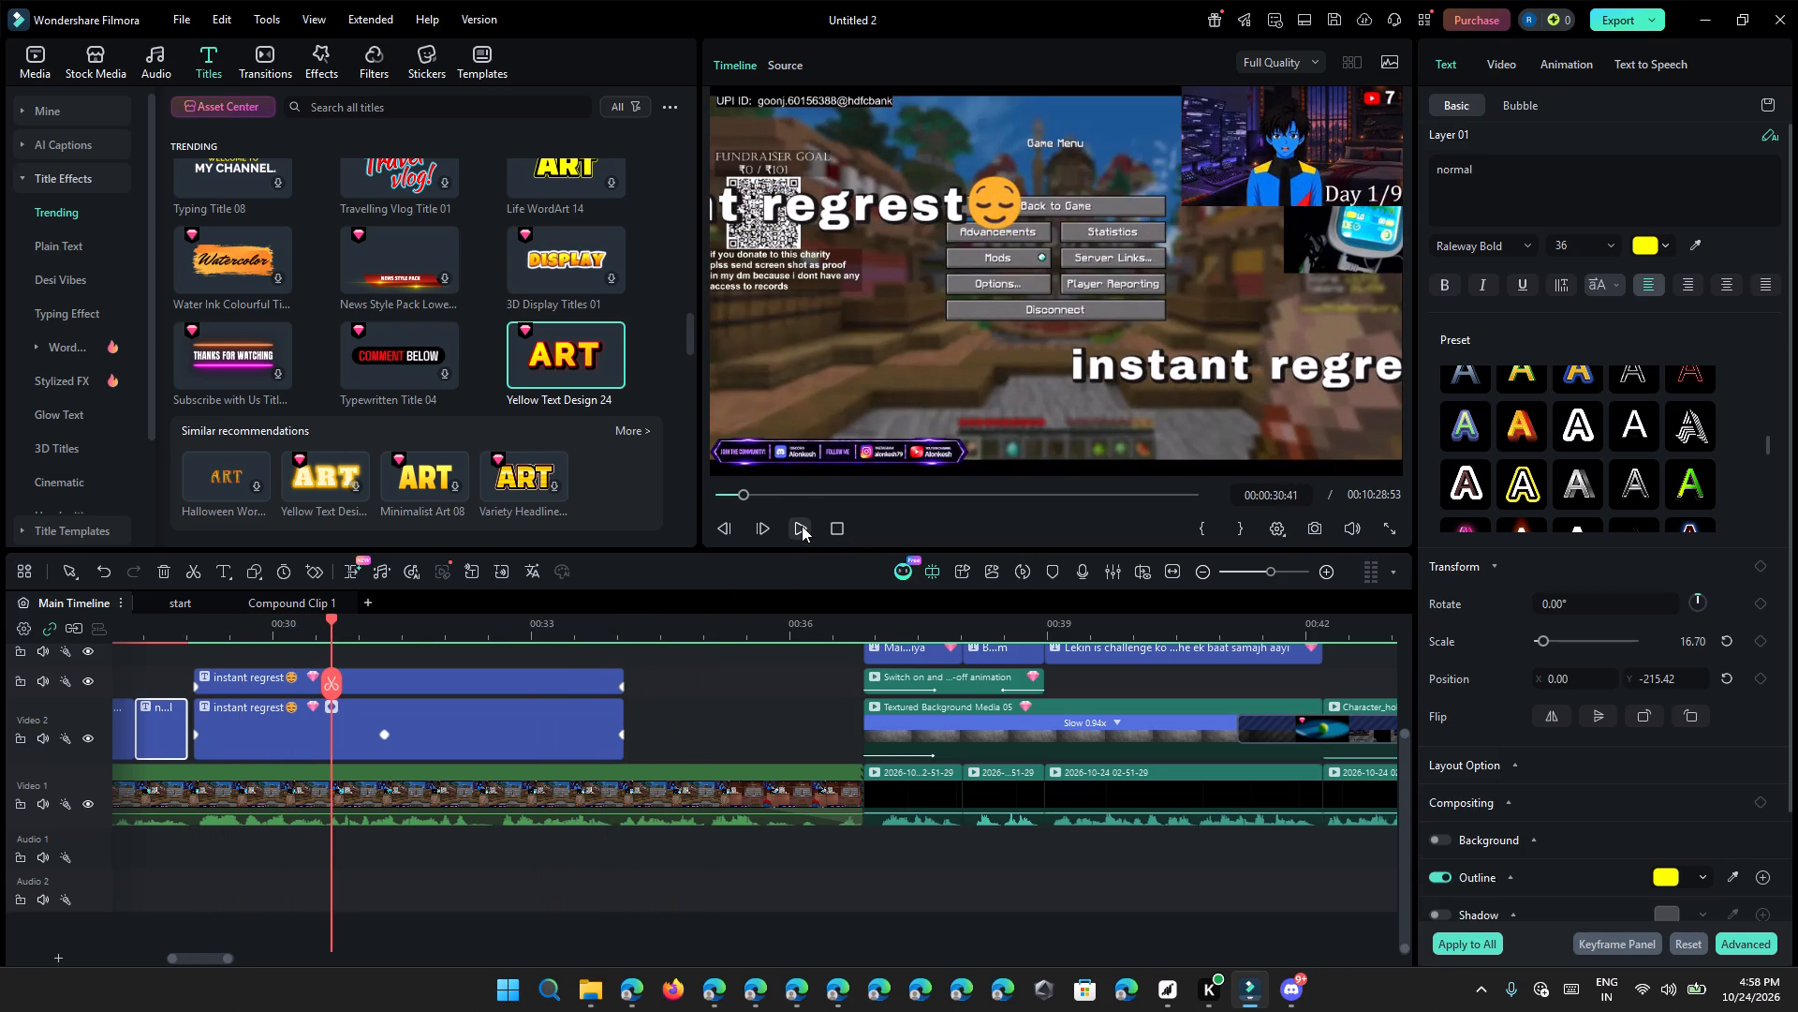
Look through the text bubbles and the trending intro animations available for the "normal" title.
click(1526, 100)
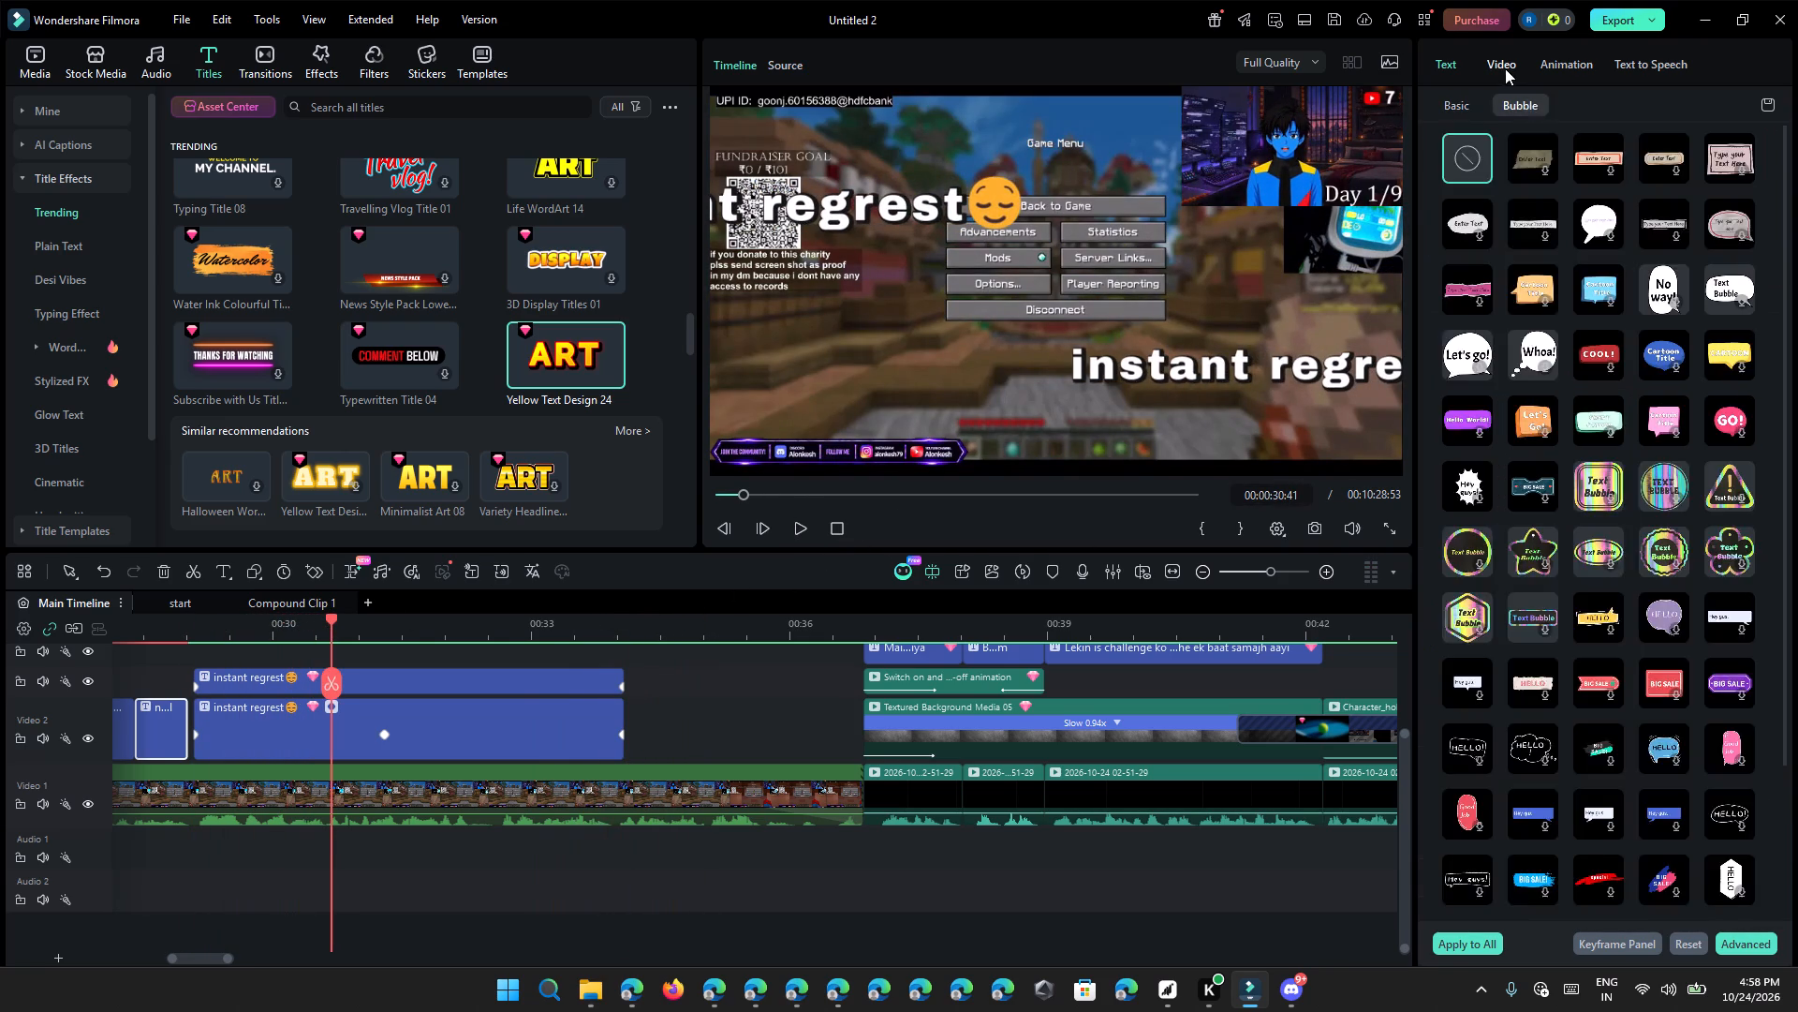
click(1505, 68)
click(1542, 54)
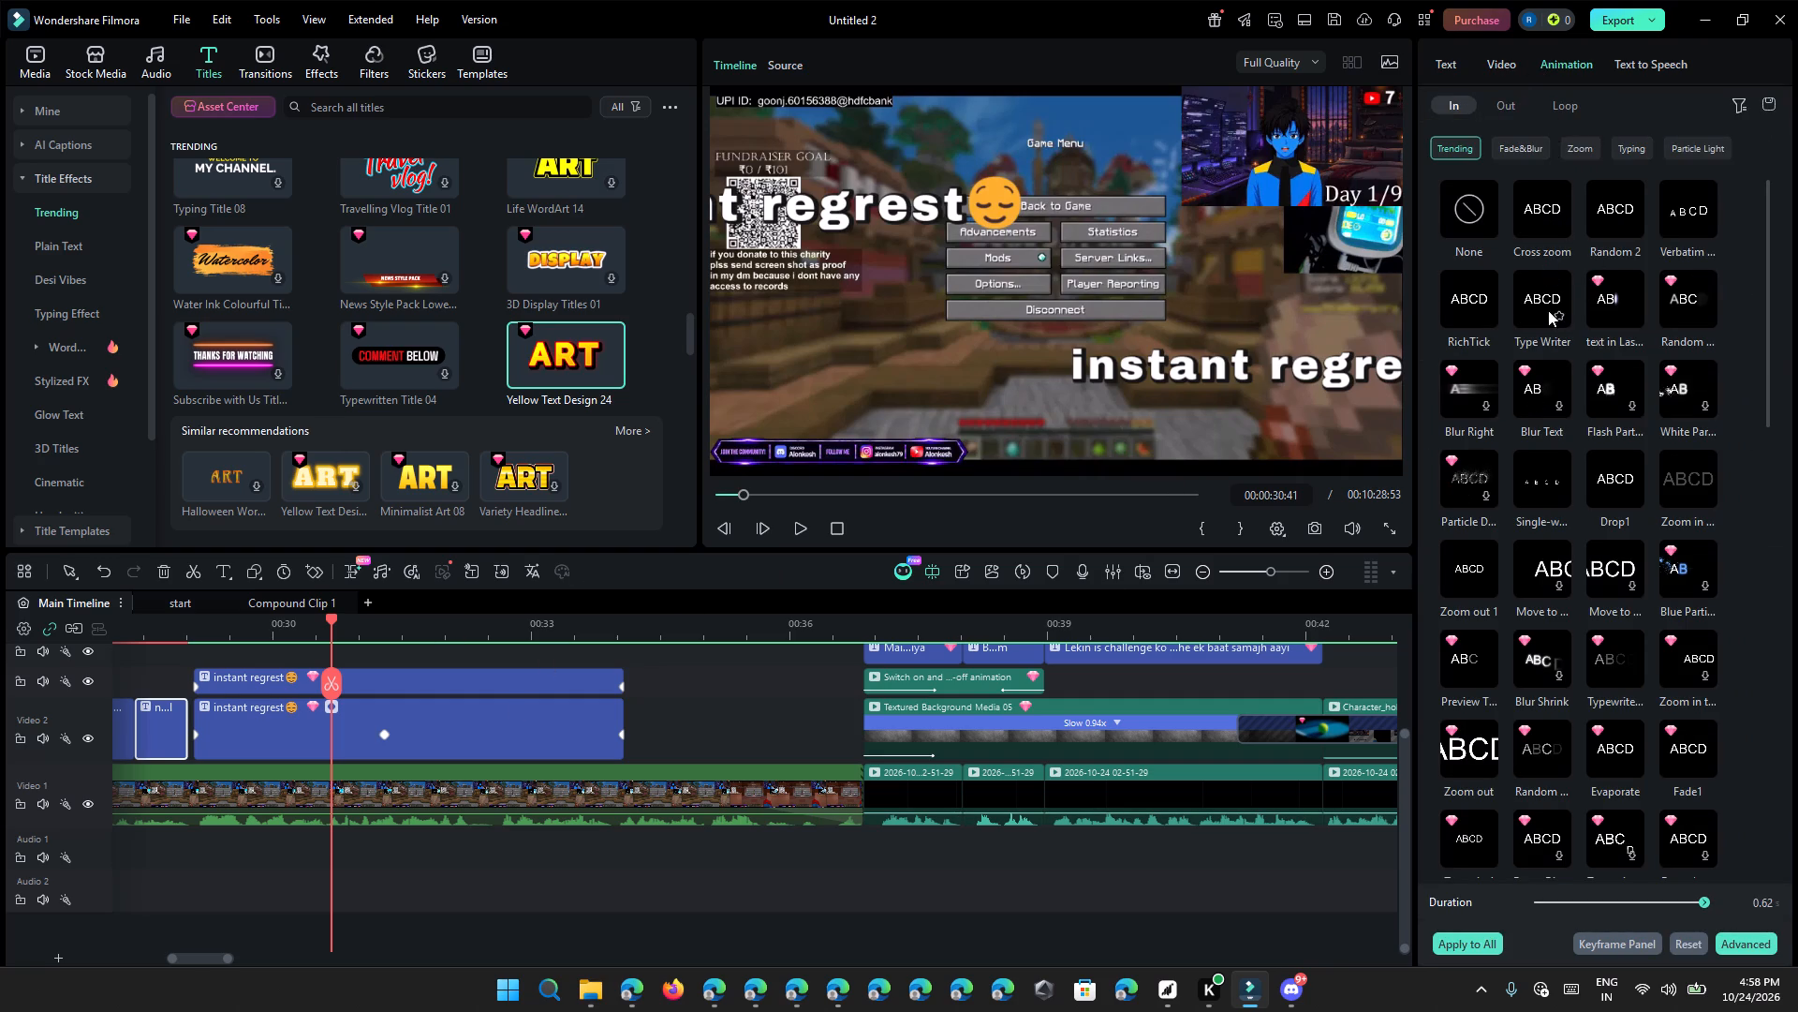
scroll(1548, 443, down, 1)
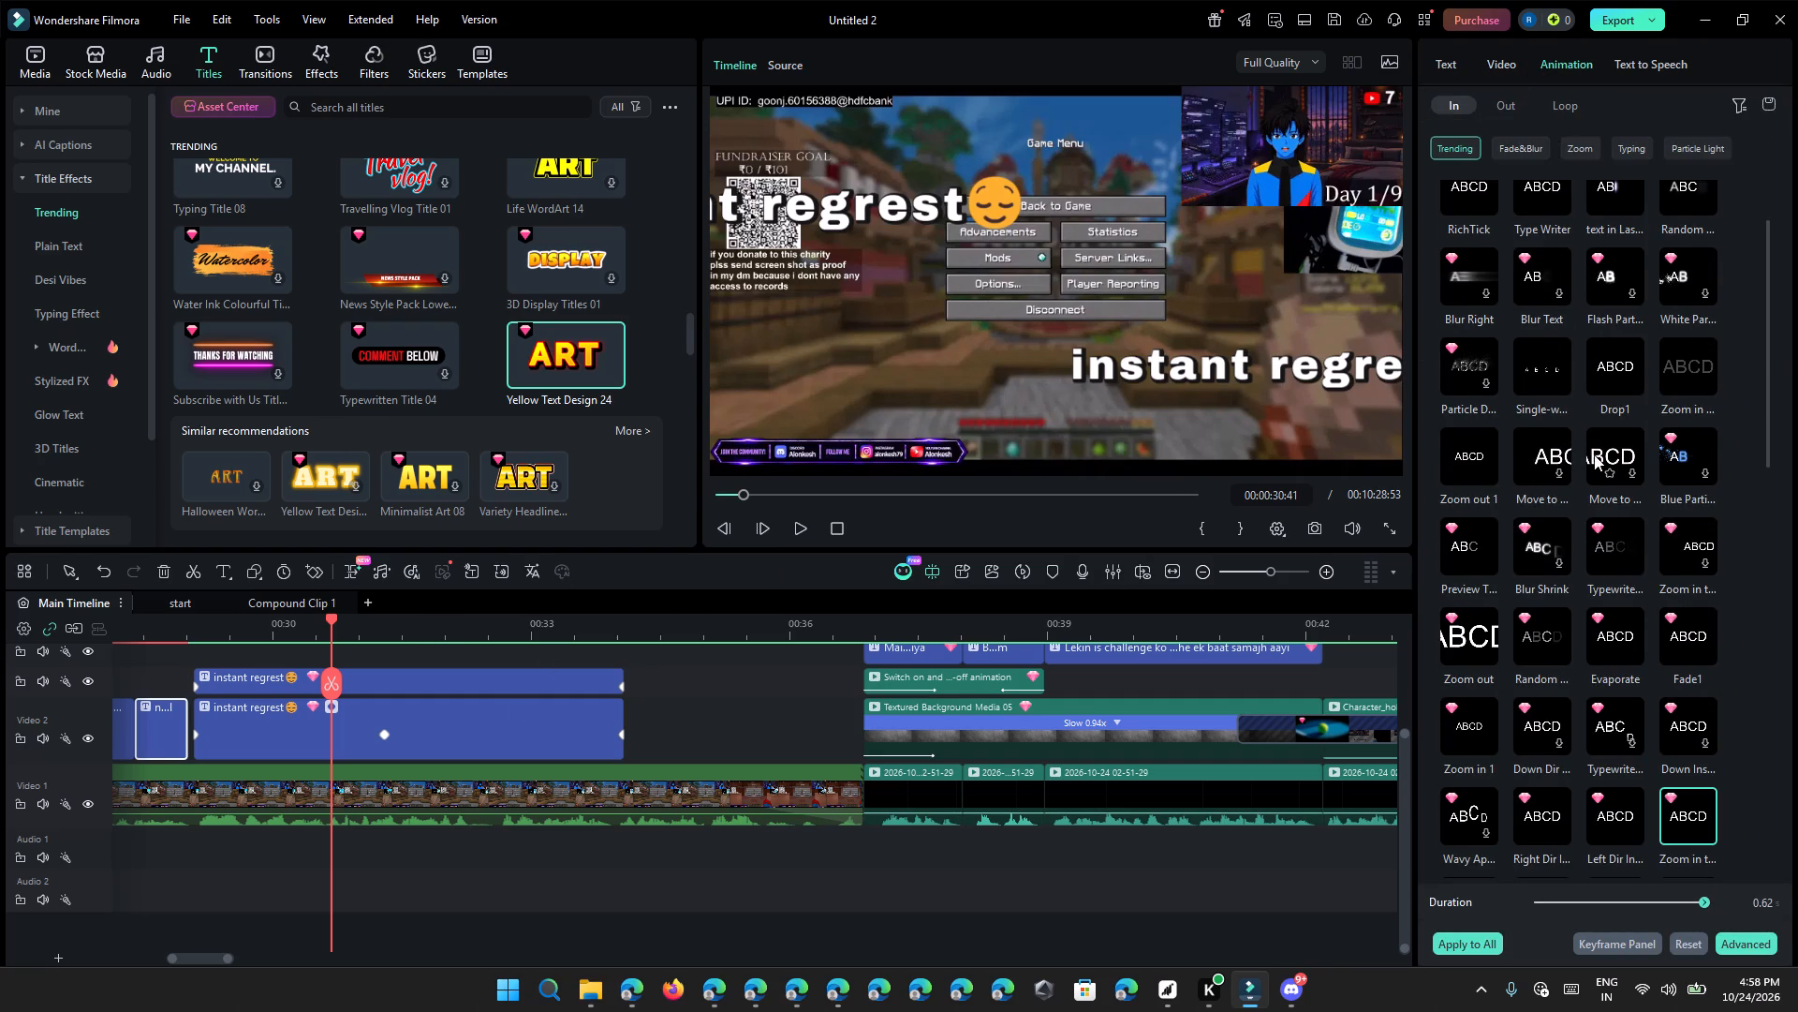
scroll(1594, 454, up, 3)
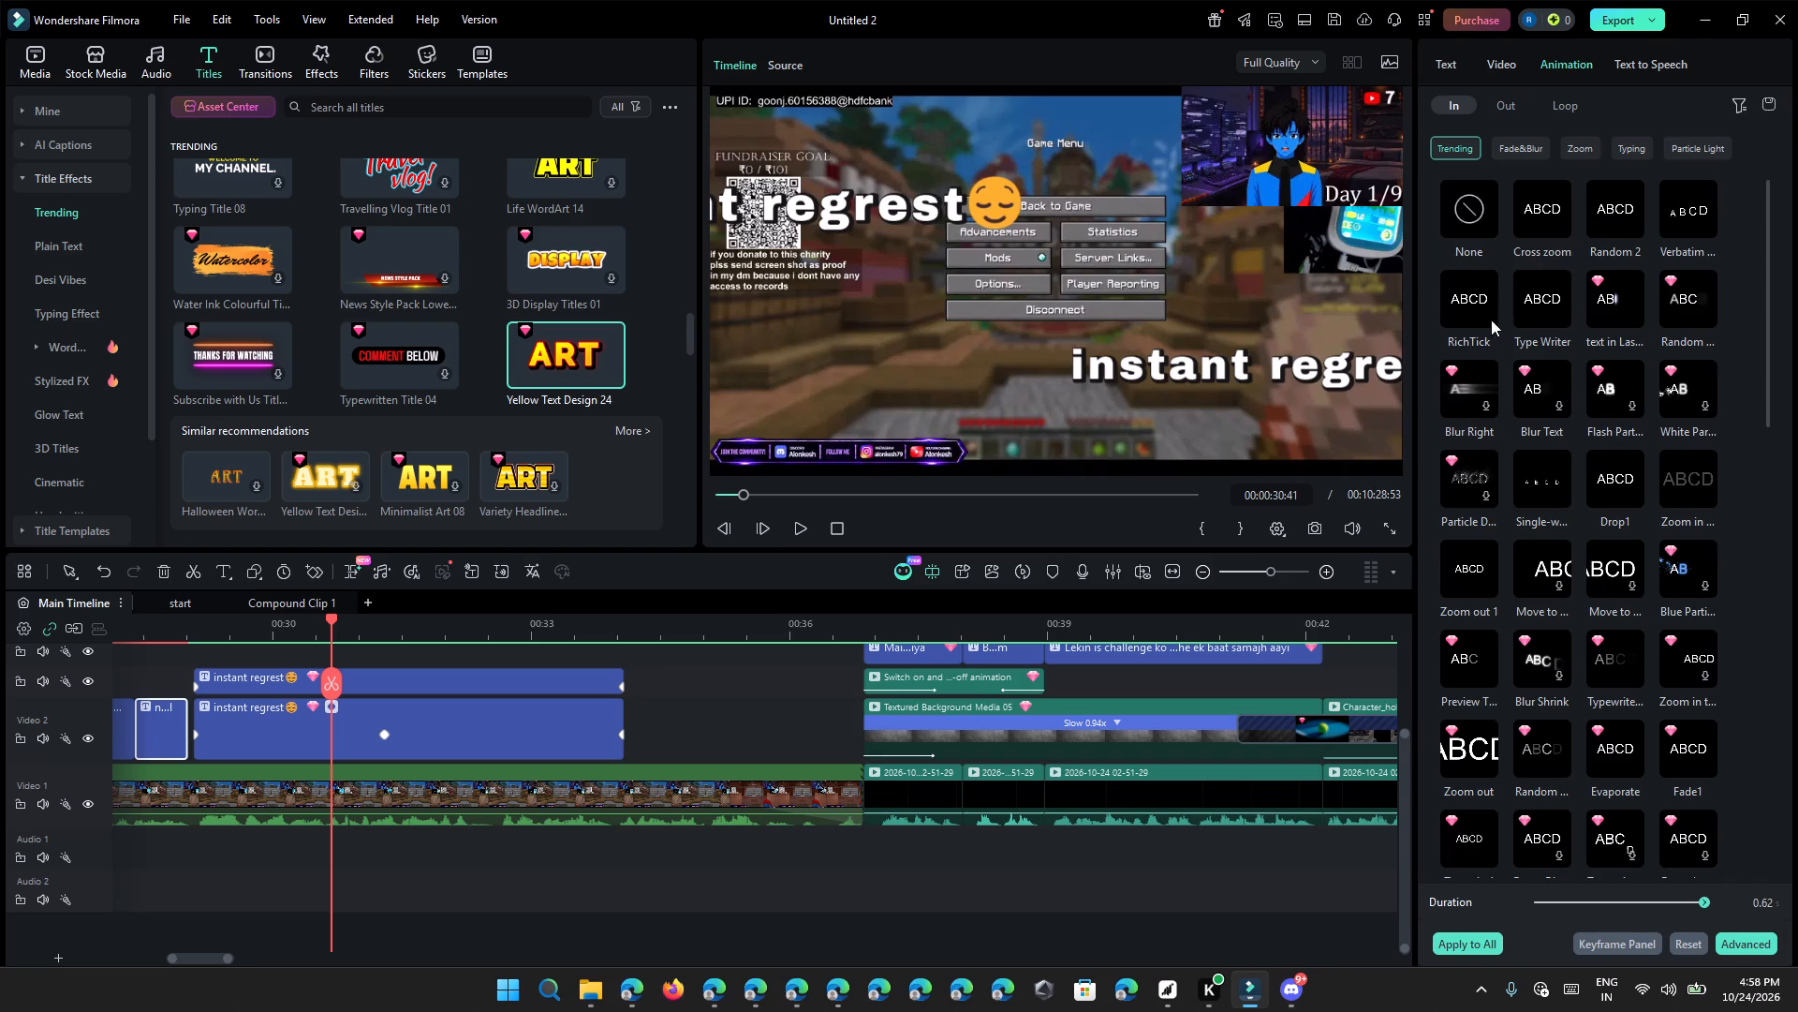
scroll(1503, 454, down, 3)
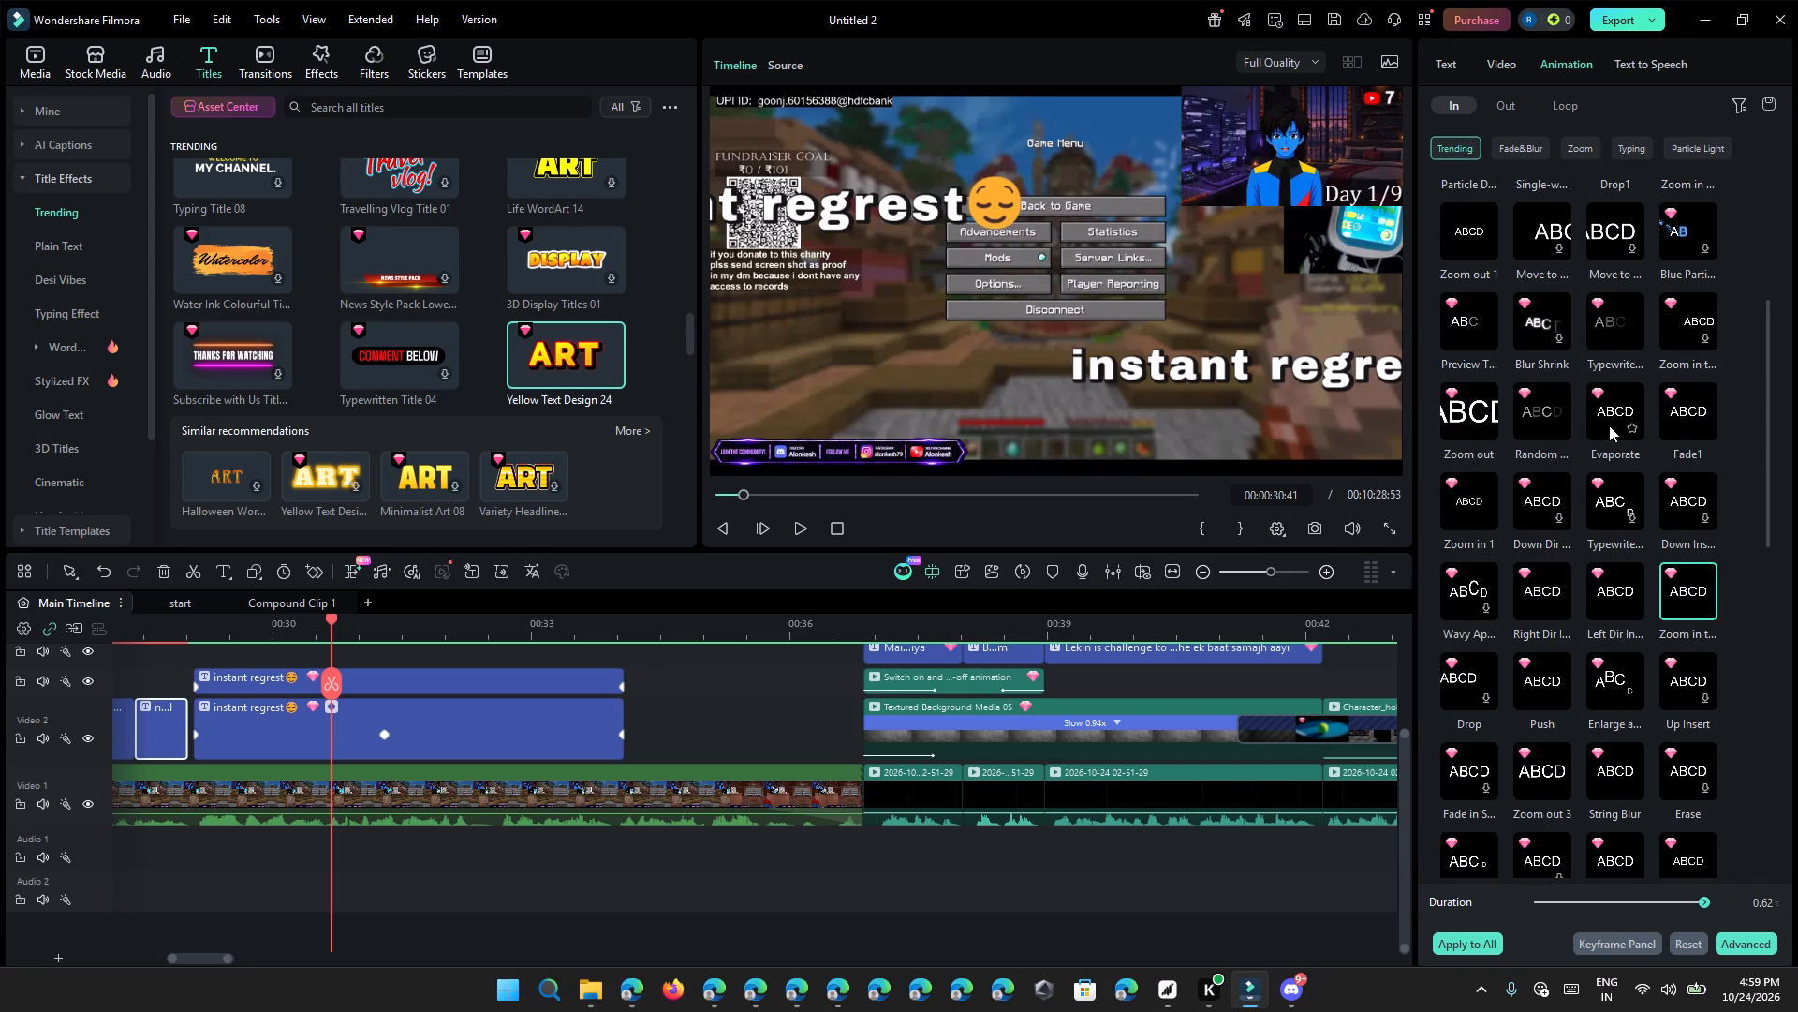
scroll(1643, 403, down, 5)
scroll(1681, 698, down, 4)
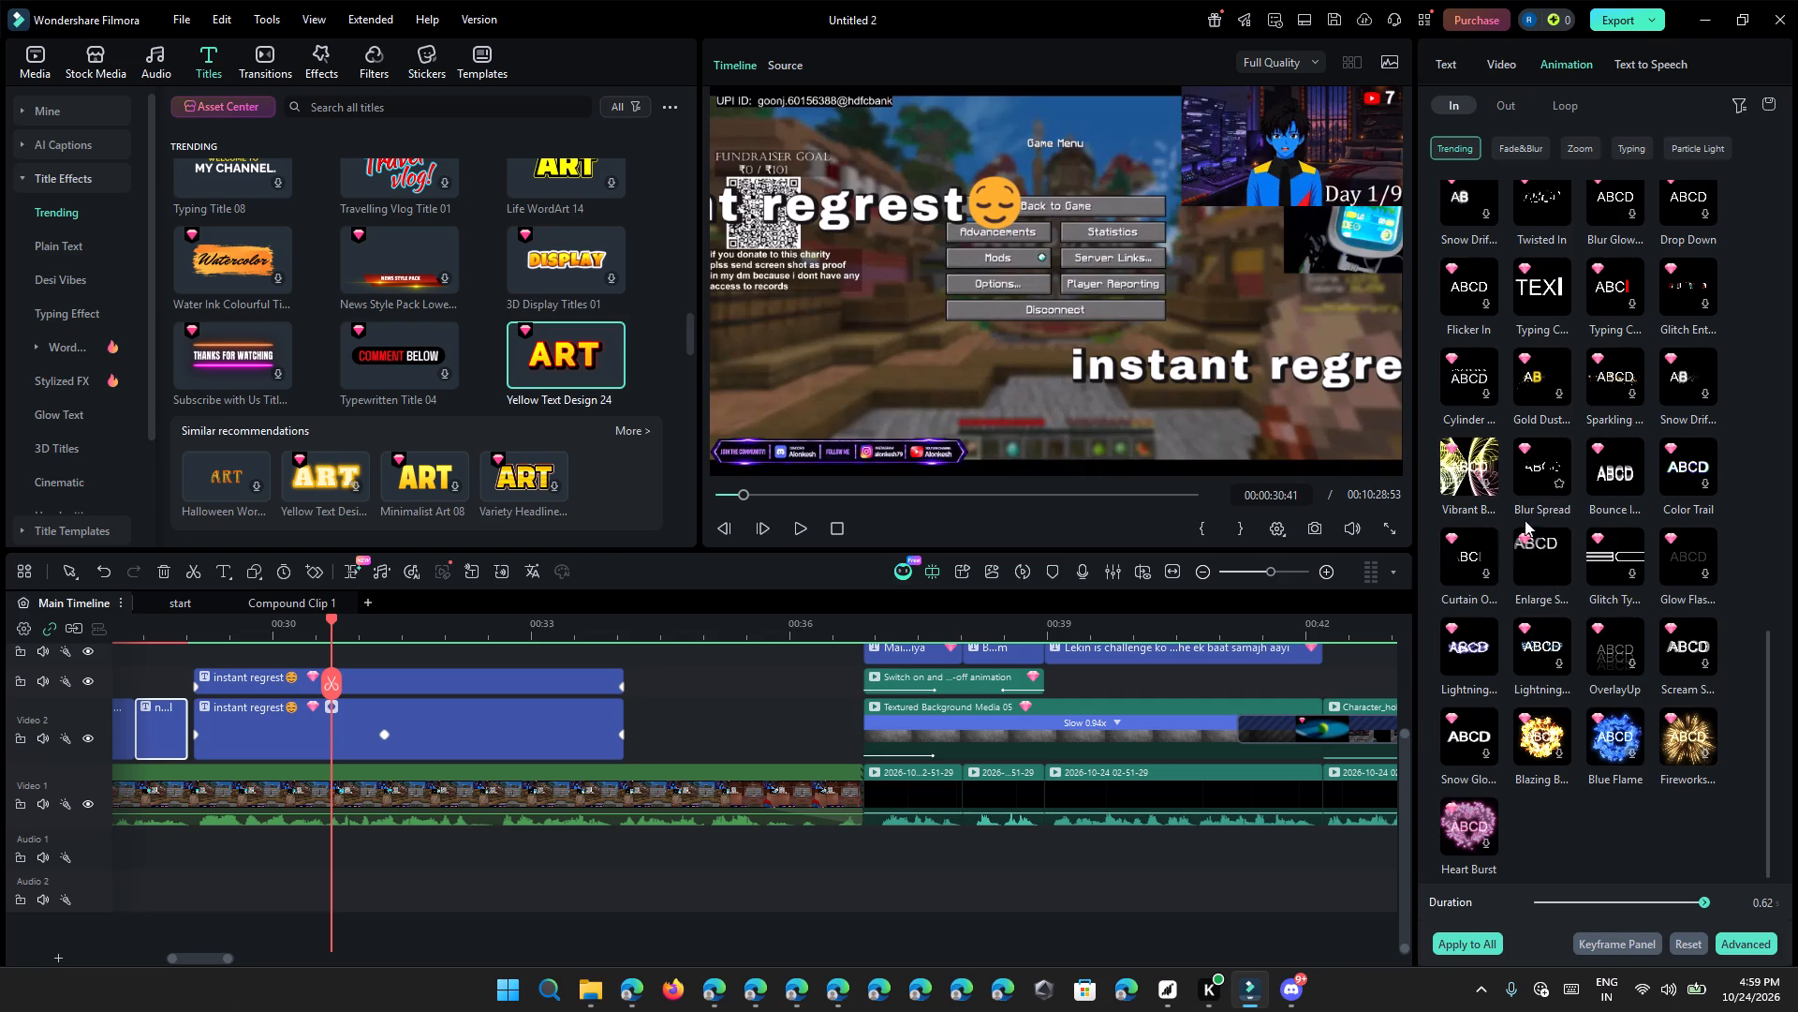
Browse the trending title effects for a different caption style and preview the orange "OHHH!!" Mood Action Words title.
scroll(311, 445, down, 3)
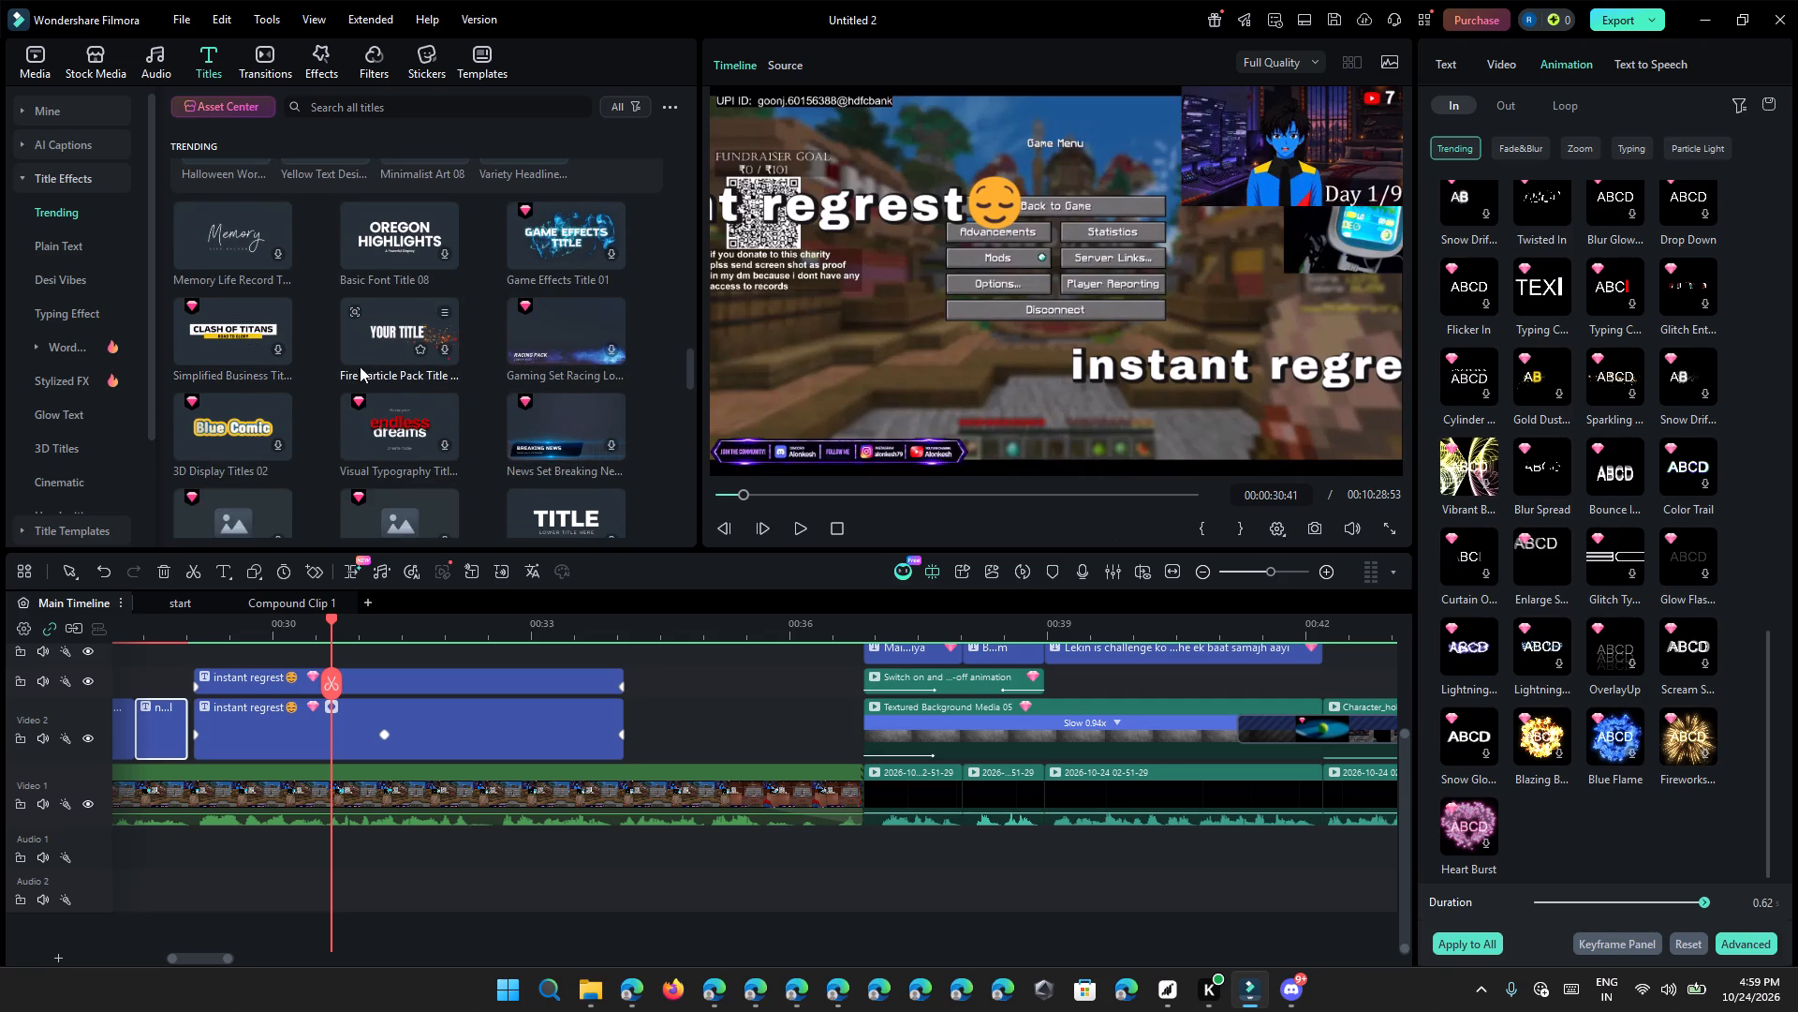
scroll(417, 409, down, 3)
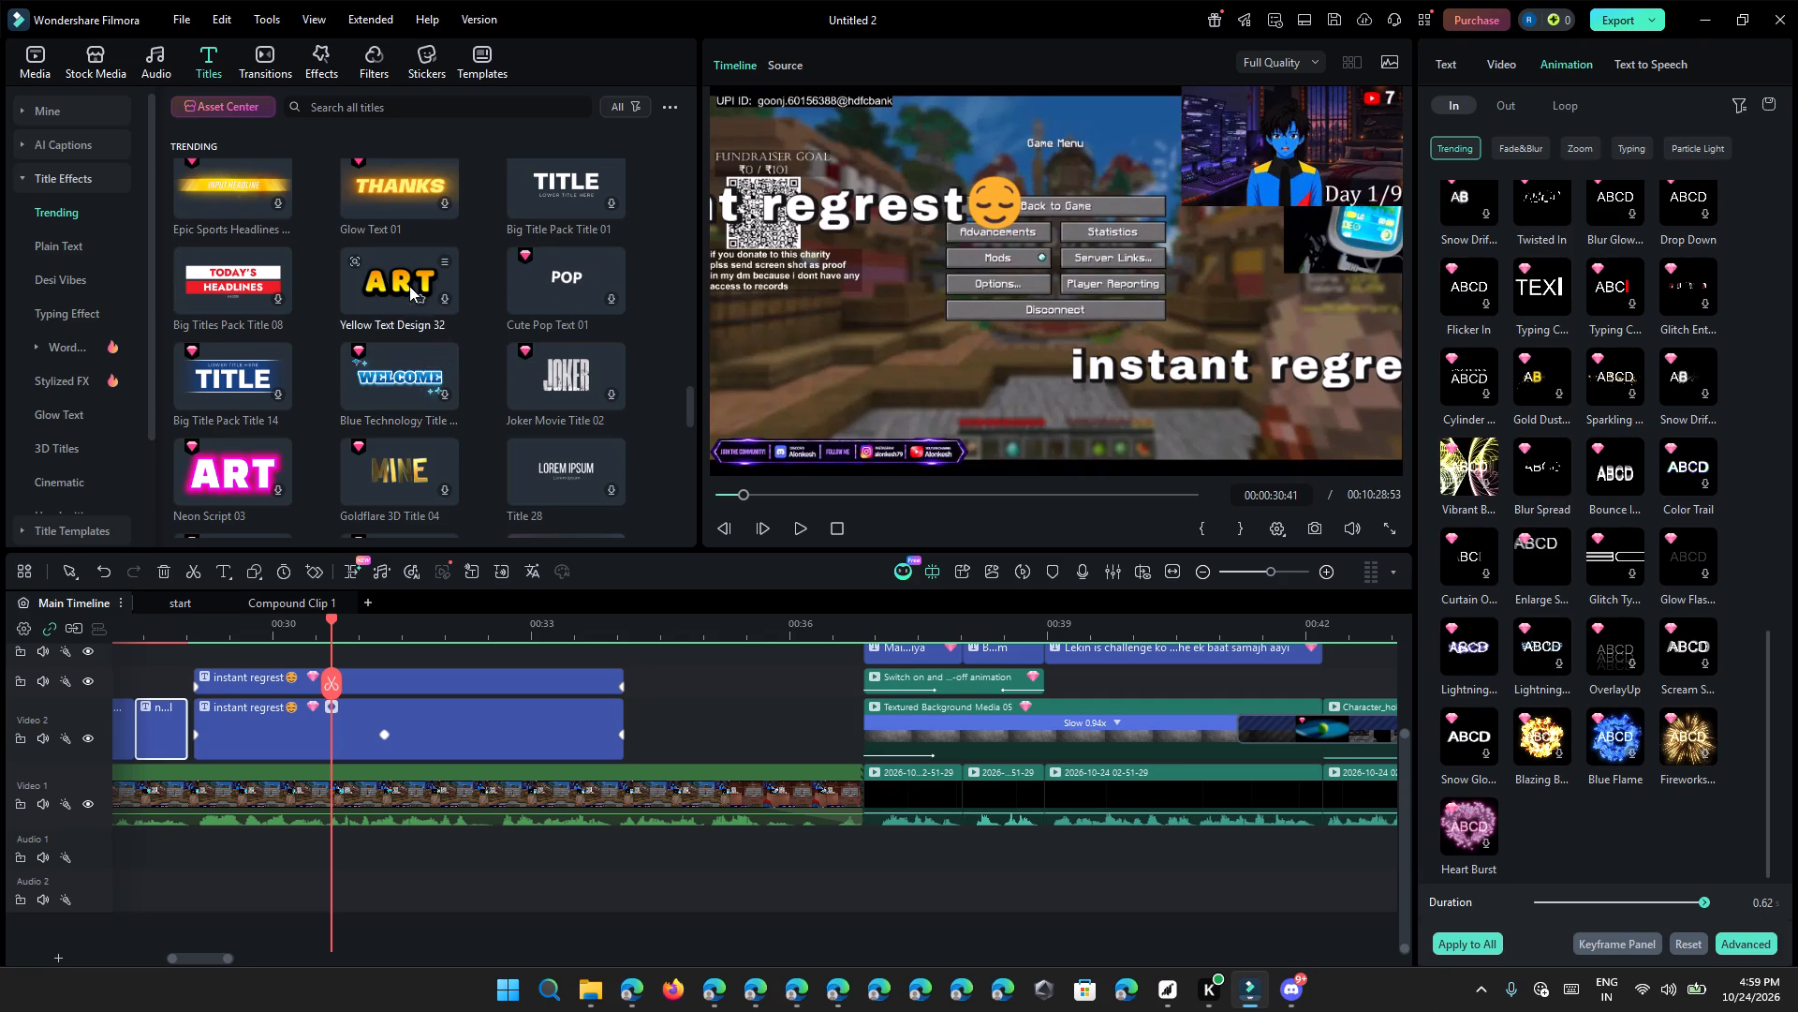
scroll(409, 286, up, 13)
scroll(436, 438, down, 4)
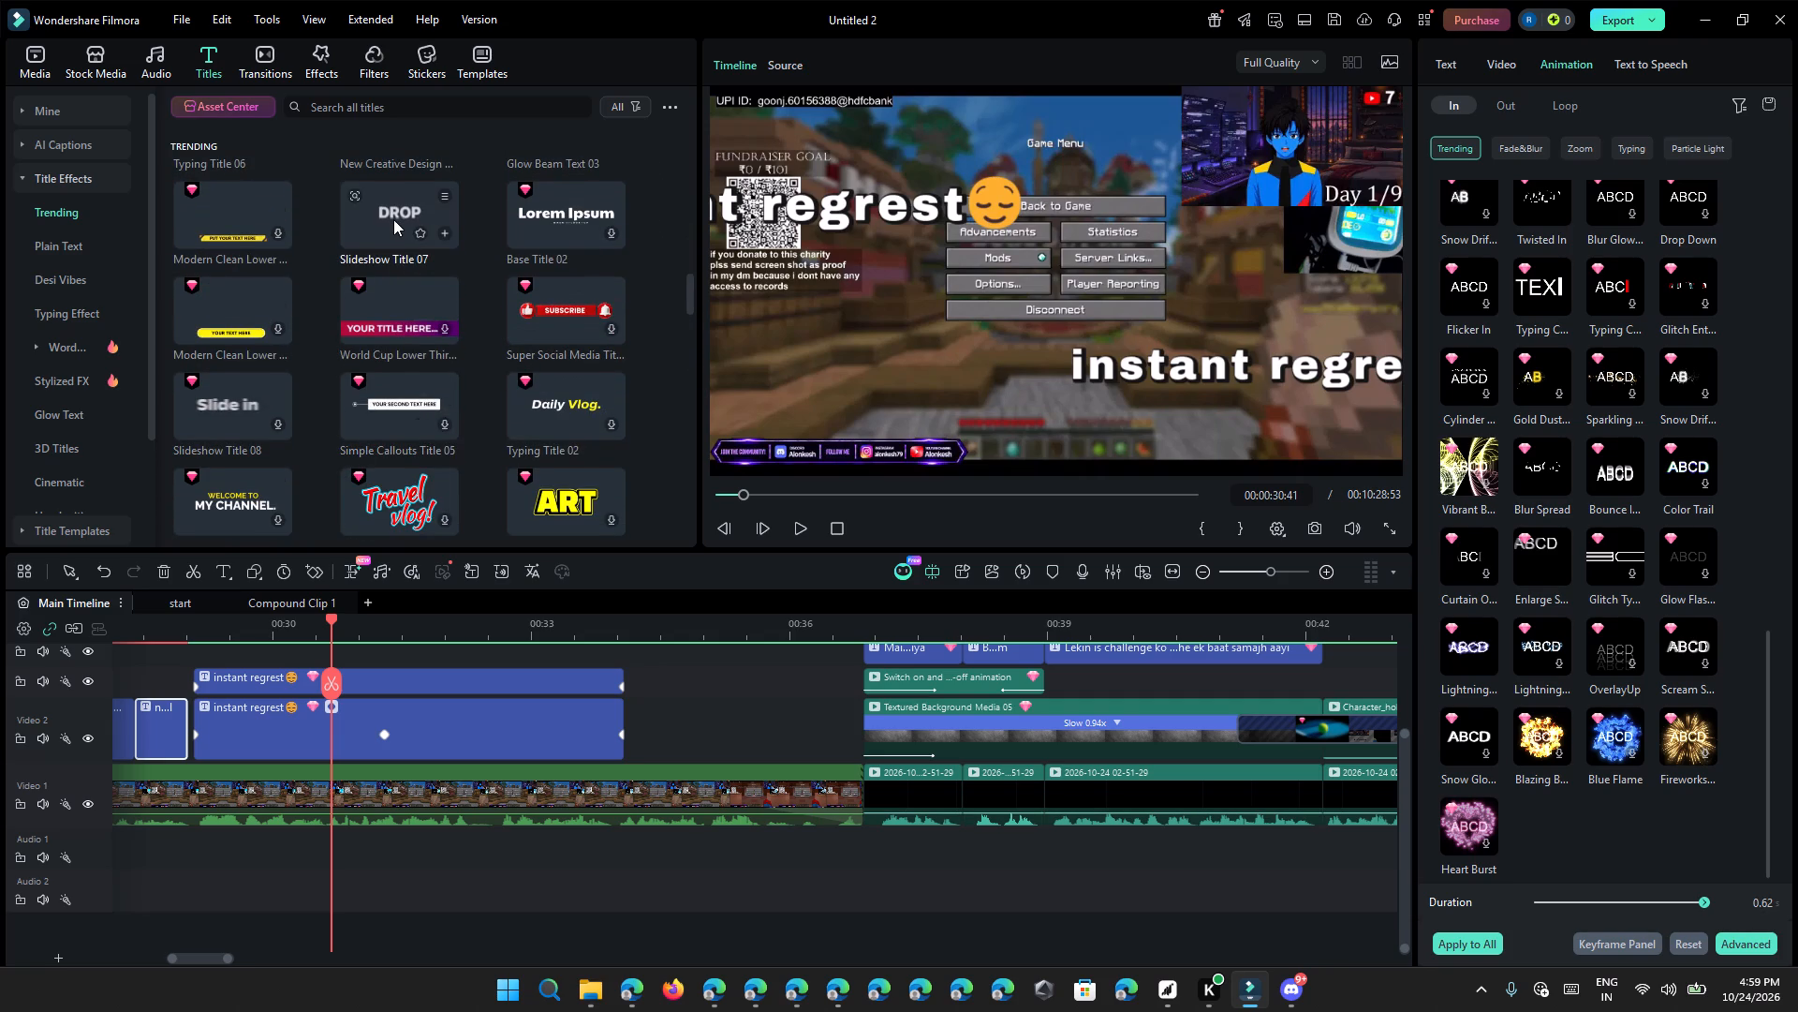
scroll(393, 219, up, 3)
scroll(391, 350, up, 3)
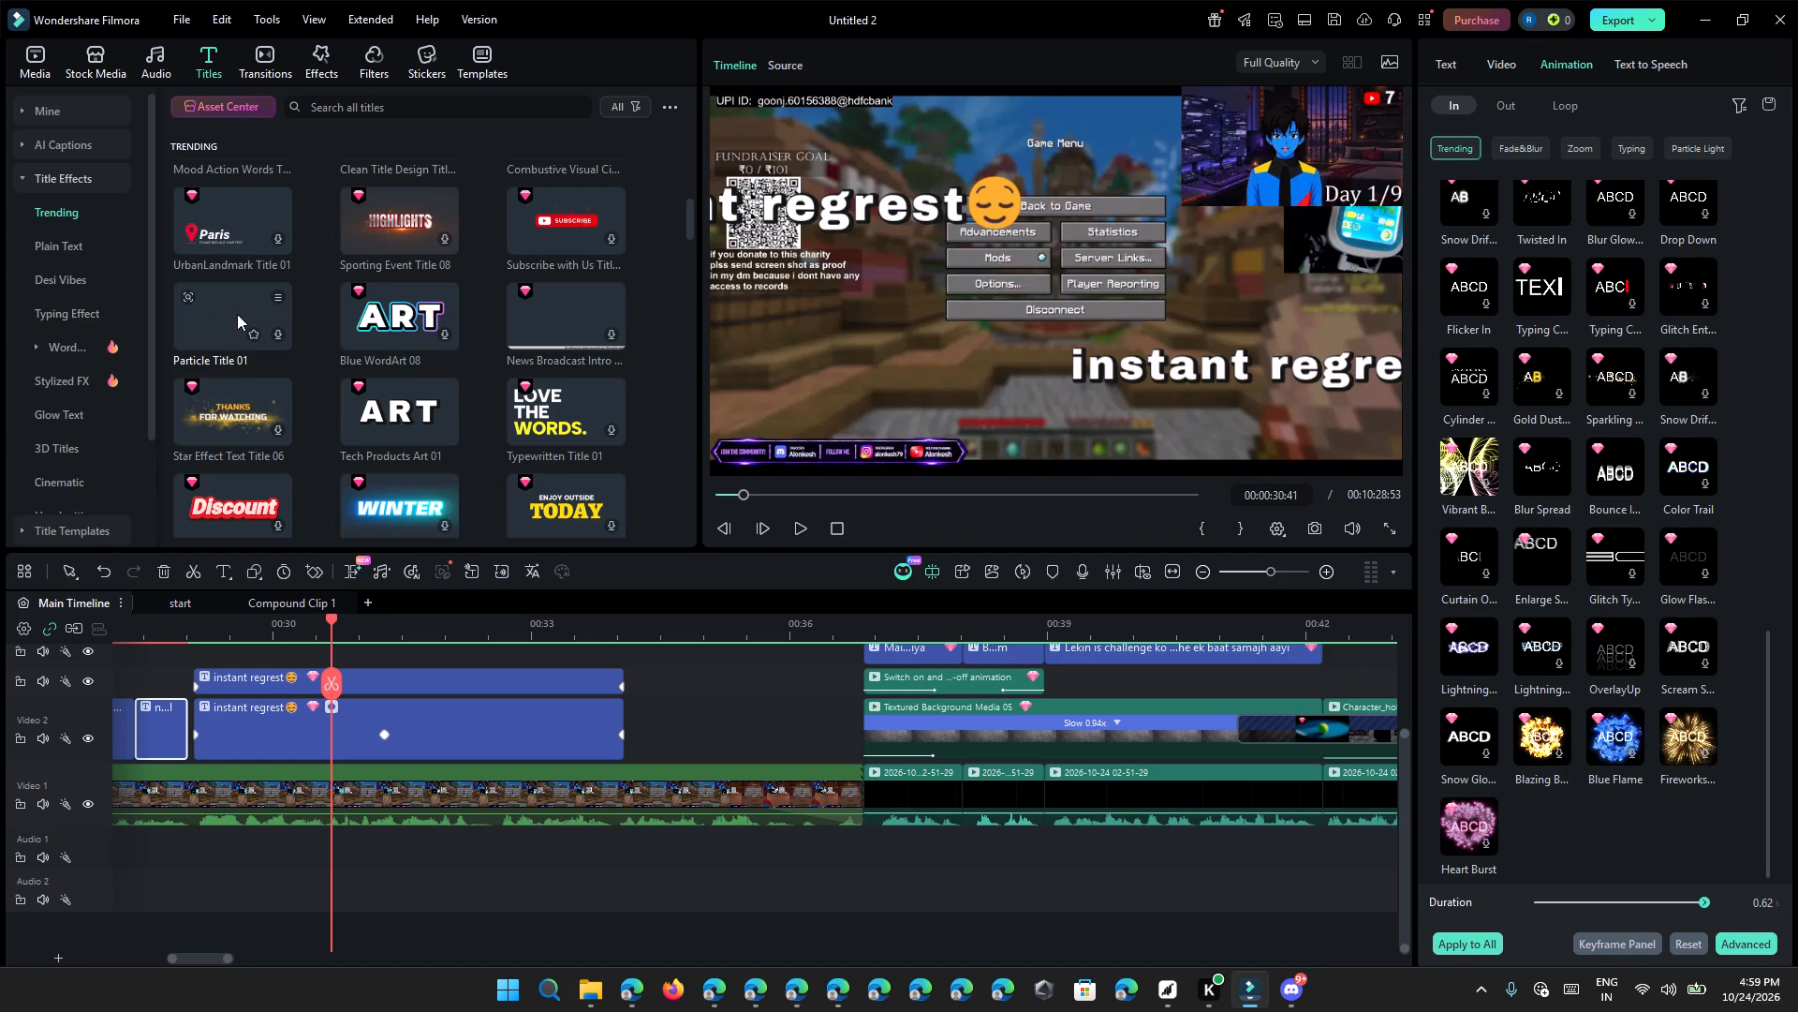
scroll(242, 315, up, 2)
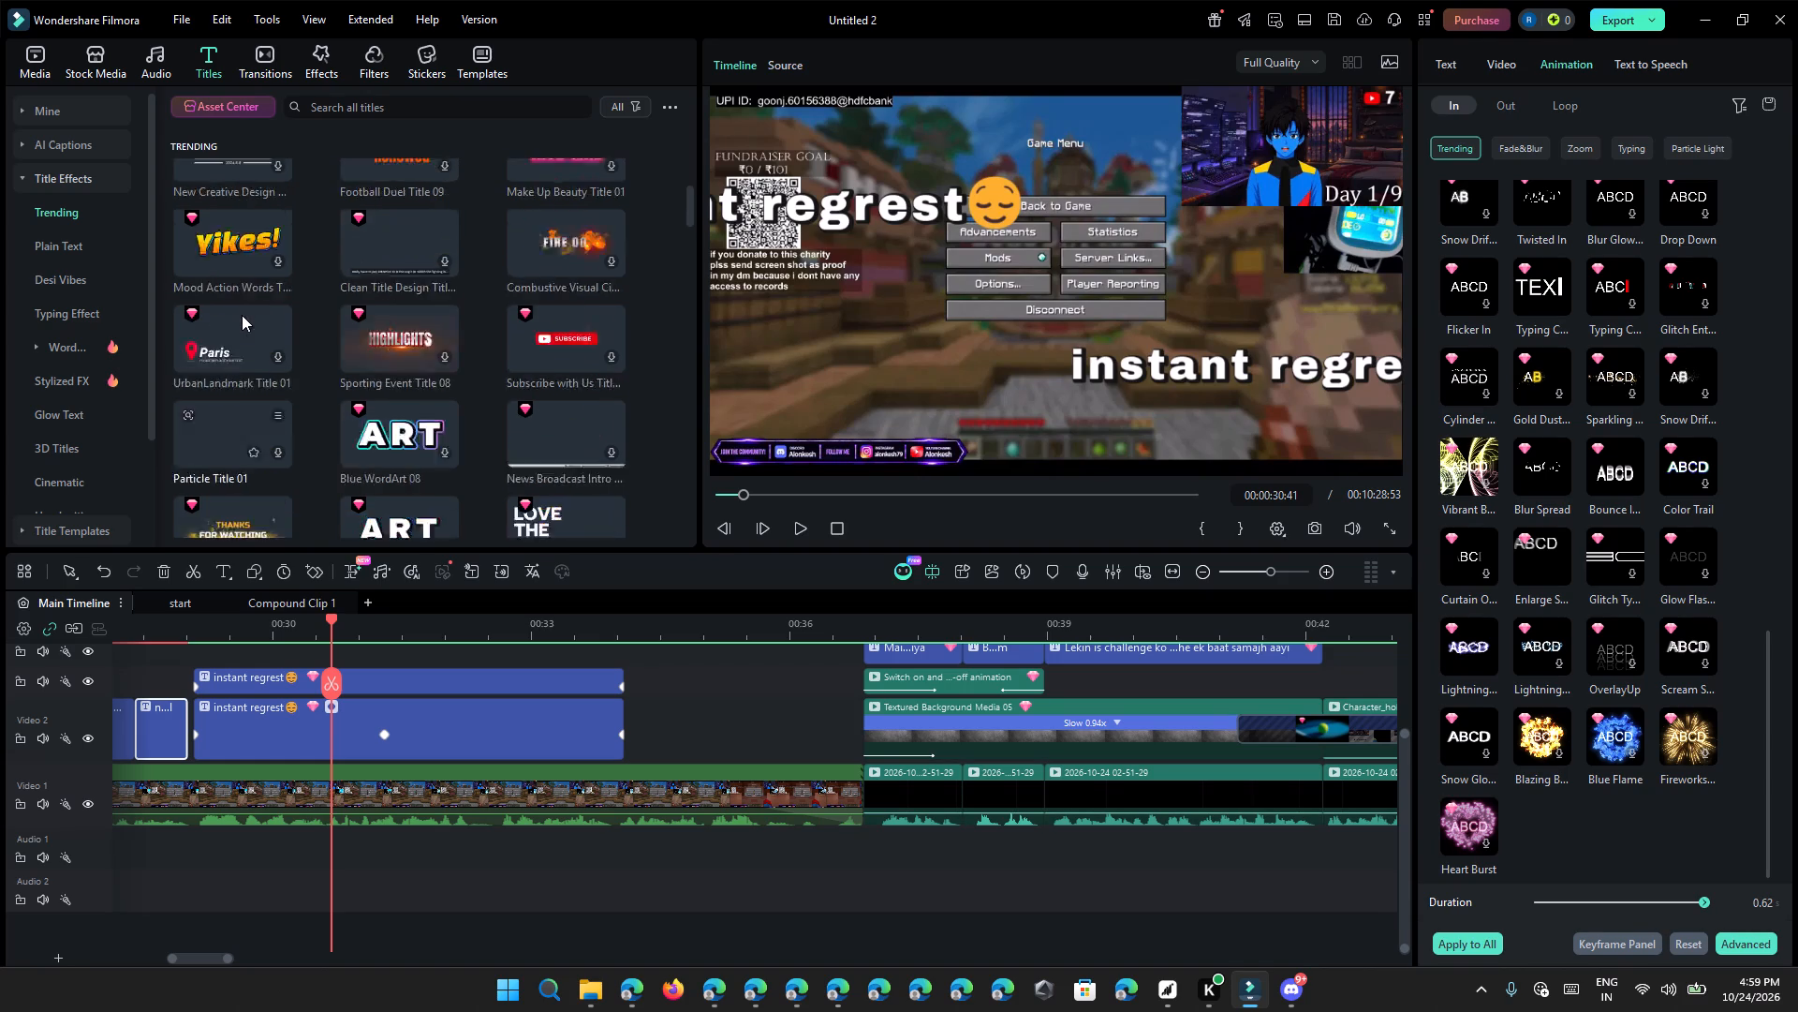
scroll(373, 339, up, 7)
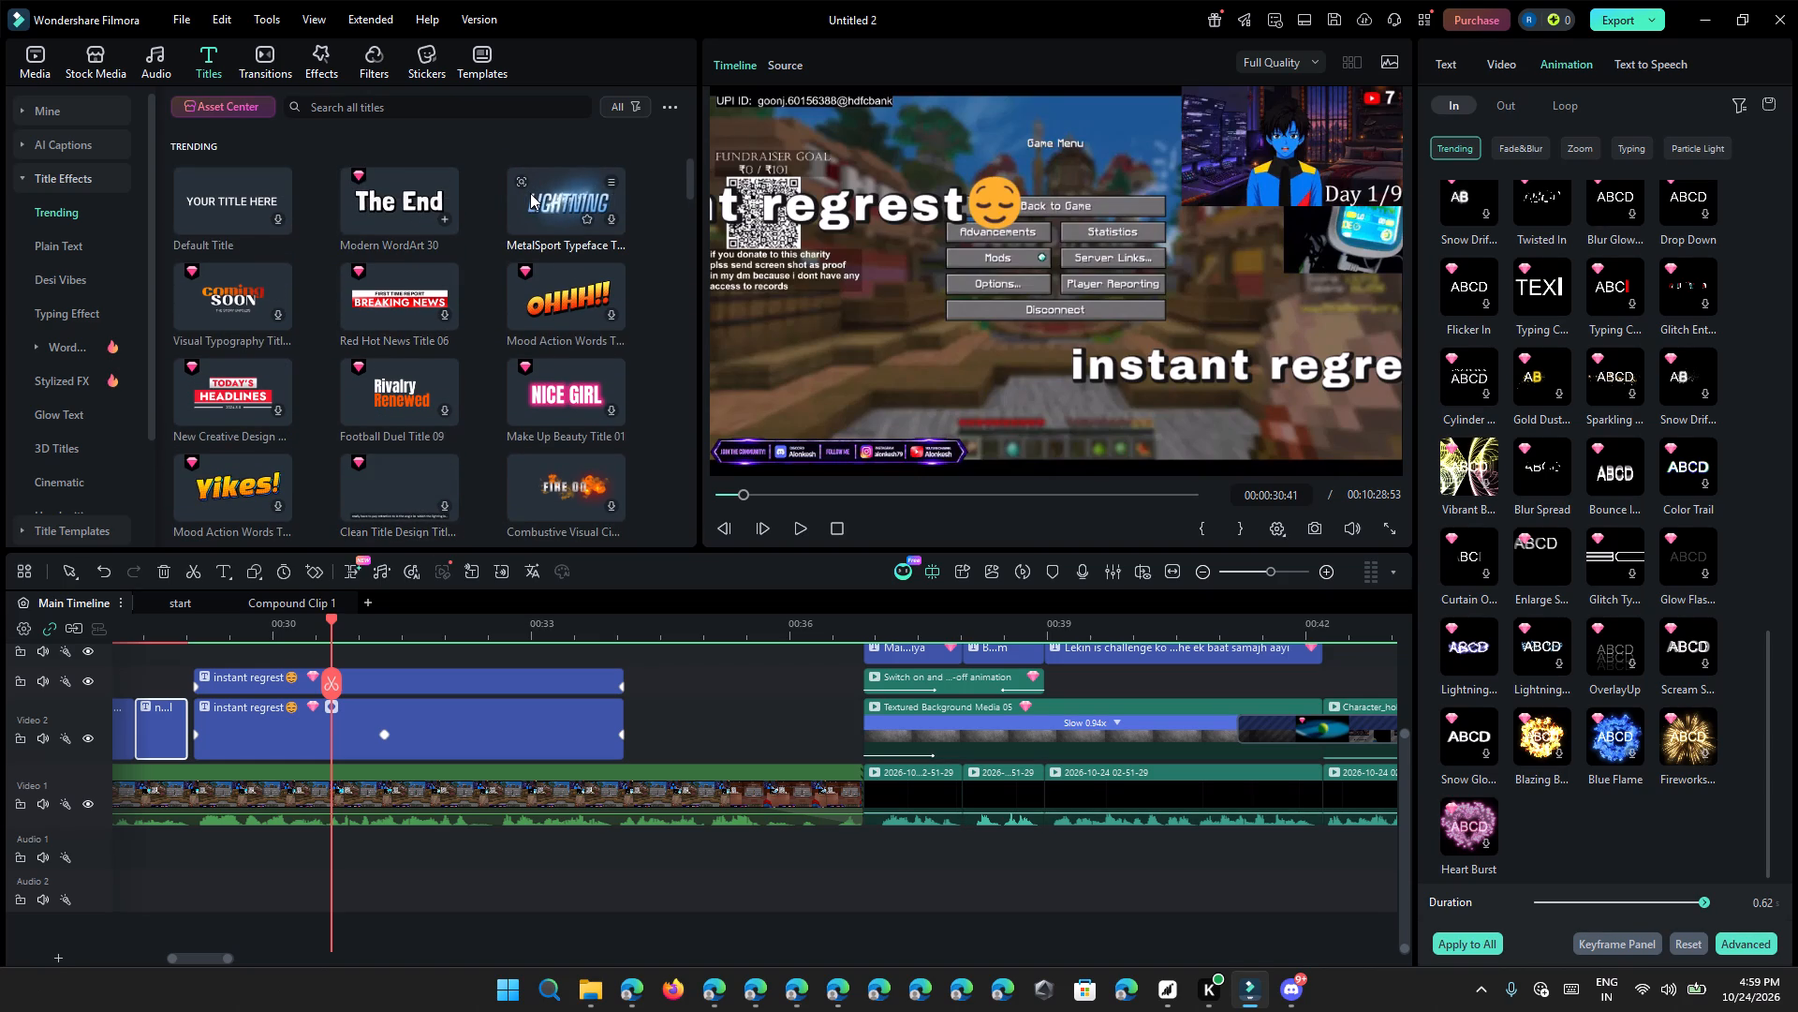
click(547, 301)
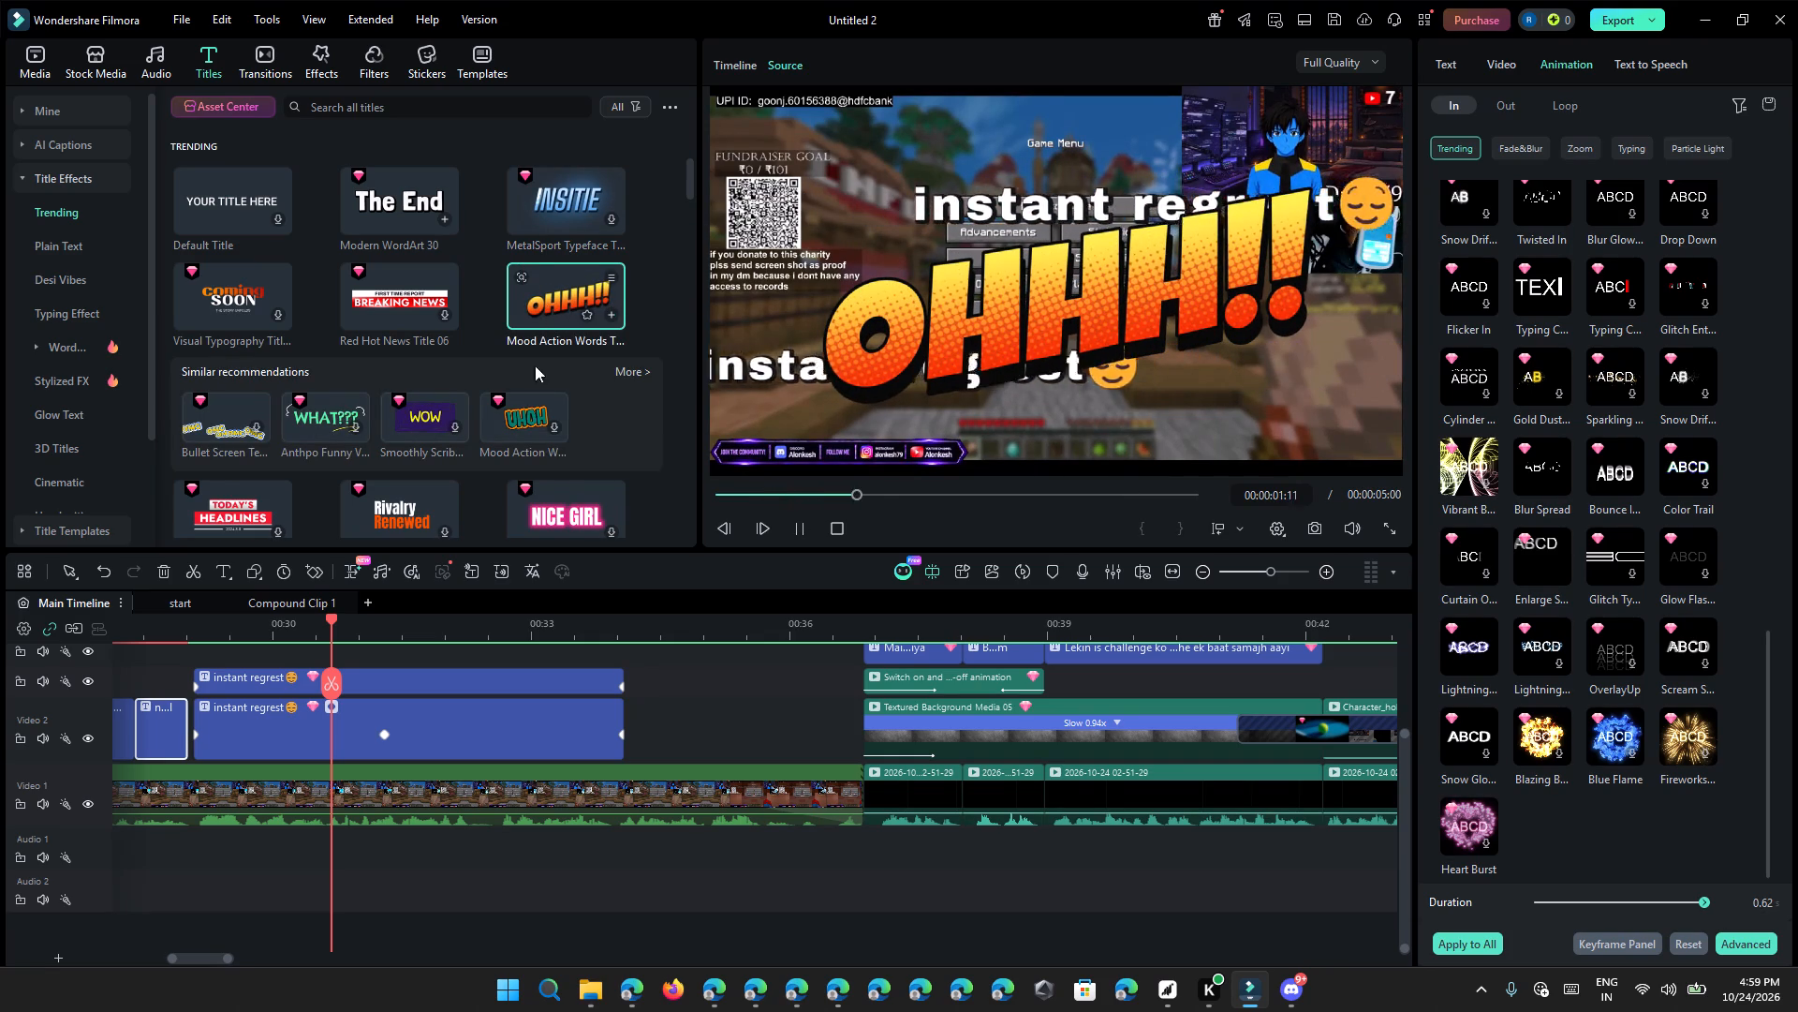
Add the "OHHH!!" Mood Action Words title at about 29 s, on the track above the two "instant regrest" titles.
click(188, 623)
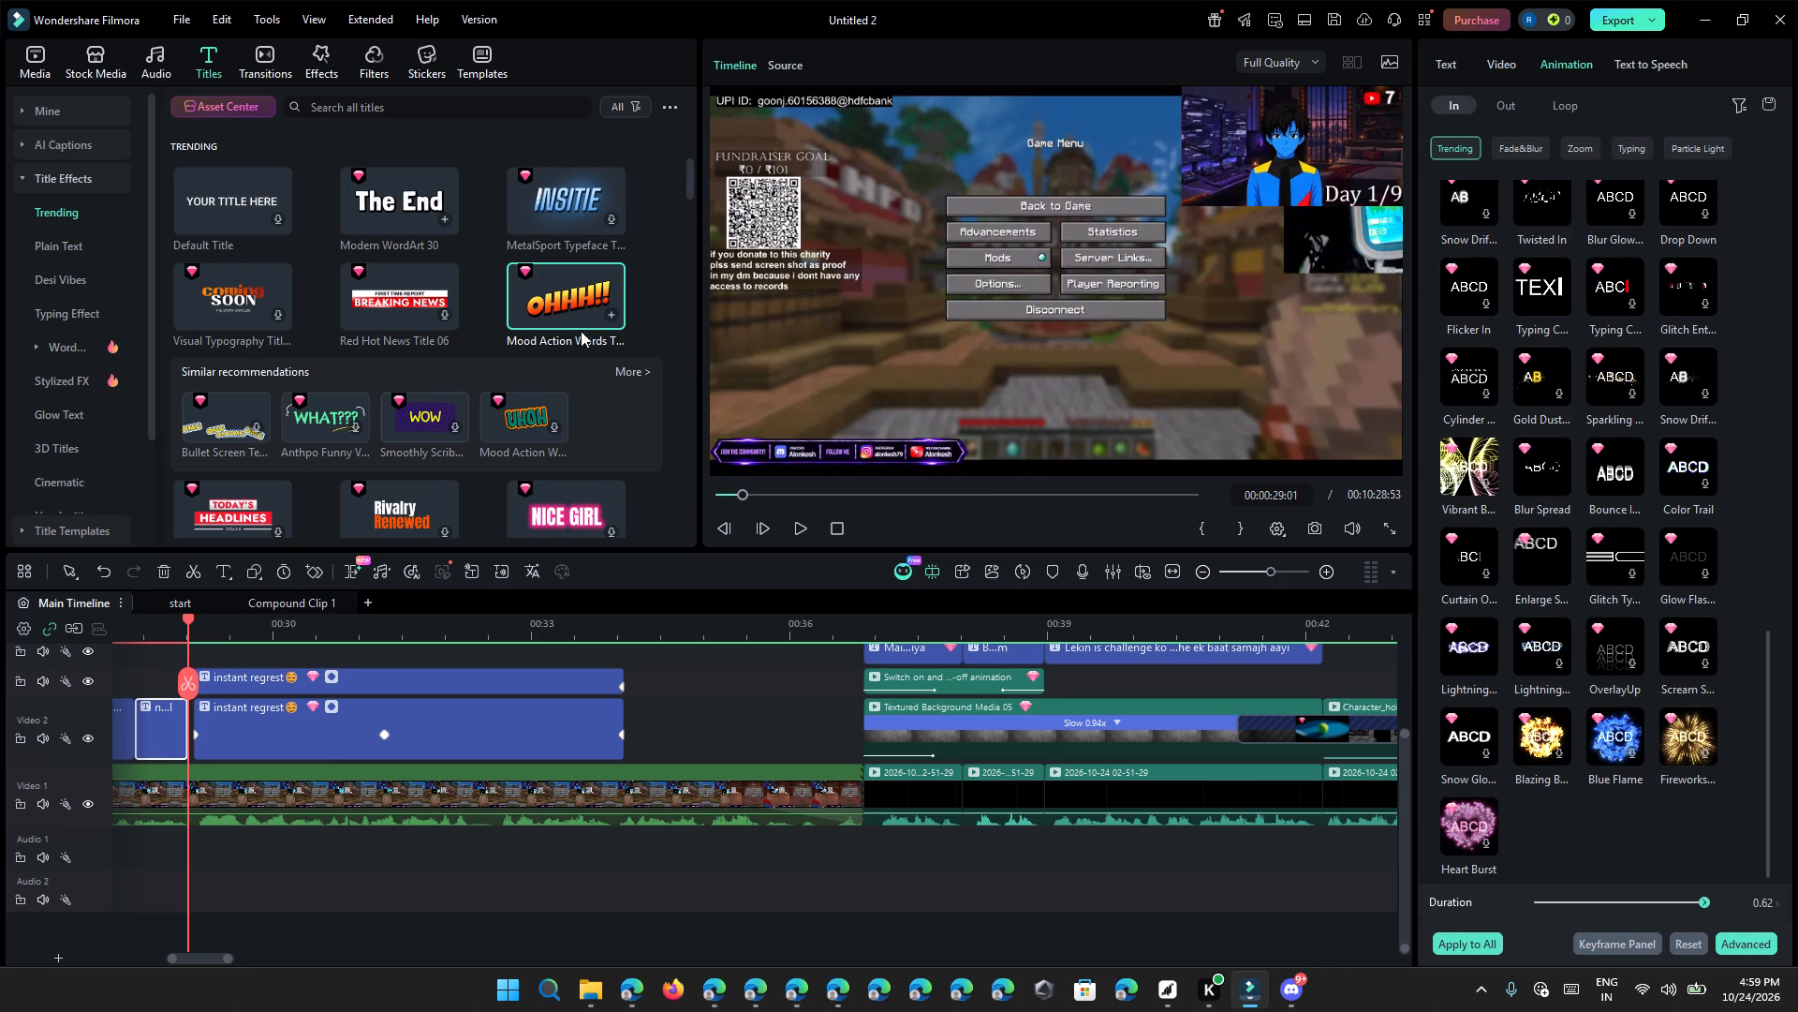
drag(588, 303, 185, 715)
scroll(311, 682, up, 2)
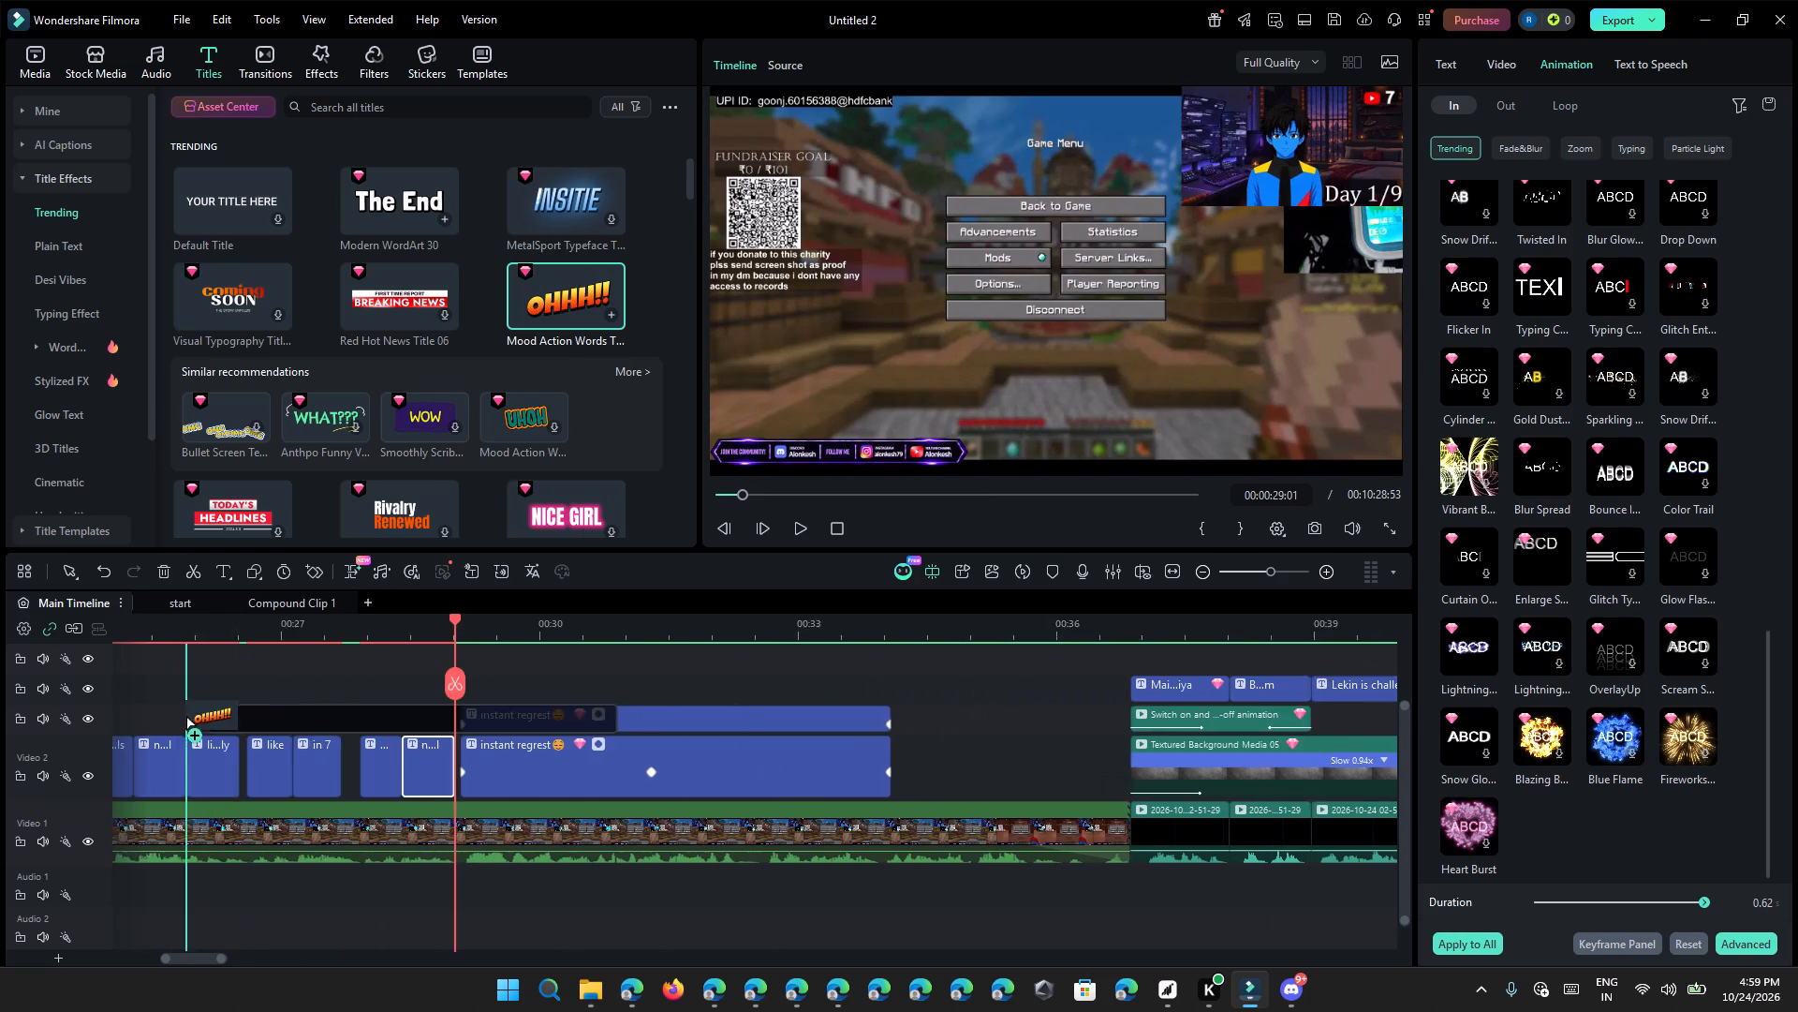
drag(185, 715, 592, 684)
click(592, 684)
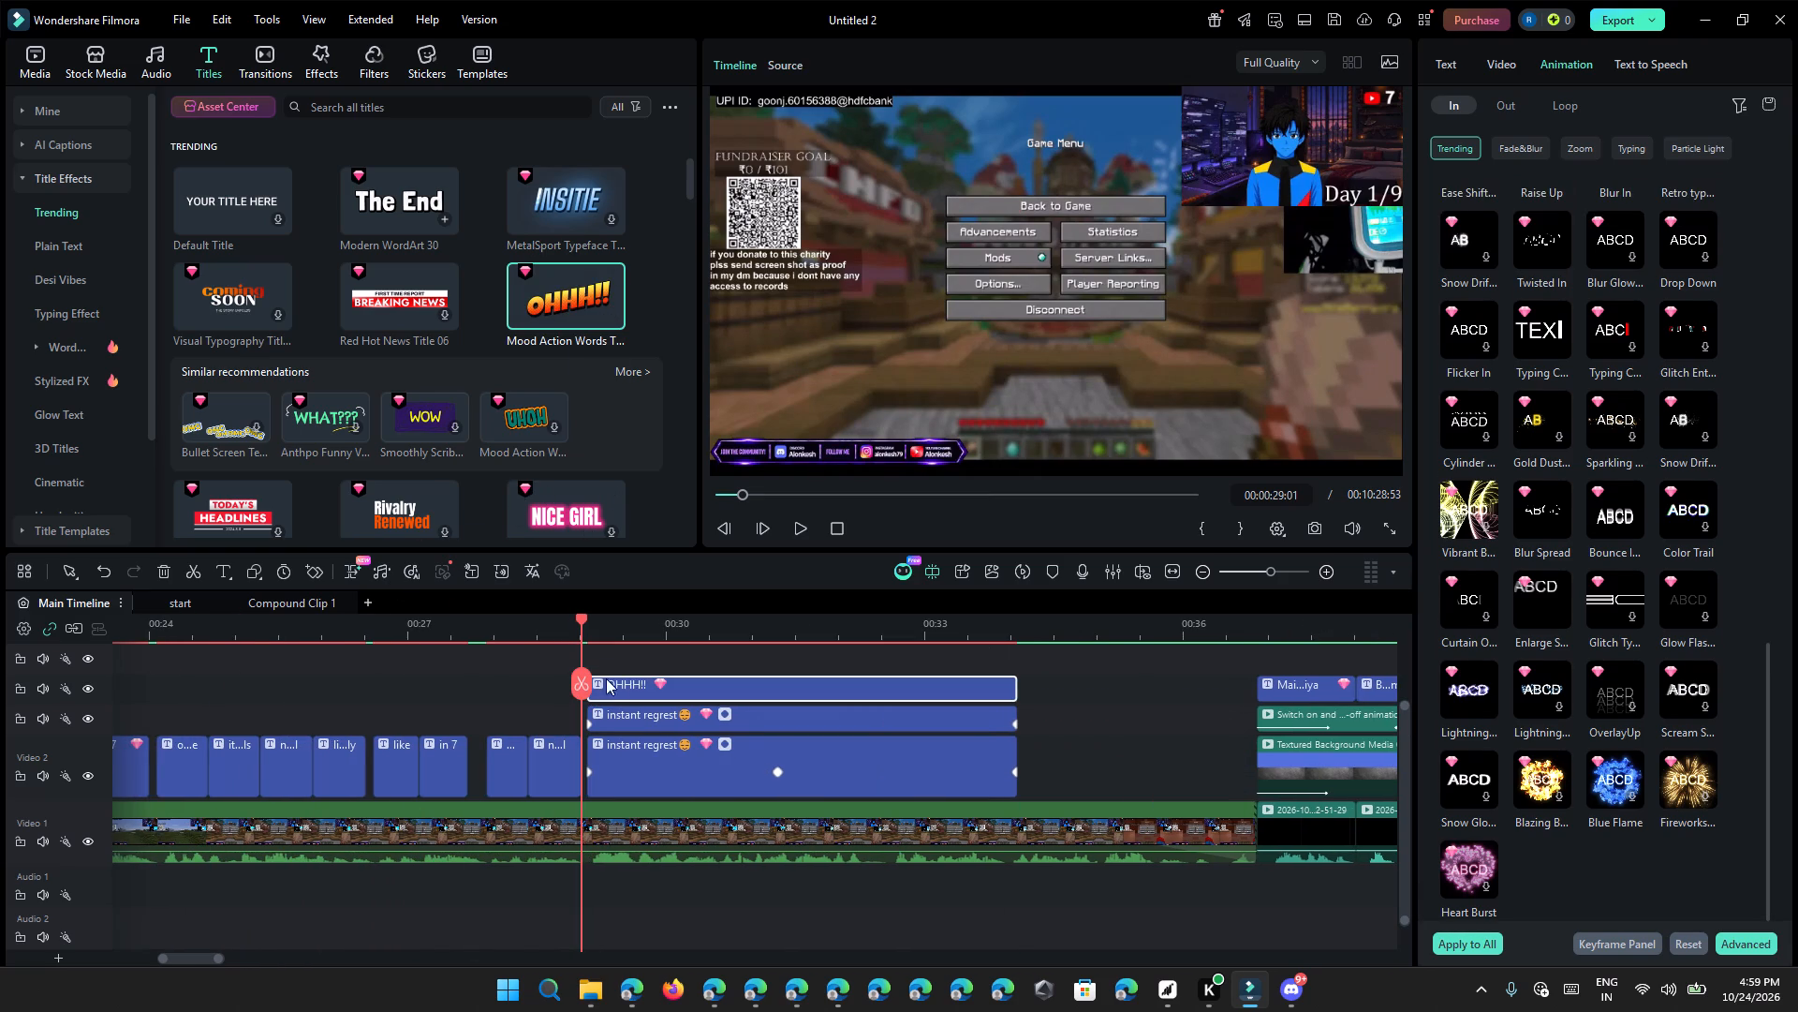
Replace the "OHHH!!" title's text with "okay its not", previewing it at about 29.6 s.
click(1447, 61)
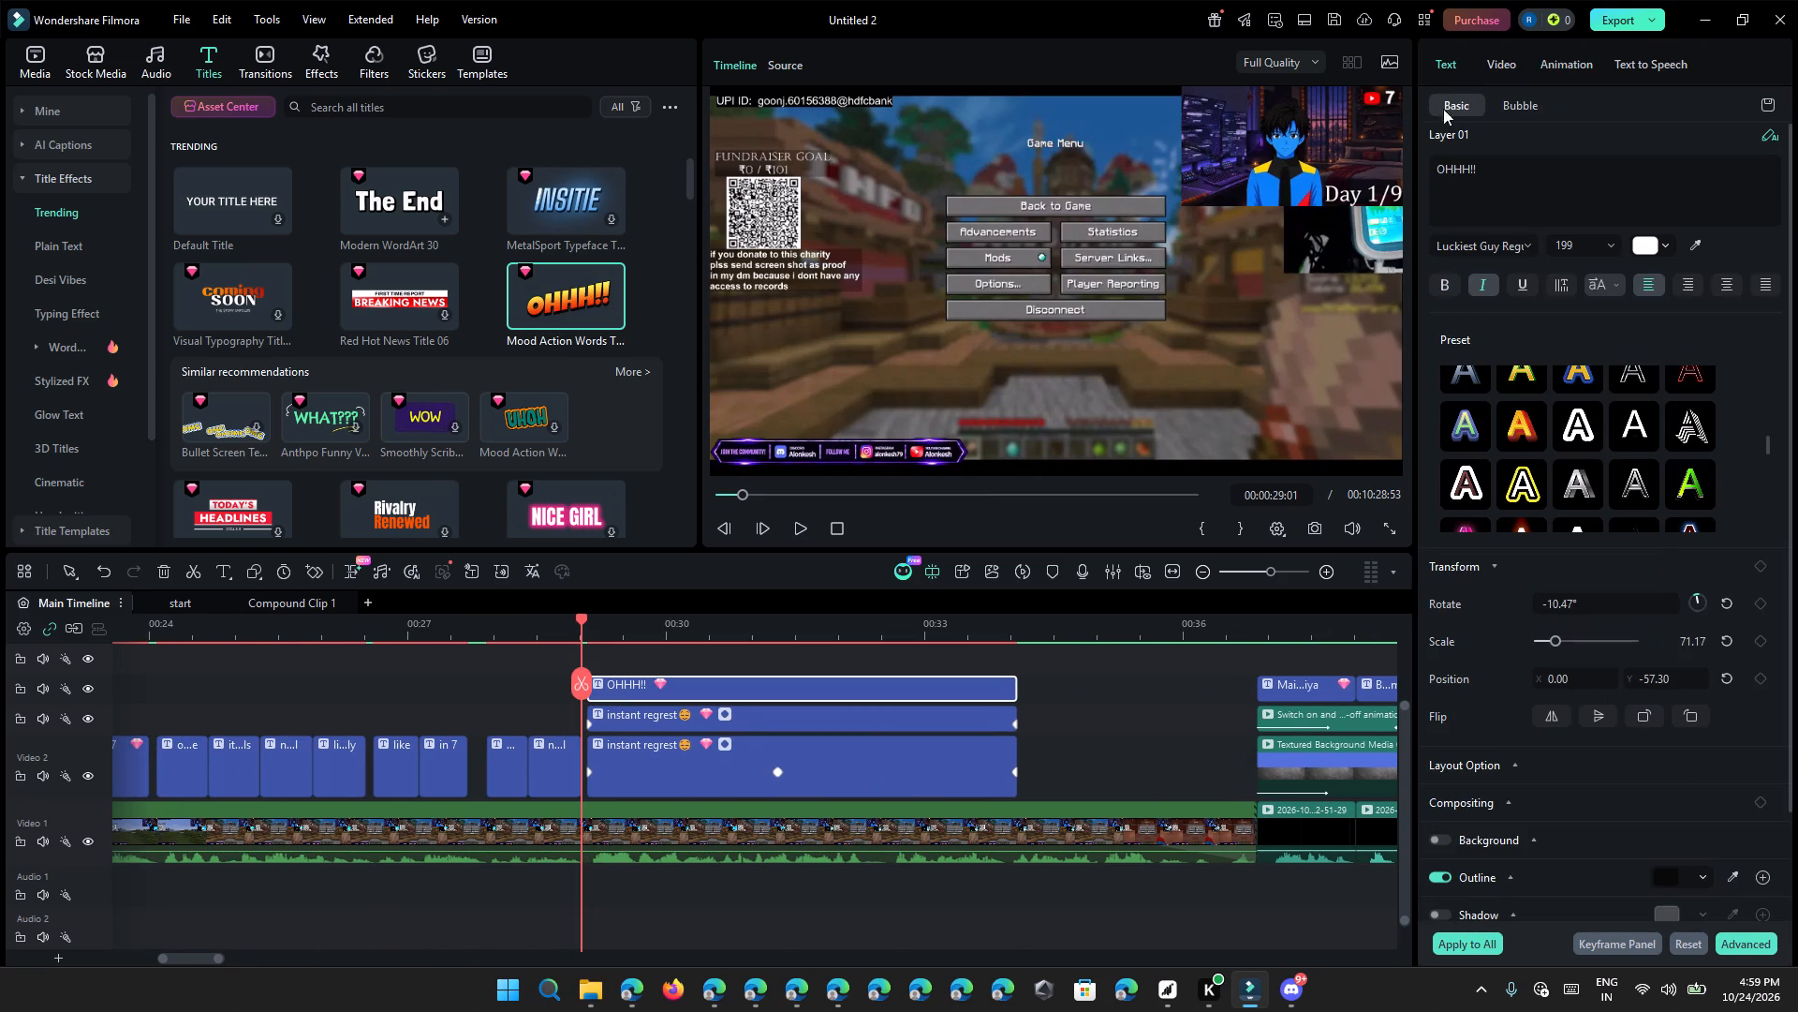
click(614, 608)
click(636, 634)
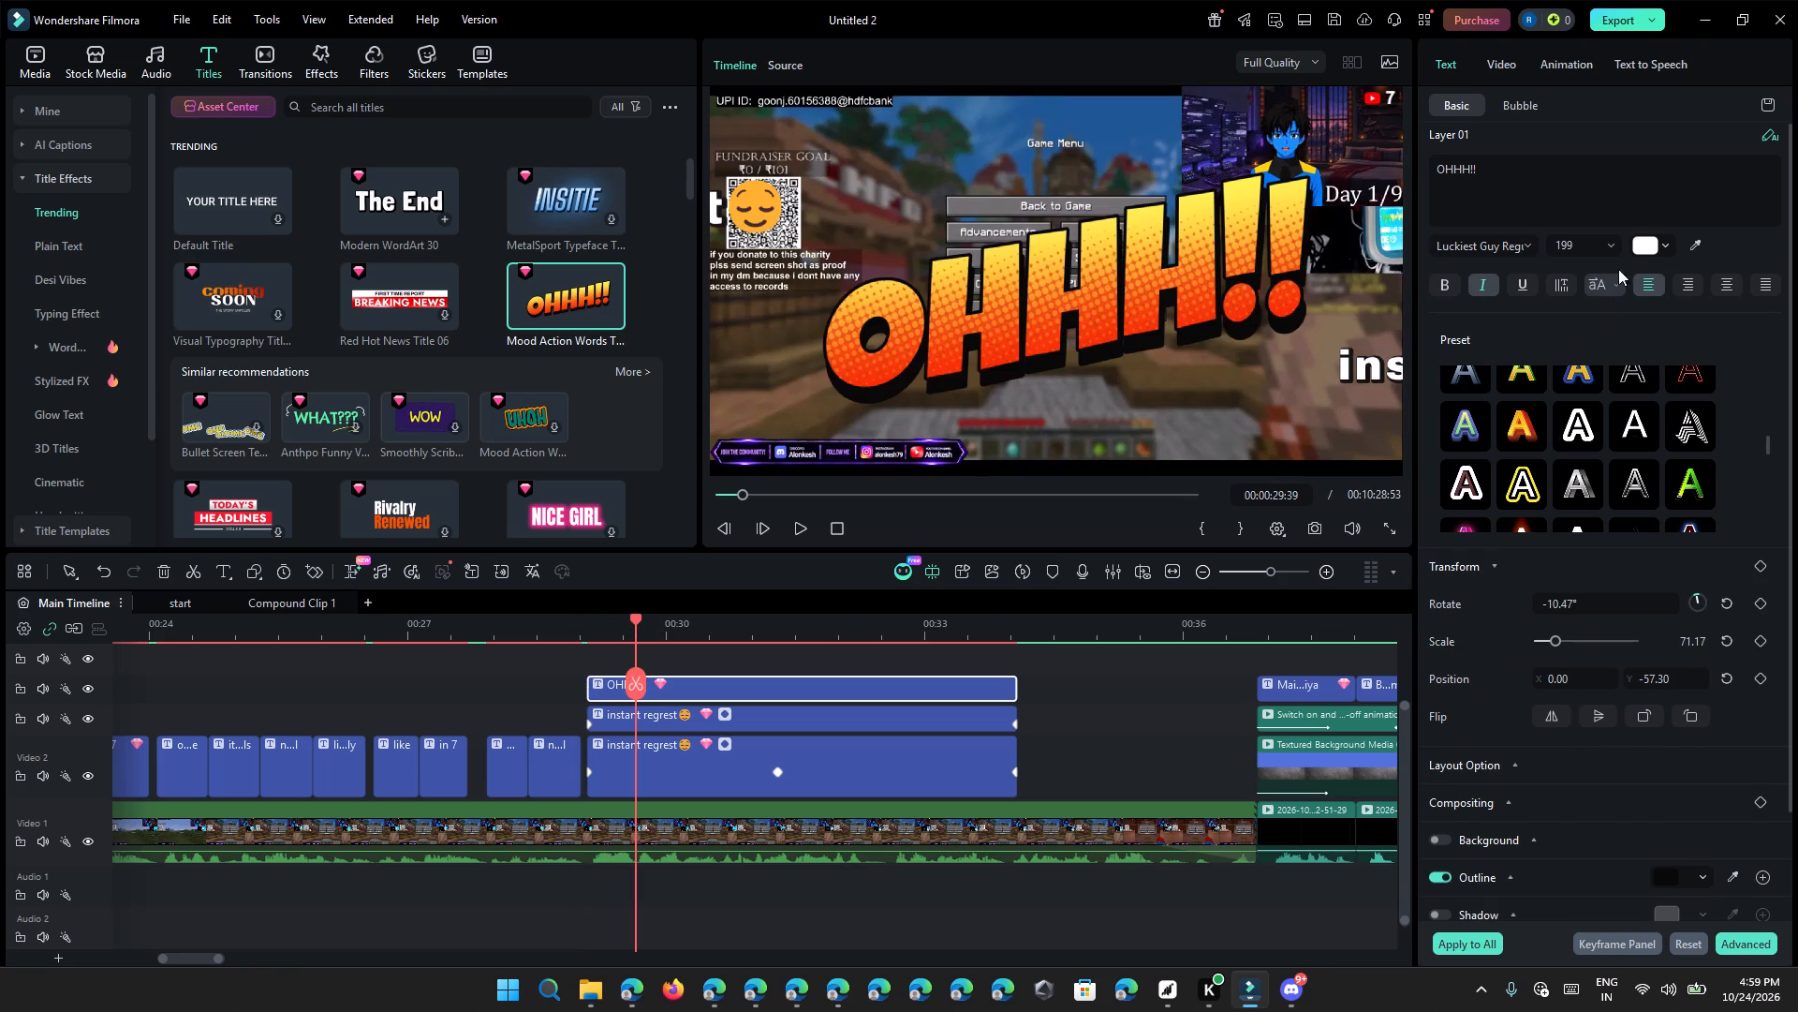
click(1621, 190)
key(BackSpace)
key(BackSpace)
key(BackSpace)
key(BackSpace)
key(BackSpace)
key(BackSpace)
key(BackSpace)
key(BackSpace)
key(BackSpace)
key(BackSpace)
key(BackSpace)
key(BackSpace)
key(BackSpace)
key(BackSpace)
key(BackSpace)
key(BackSpace)
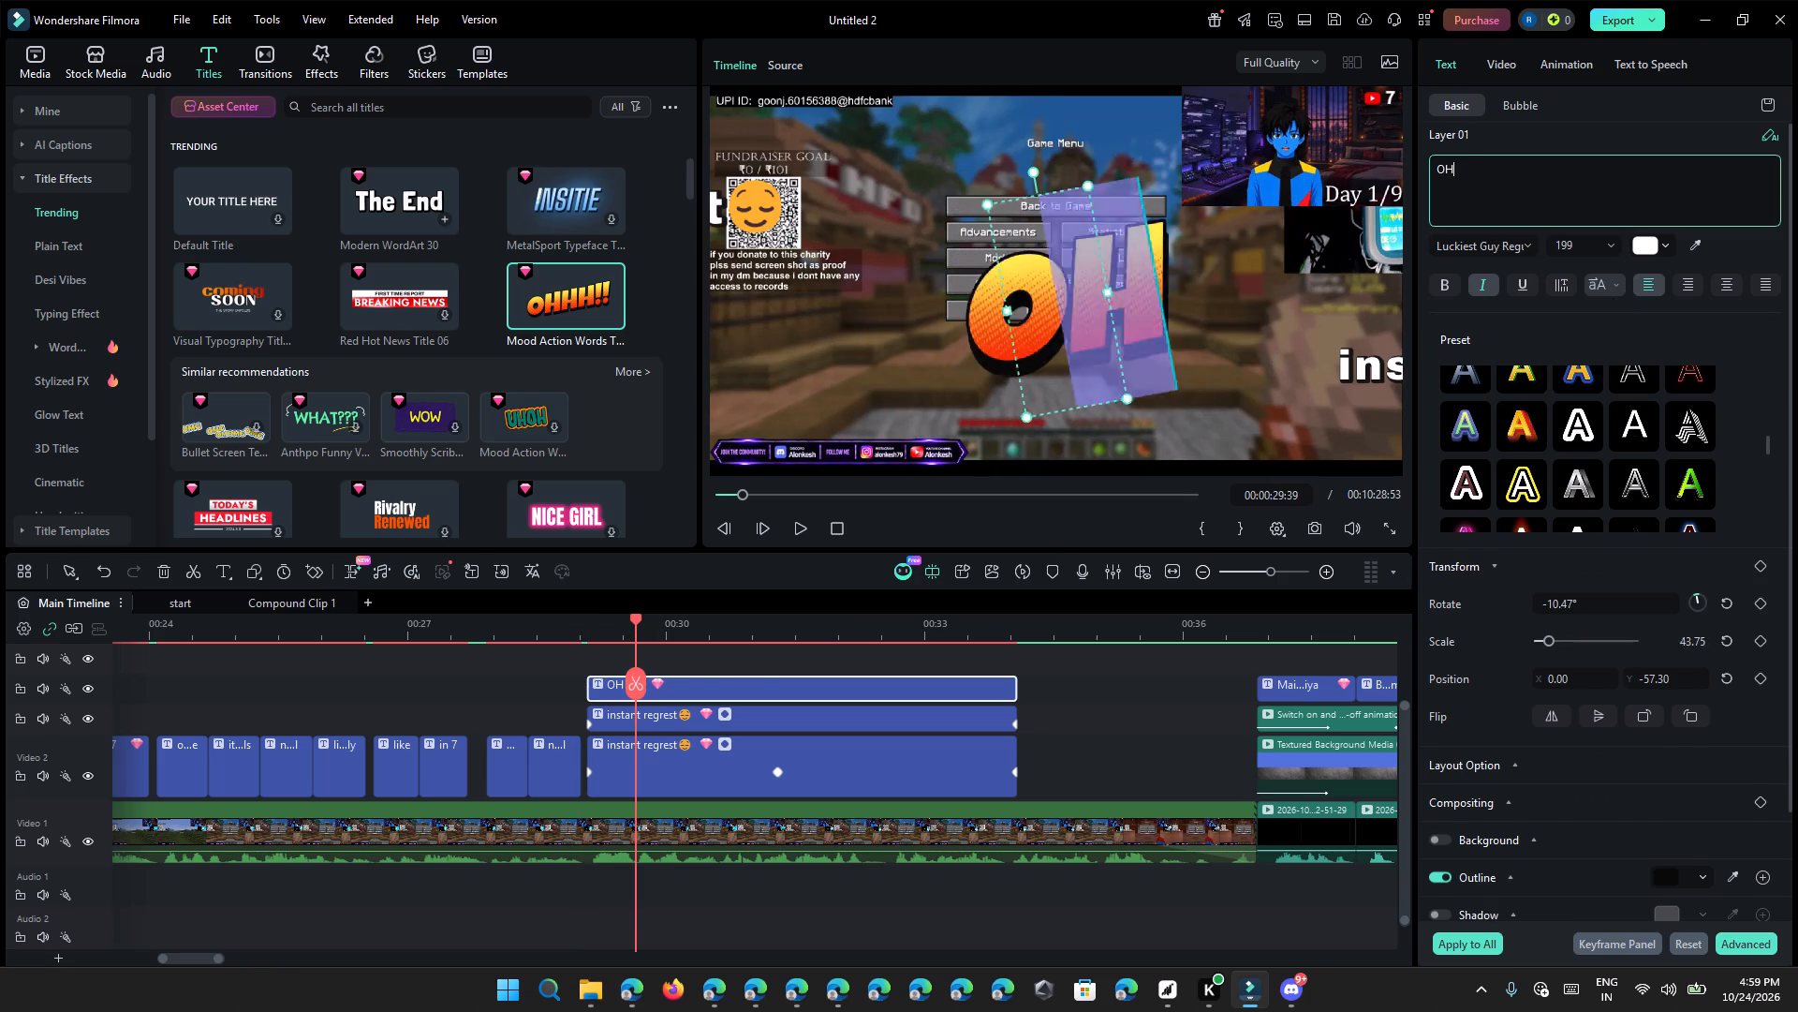
text(oka)
key(y)
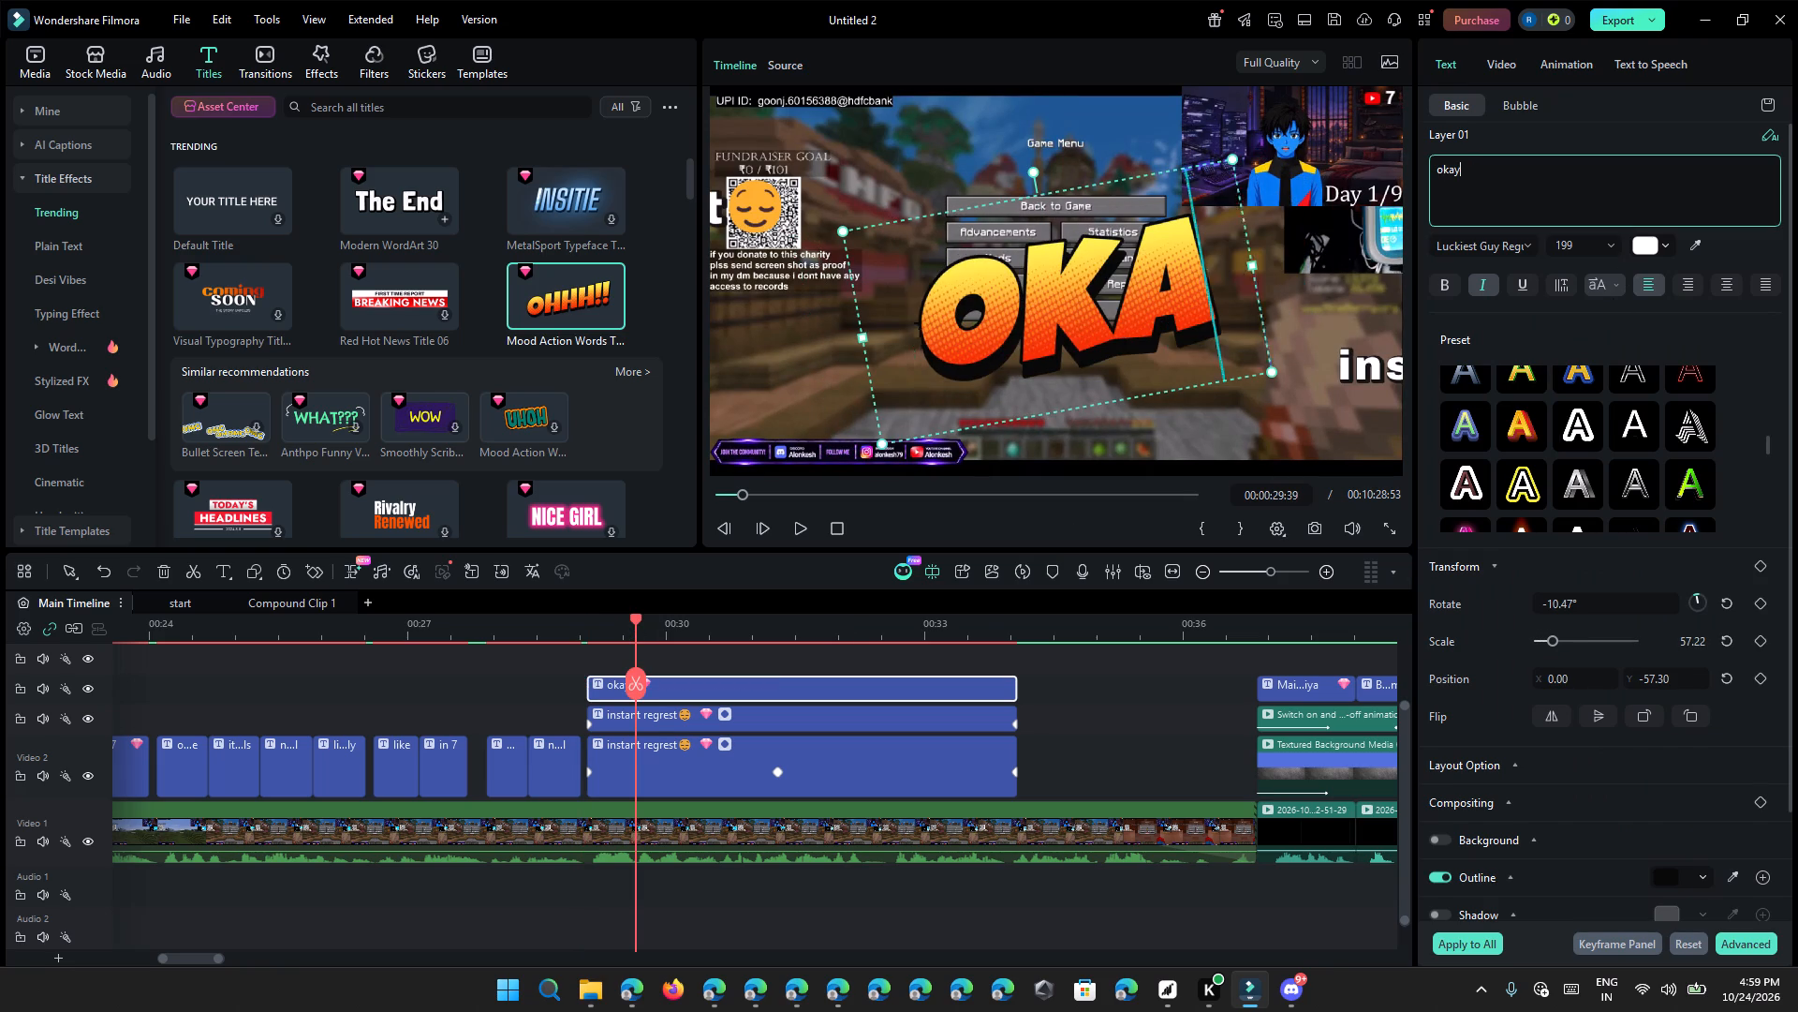
key(space)
text(its no)
text(r)
key(space)
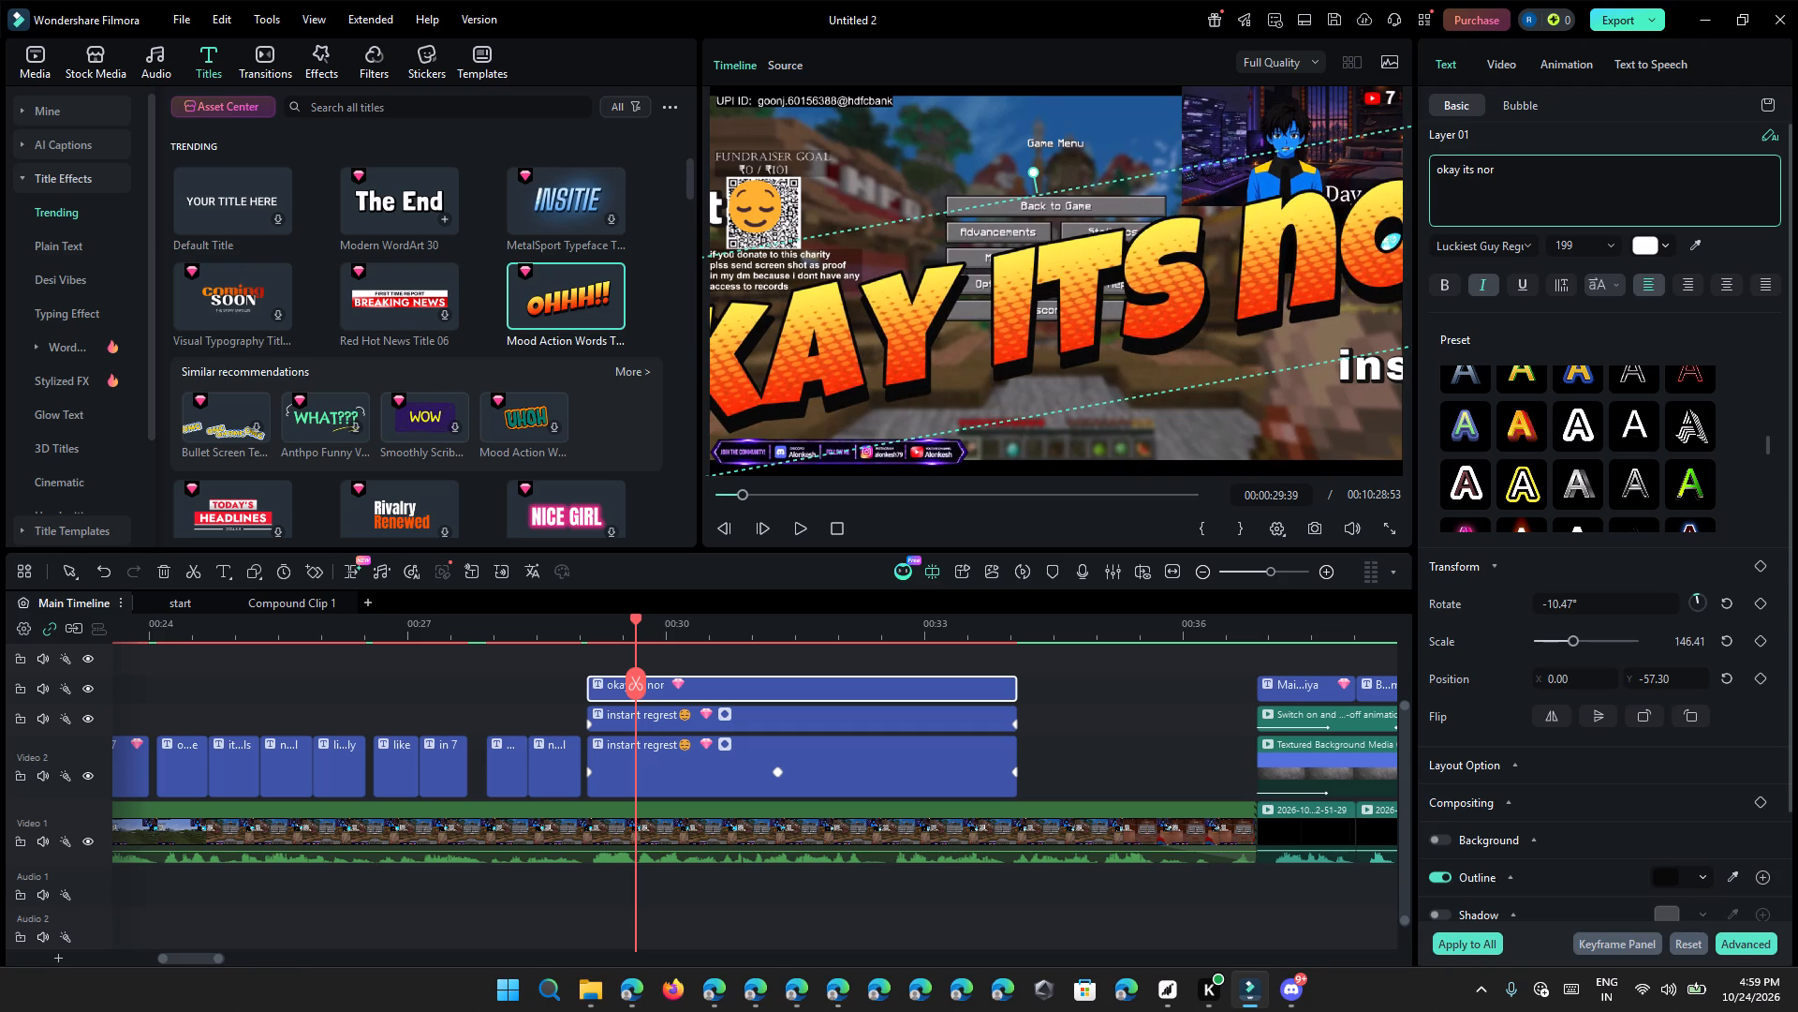
key(BackSpace)
key(BackSpace)
text(t nor)
key(BackSpace)
key(BackSpace)
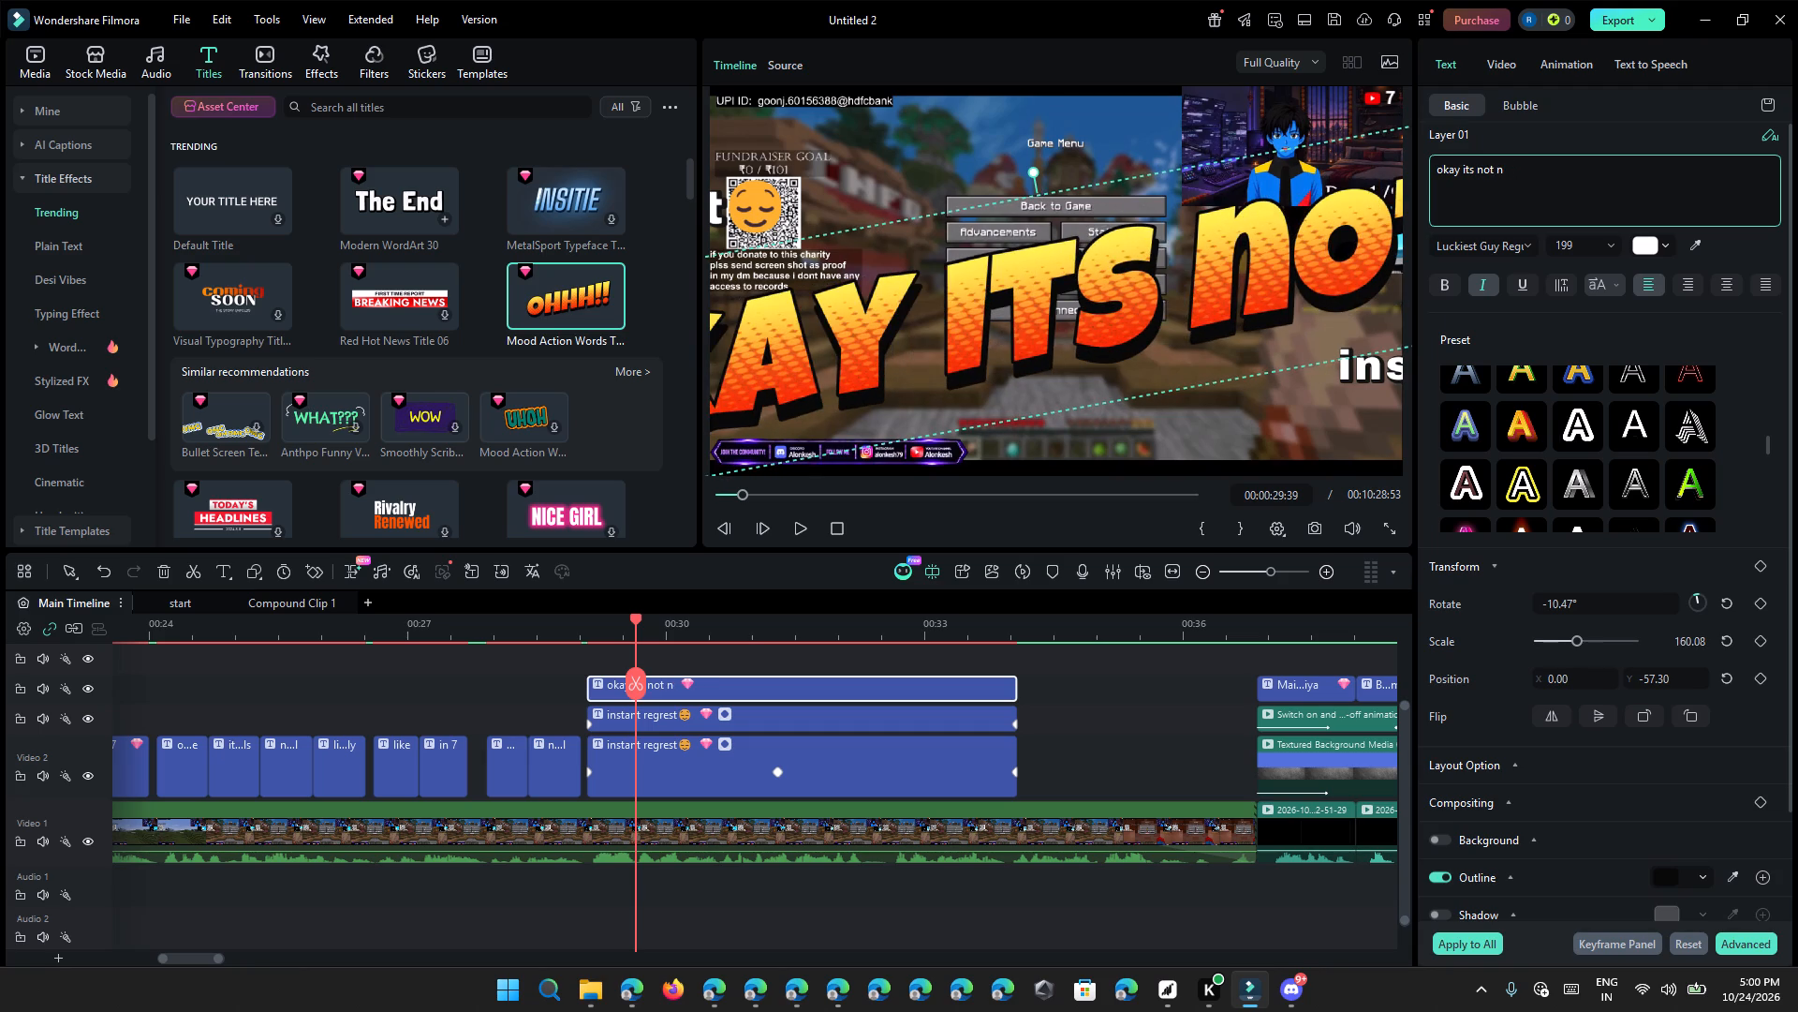
key(BackSpace)
key(BackSpace)
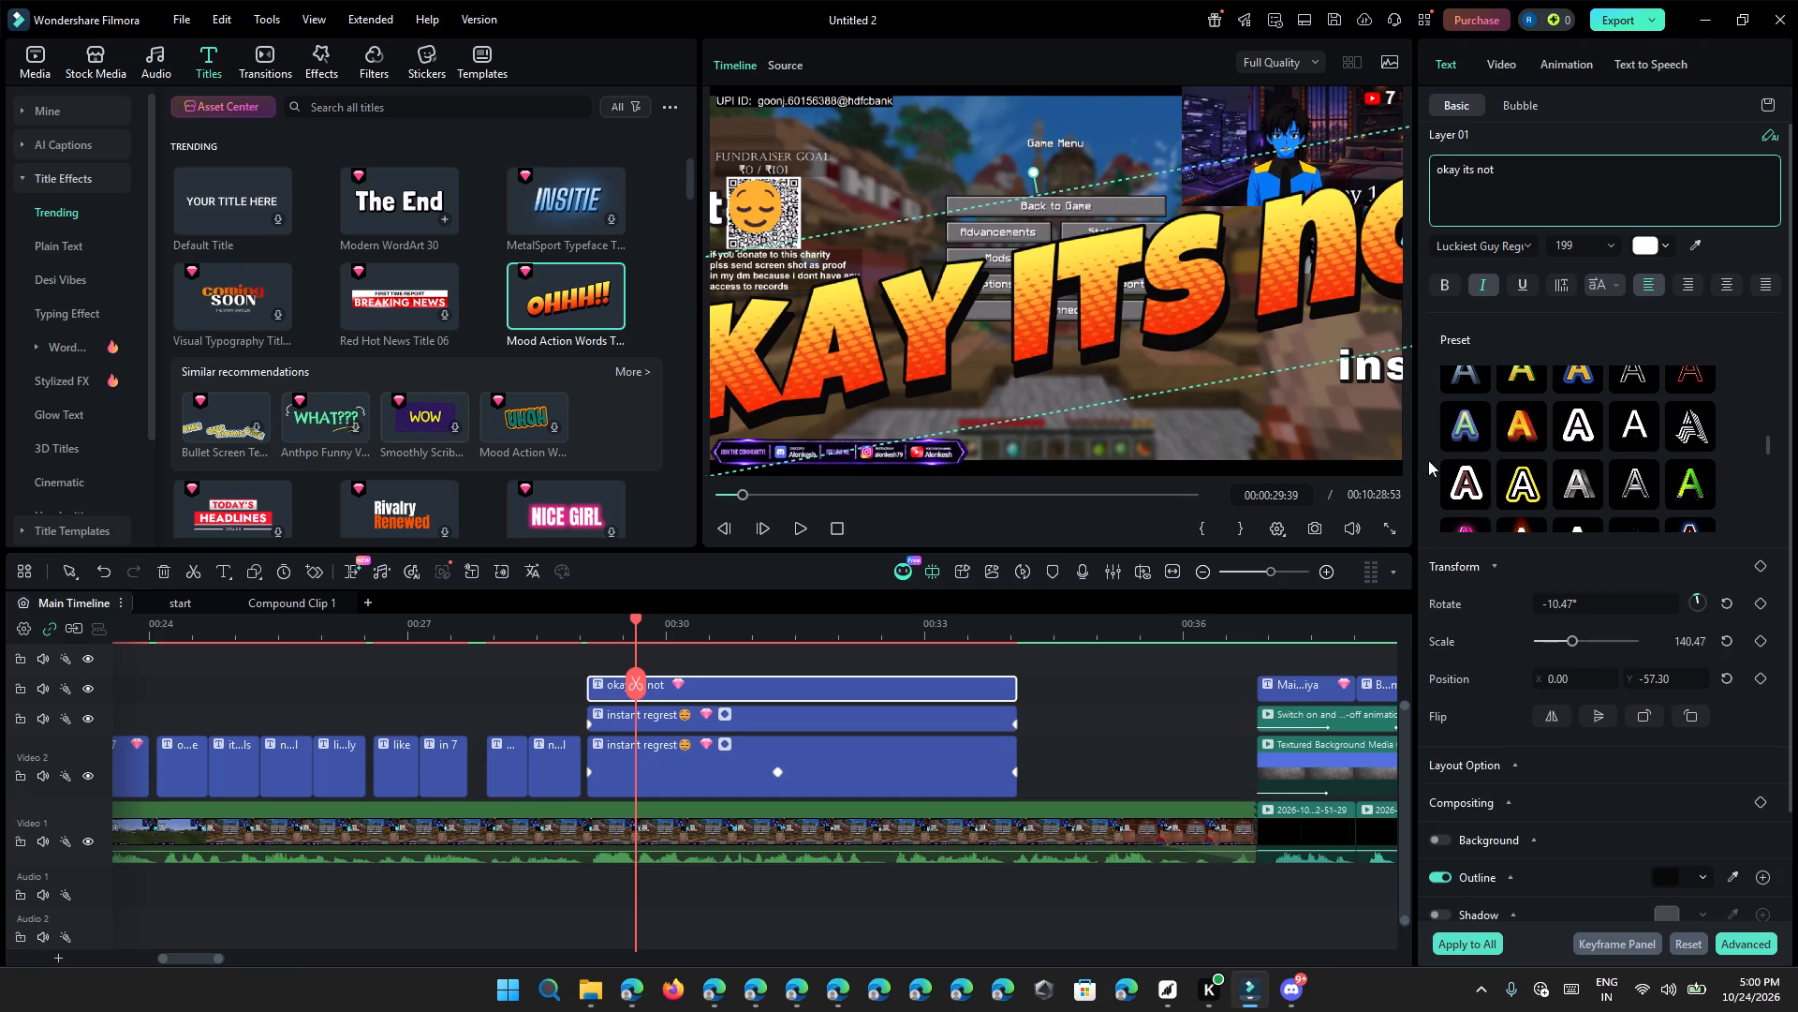
Scale the "okay its not" title down to about 44 and straighten its rotation to 0°.
click(1545, 632)
click(1555, 645)
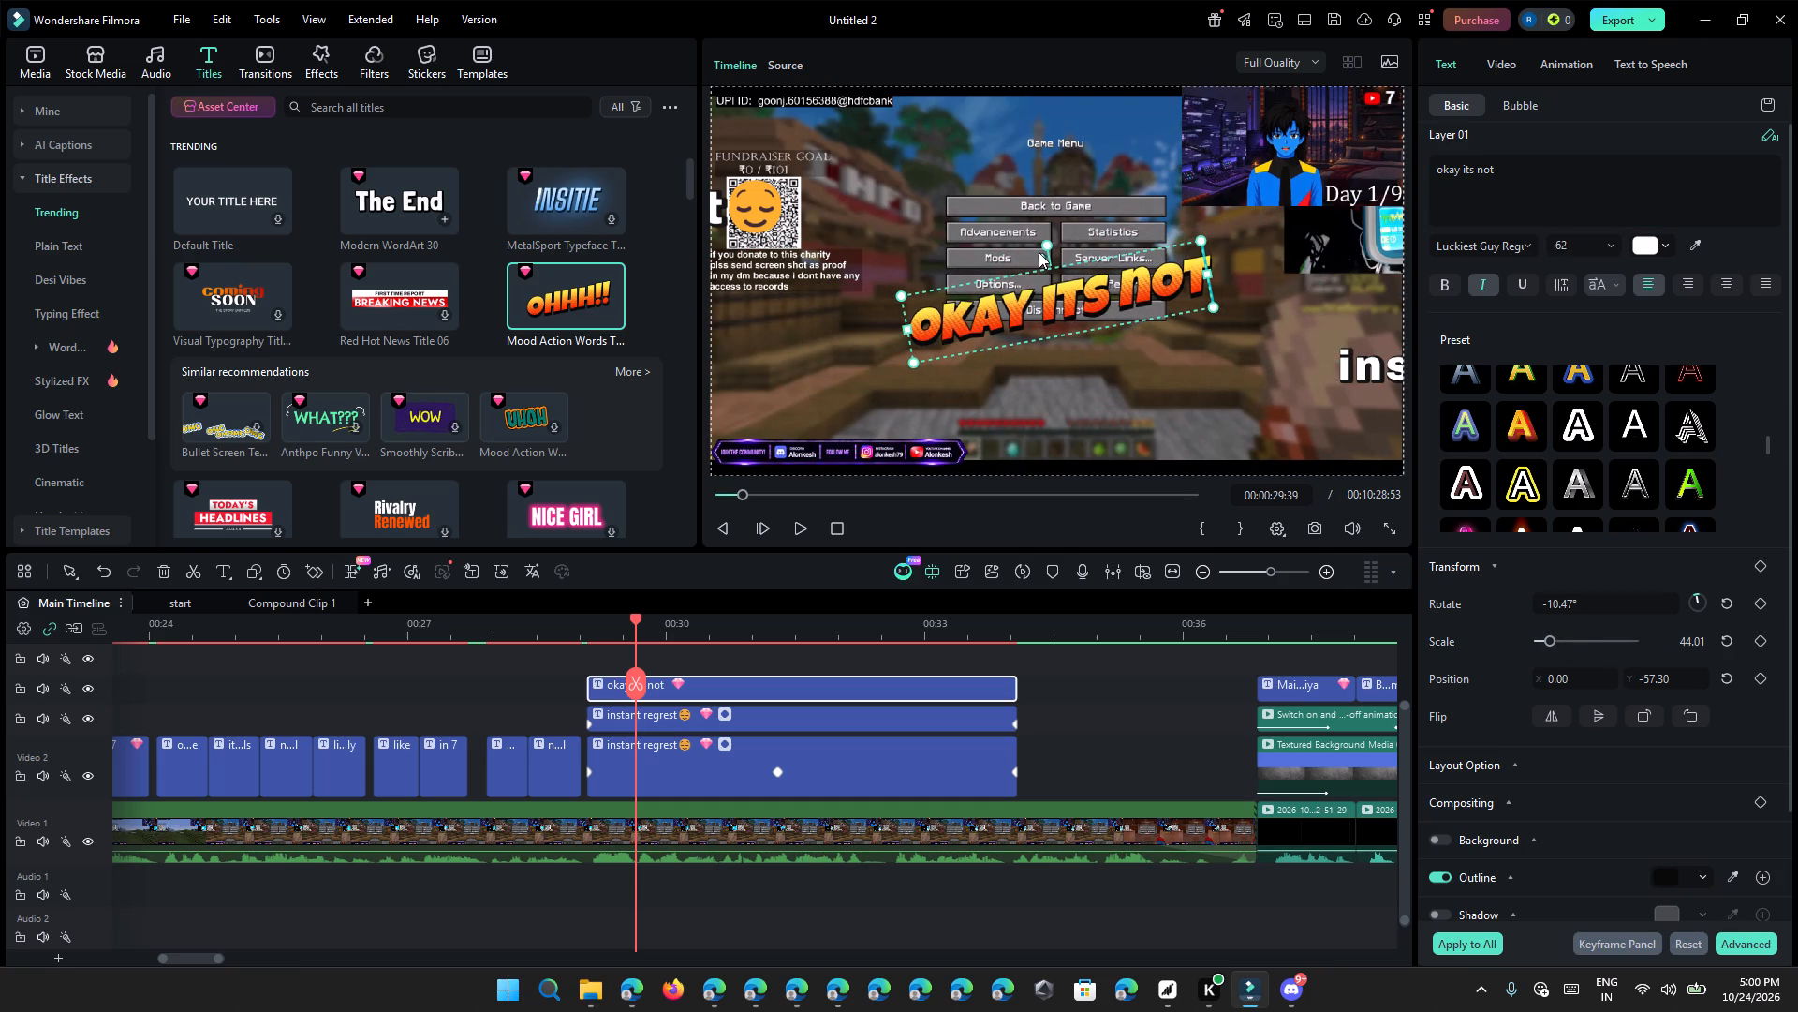
drag(1042, 245, 1055, 245)
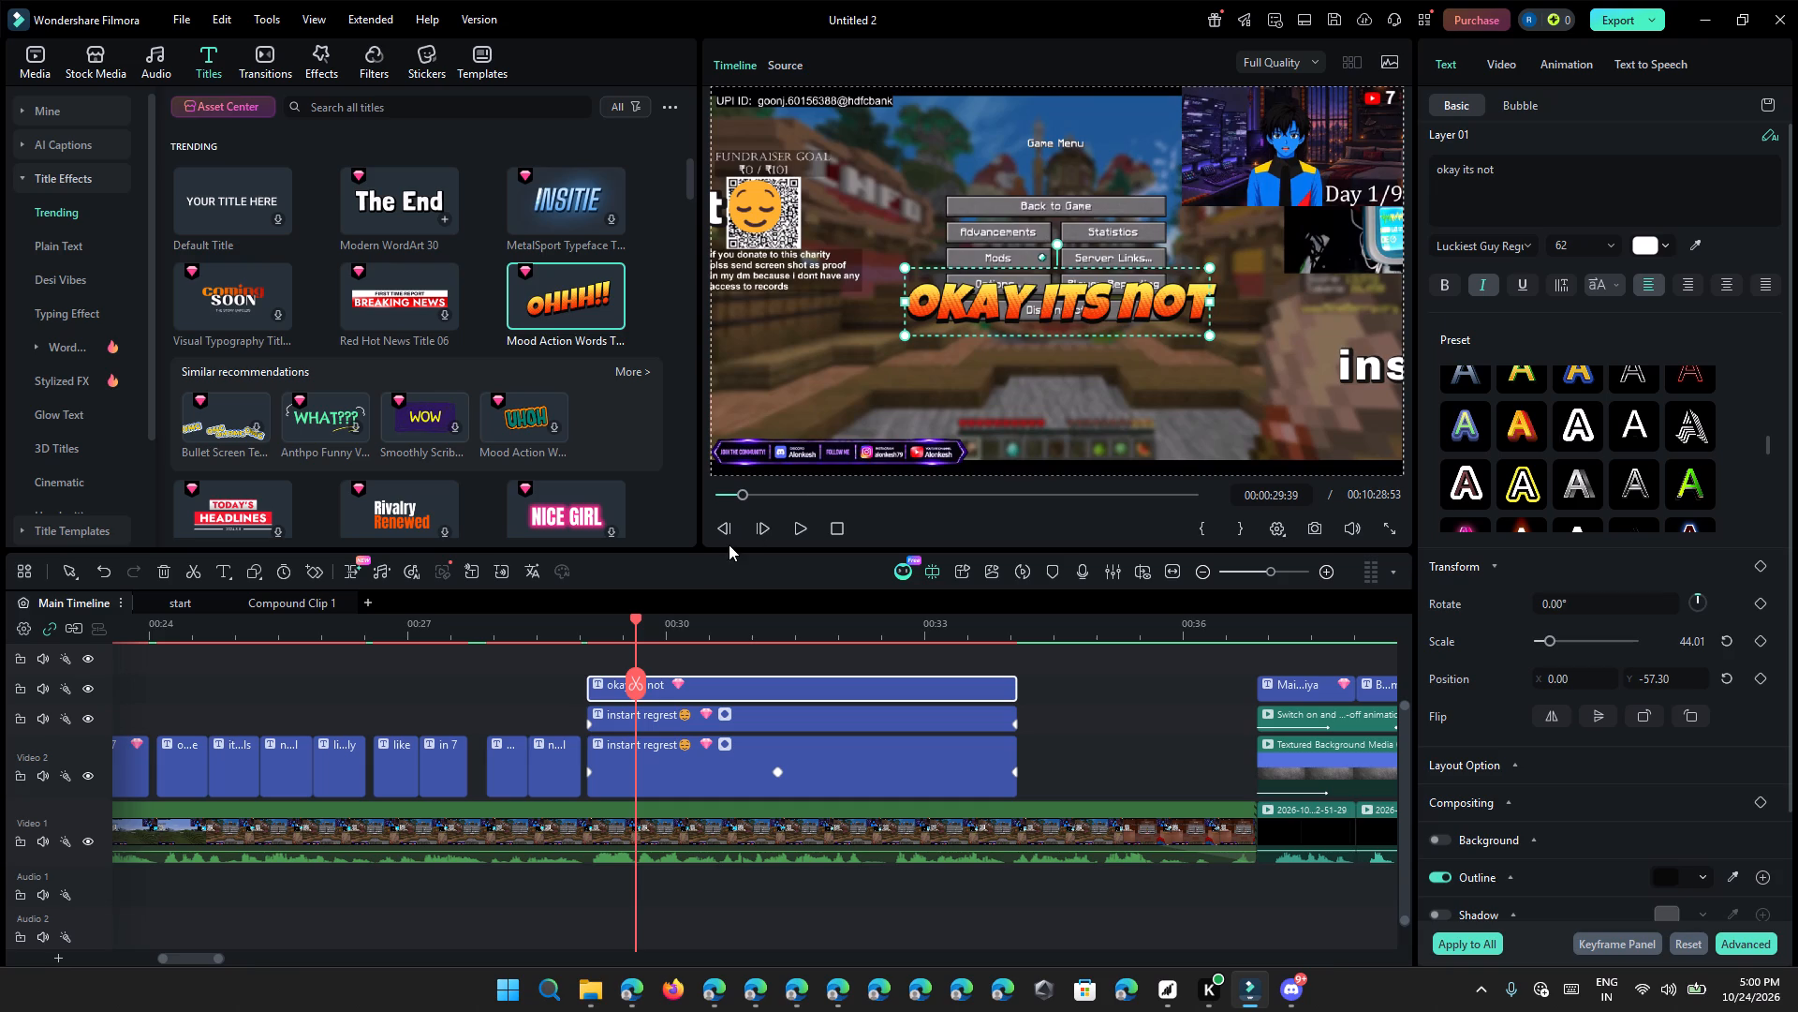
Play the speech from about 28.5 s and reword the "okay its not" title as "no man its not".
click(602, 626)
click(565, 622)
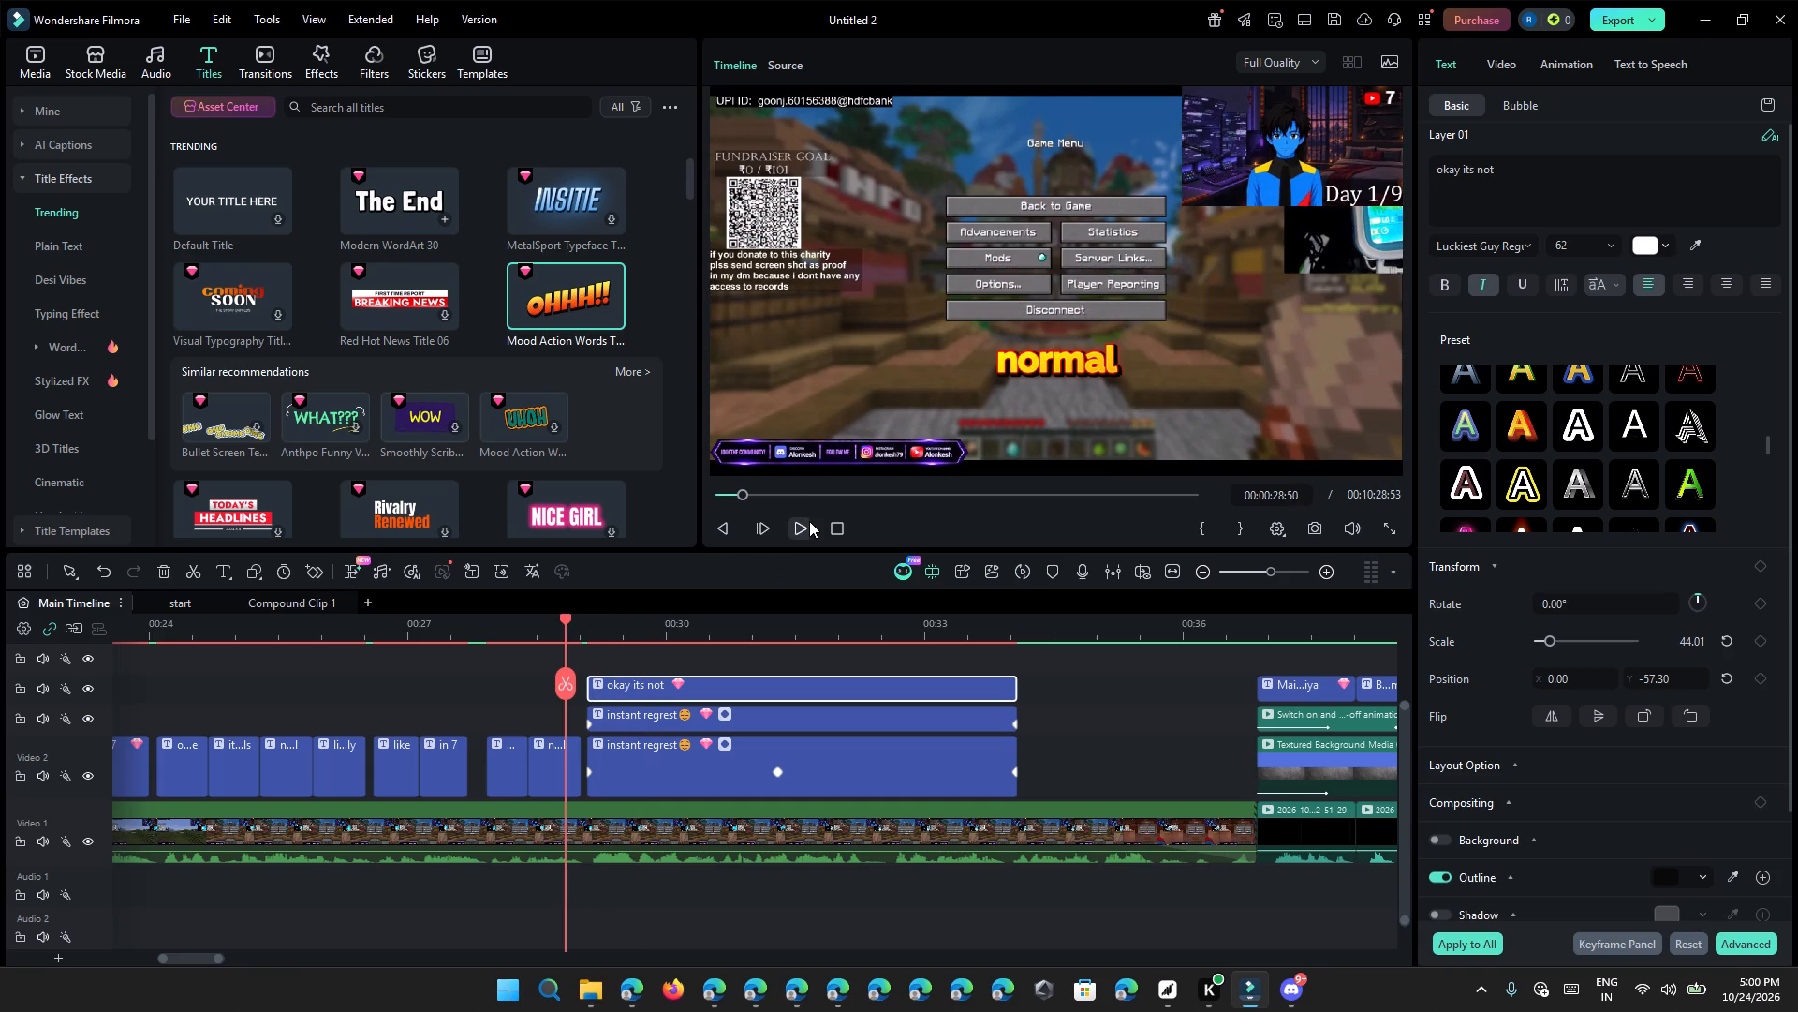
click(809, 521)
click(806, 526)
click(806, 526)
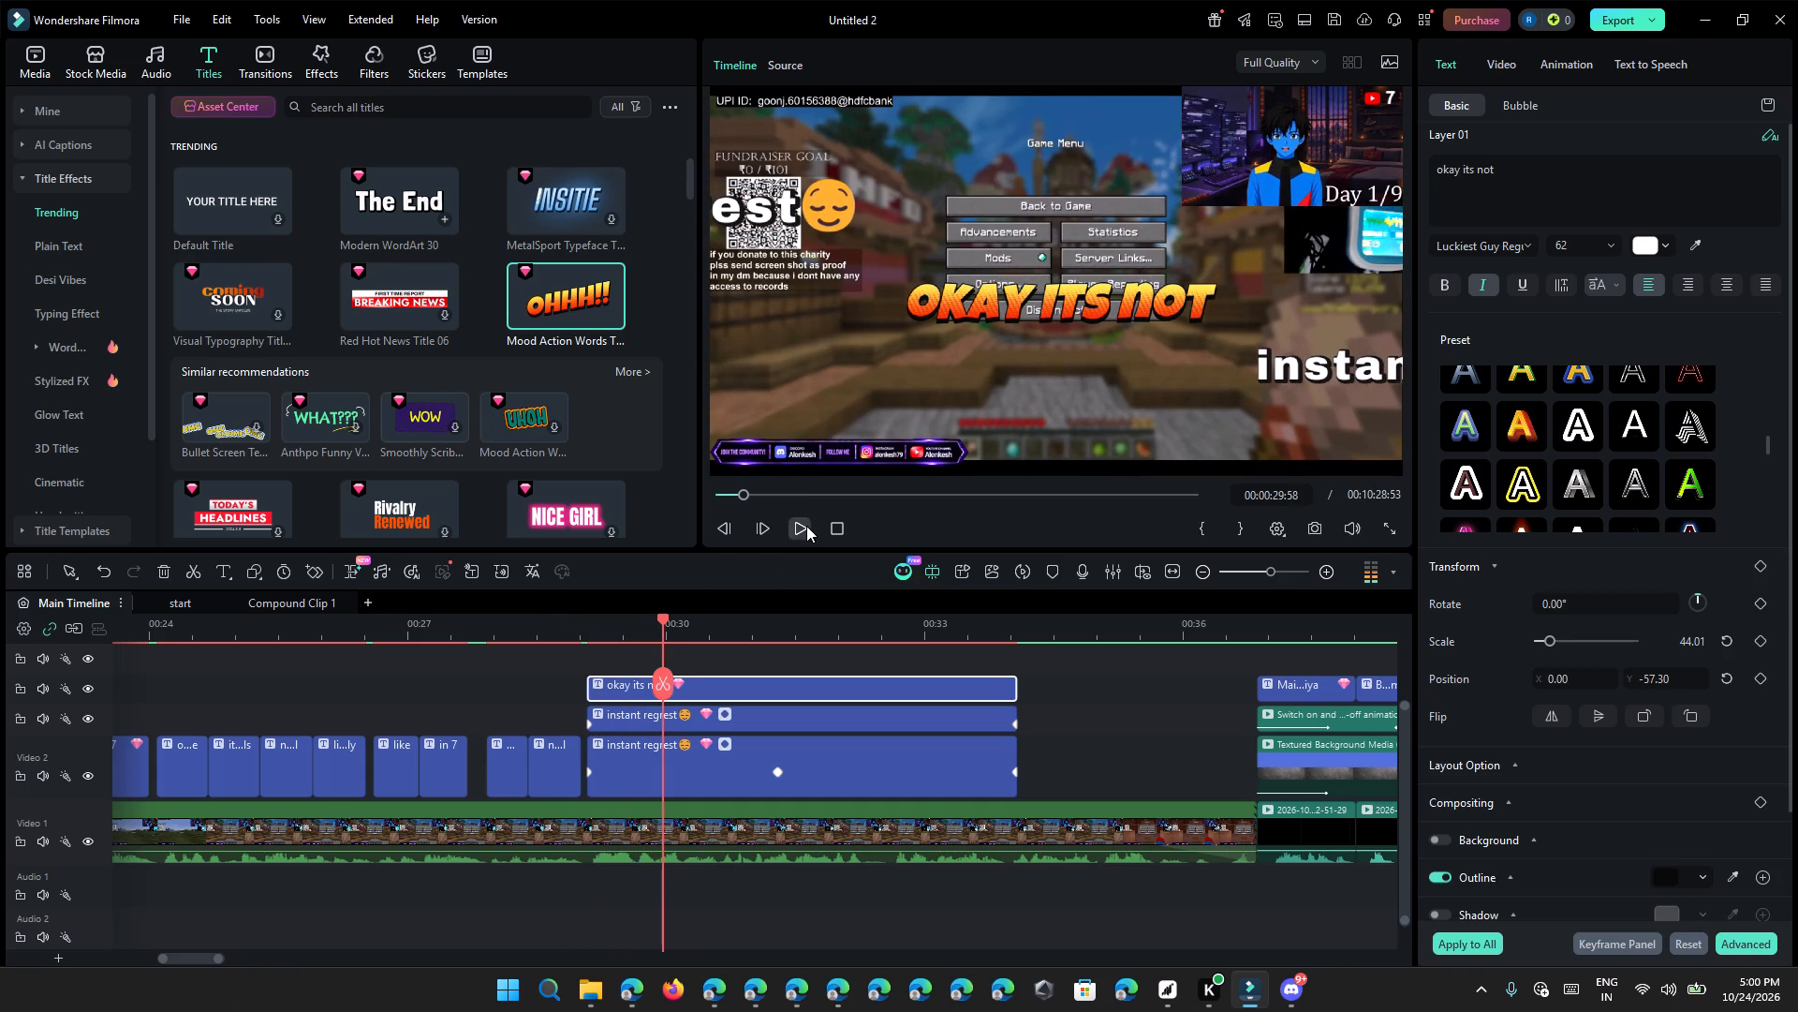
click(806, 526)
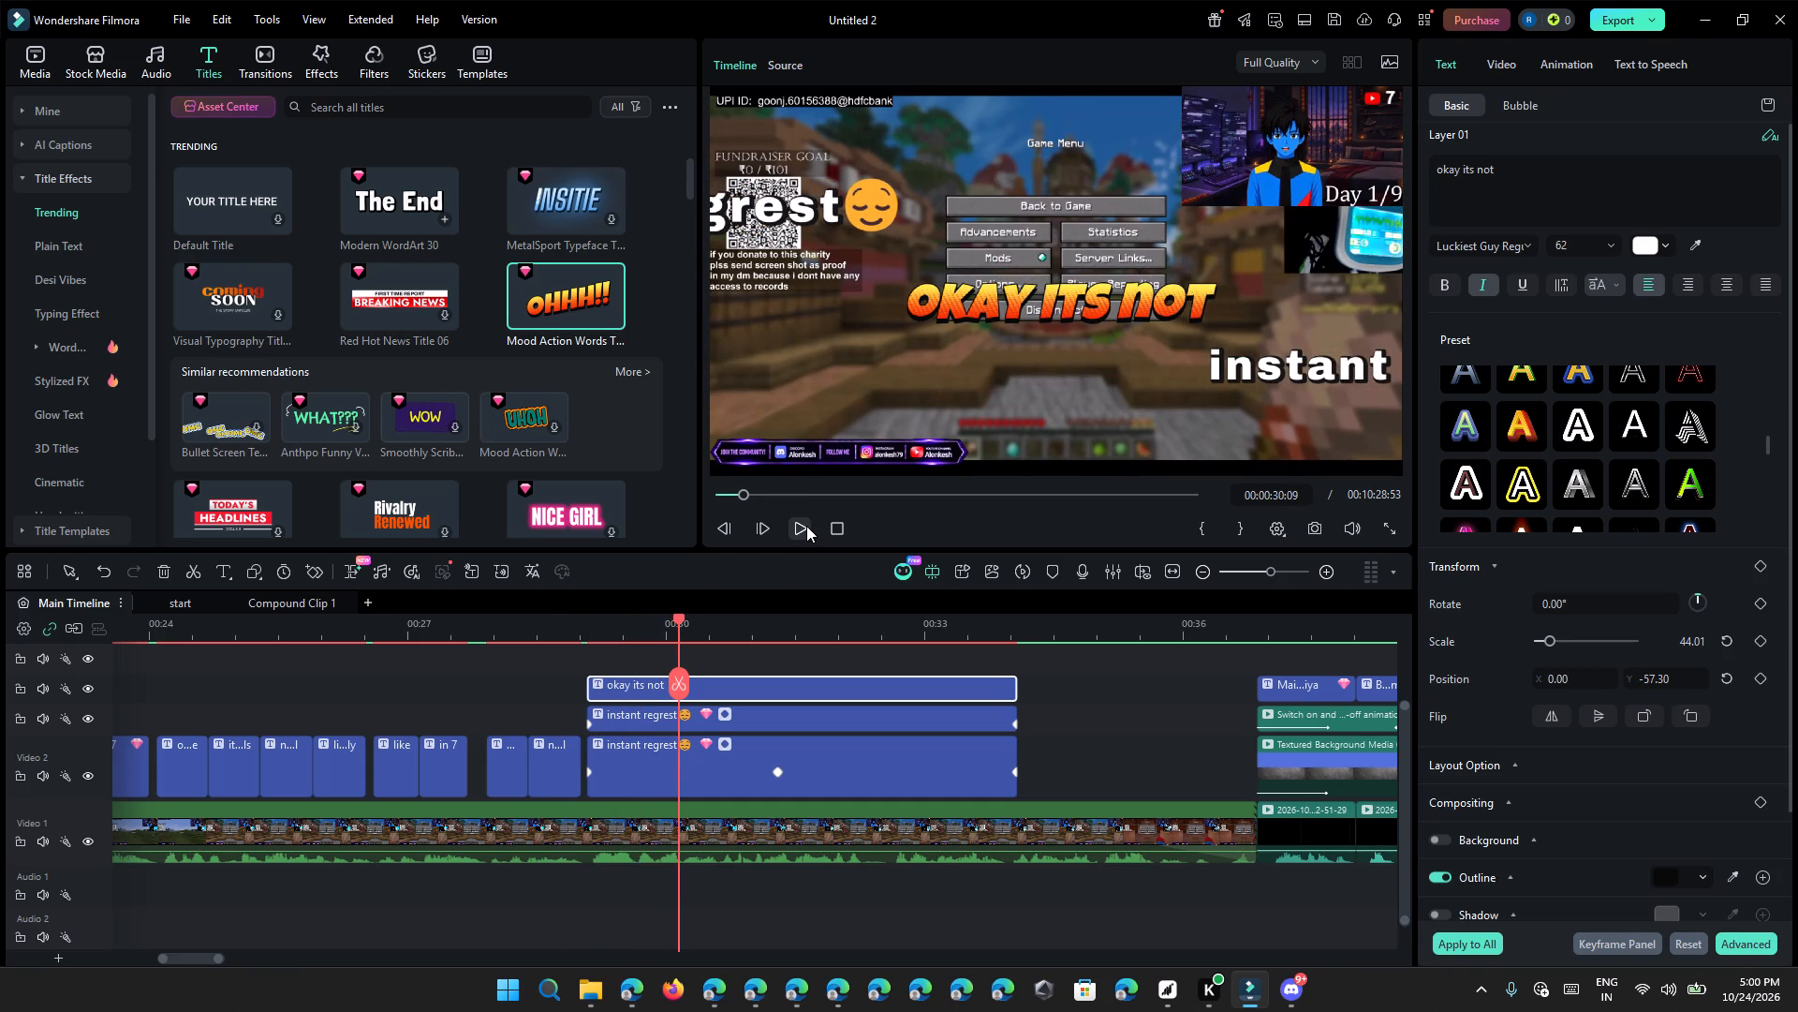
click(1460, 170)
key(BackSpace)
key(BackSpace)
key(BackSpace)
key(BackSpace)
key(BackSpace)
key(BackSpace)
key(BackSpace)
key(BackSpace)
key(BackSpace)
key(BackSpace)
key(BackSpace)
key(BackSpace)
key(BackSpace)
key(BackSpace)
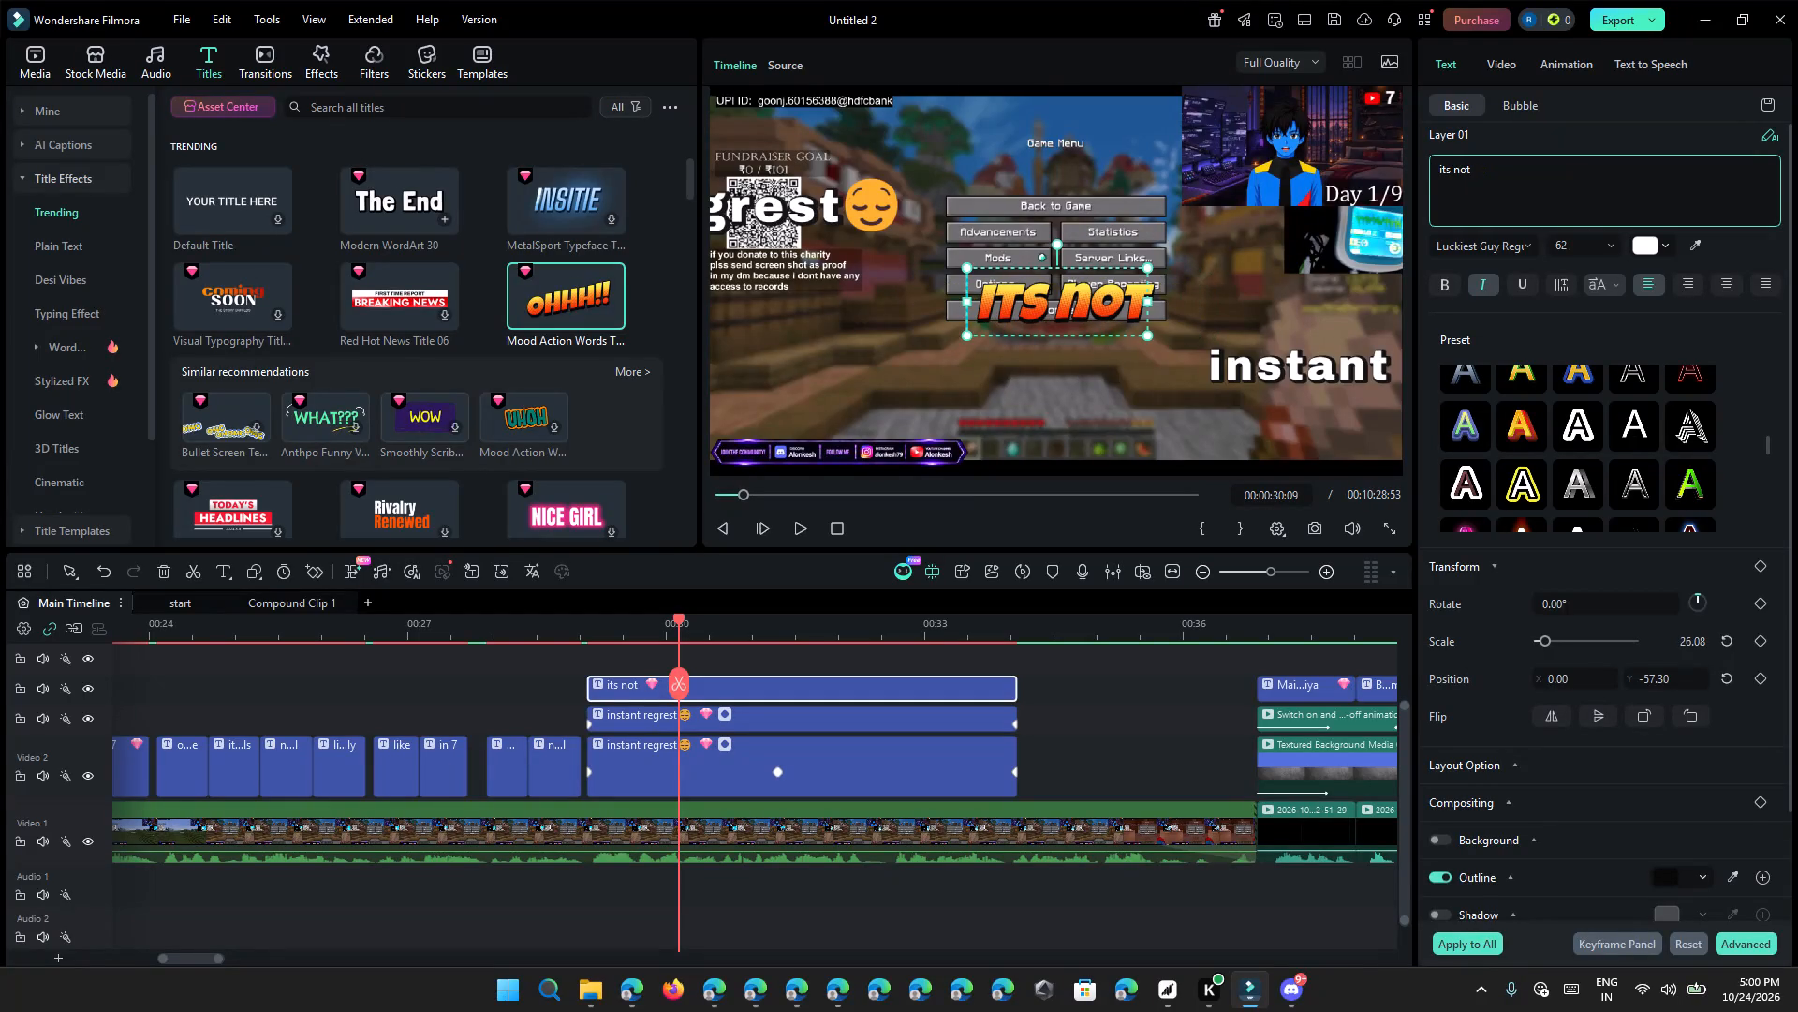
text(no man)
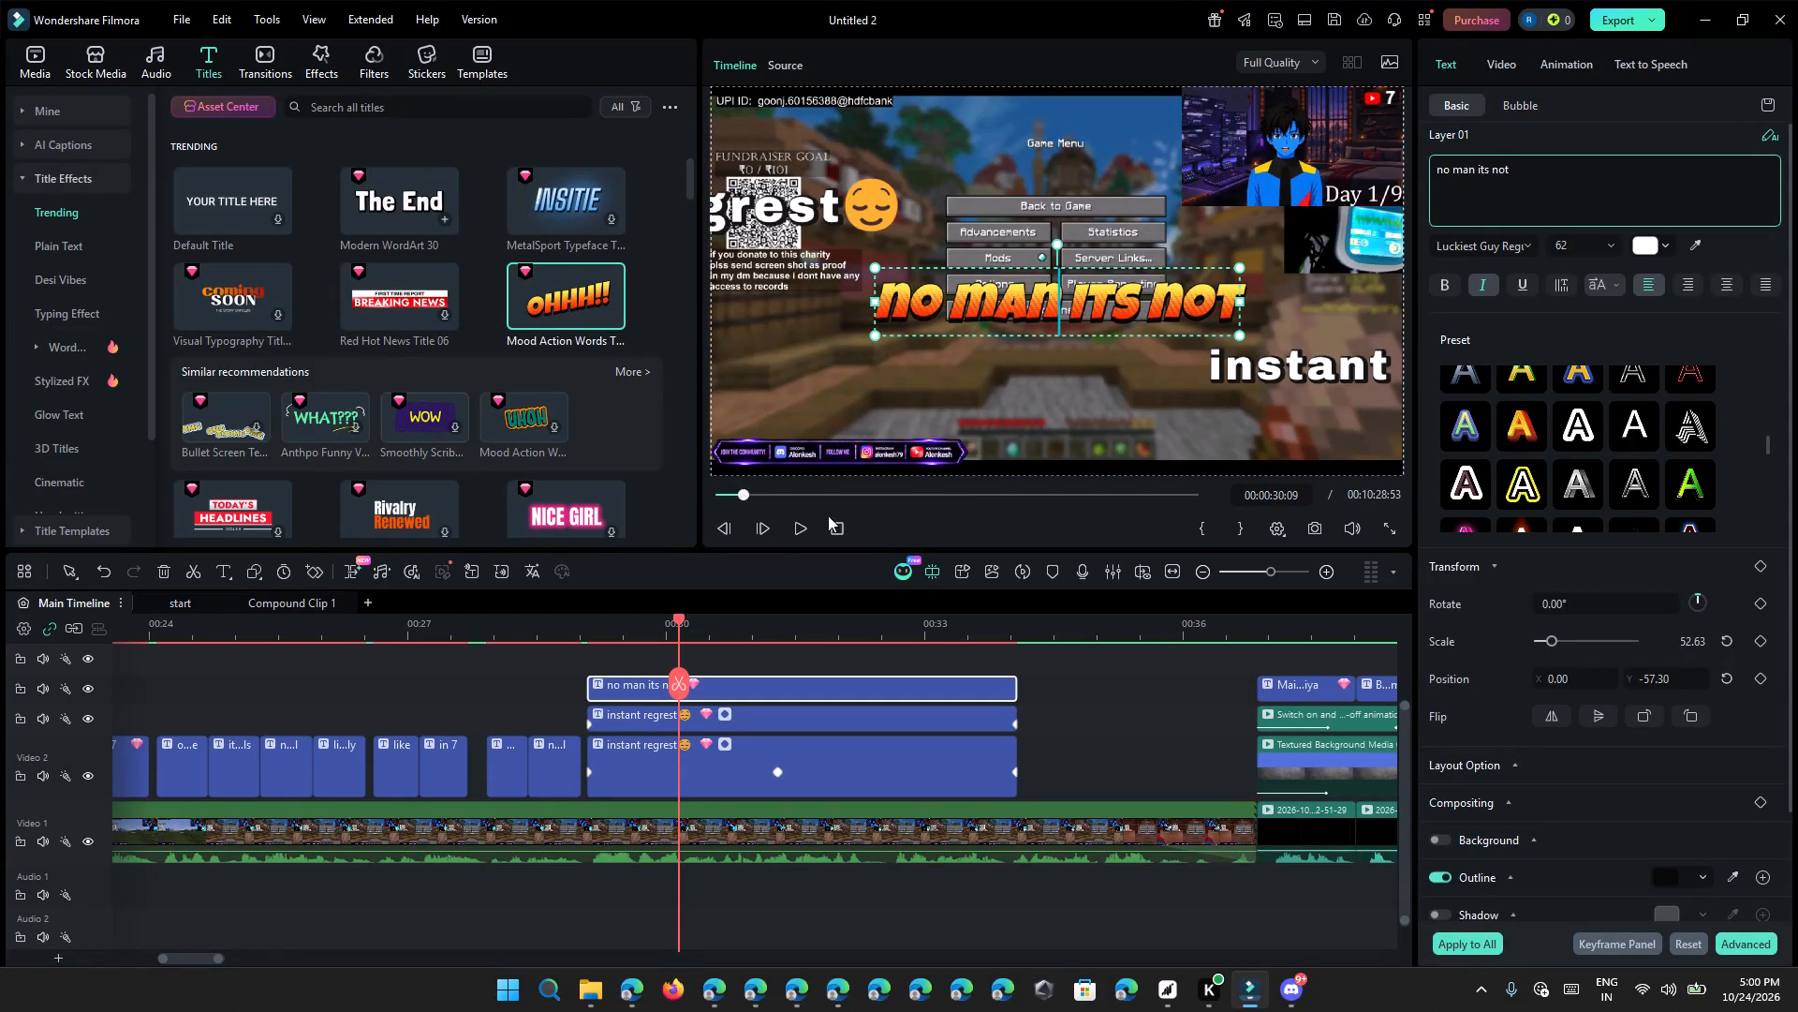
Replay the section from about 28.5 to 31.5 s repeatedly to check the "no man its not" title against the speech.
click(563, 618)
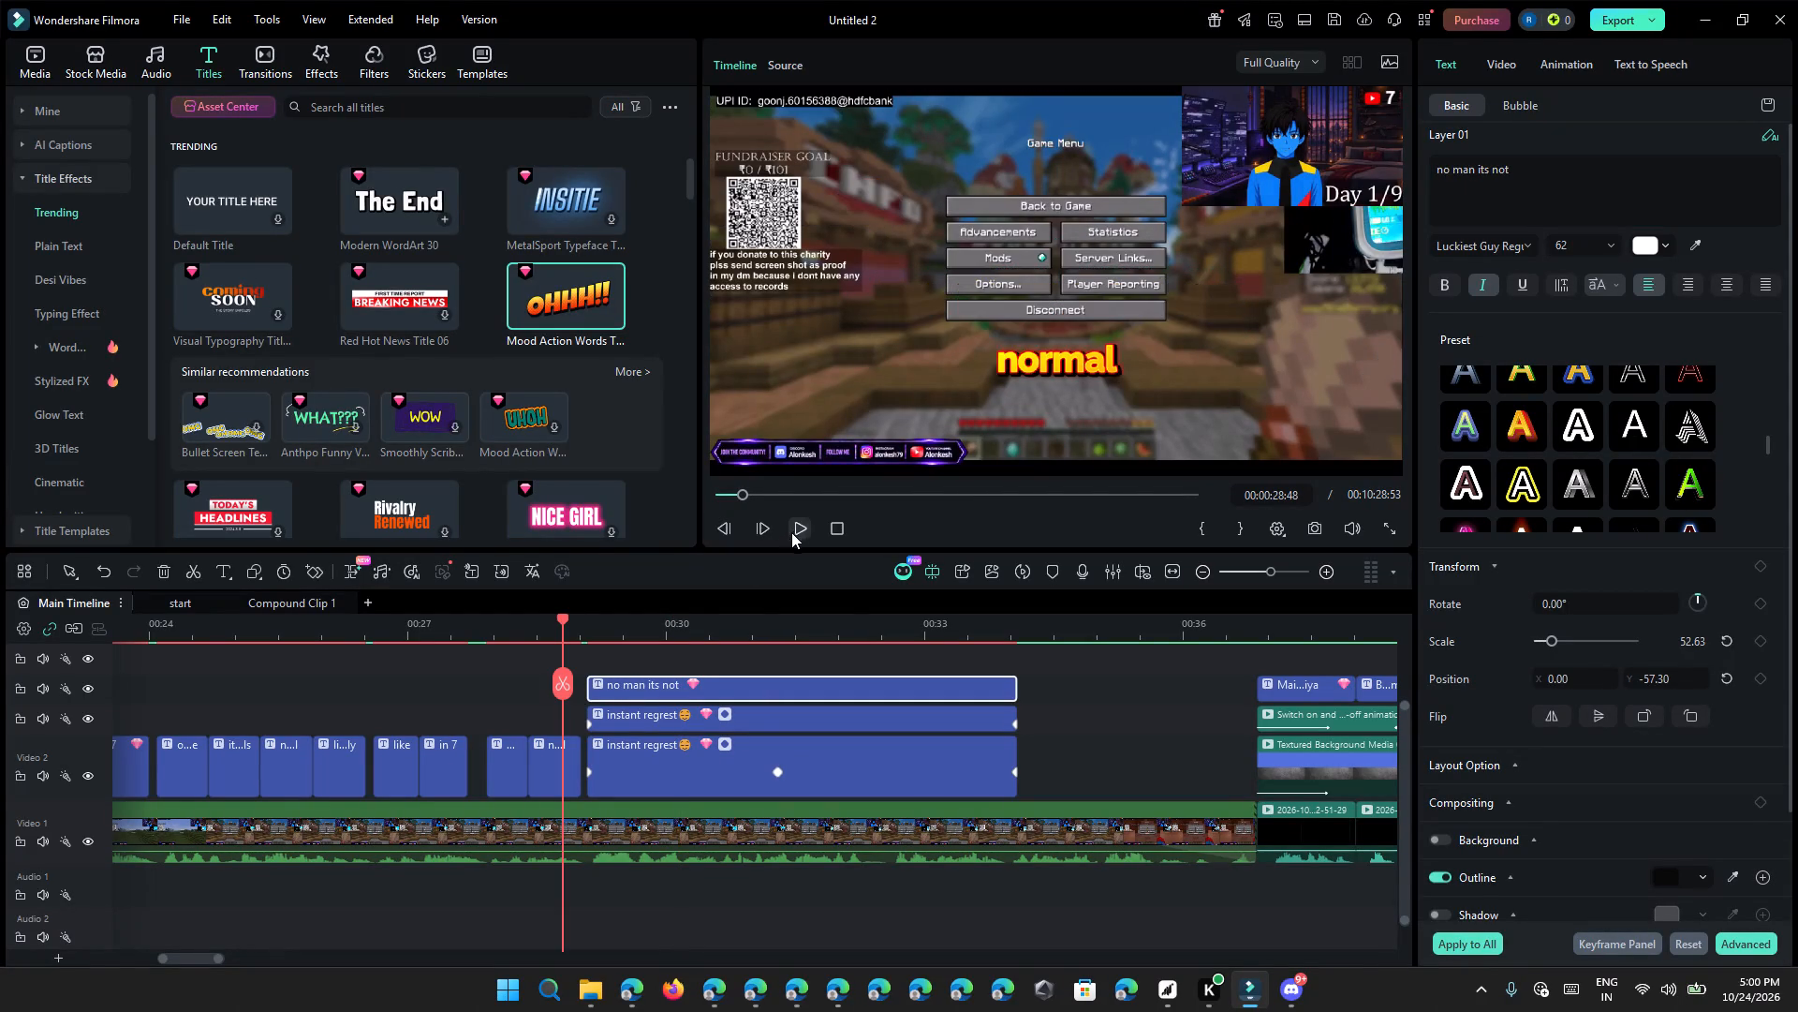
click(793, 531)
click(795, 531)
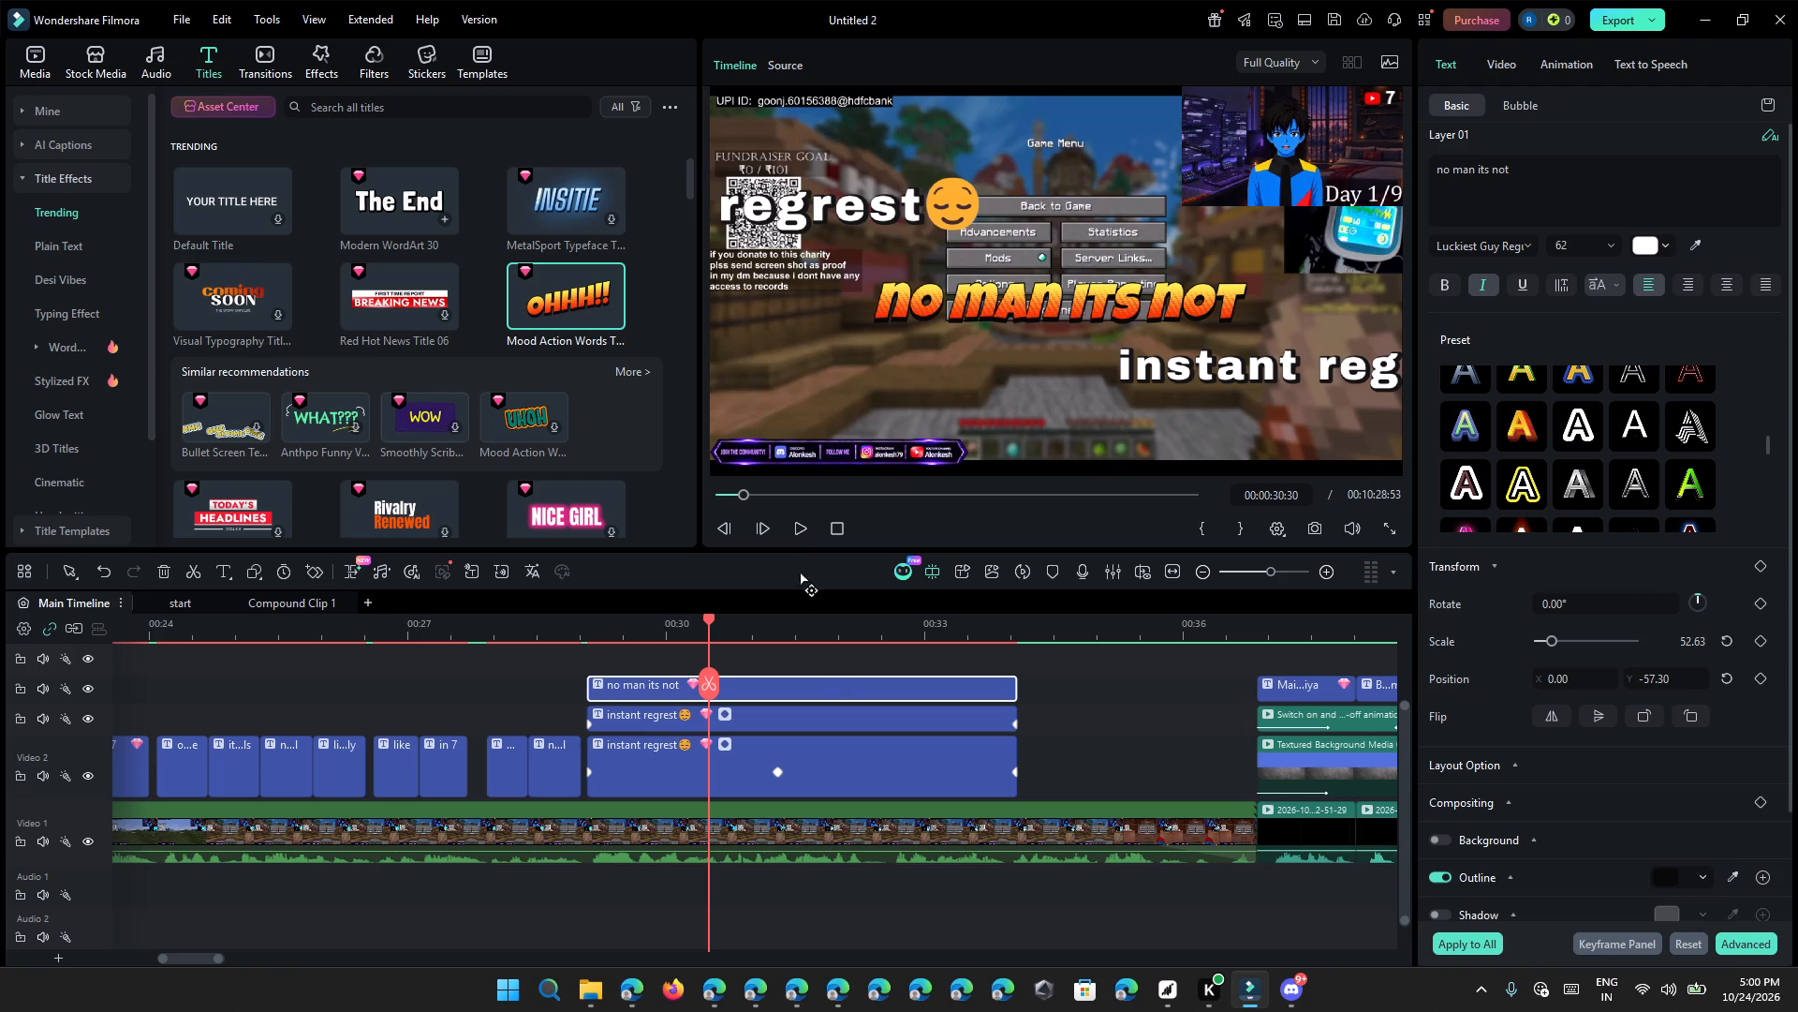
double_click(792, 514)
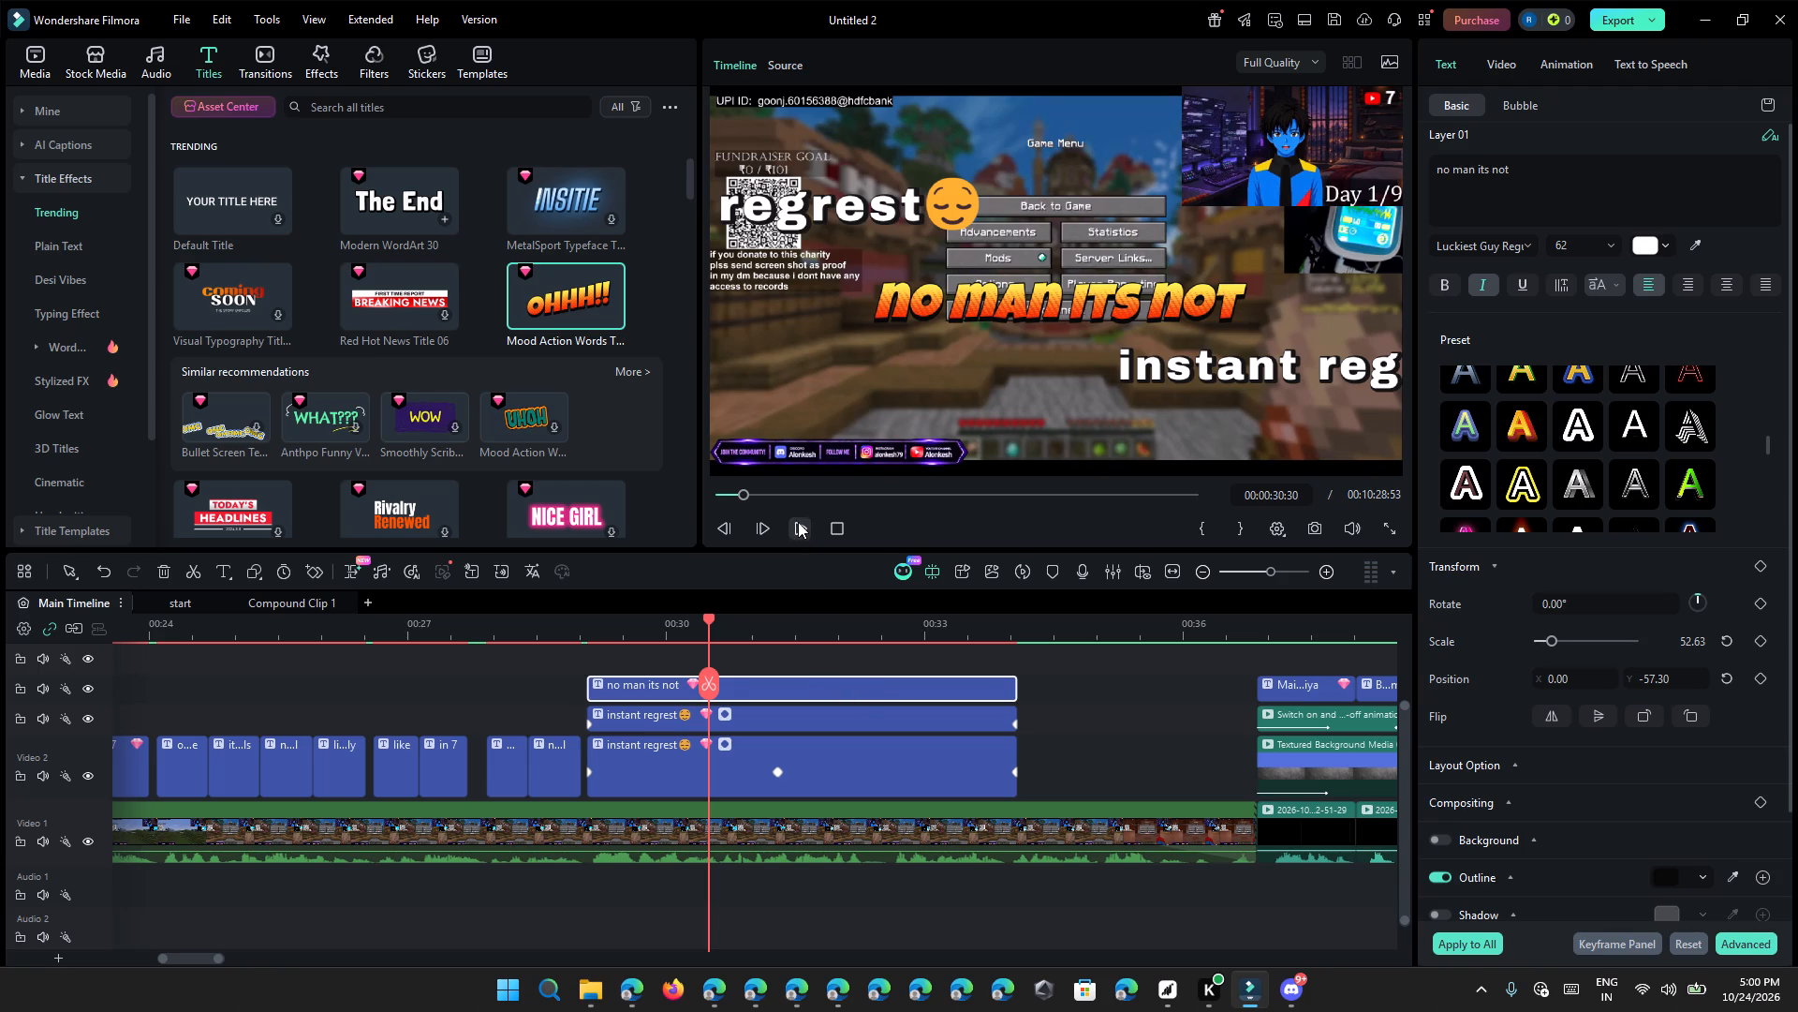
click(799, 522)
click(799, 522)
click(799, 522)
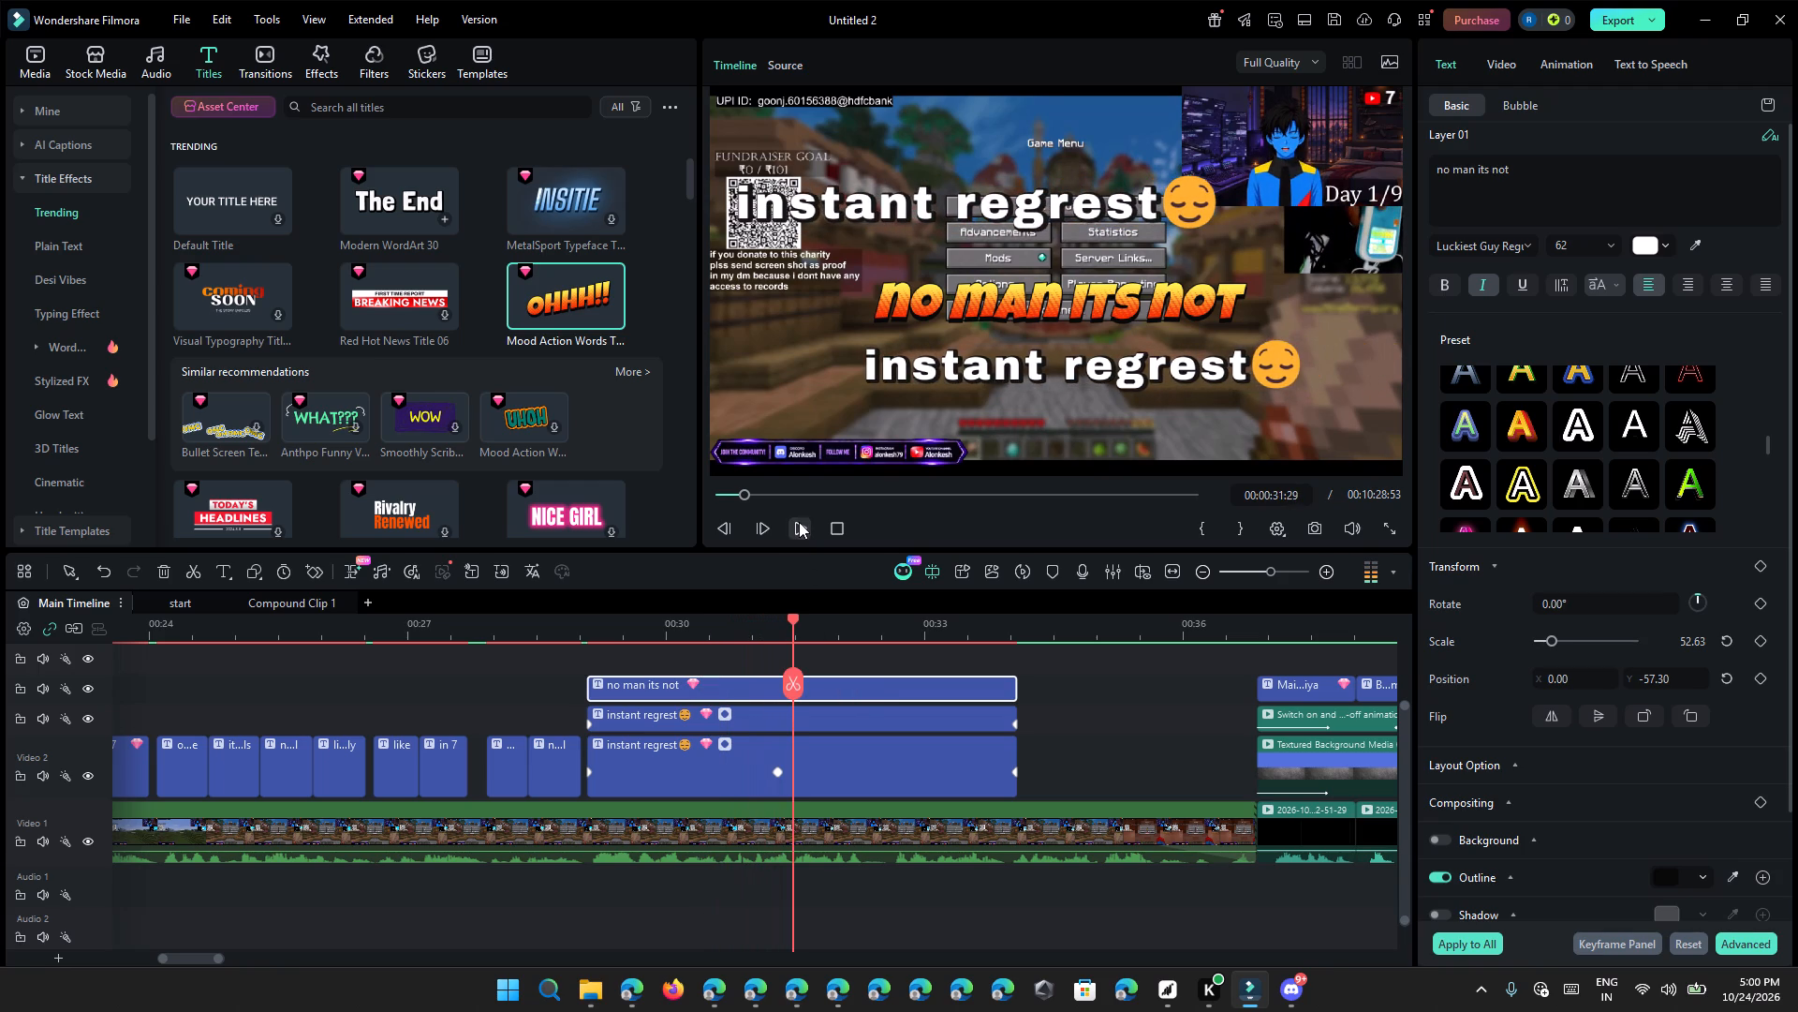
drag(606, 618, 597, 626)
click(597, 627)
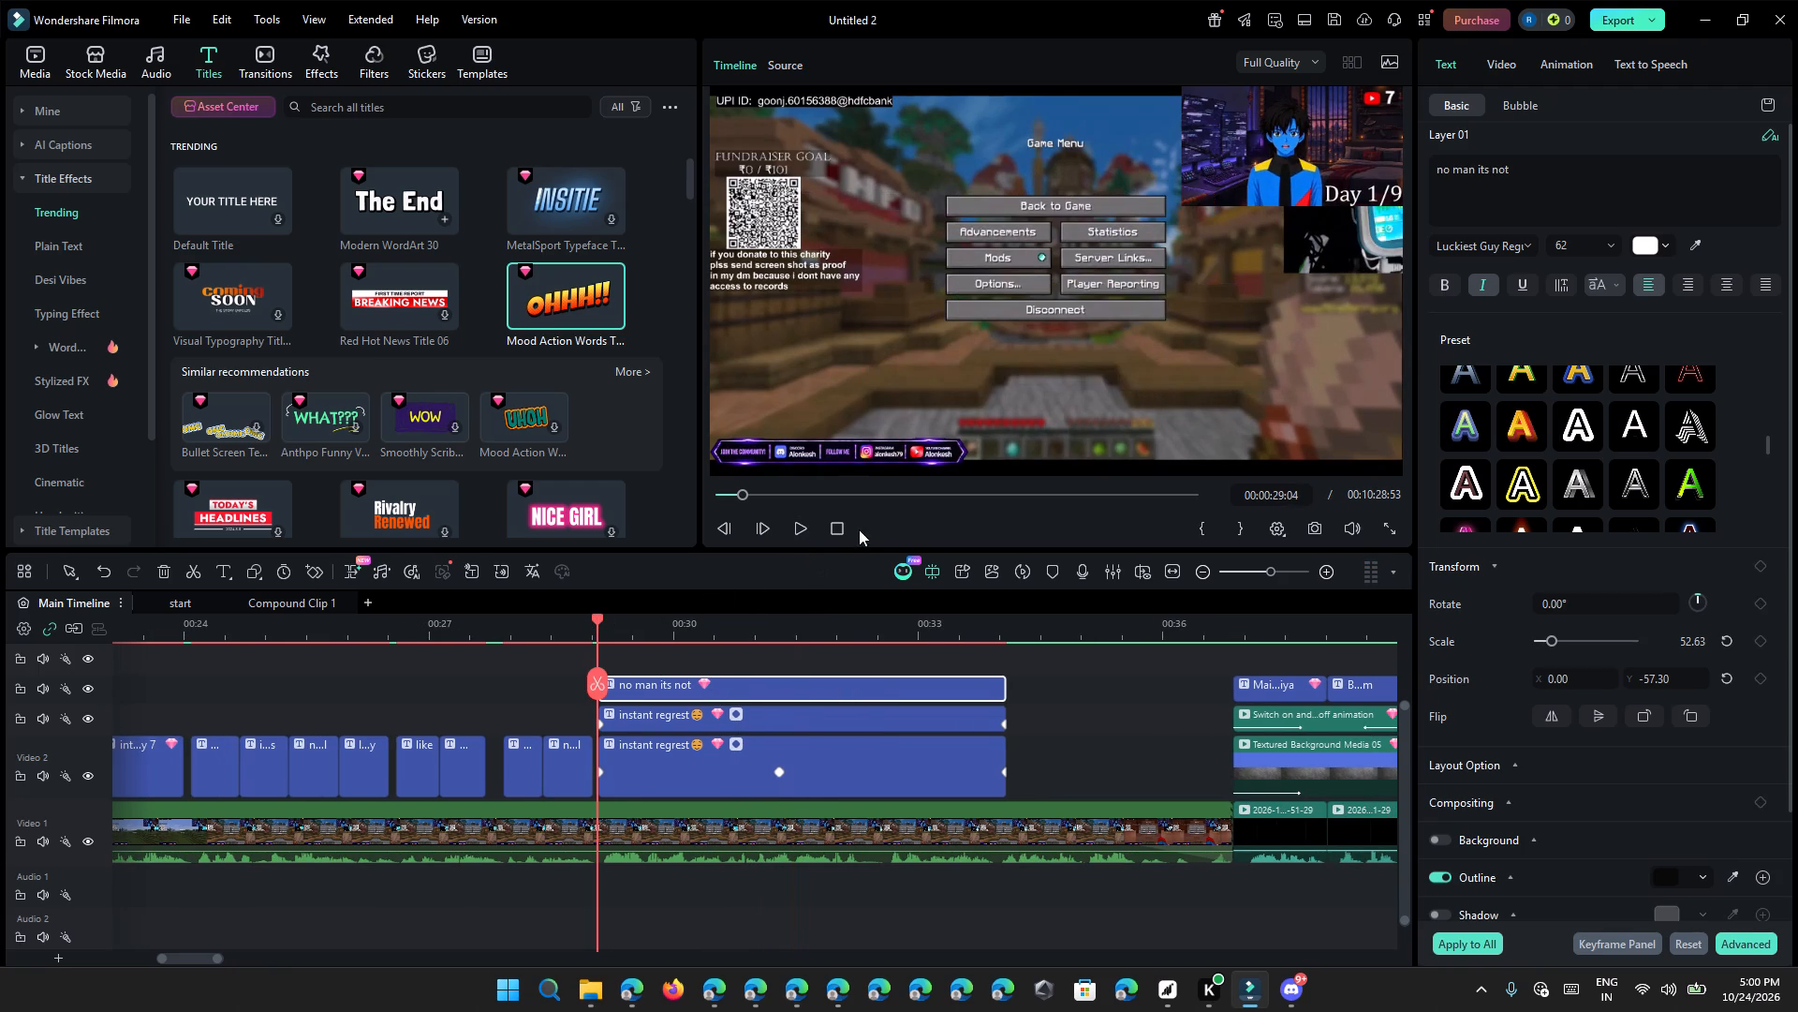
click(803, 543)
click(801, 536)
ctrl+scroll(836, 621, up, 5)
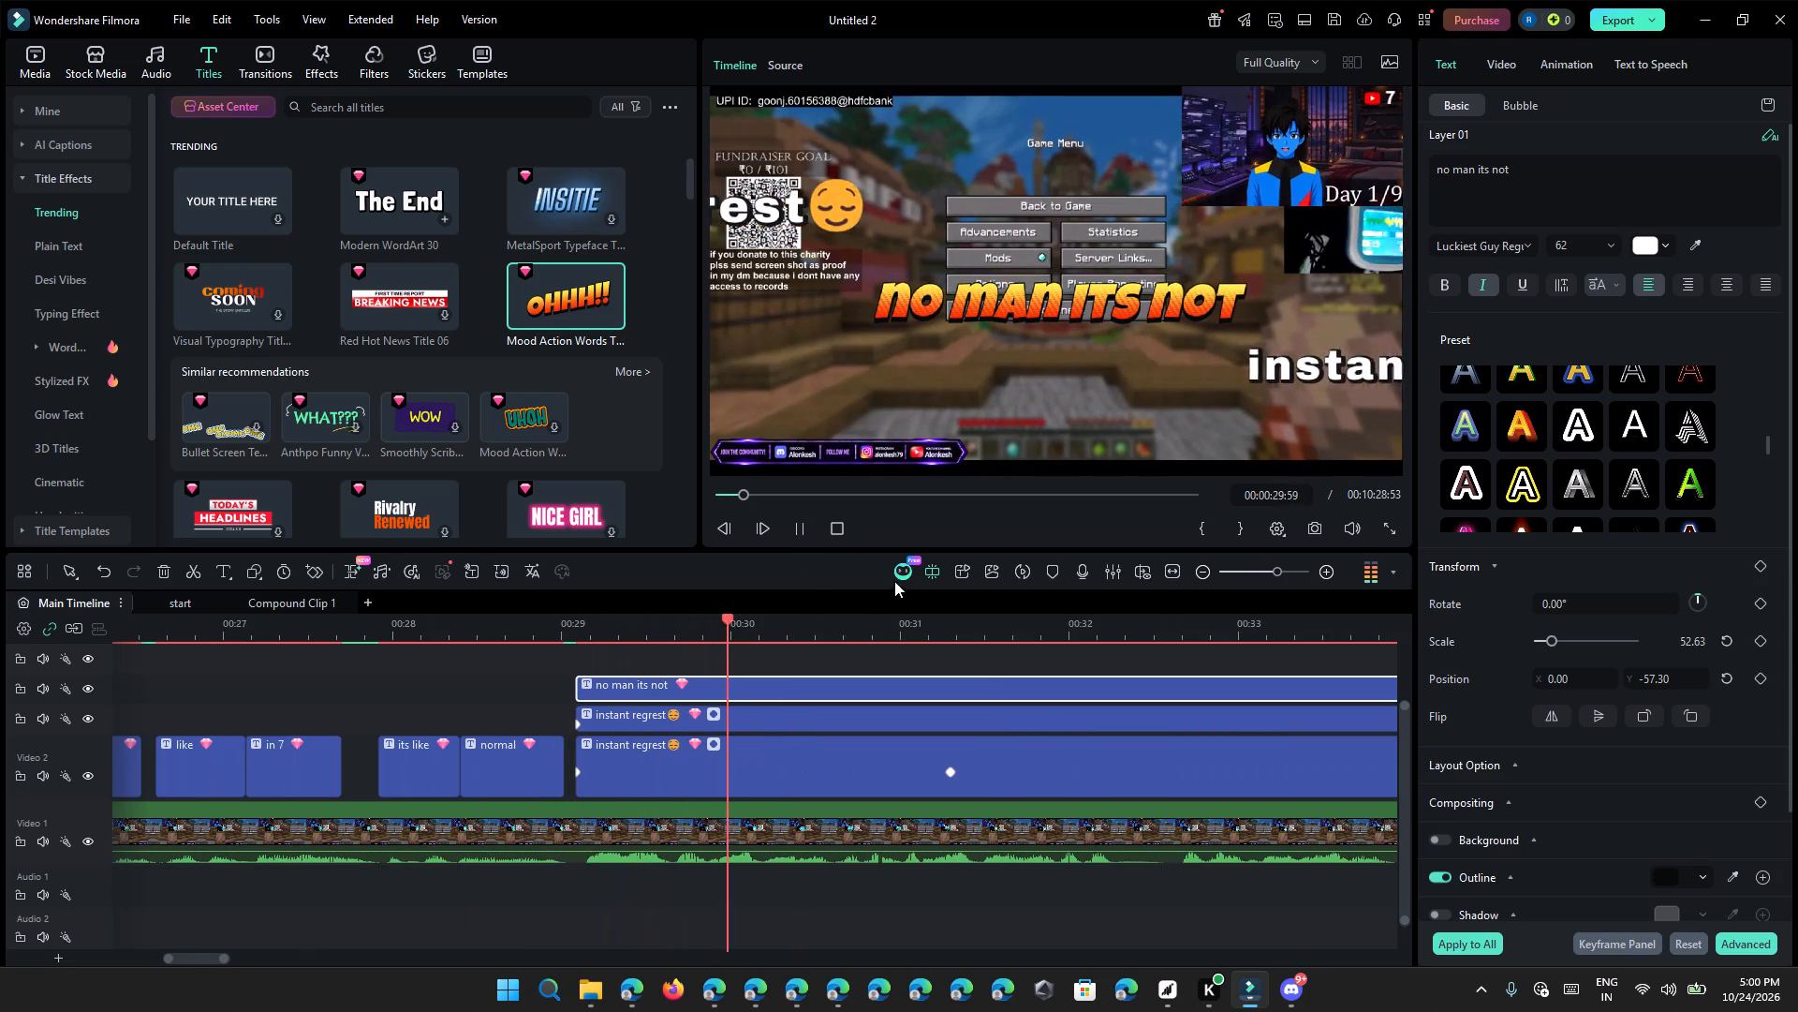
click(805, 517)
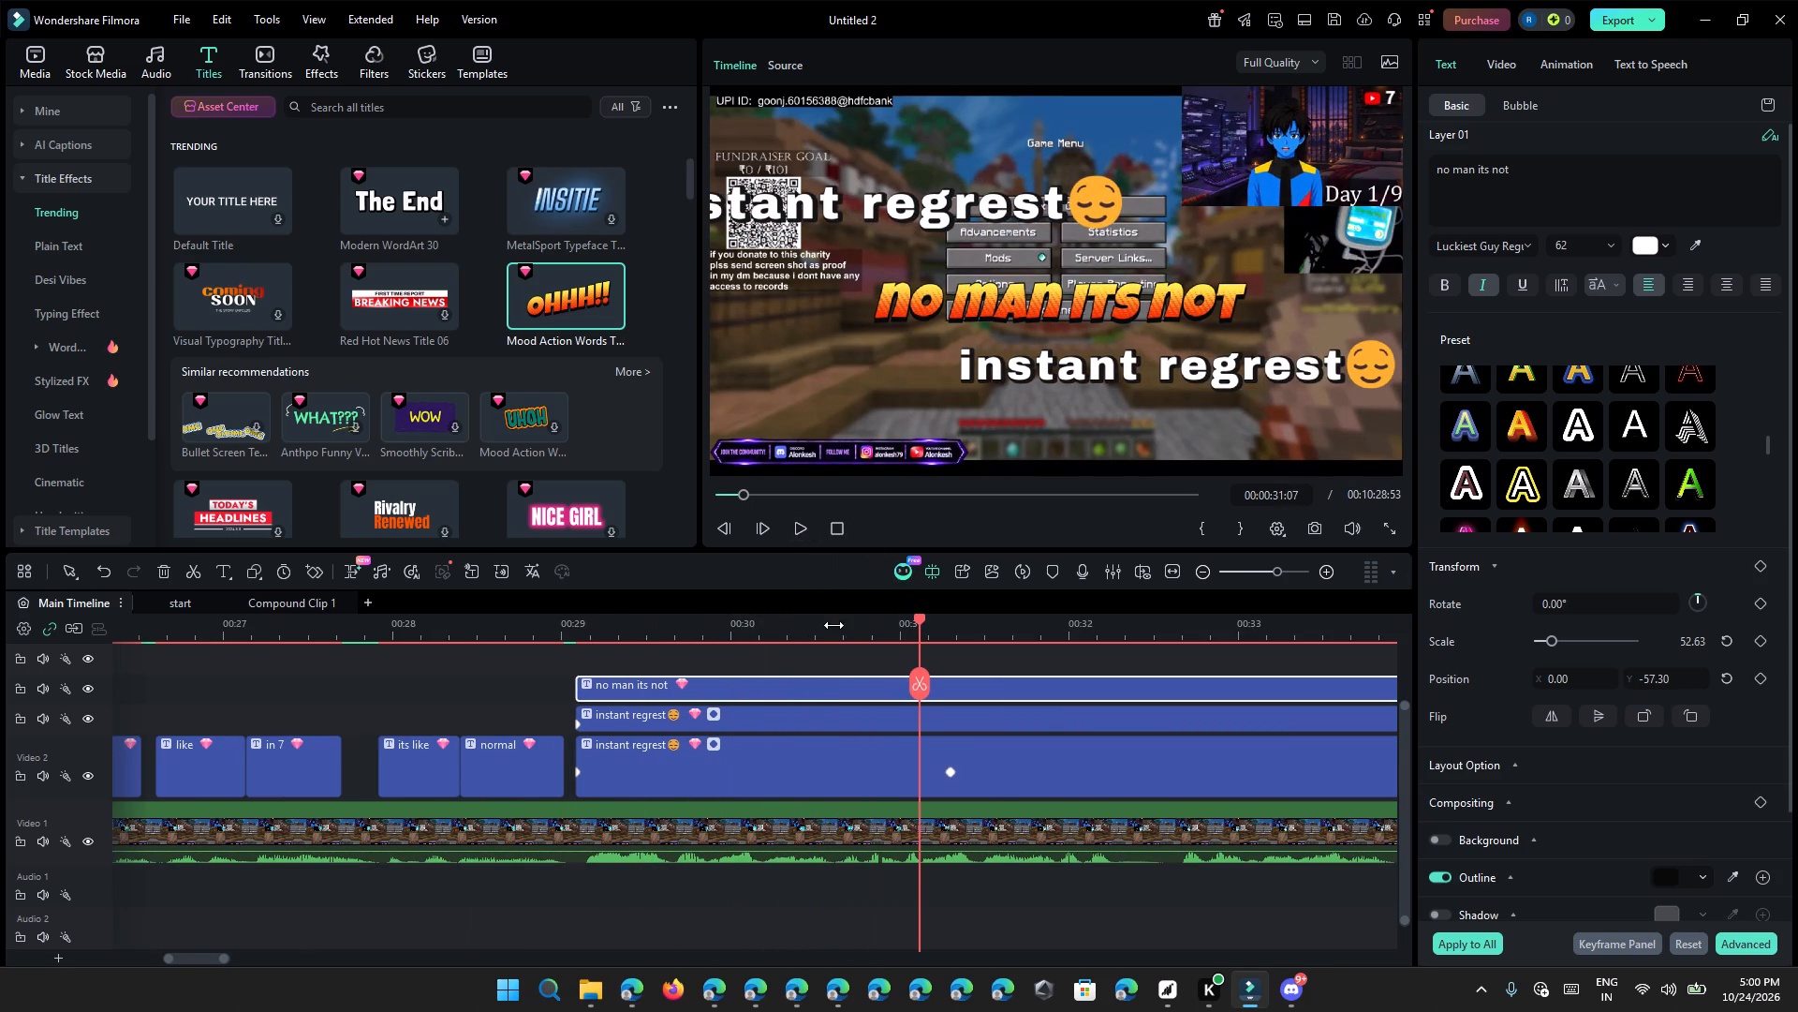
click(809, 625)
click(798, 521)
click(705, 663)
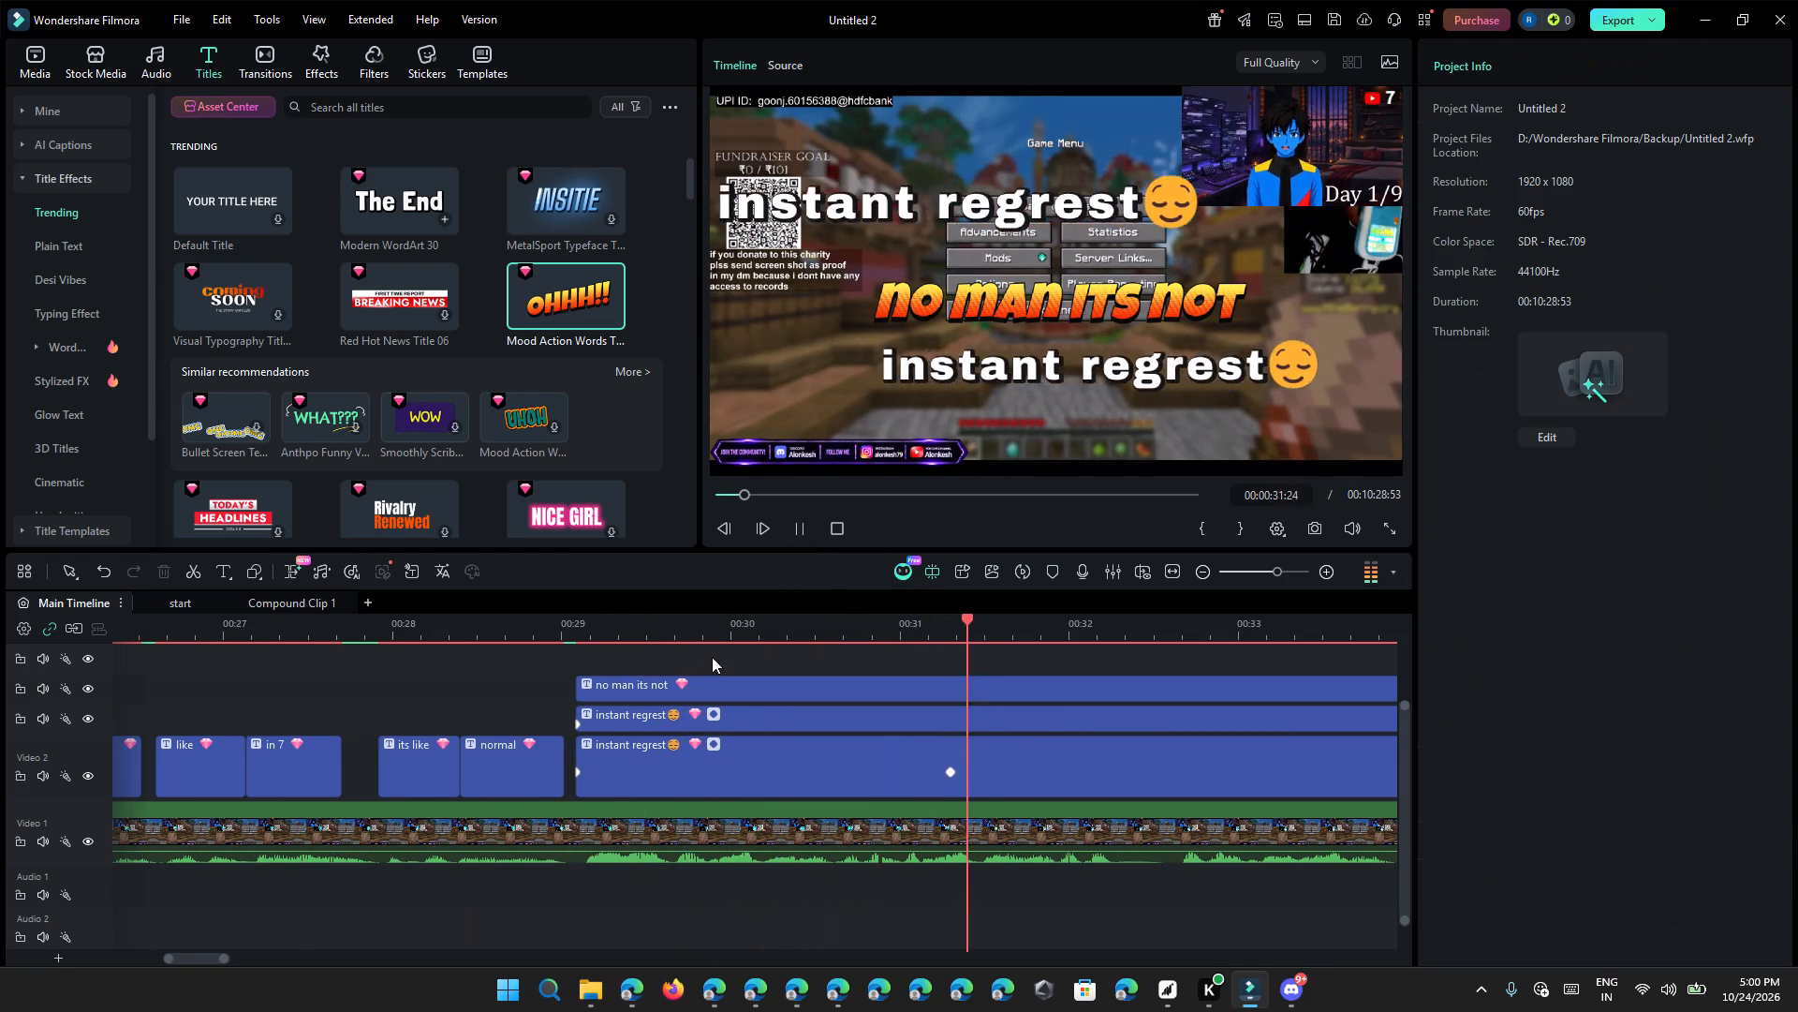
click(718, 641)
click(791, 531)
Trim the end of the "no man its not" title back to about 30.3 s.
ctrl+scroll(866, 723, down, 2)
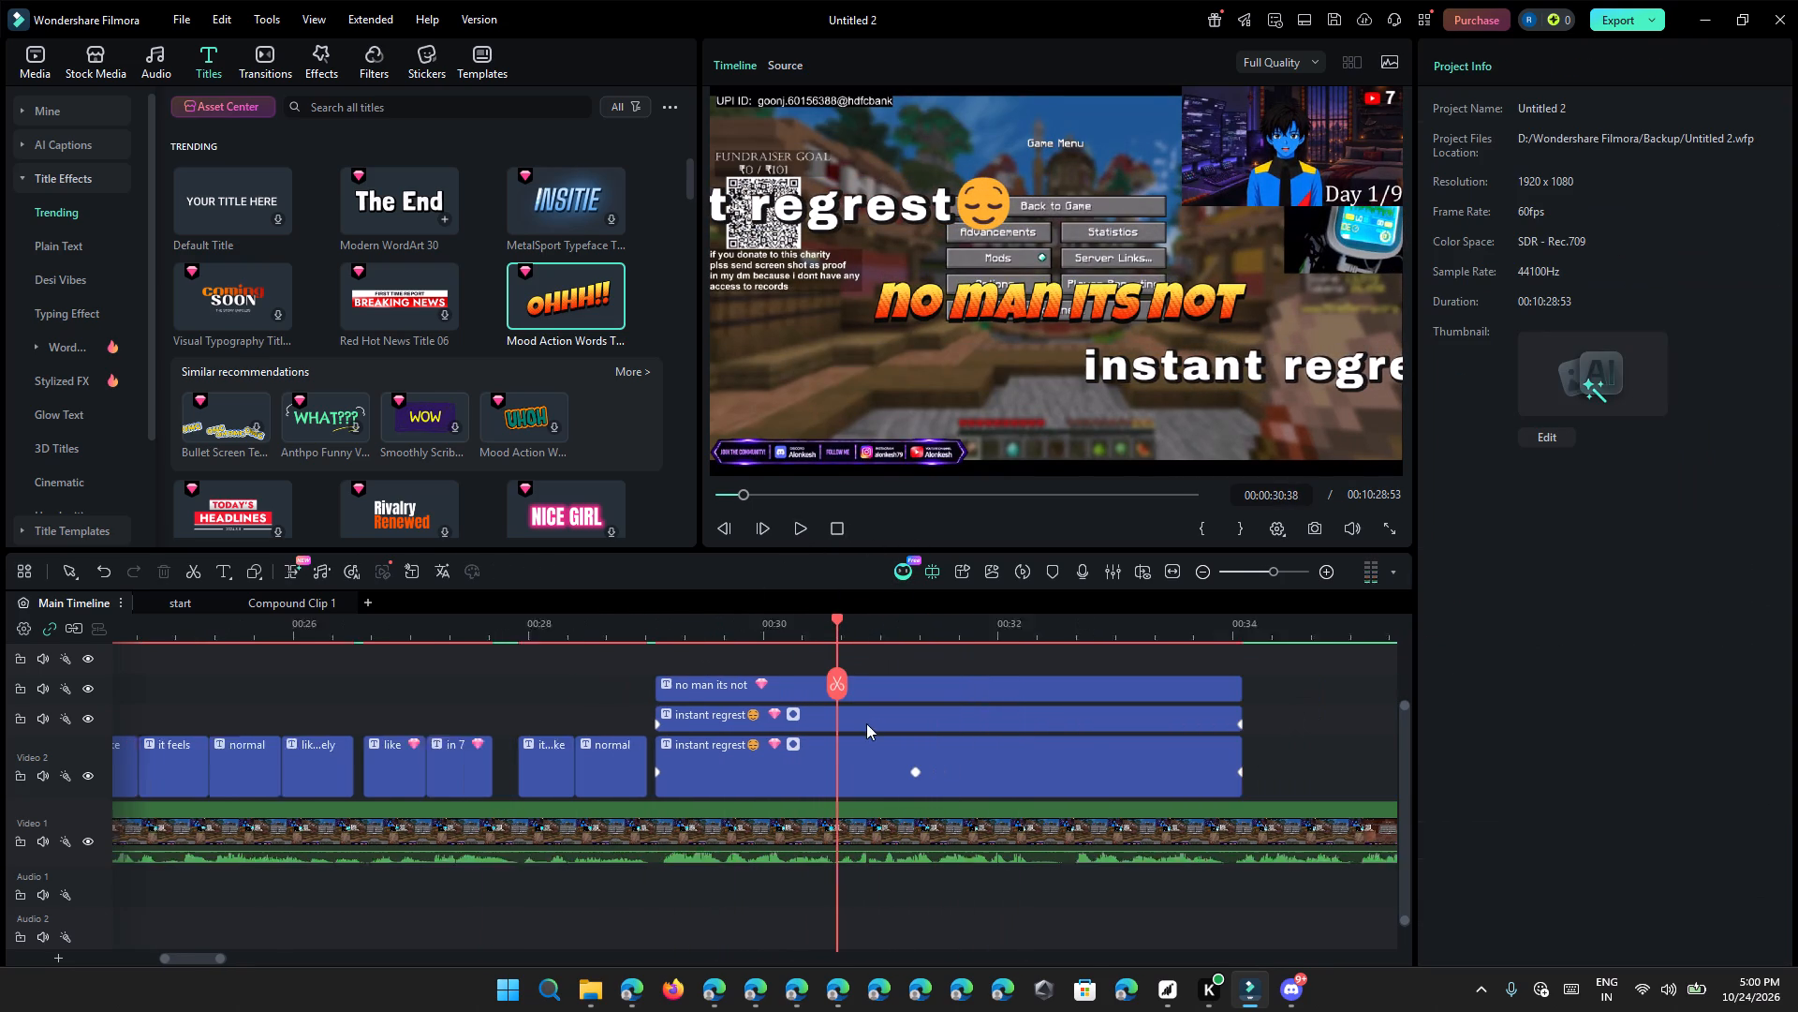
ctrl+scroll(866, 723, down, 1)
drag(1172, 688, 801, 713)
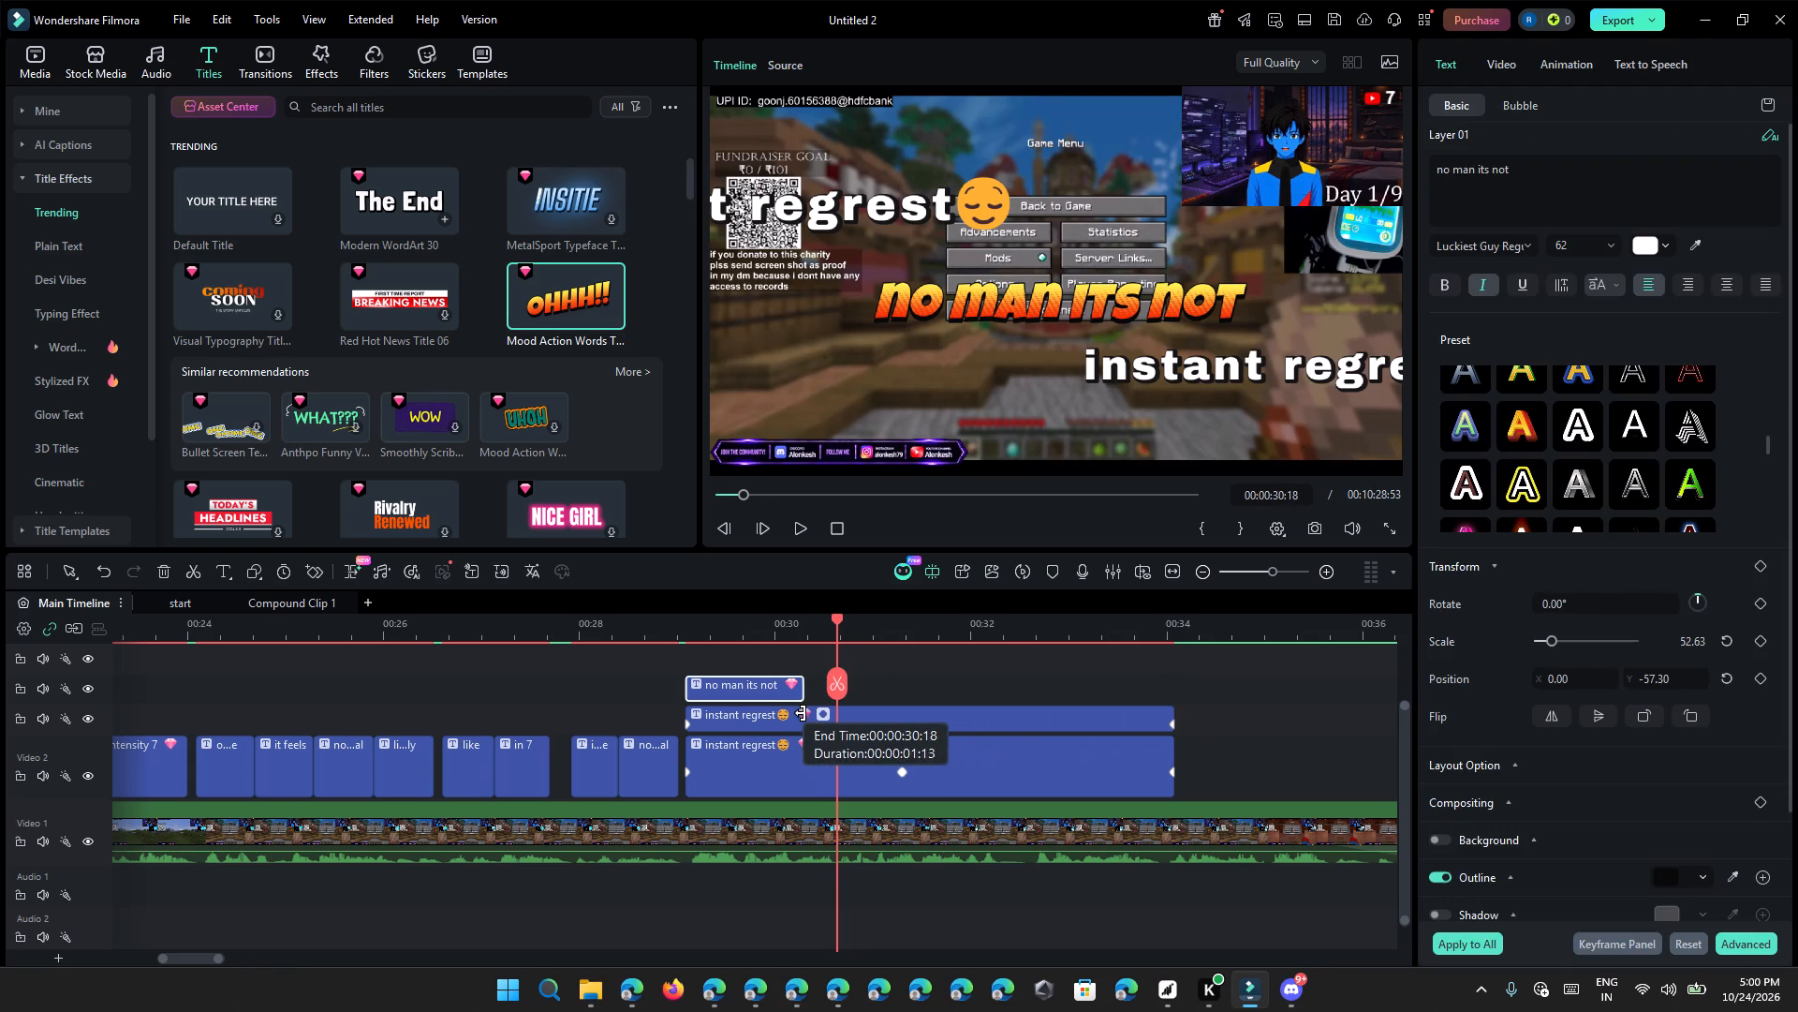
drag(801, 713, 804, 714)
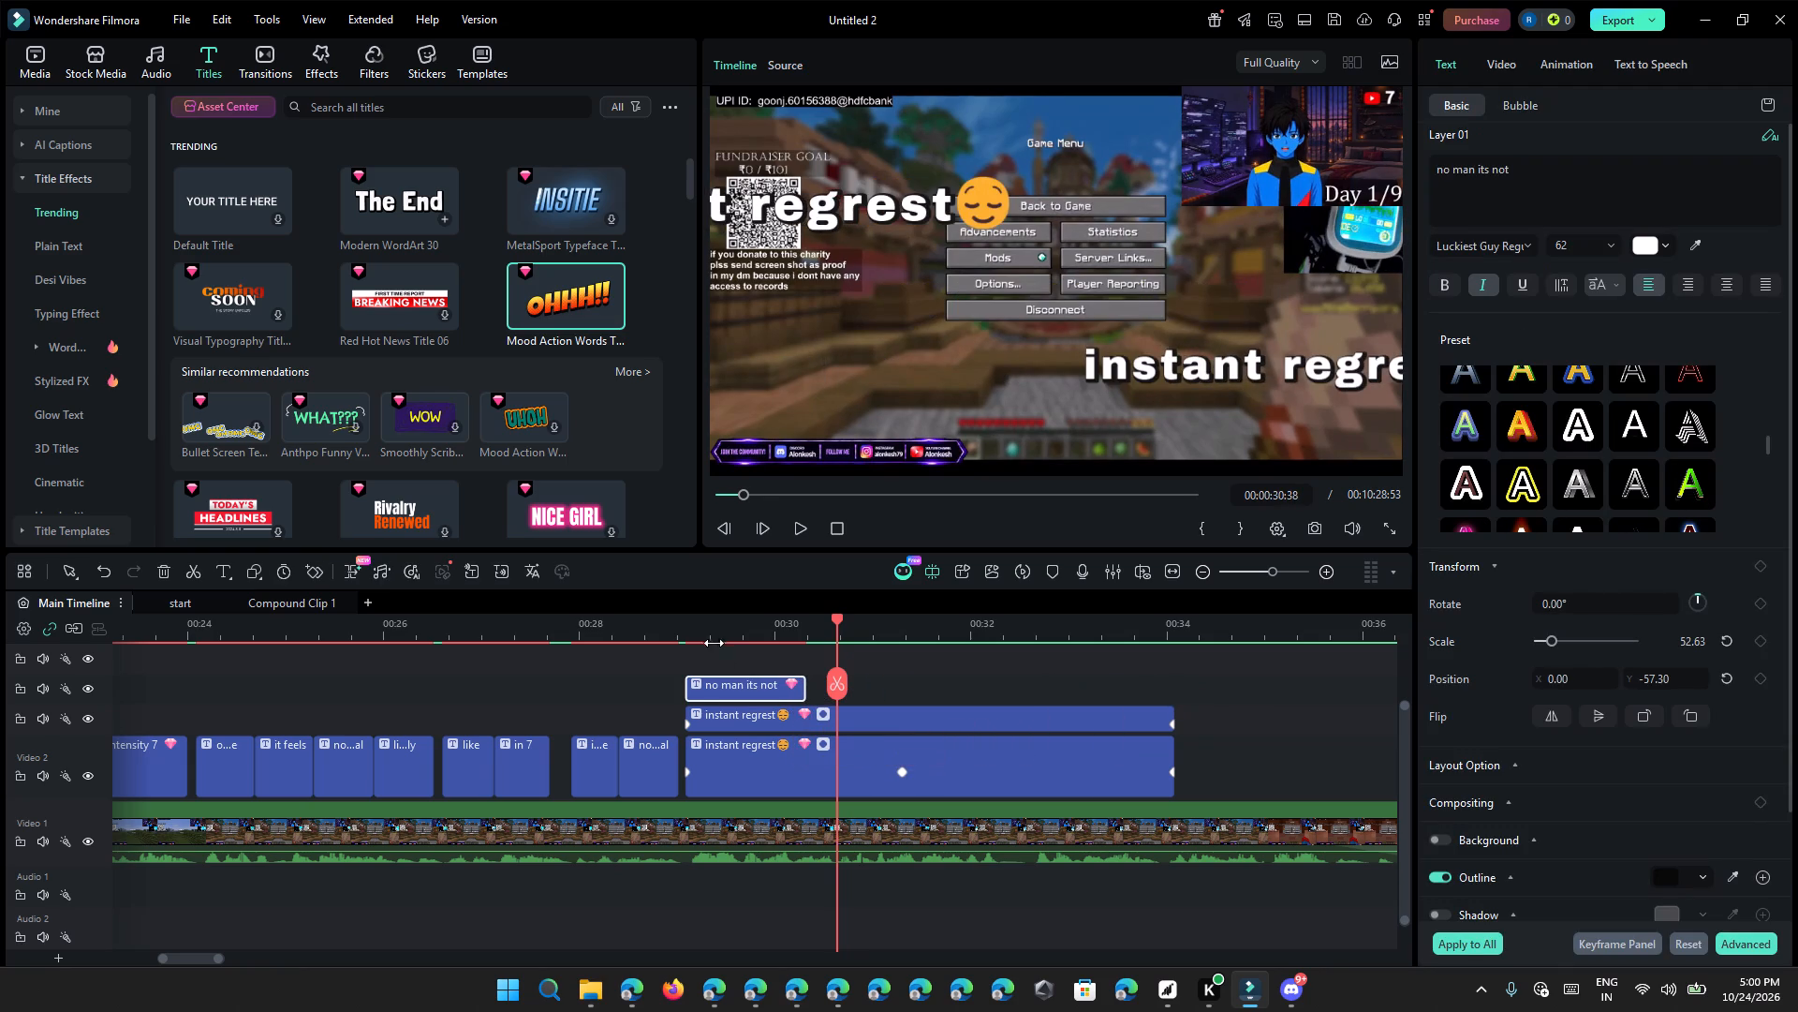
Replay the phrase from about 29 s and trim the "no man its not" title to end at about 29.6 s.
click(701, 638)
click(793, 533)
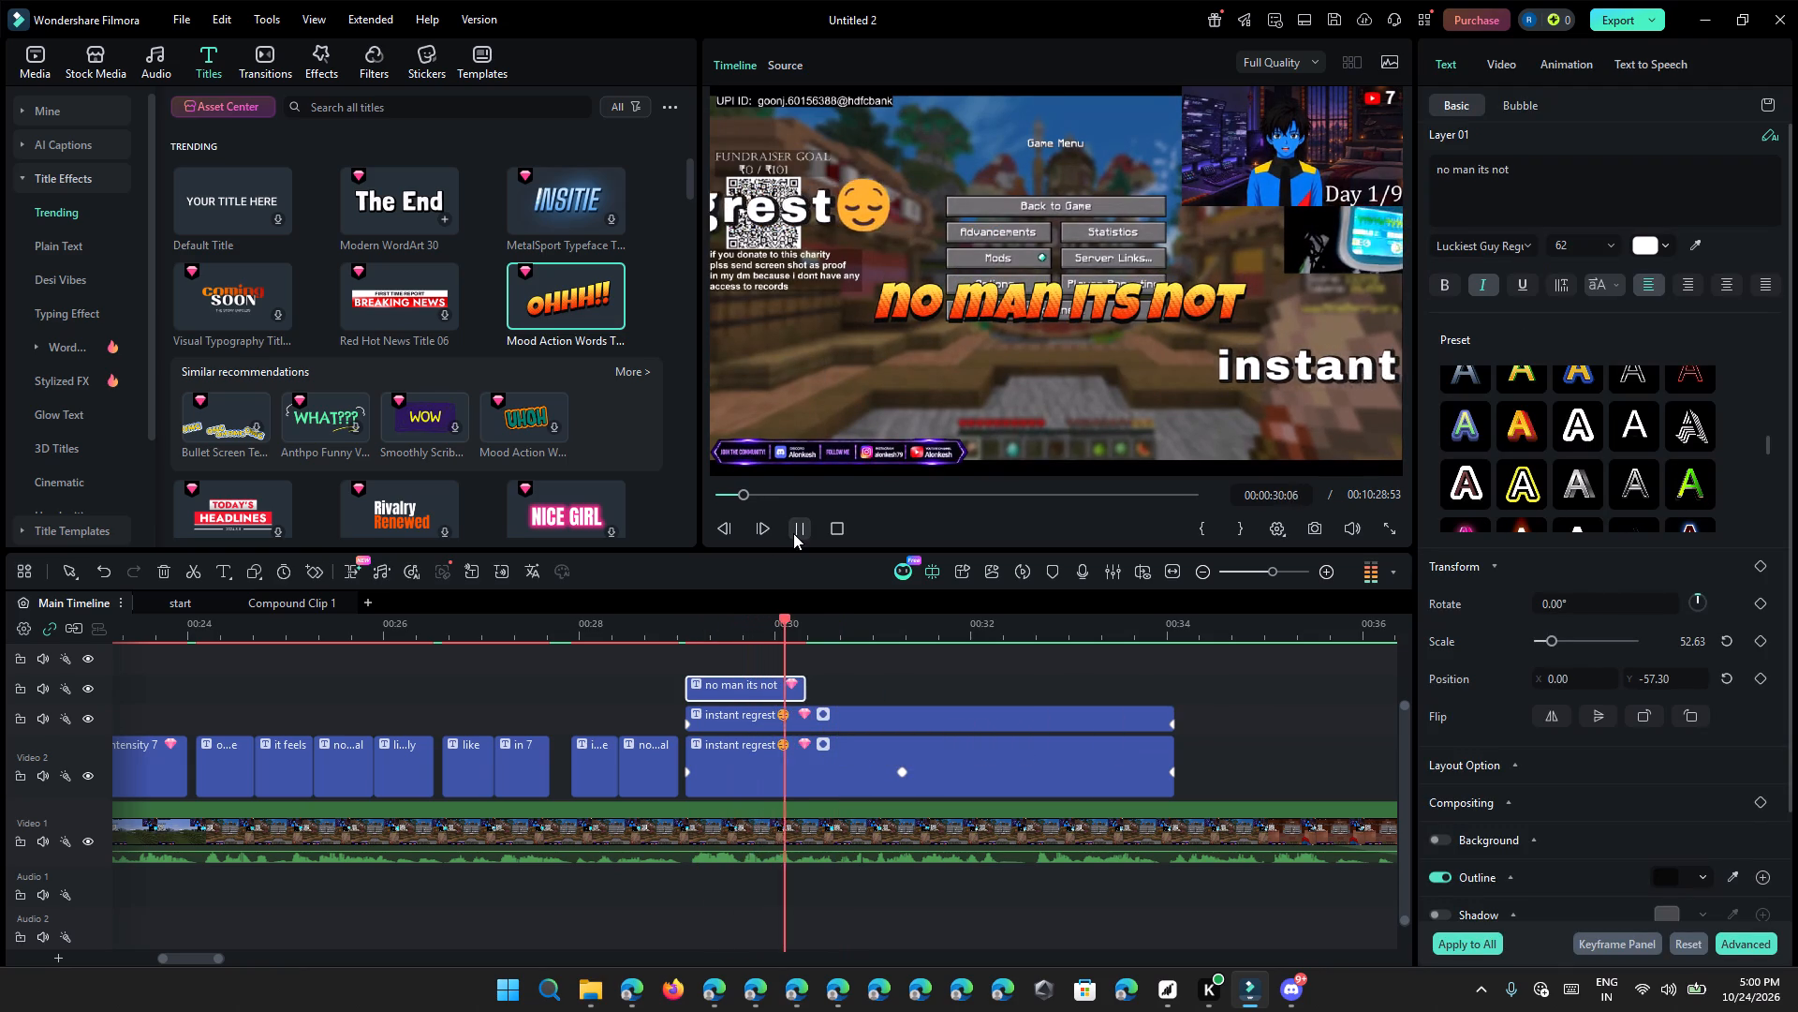
click(793, 533)
ctrl+scroll(846, 674, up, 5)
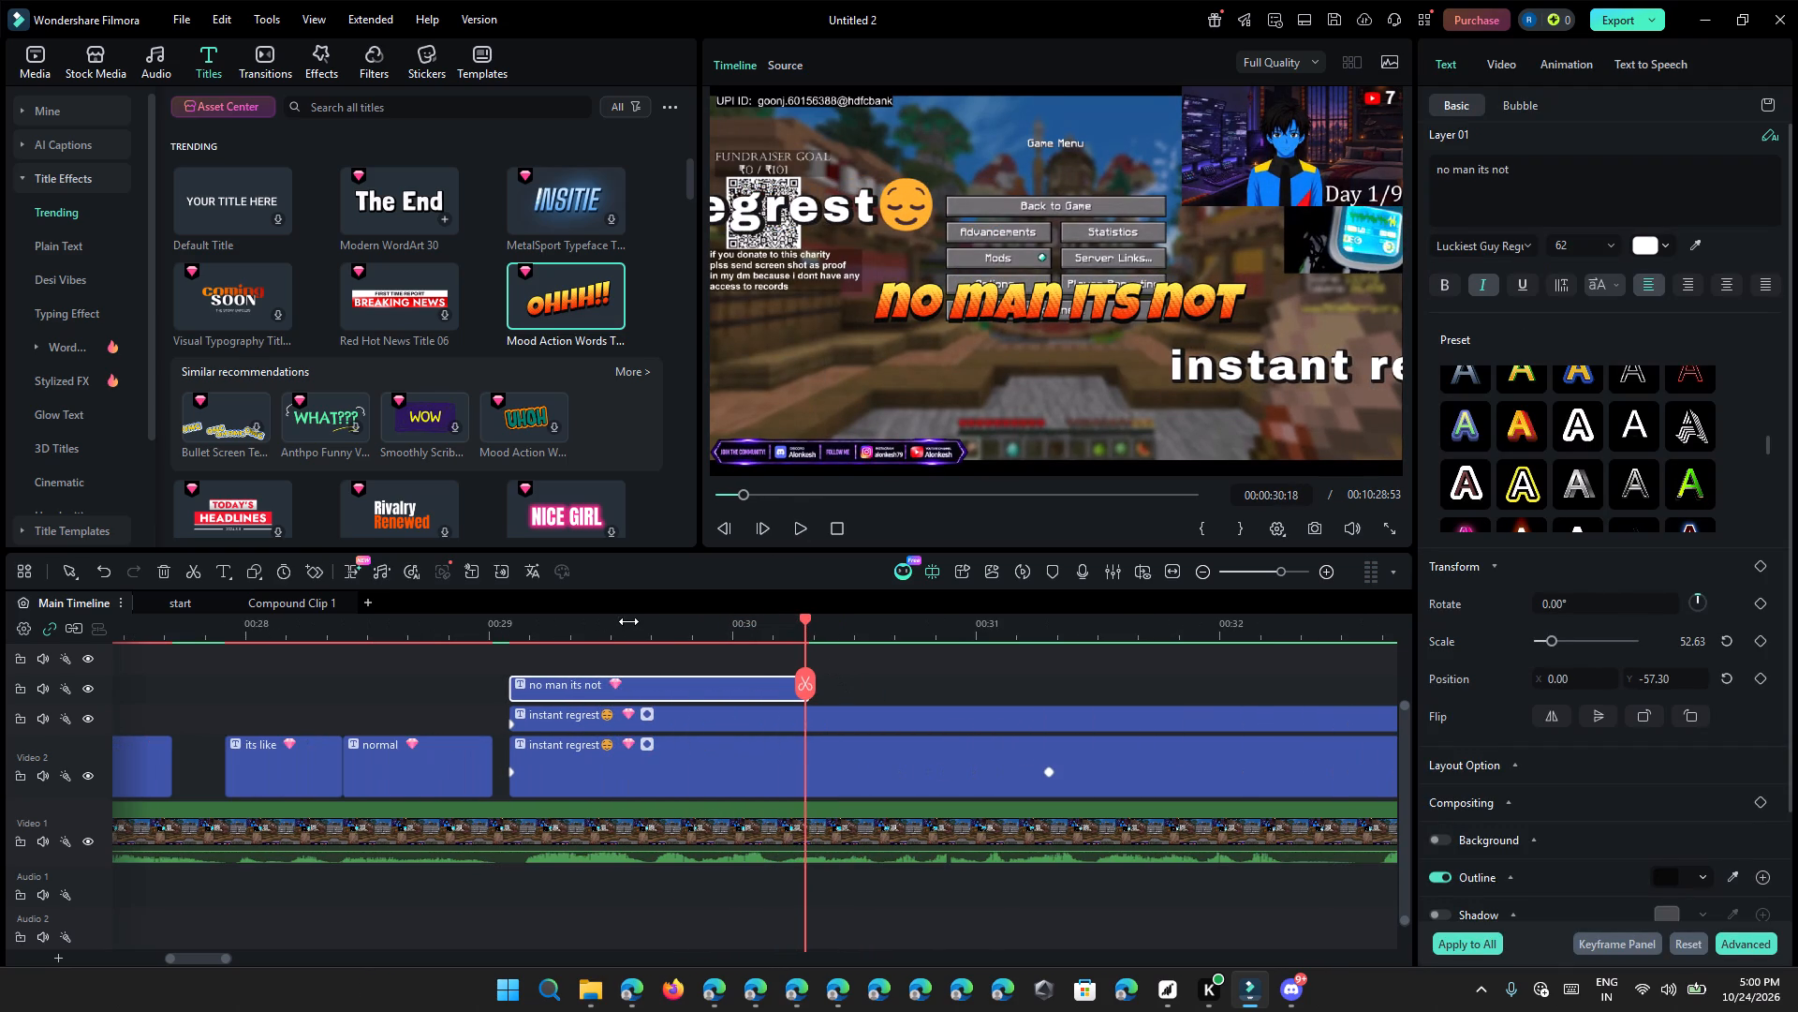
click(523, 628)
click(801, 542)
click(802, 528)
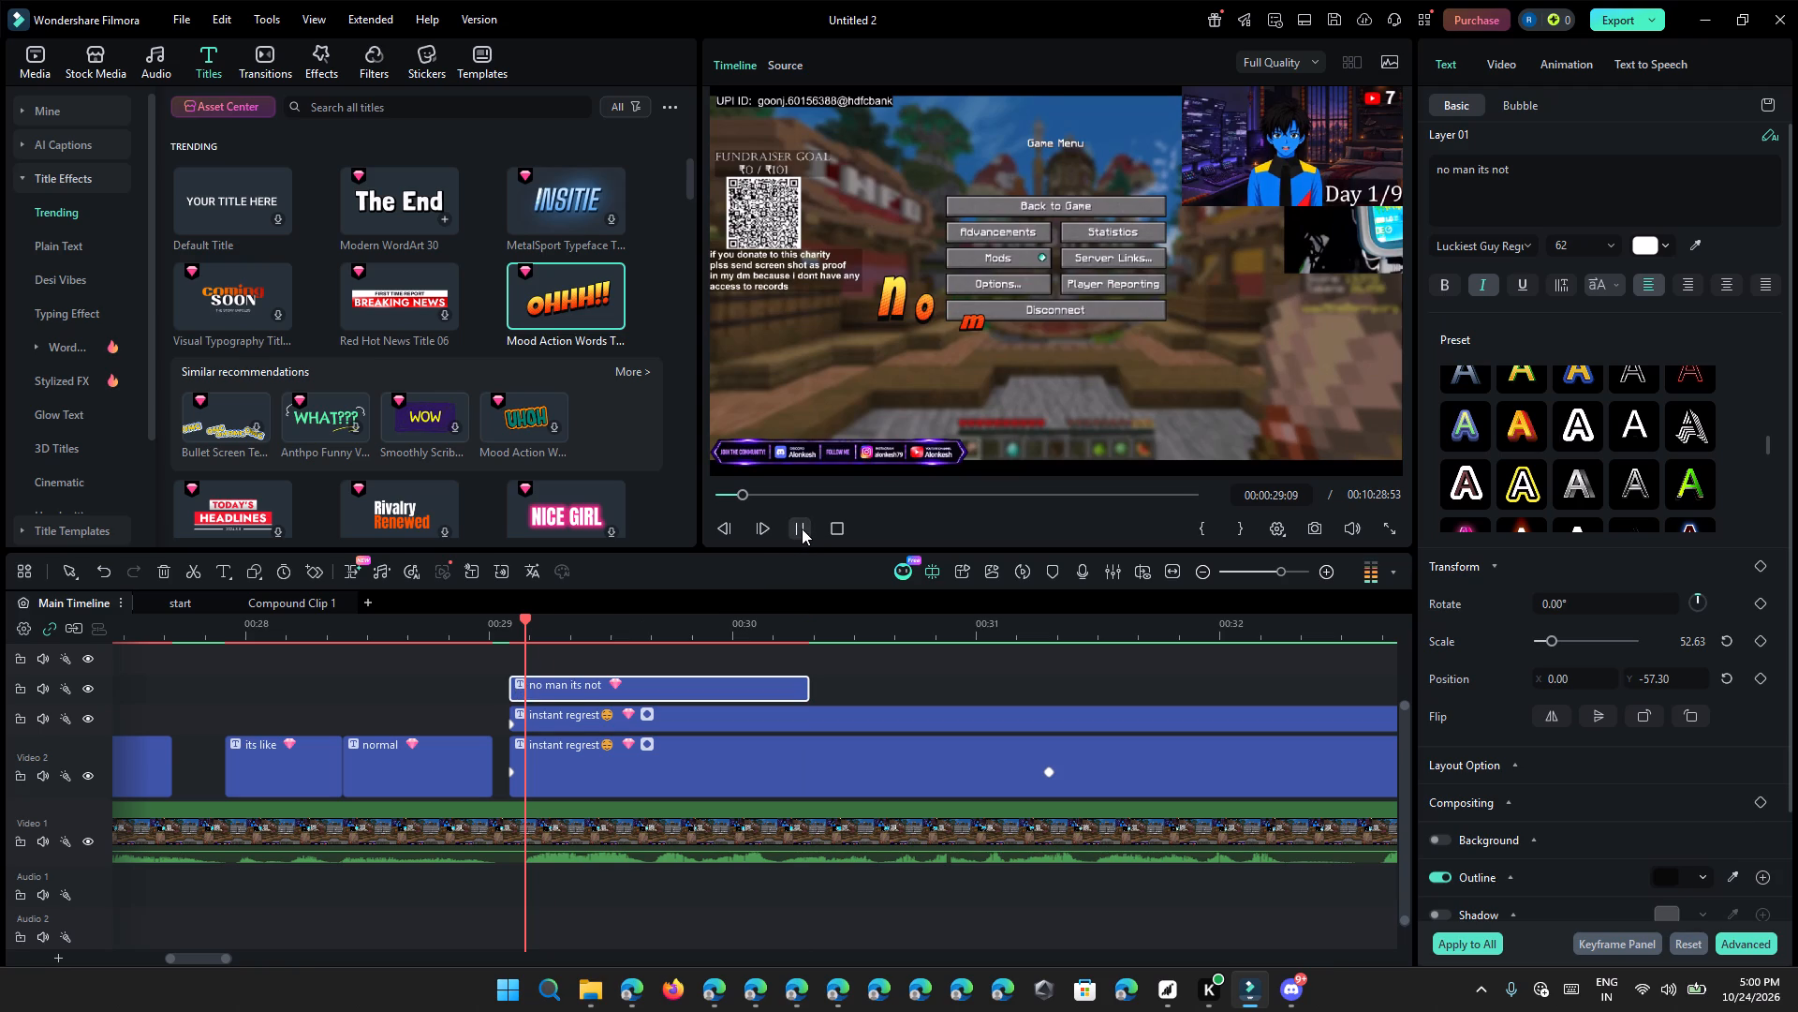
click(802, 528)
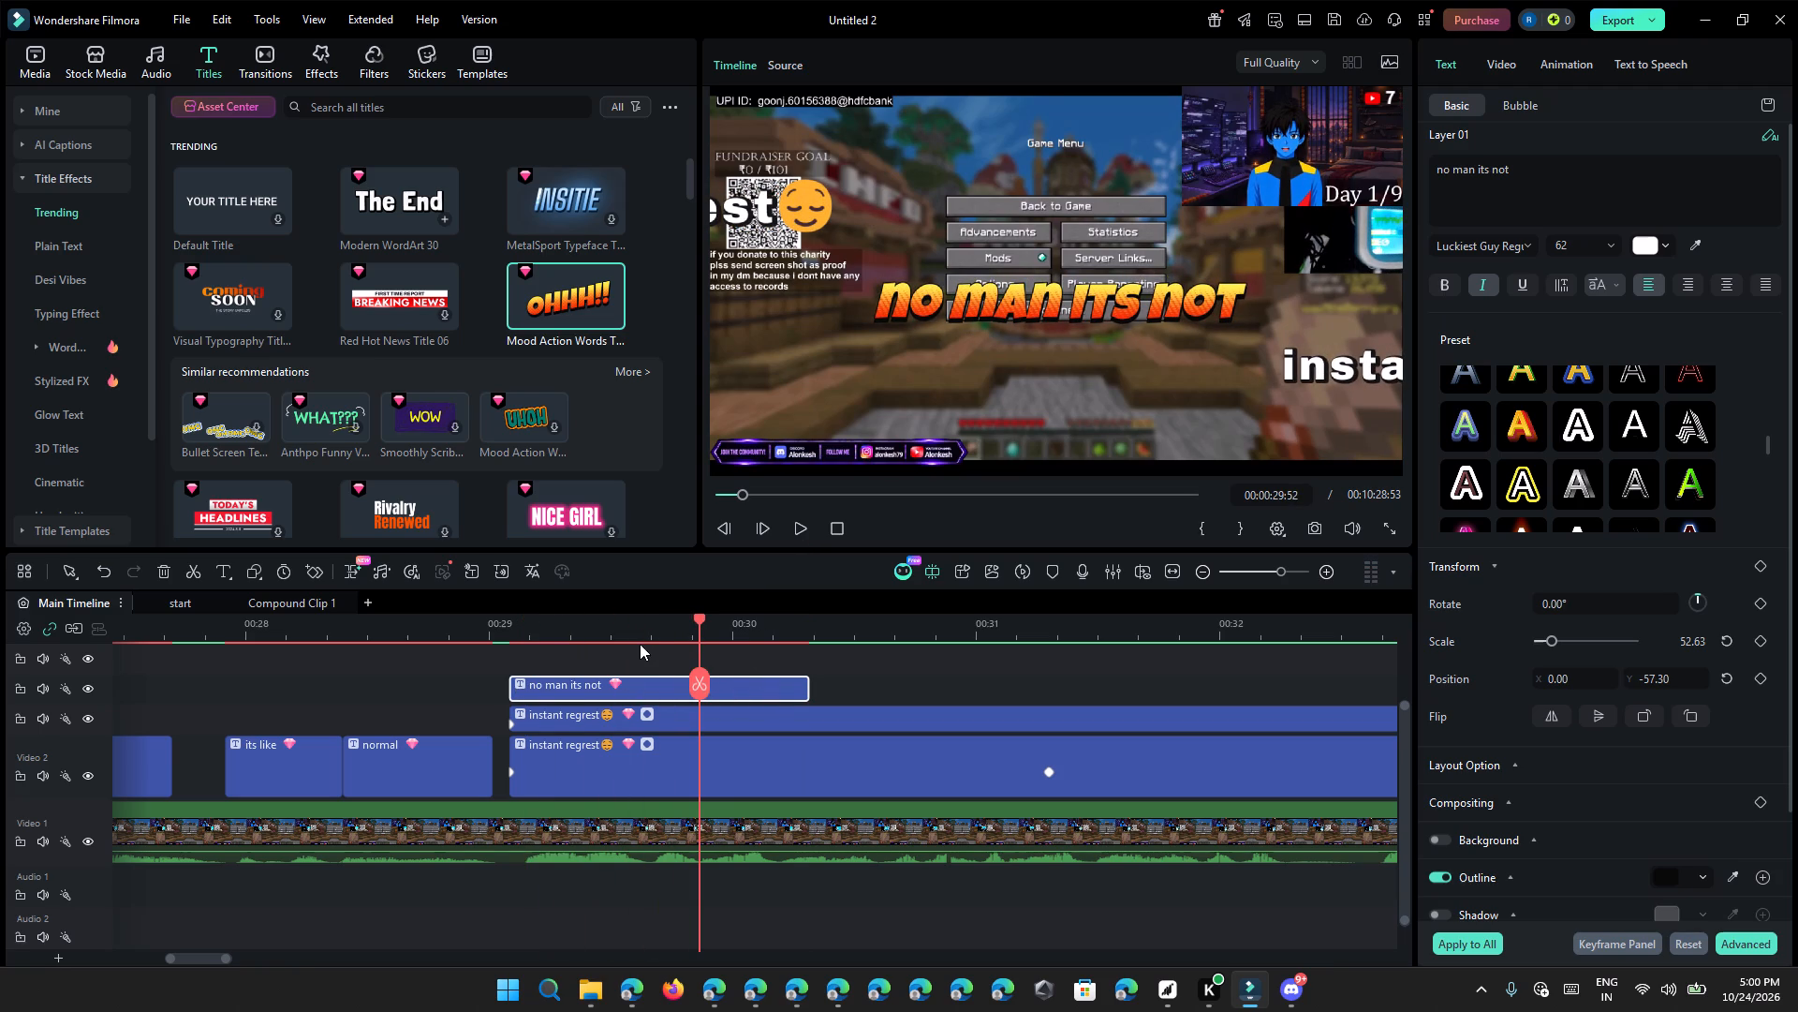
click(656, 632)
click(783, 544)
click(802, 532)
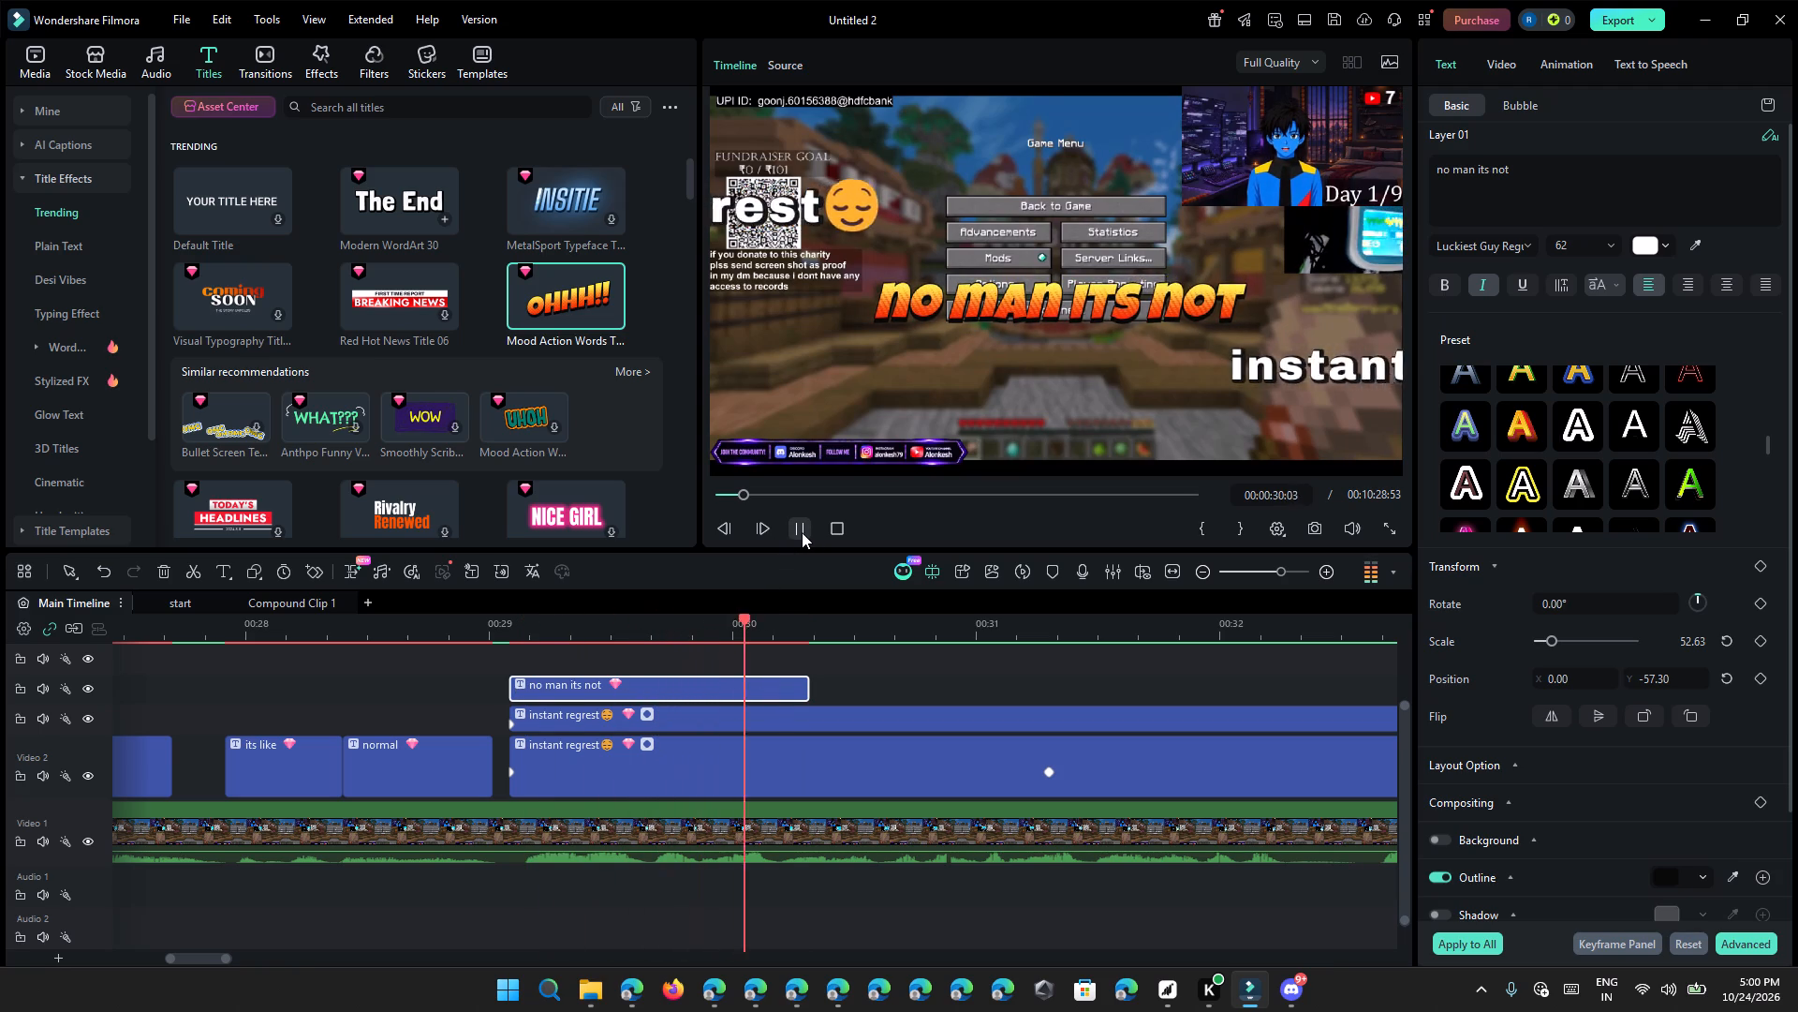
click(802, 532)
drag(807, 677, 669, 707)
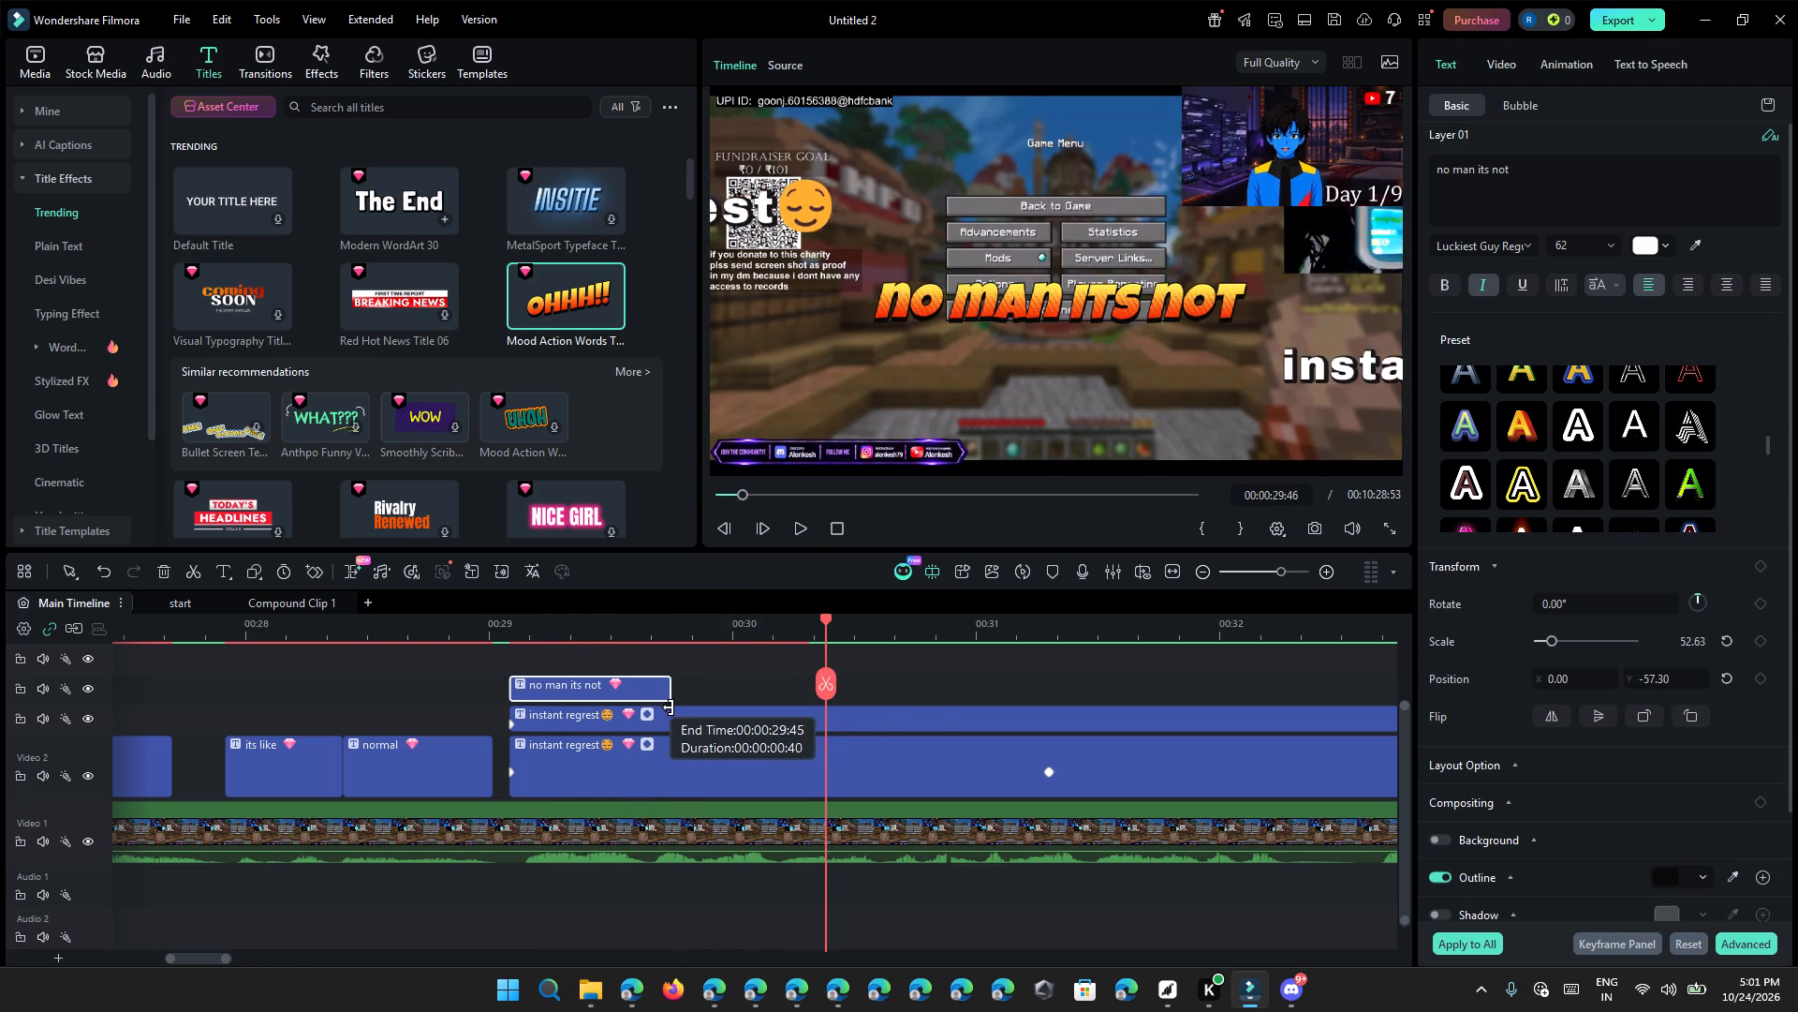
drag(669, 707, 649, 708)
Shorten the orange title's text to "no man" and preview it at about 29.3 s.
click(1557, 189)
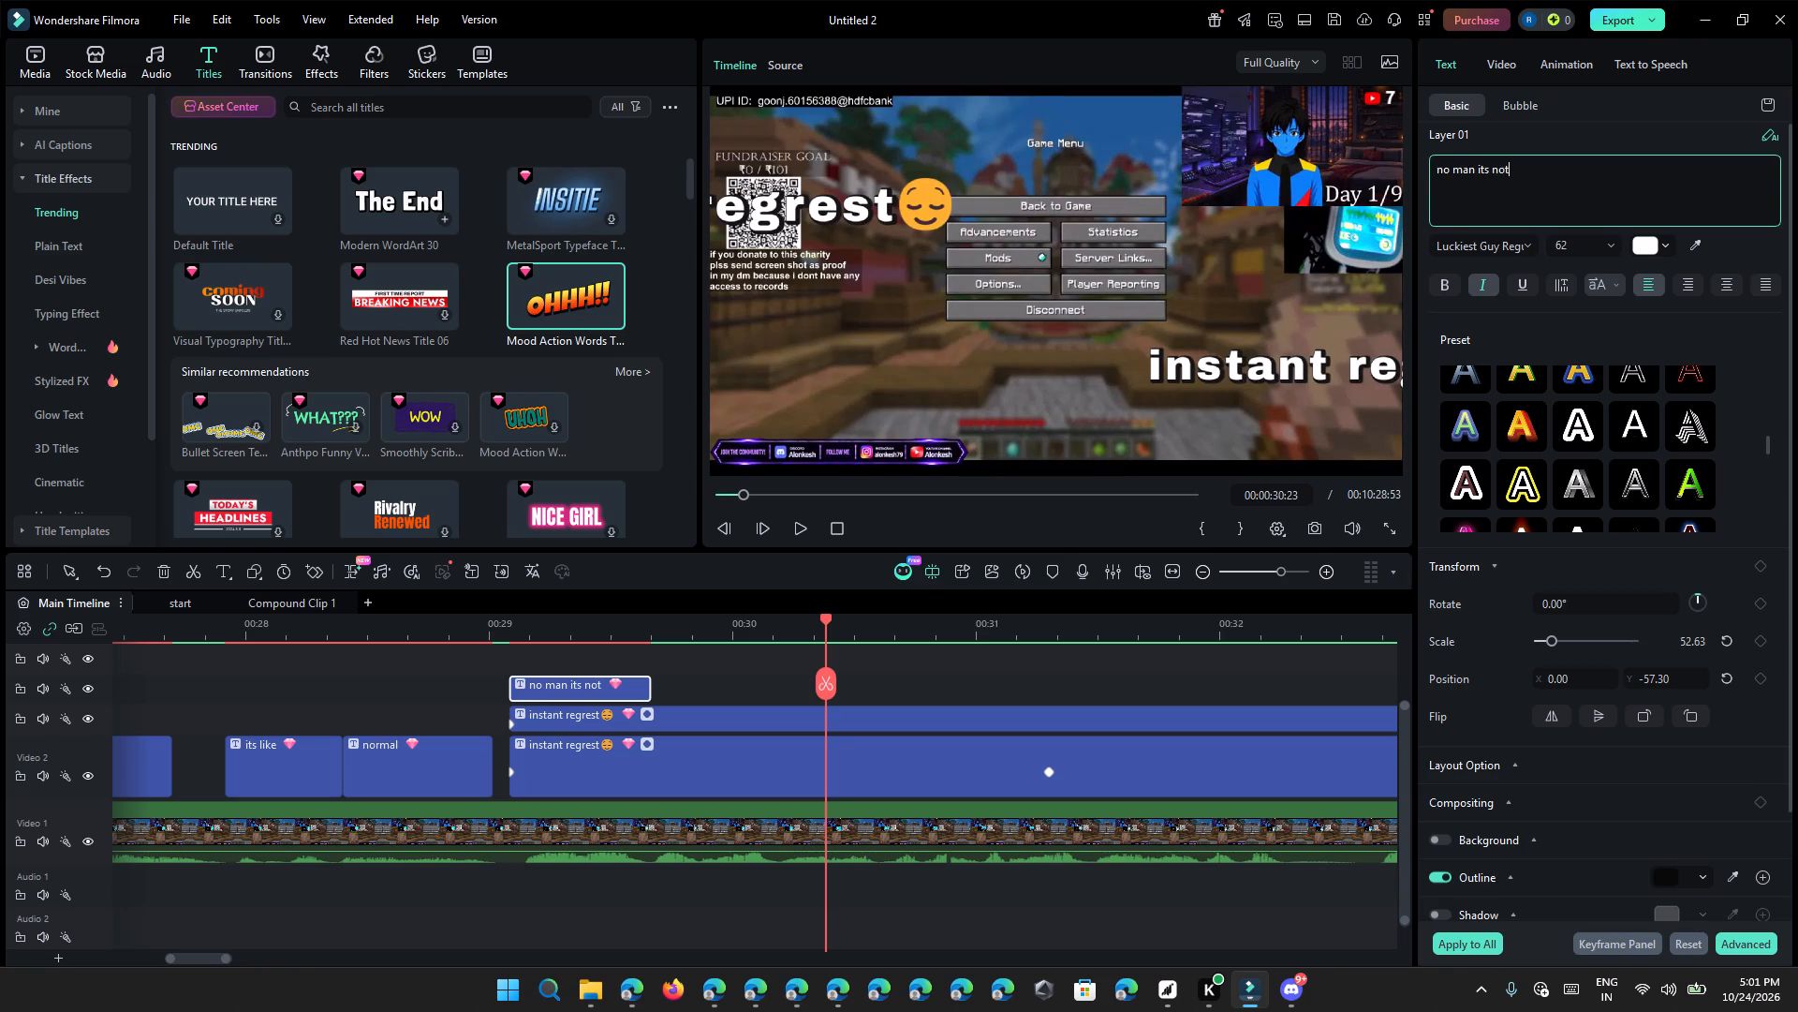
key(Insert)
key(BackSpace)
key(BackSpace)
key(BackSpace)
key(BackSpace)
key(BackSpace)
key(BackSpace)
key(BackSpace)
key(BackSpace)
click(571, 640)
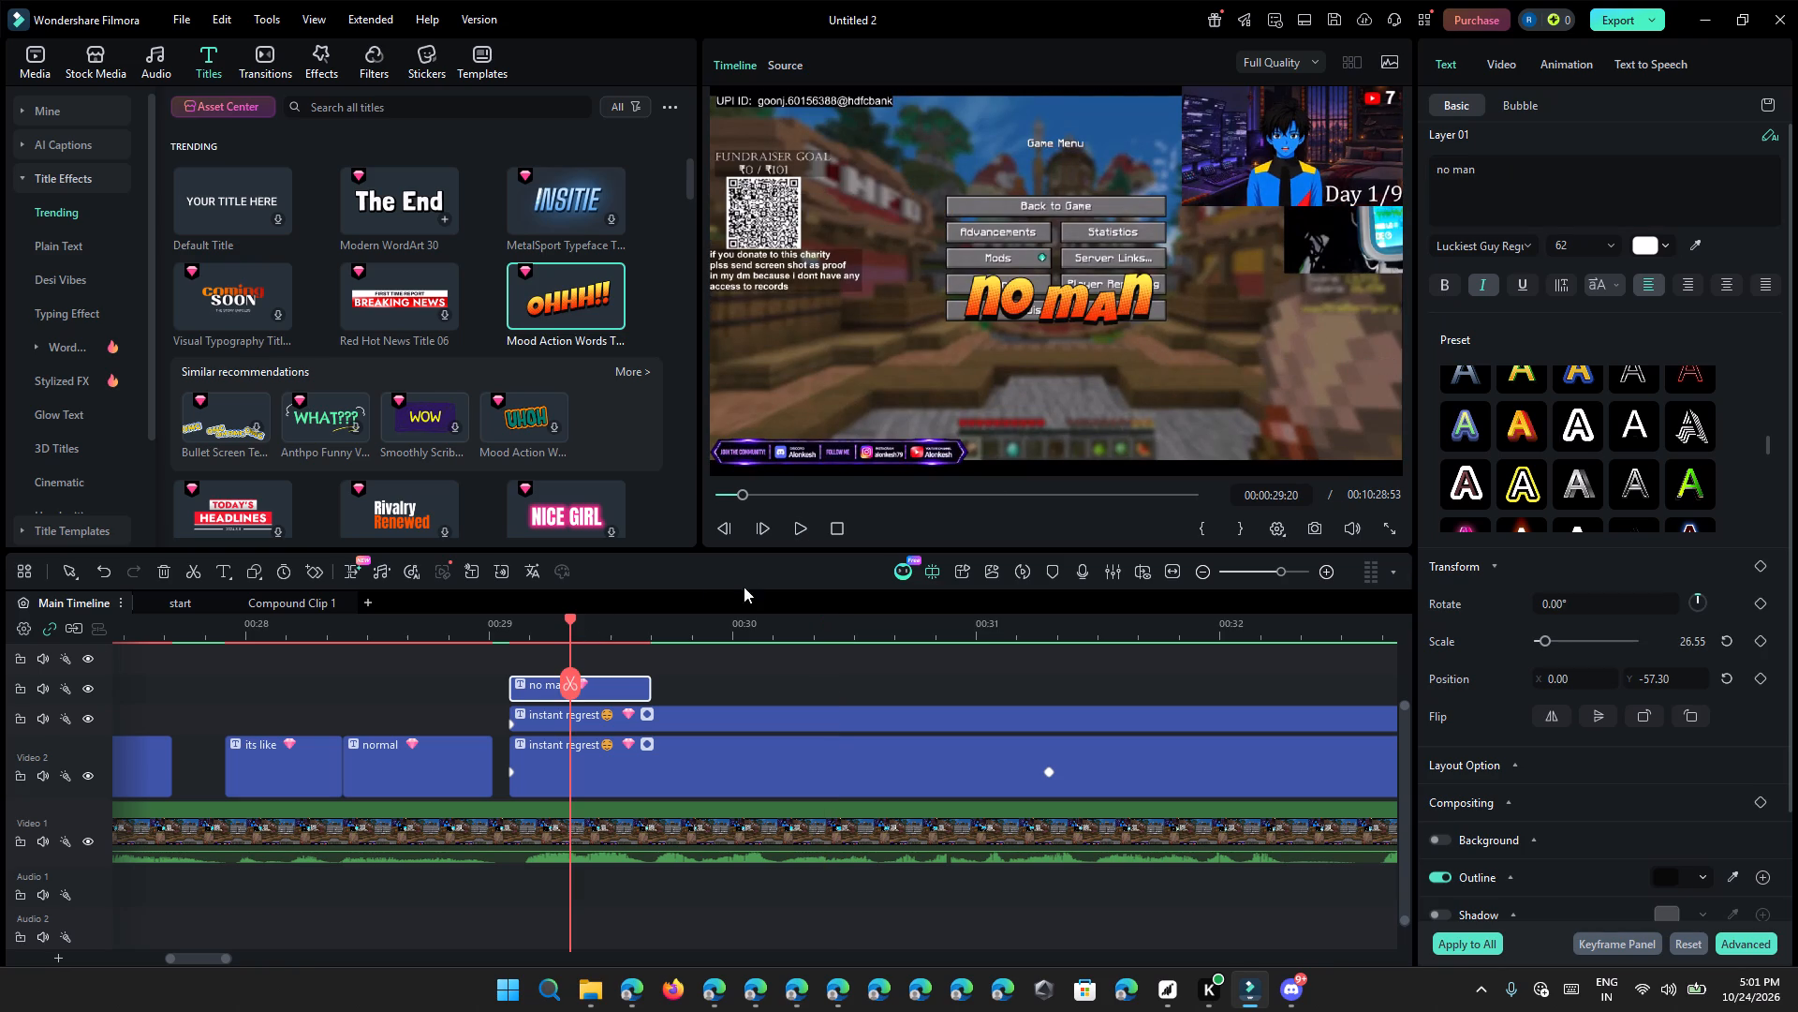
Enlarge the "no man" title to a scale of about 31 and recentre it horizontally, at about X 0, Y -50.
click(1085, 317)
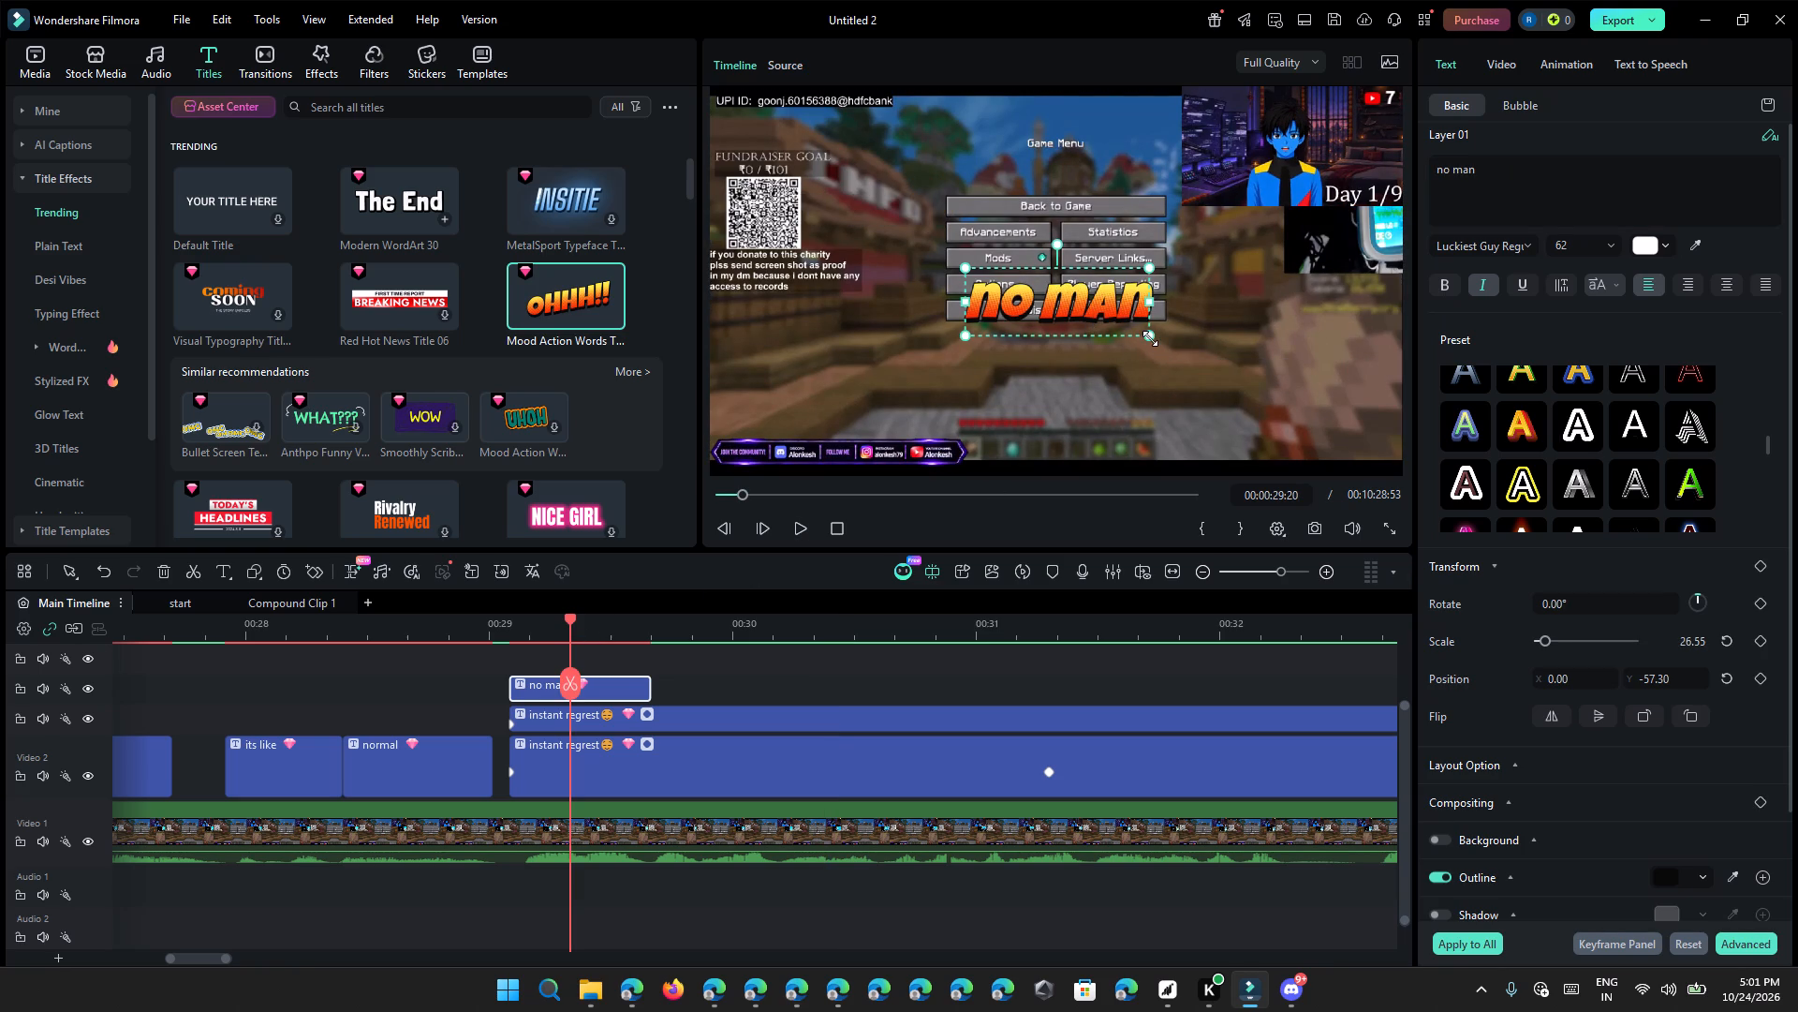
drag(1150, 338, 1155, 339)
drag(1155, 339, 1166, 350)
drag(1128, 320, 1113, 315)
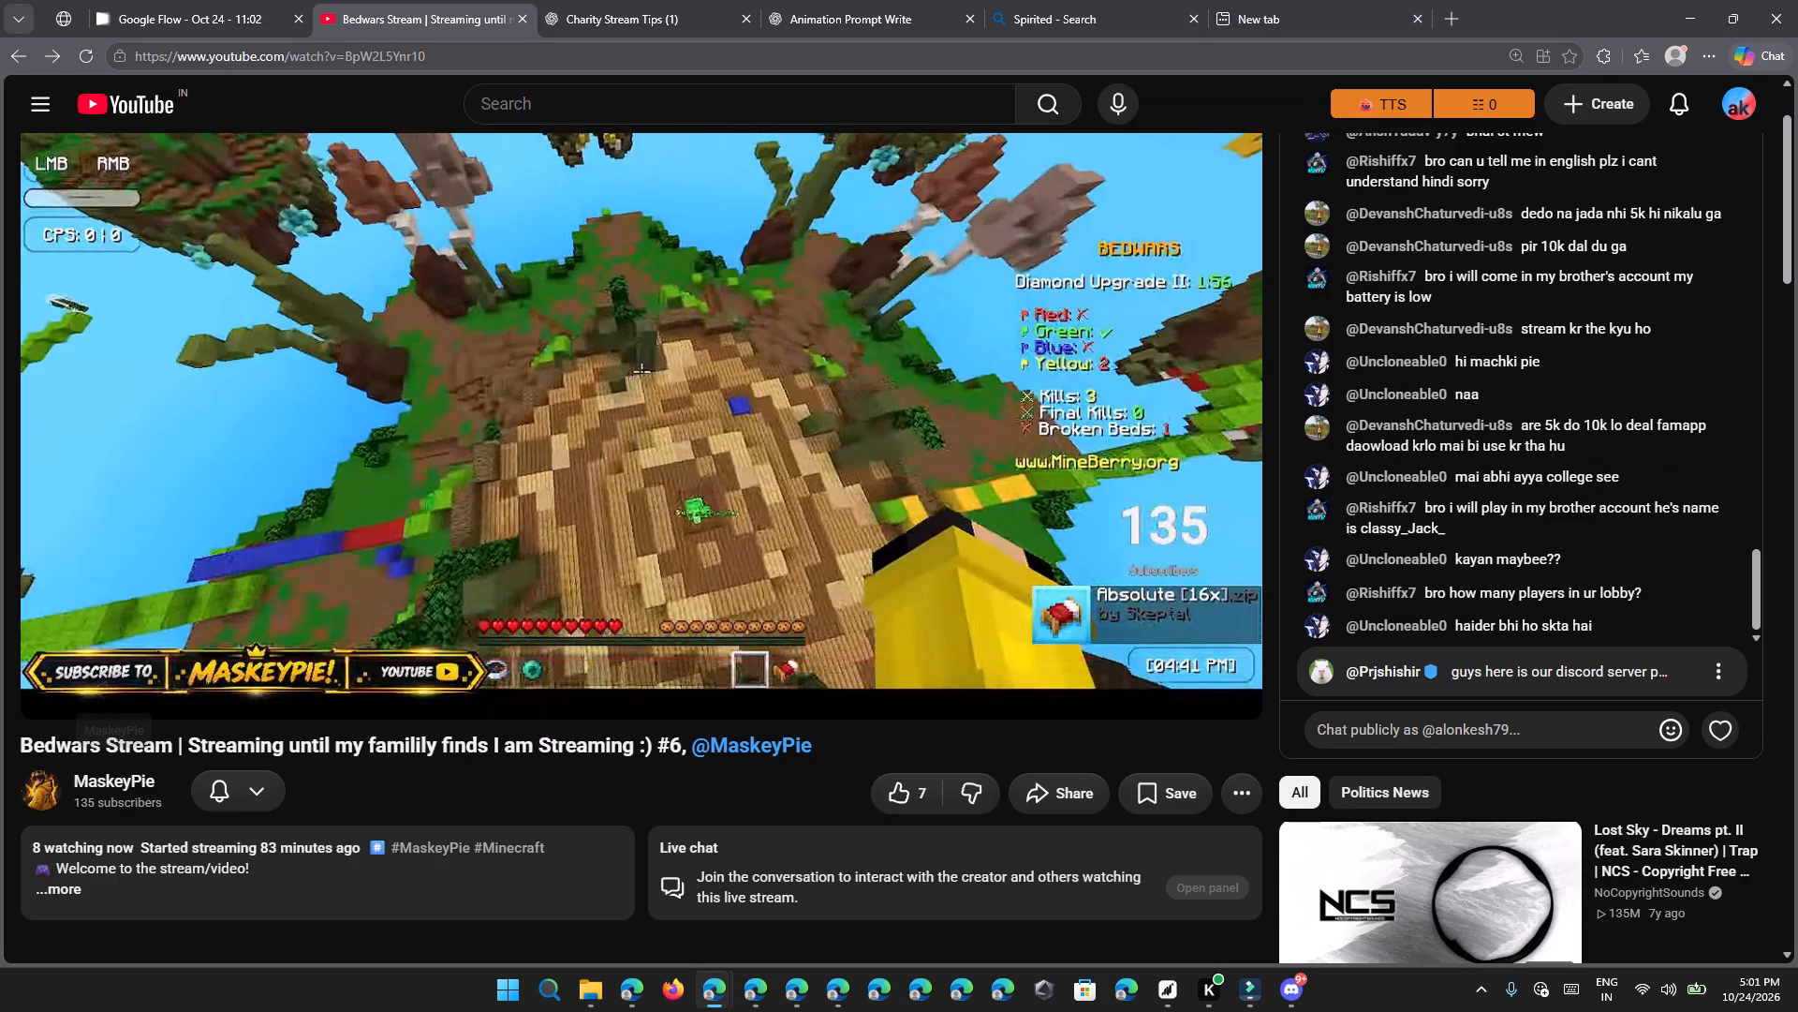
Look back through the Bedwars stream's live chat history and return to the newest messages.
scroll(1412, 205, up, 5)
scroll(1437, 284, up, 5)
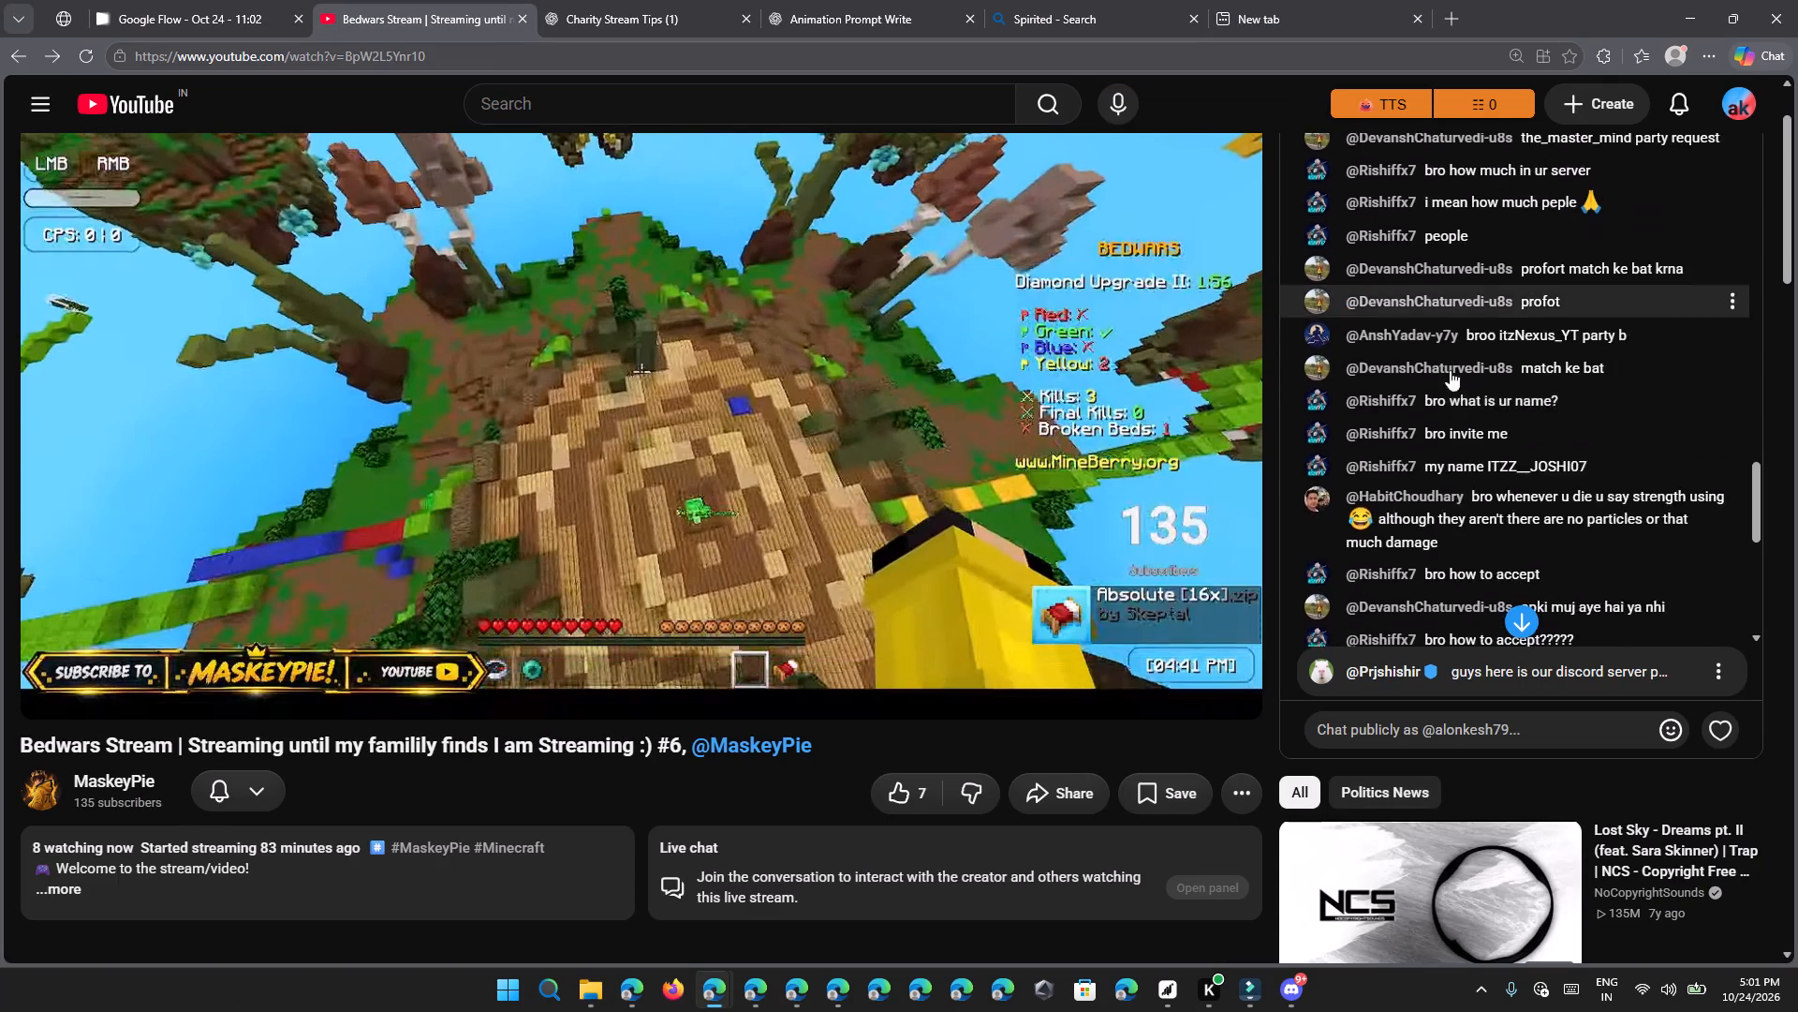
scroll(1468, 455, up, 13)
scroll(1424, 461, down, 7)
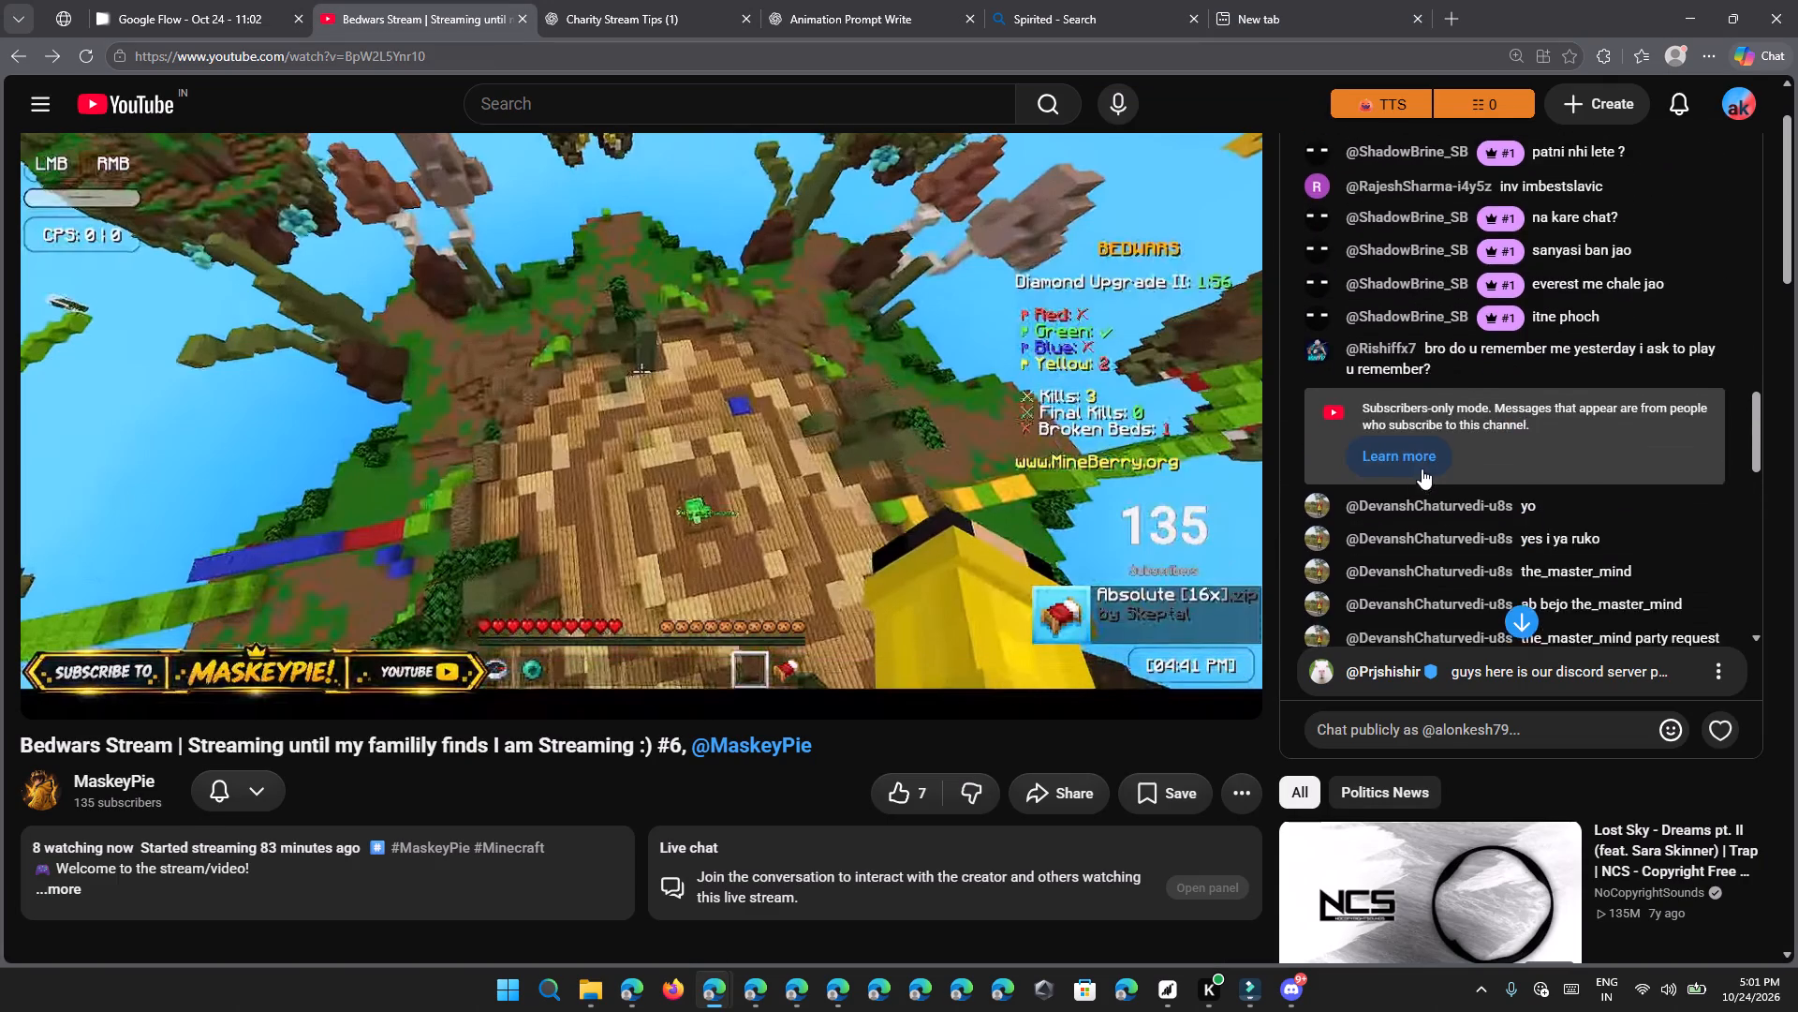
scroll(1422, 469, down, 20)
scroll(1422, 469, down, 6)
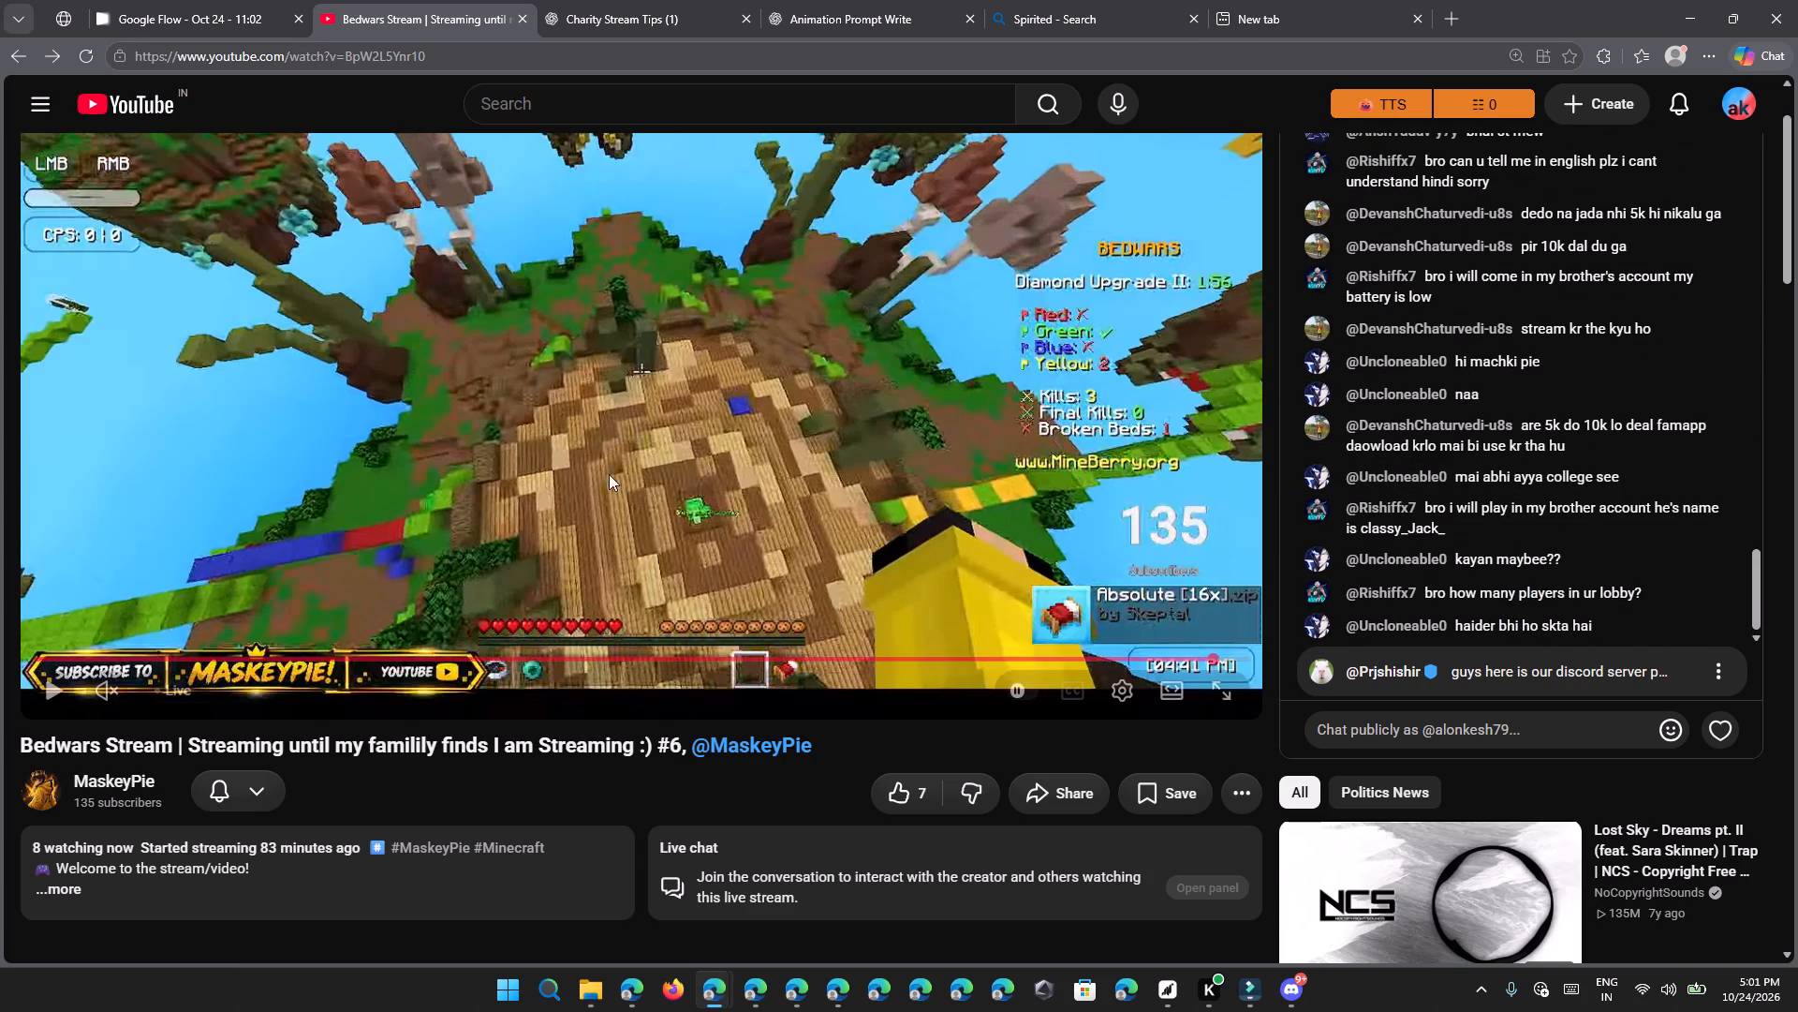
Reload the Bedwars live stream page and pause the video.
click(84, 48)
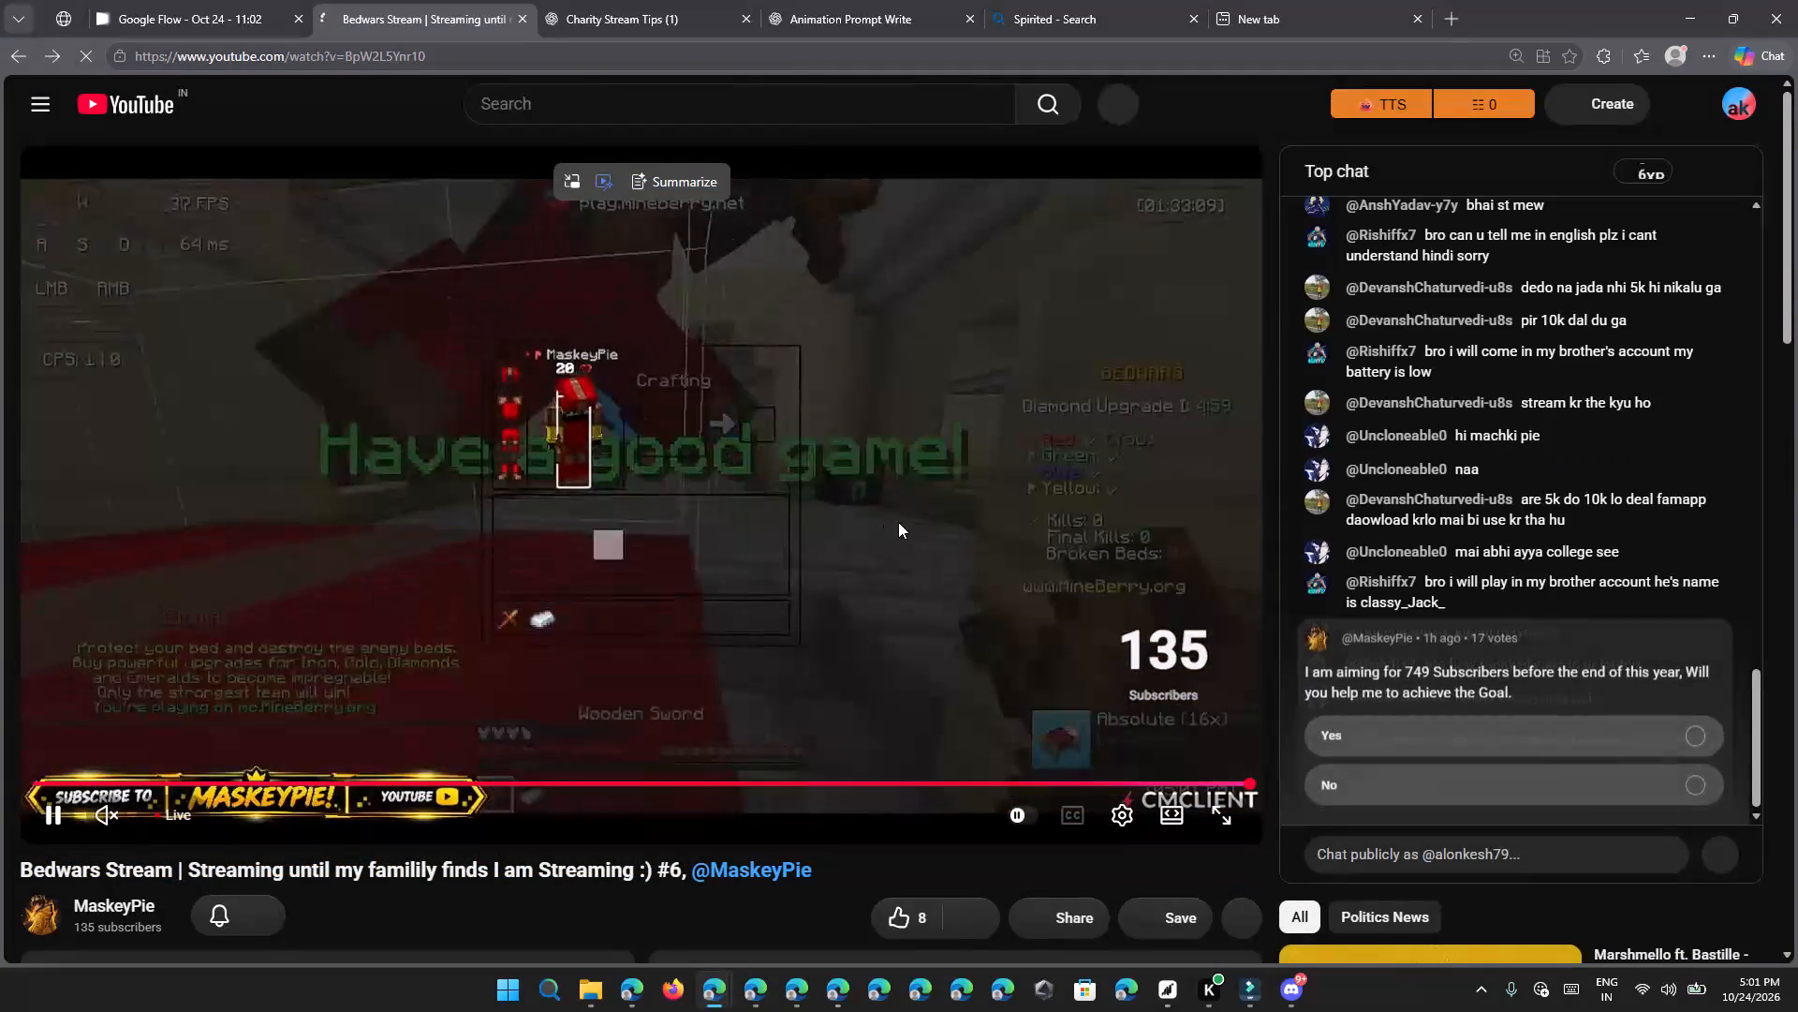
click(934, 510)
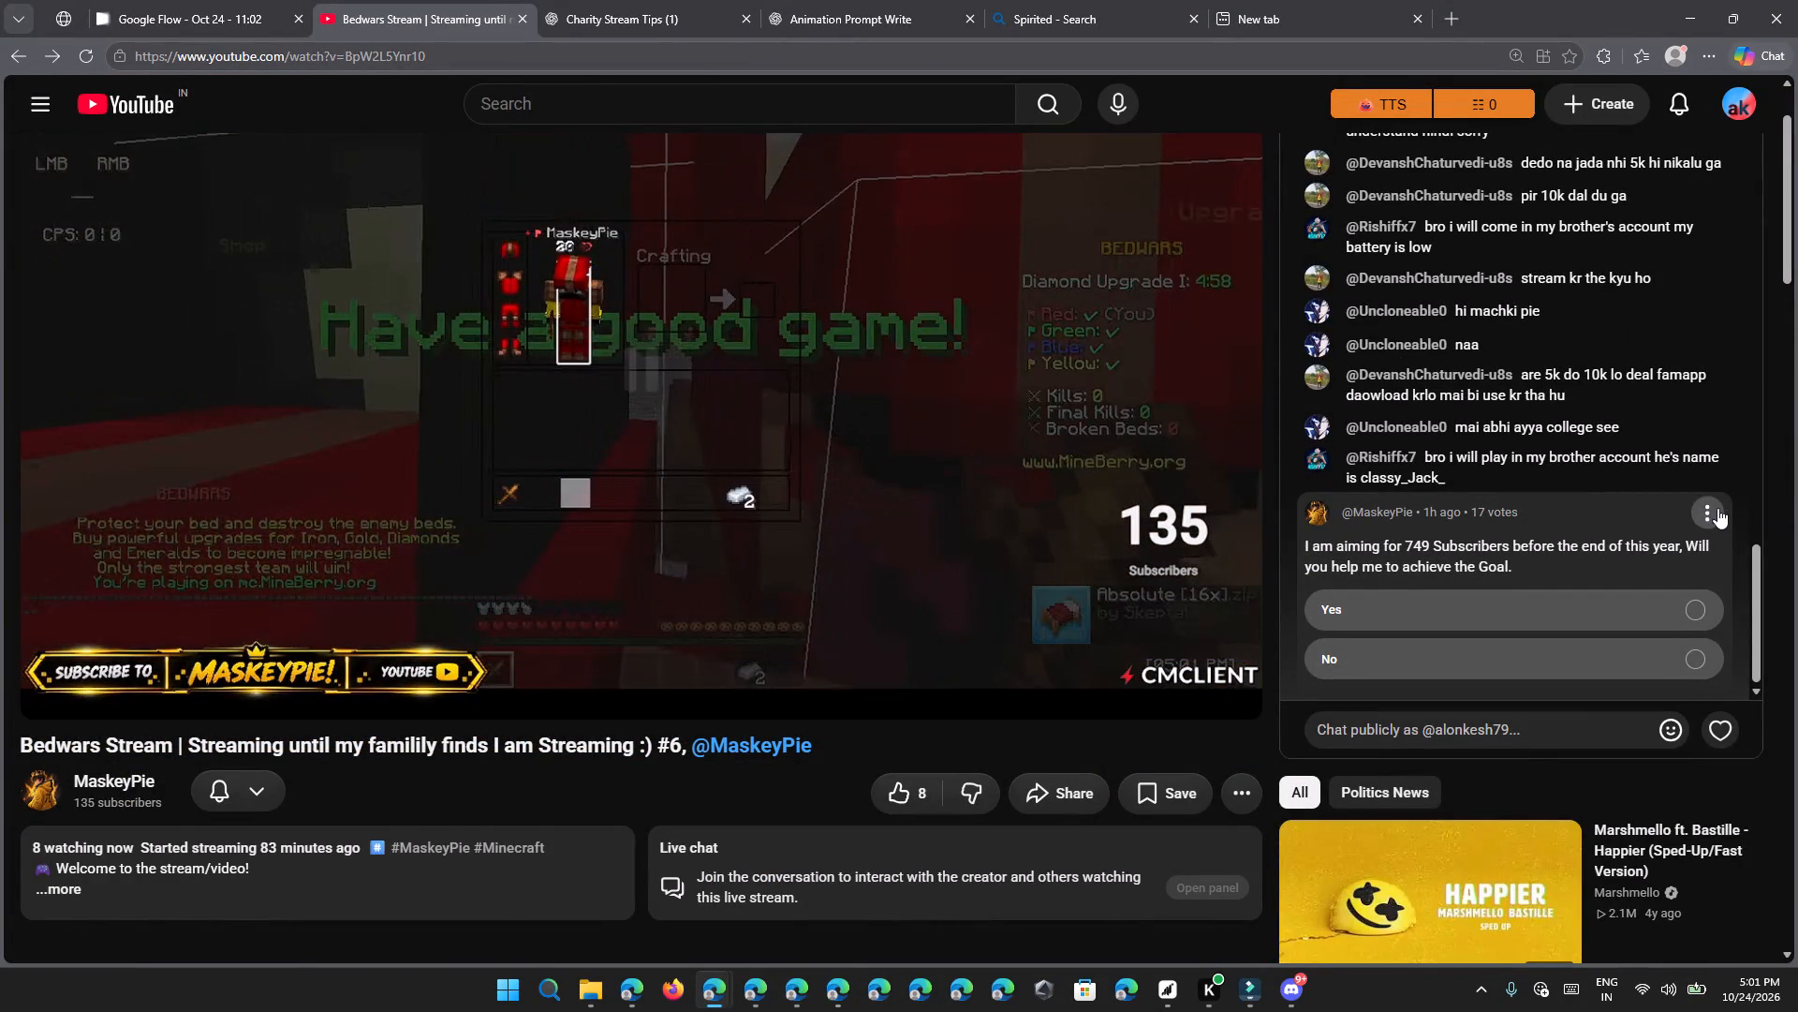
Close the 749-subscriber goal poll in the stream's live chat.
click(1717, 508)
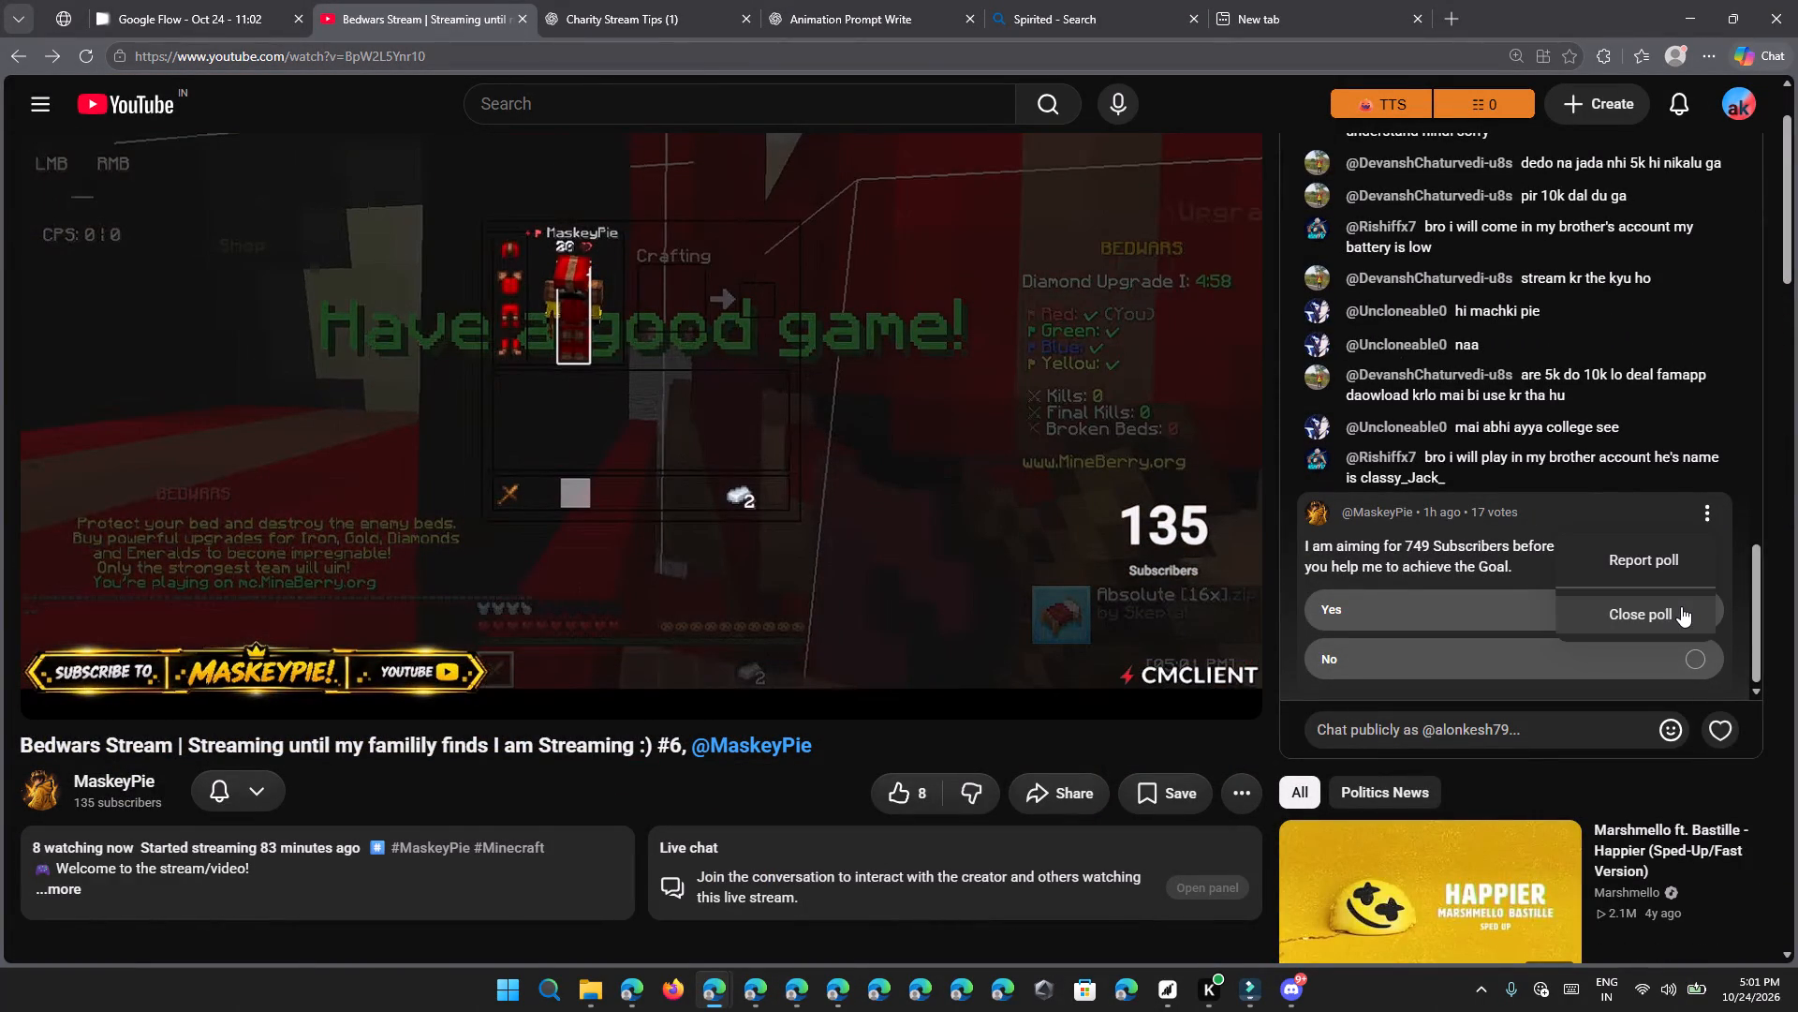
click(1681, 606)
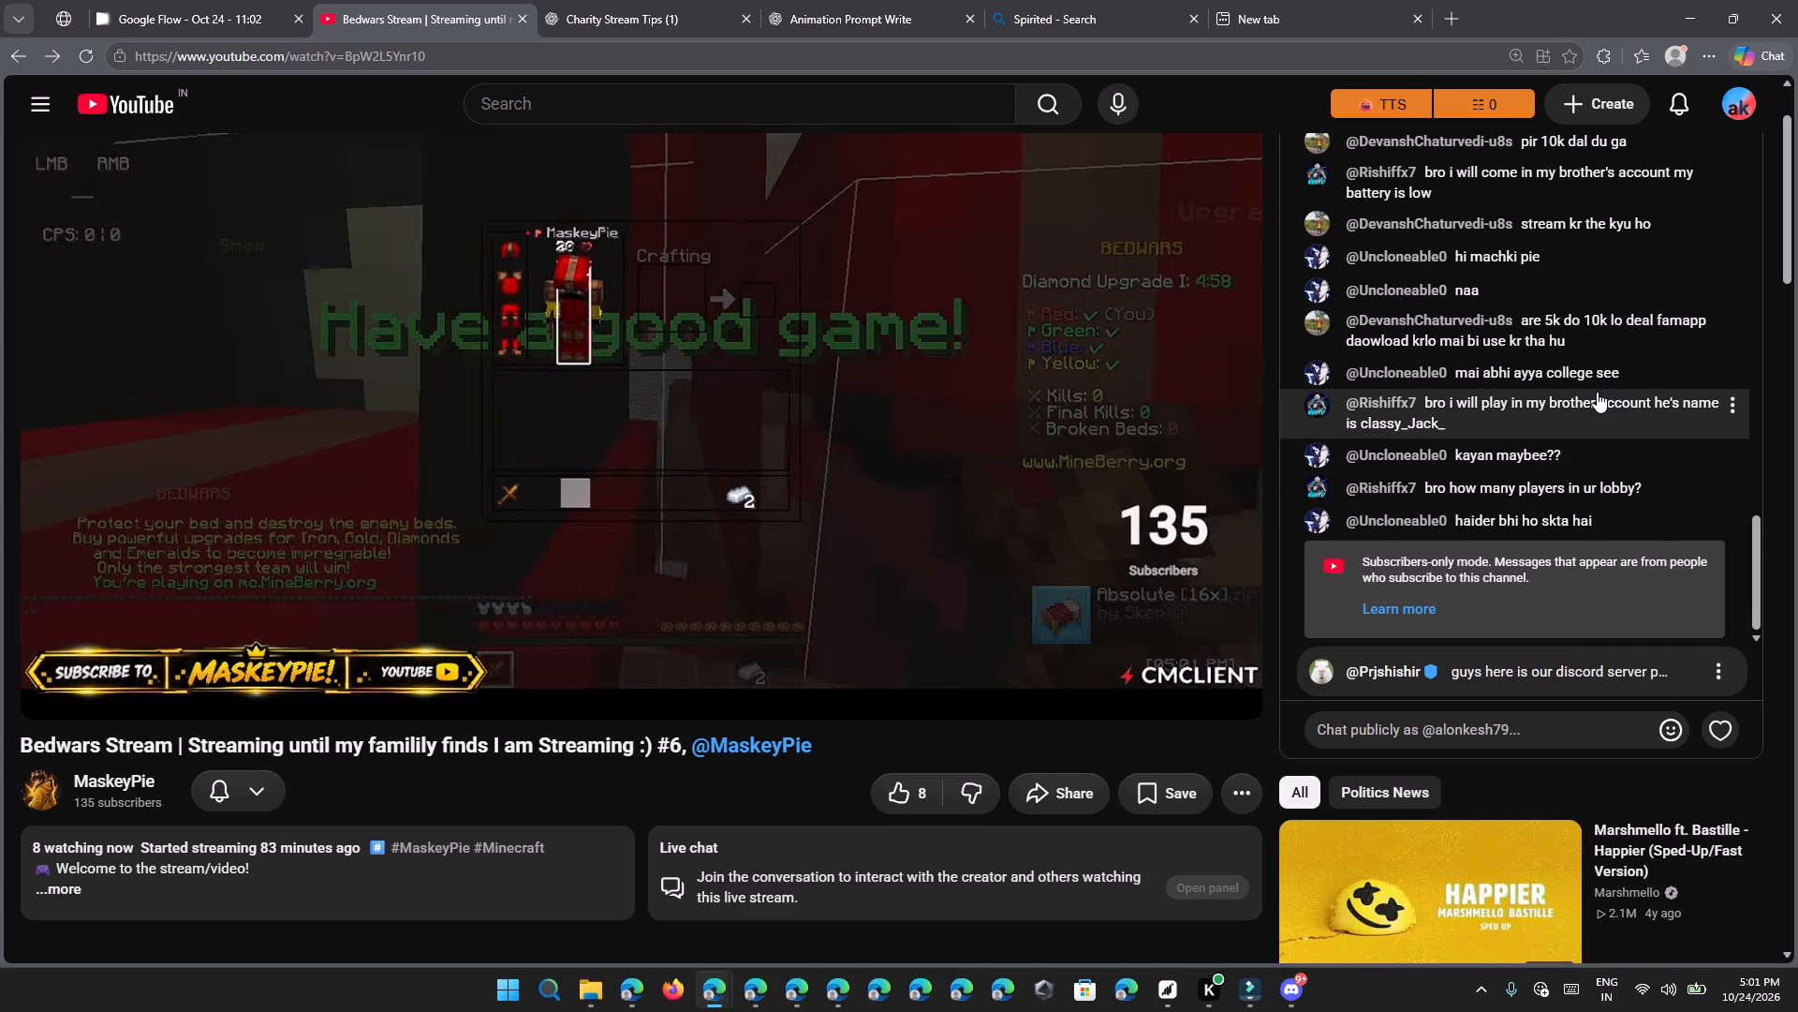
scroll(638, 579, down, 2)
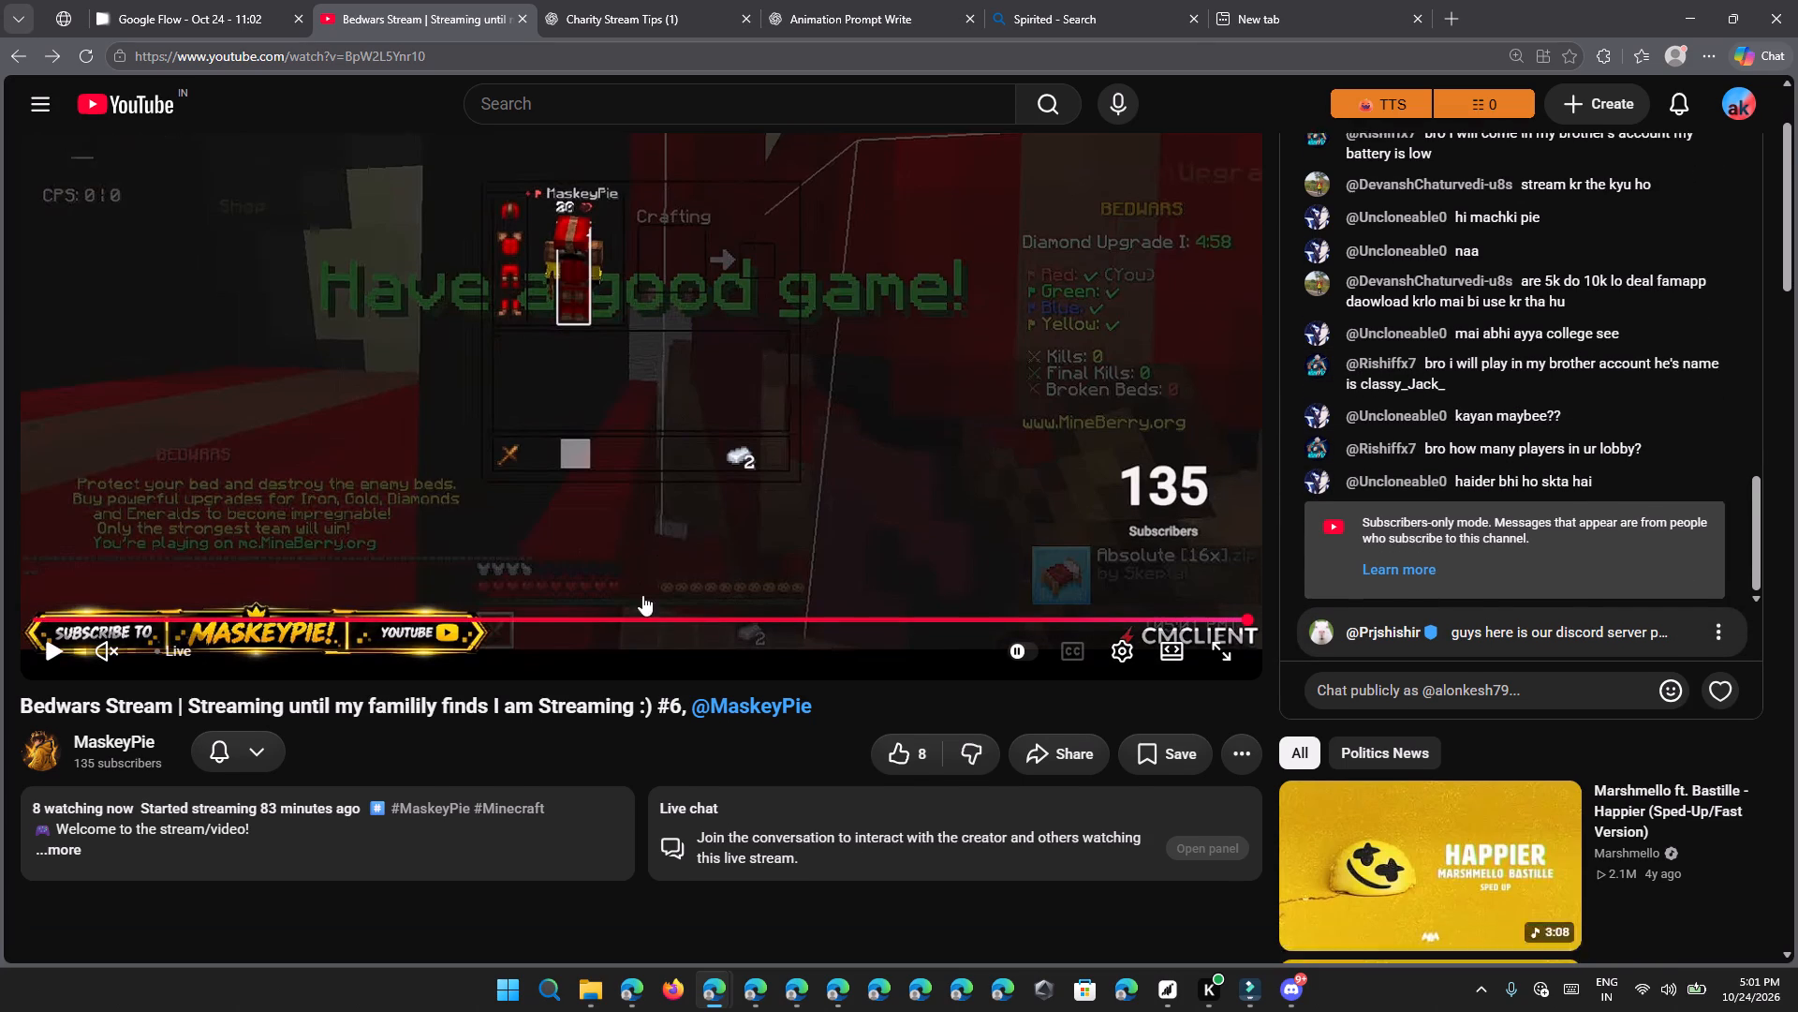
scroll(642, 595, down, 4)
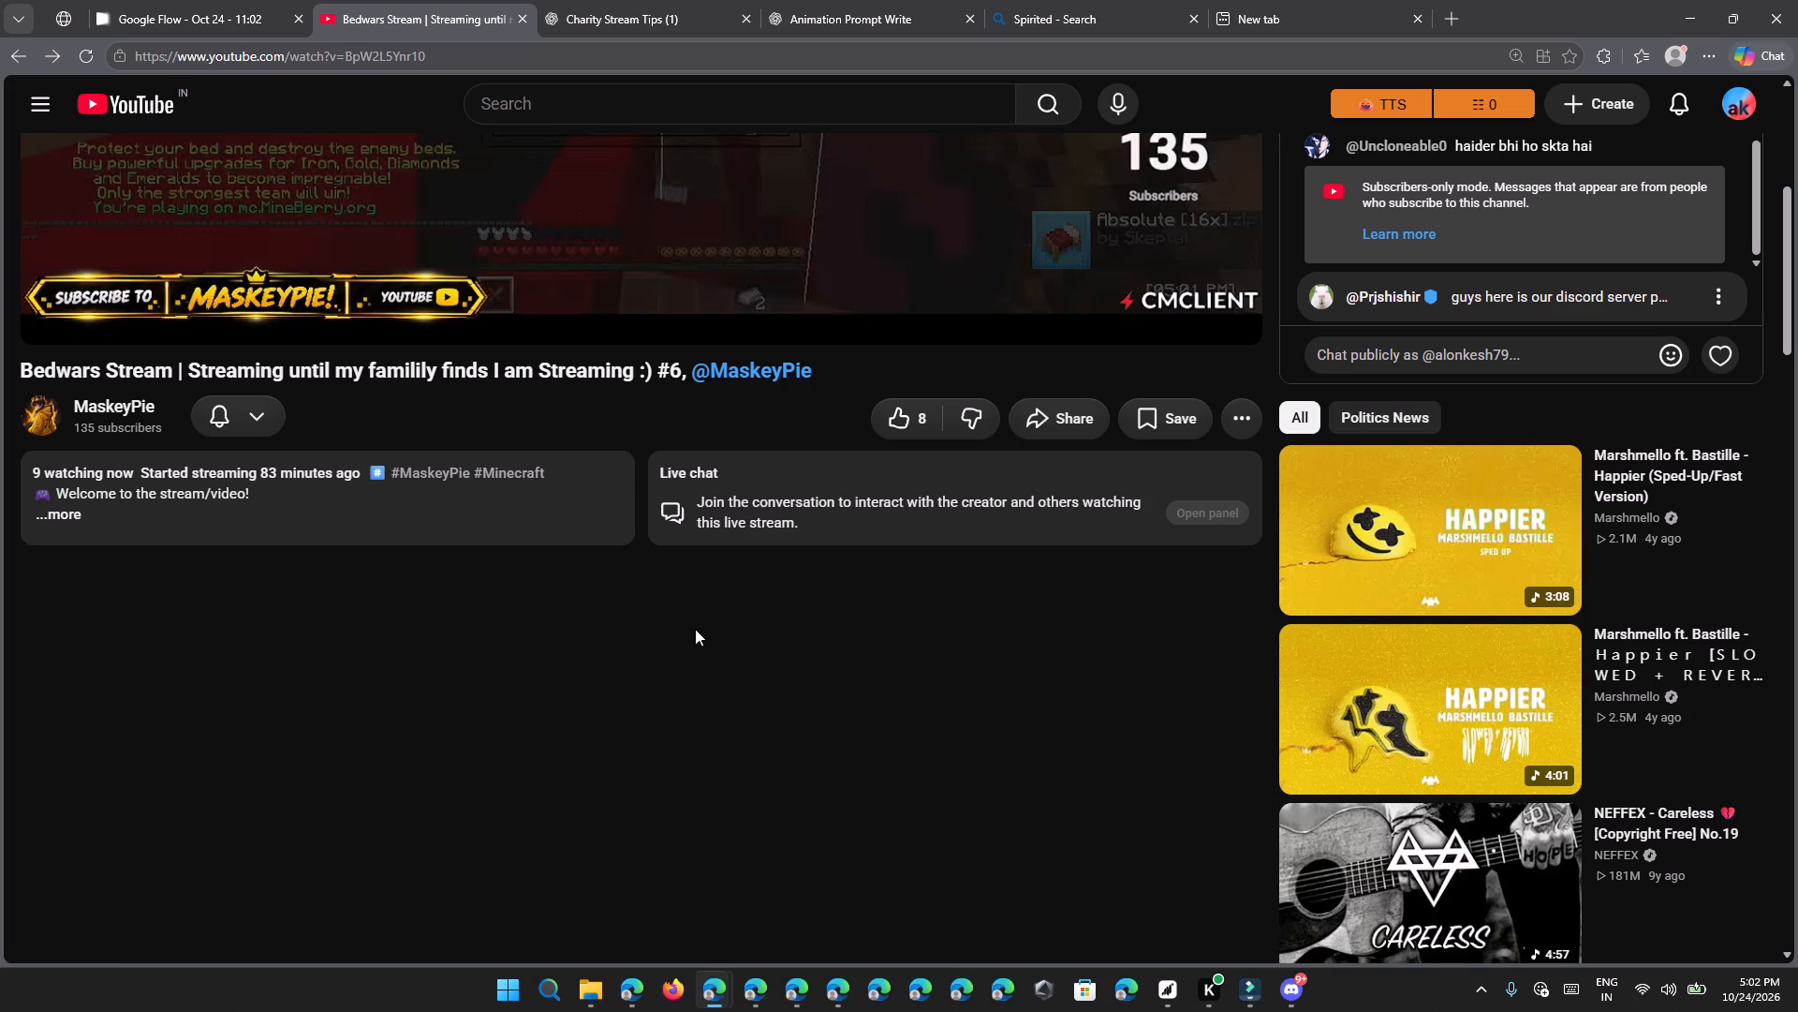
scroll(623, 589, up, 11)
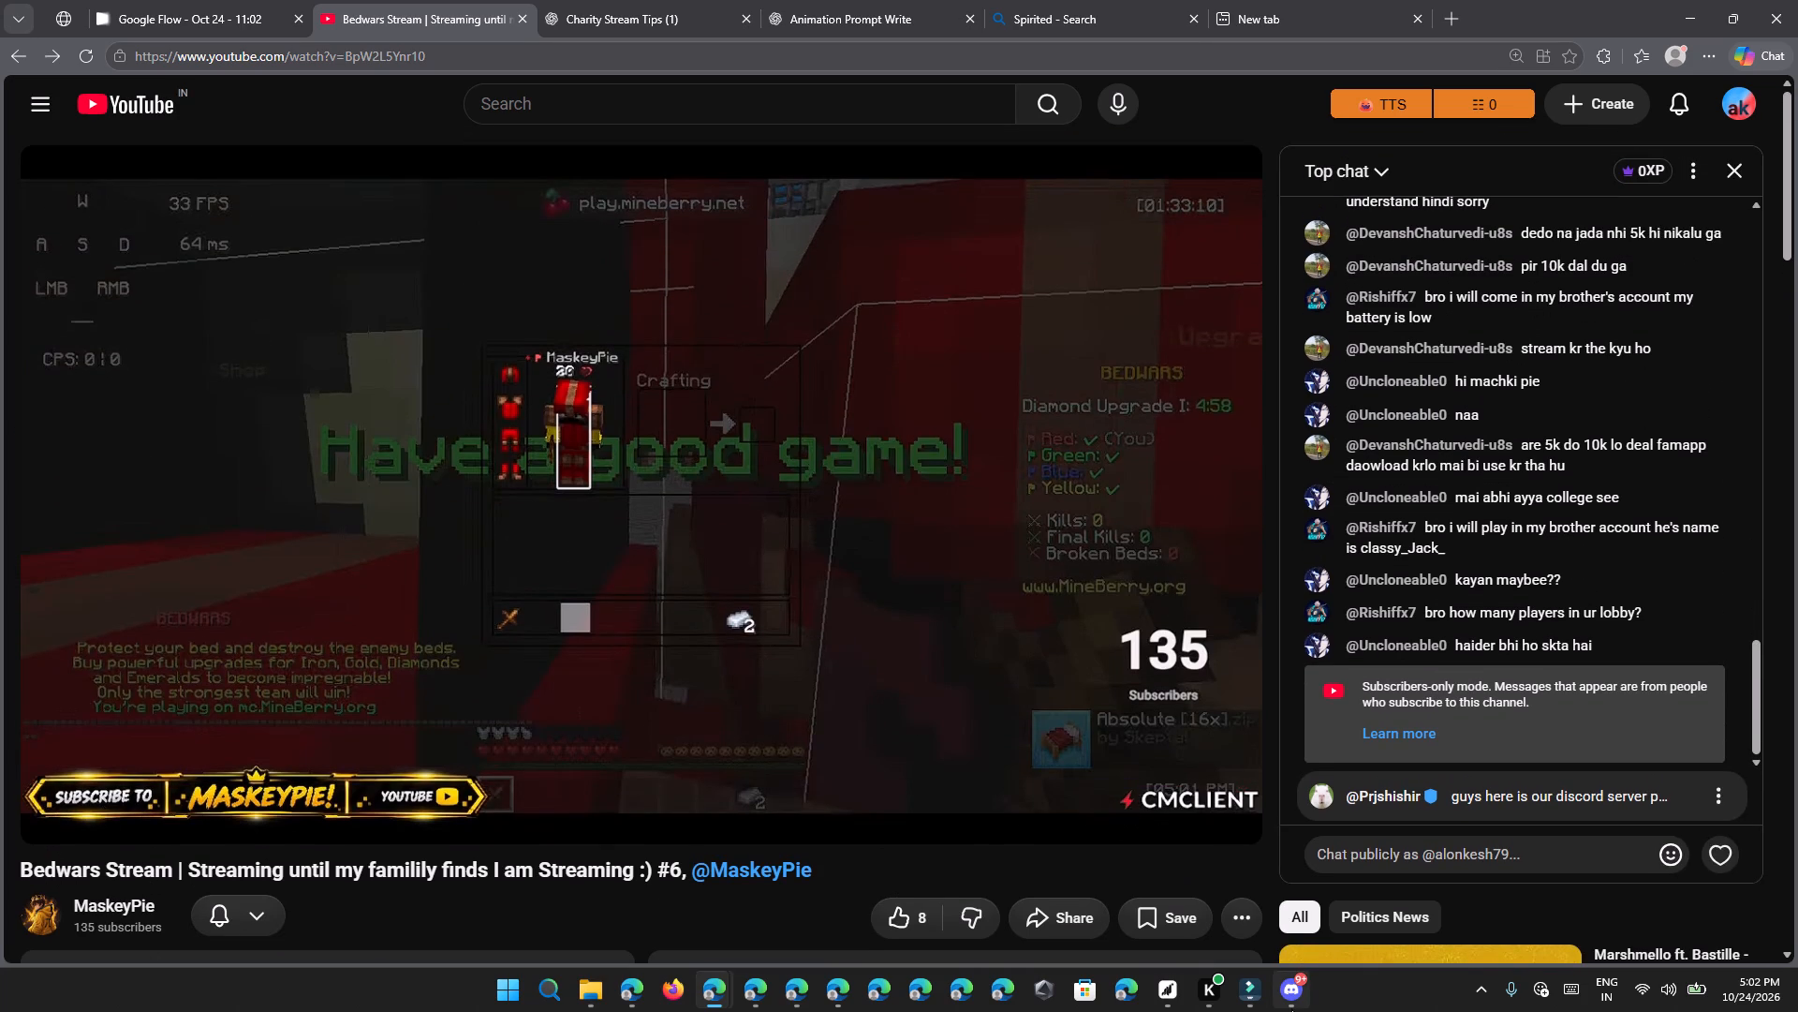
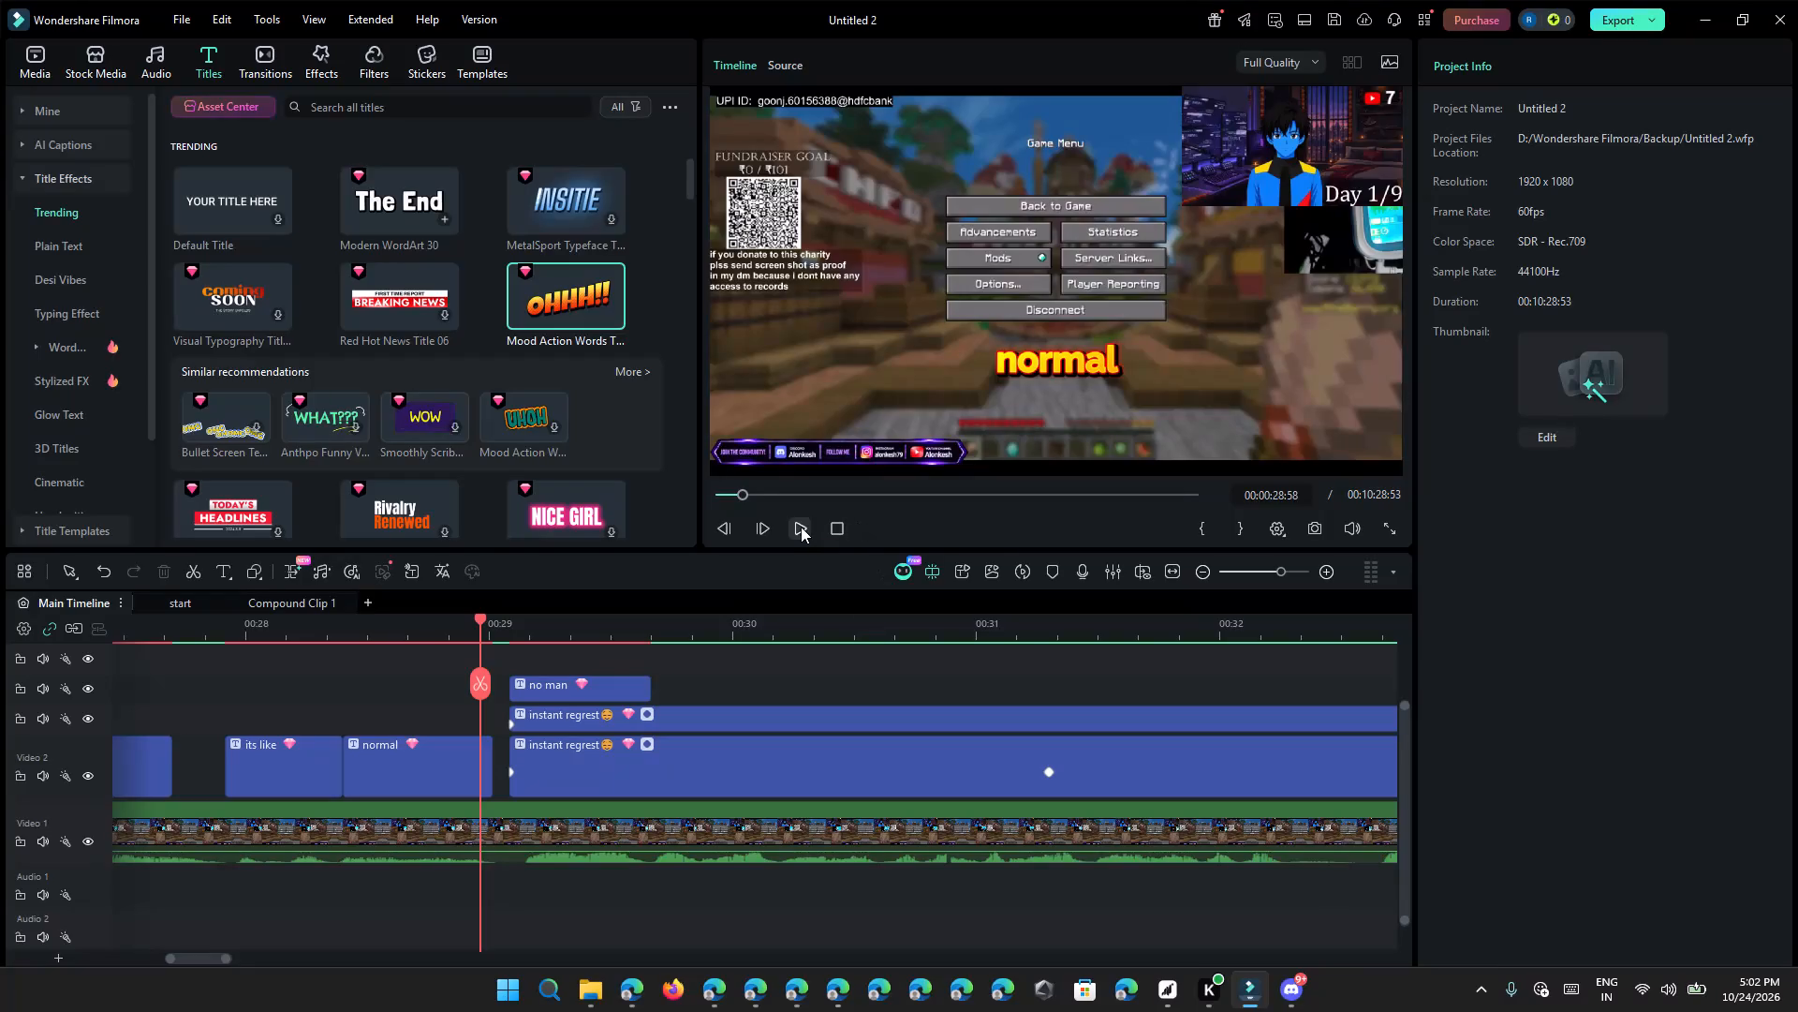
Duplicate the "no man" title and place the copy directly after the original on the same track.
click(801, 527)
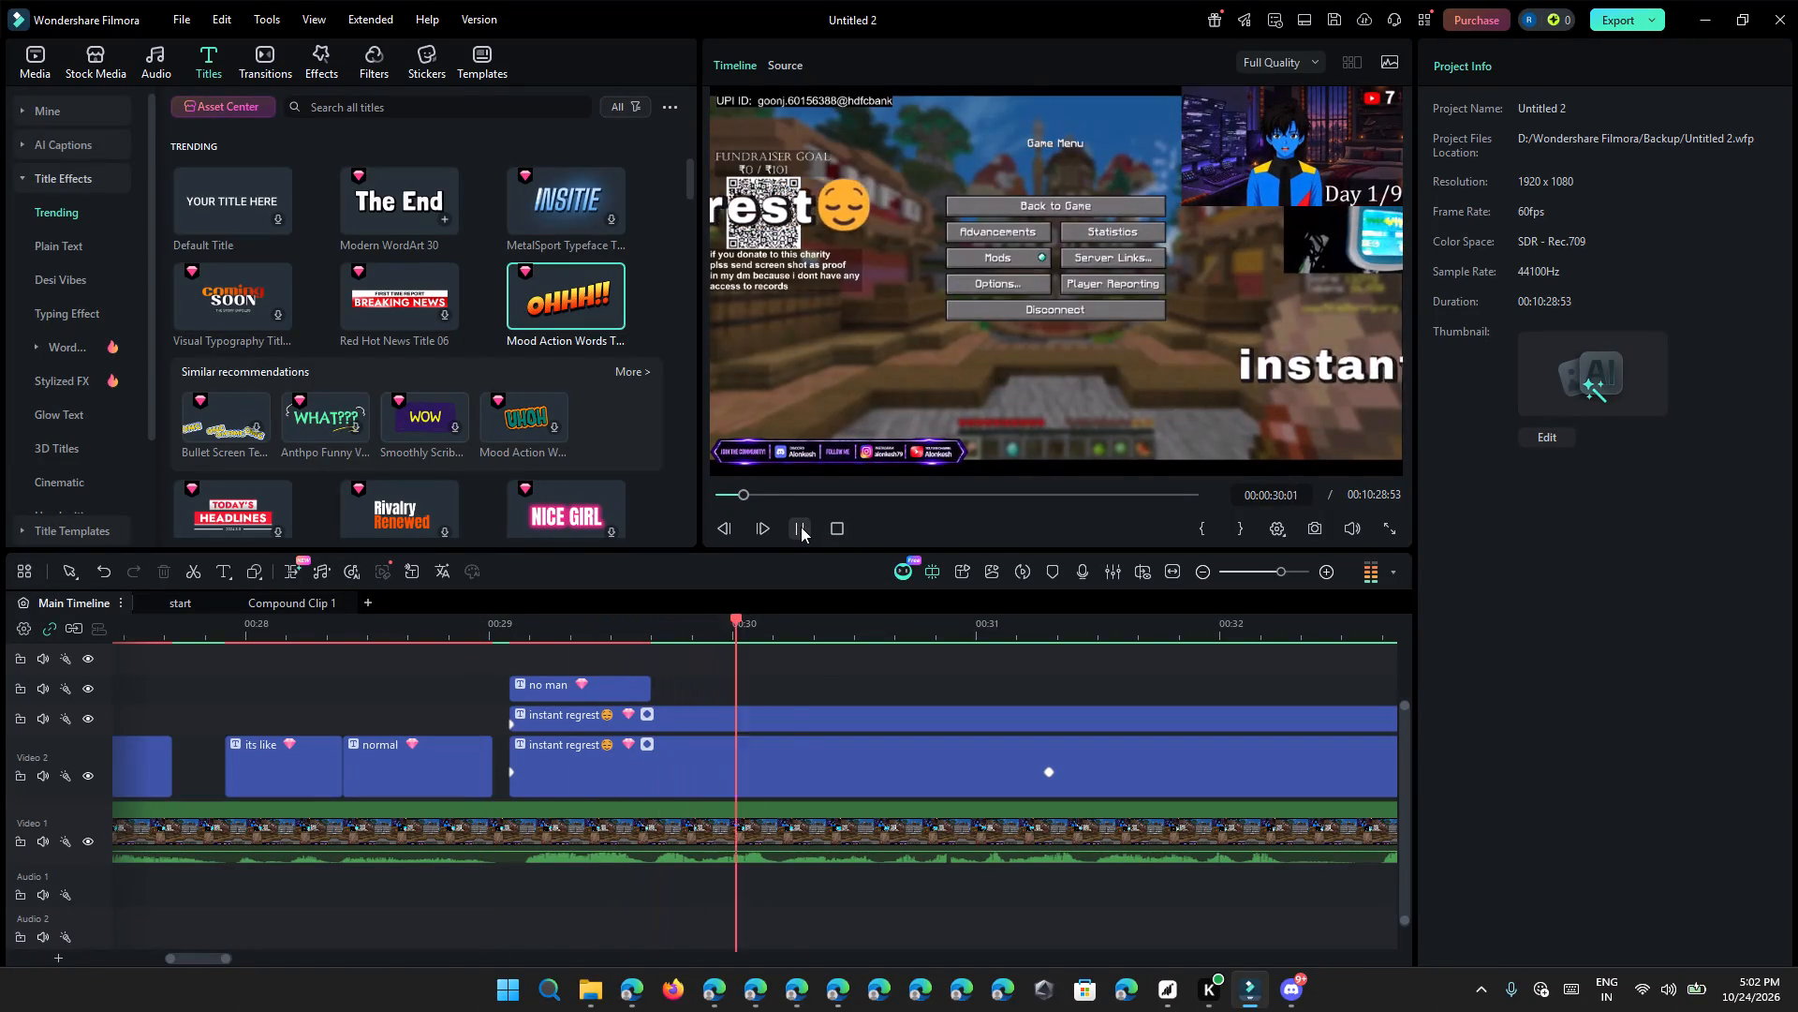
click(801, 527)
right_click(635, 685)
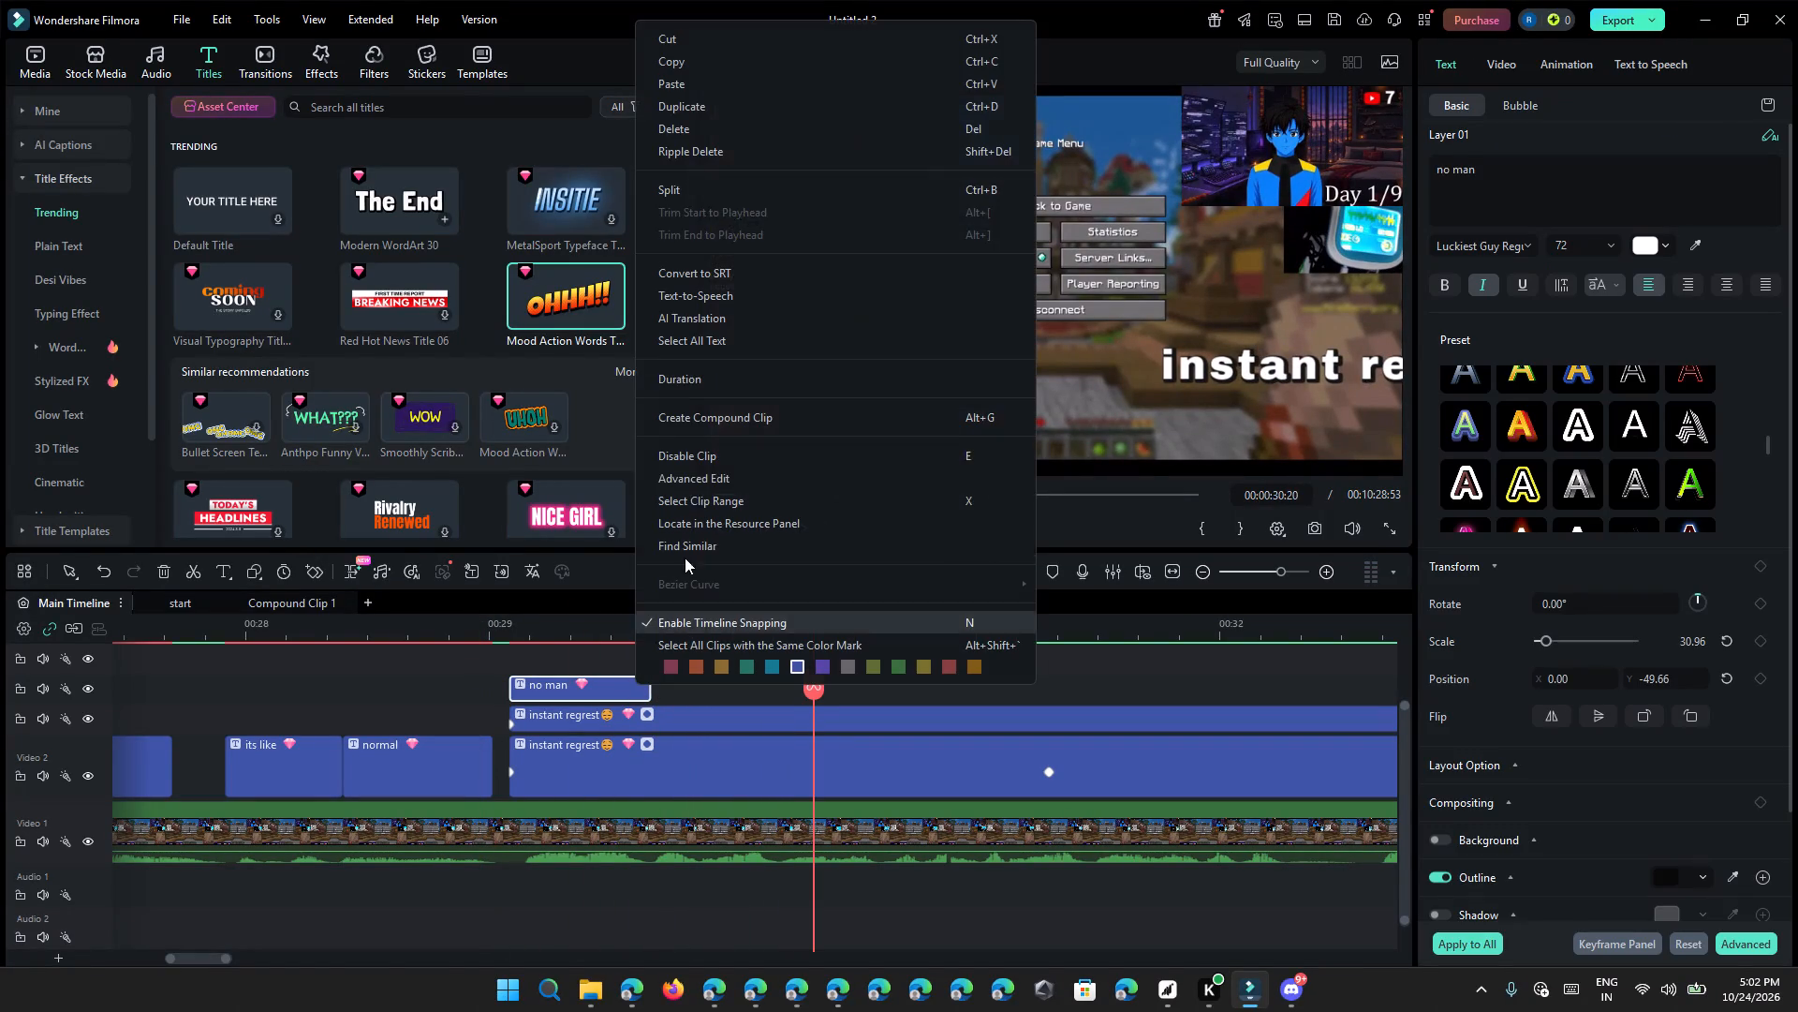
click(730, 103)
click(879, 679)
drag(875, 684, 873, 684)
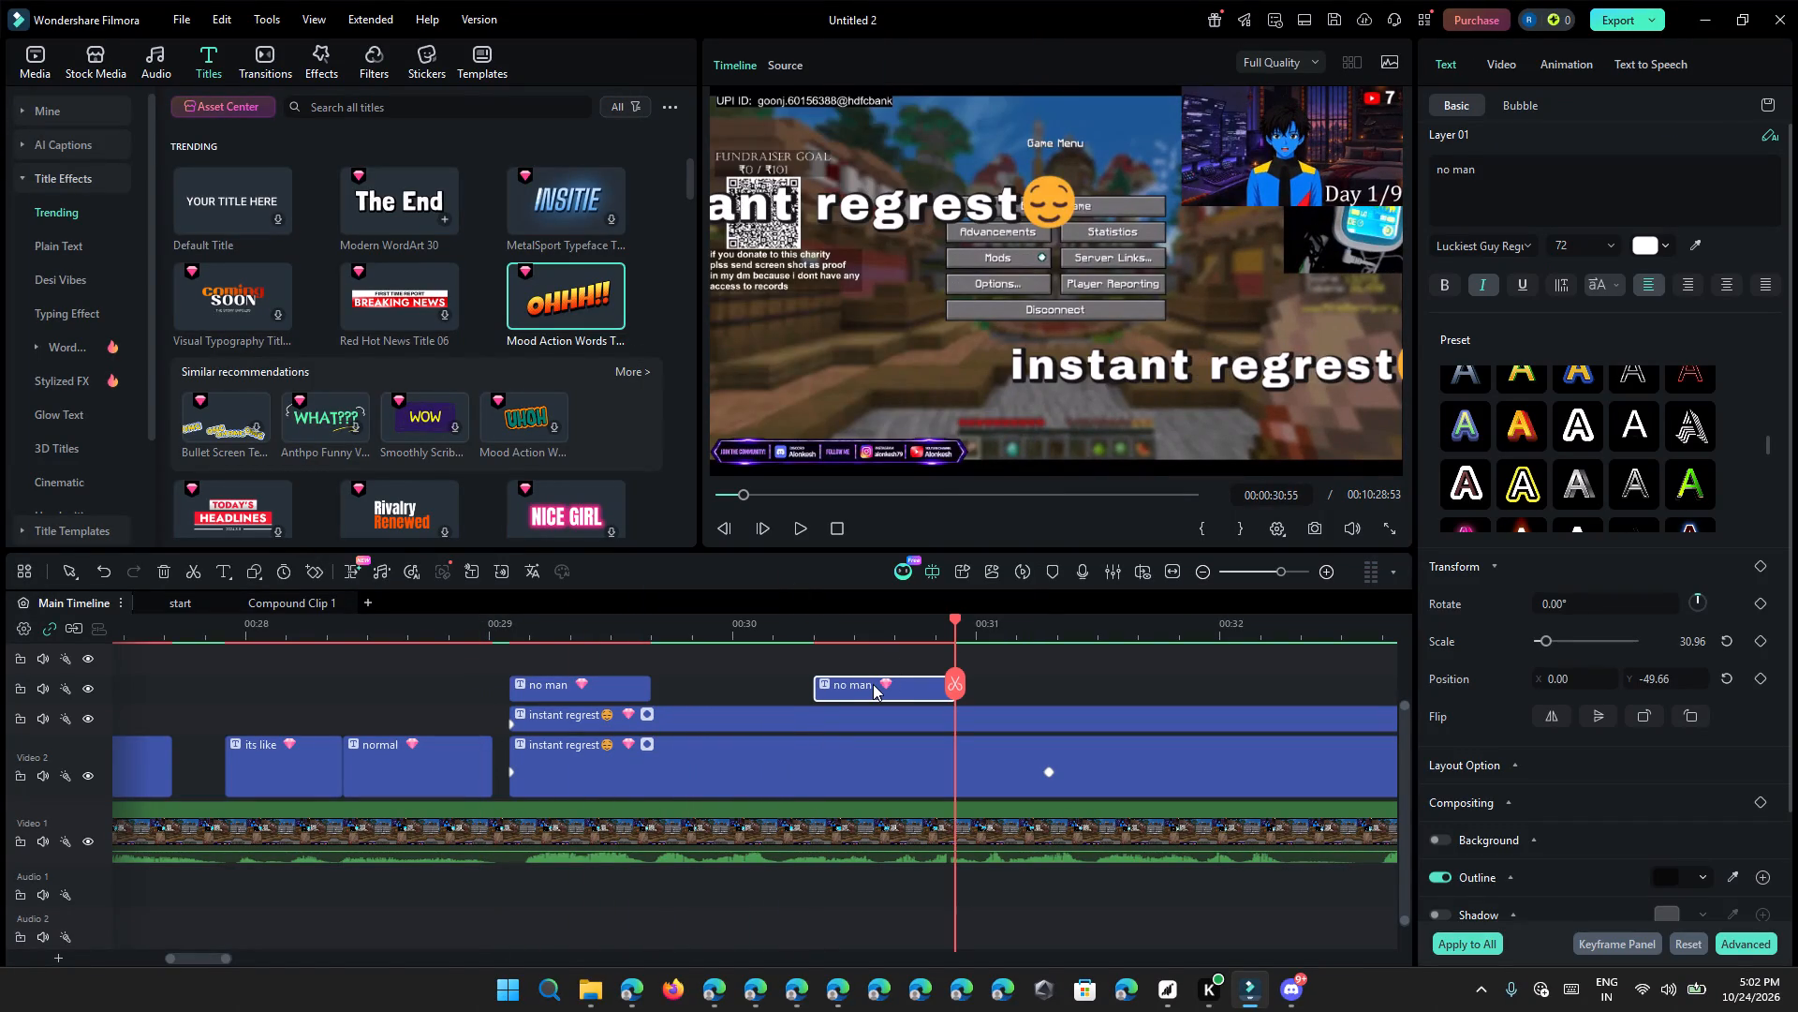
drag(873, 684, 716, 676)
drag(858, 698, 704, 684)
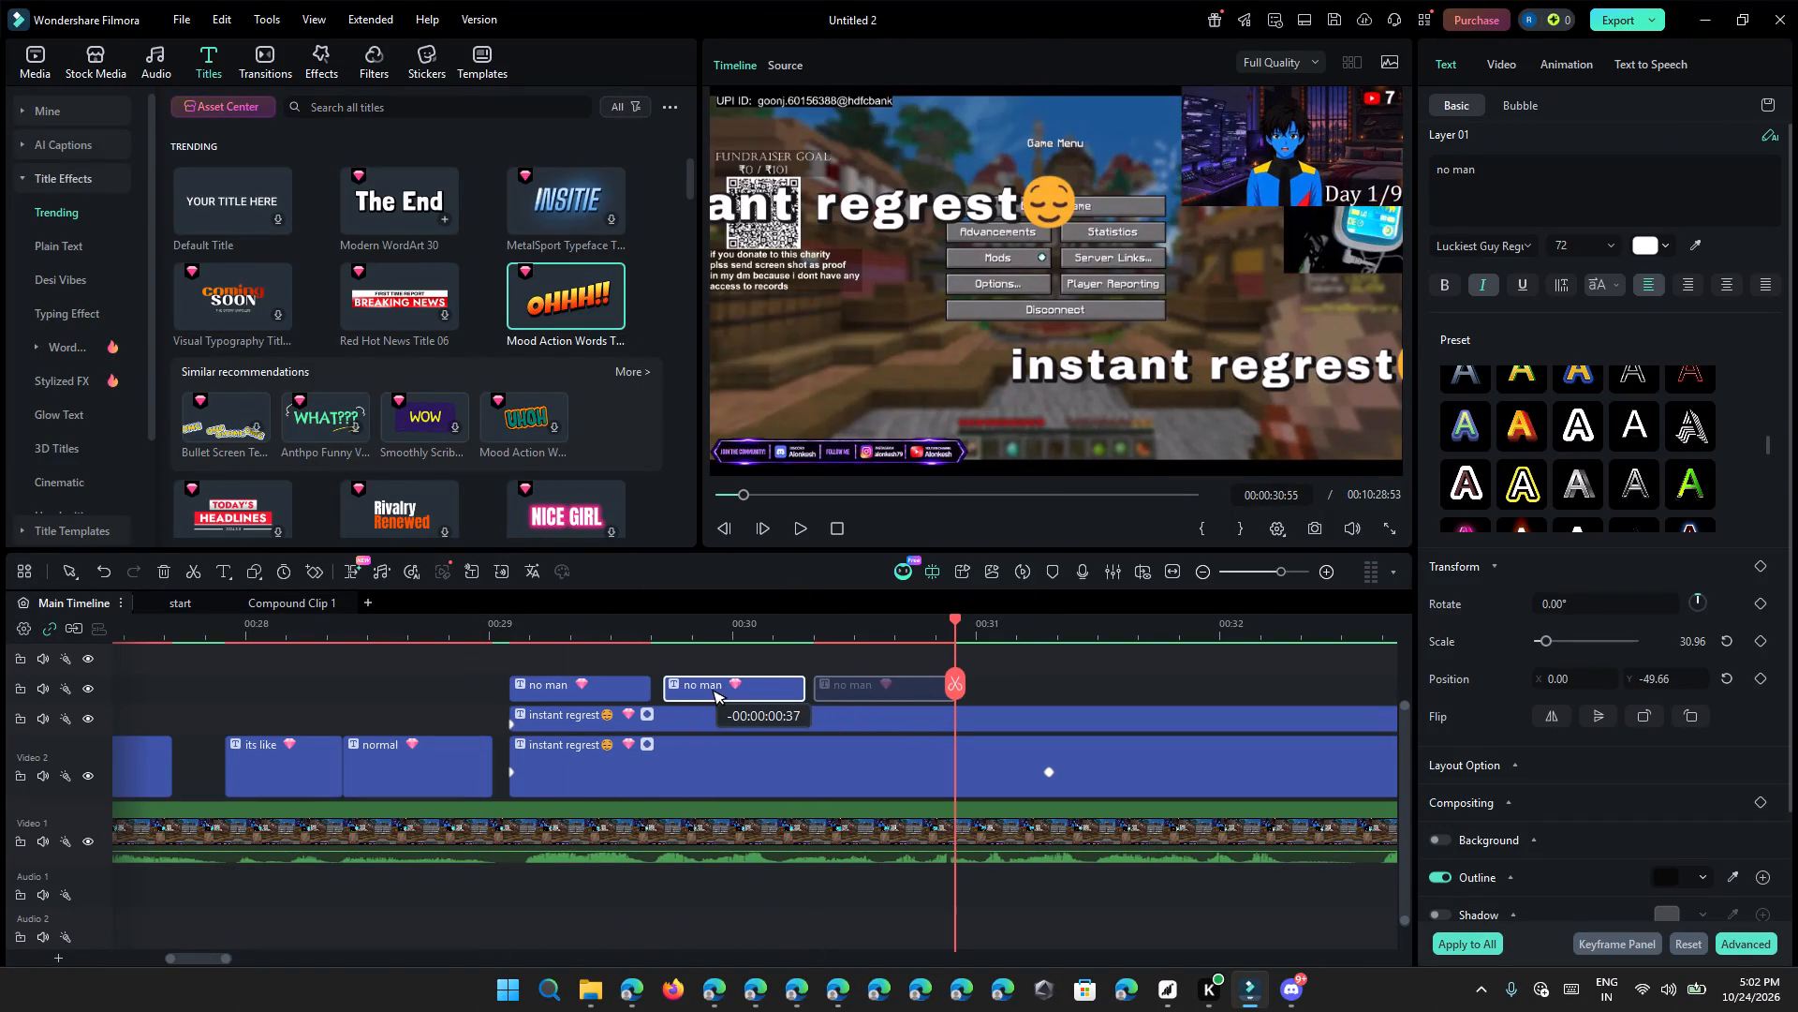
drag(704, 684, 691, 682)
Change the text of the copied title to "its not normal".
click(1536, 186)
key(ctrl+a)
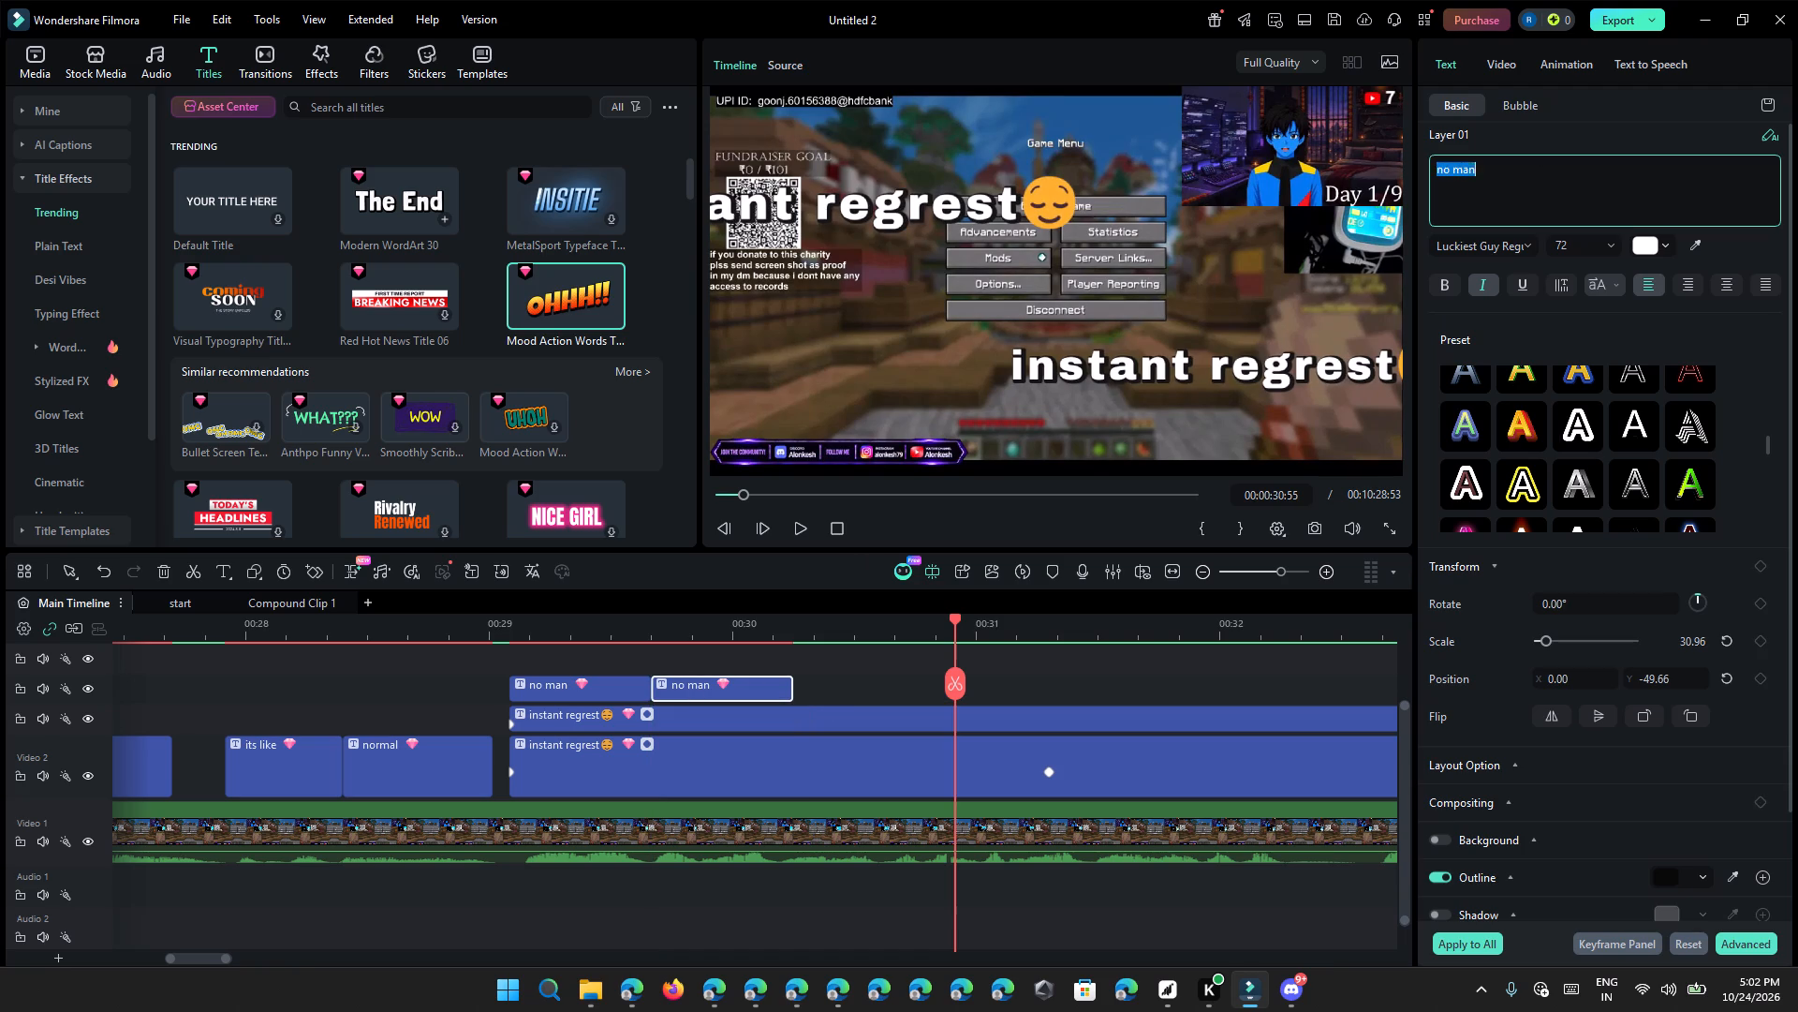
key(BackSpace)
text(its not nor)
text(mal)
Replay the speech around 30 s and extend the "its not normal" title to end at about 30.6 s.
click(656, 627)
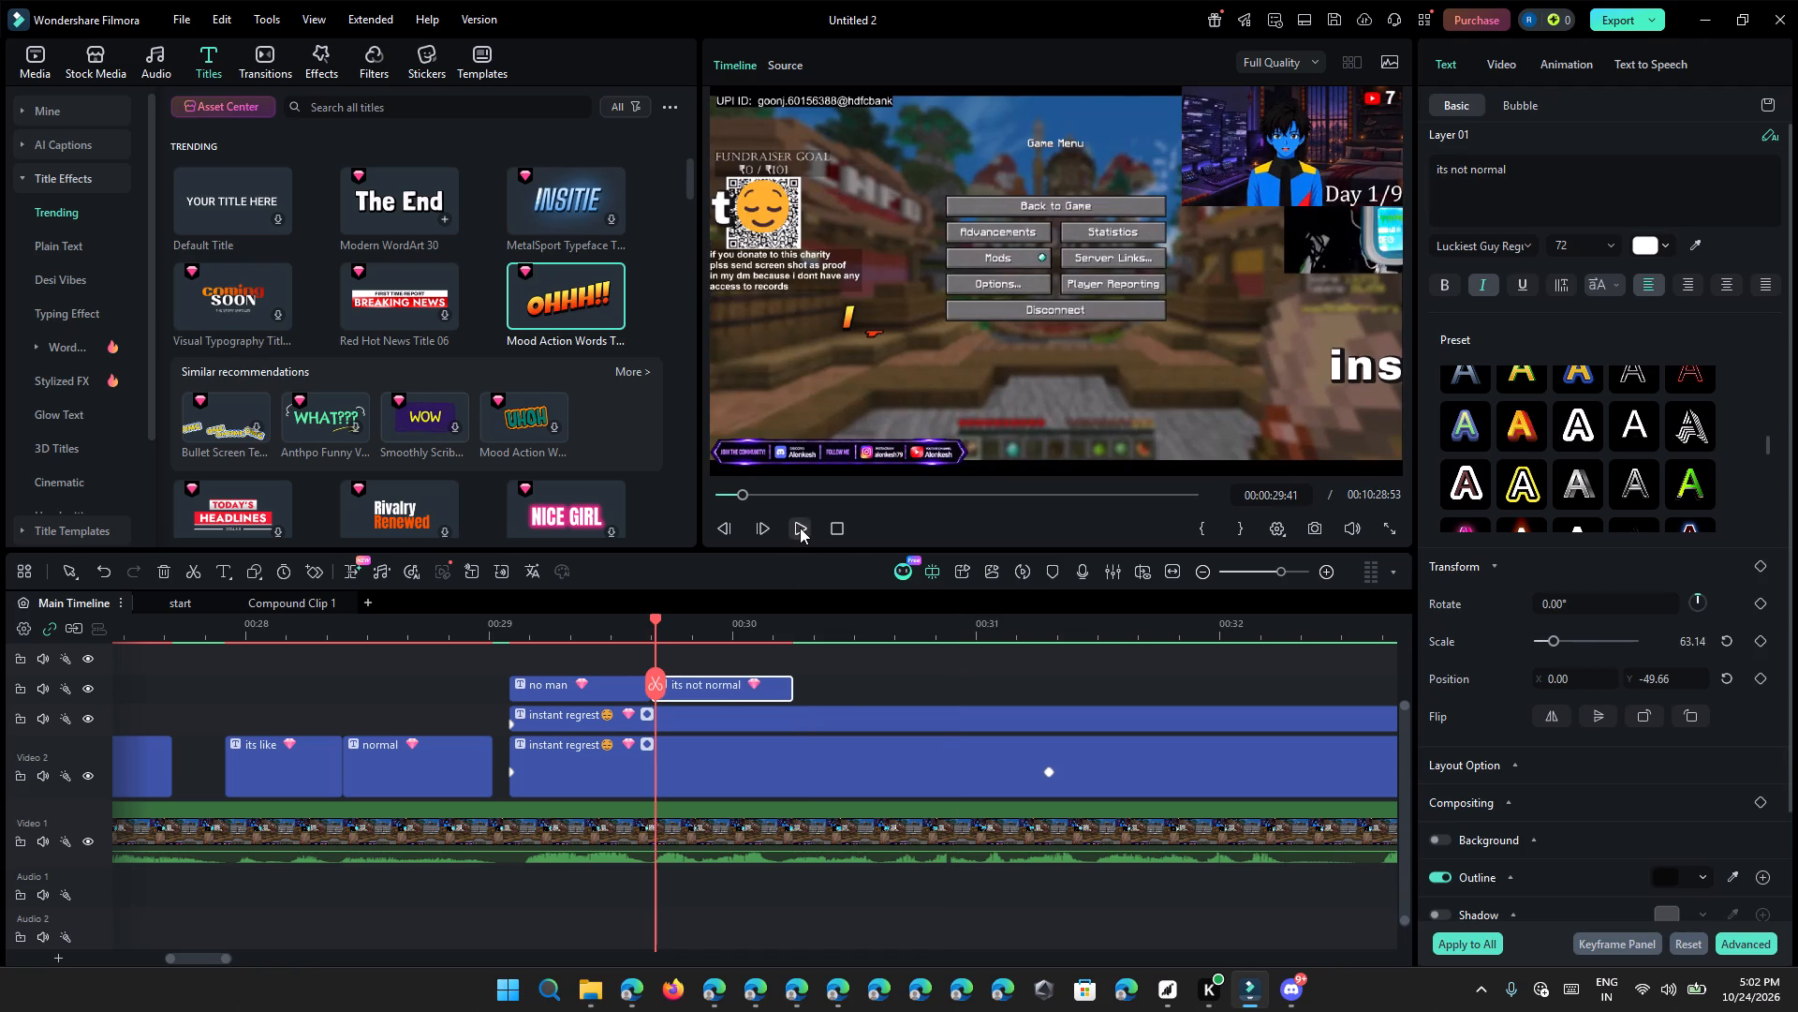
click(800, 528)
click(800, 528)
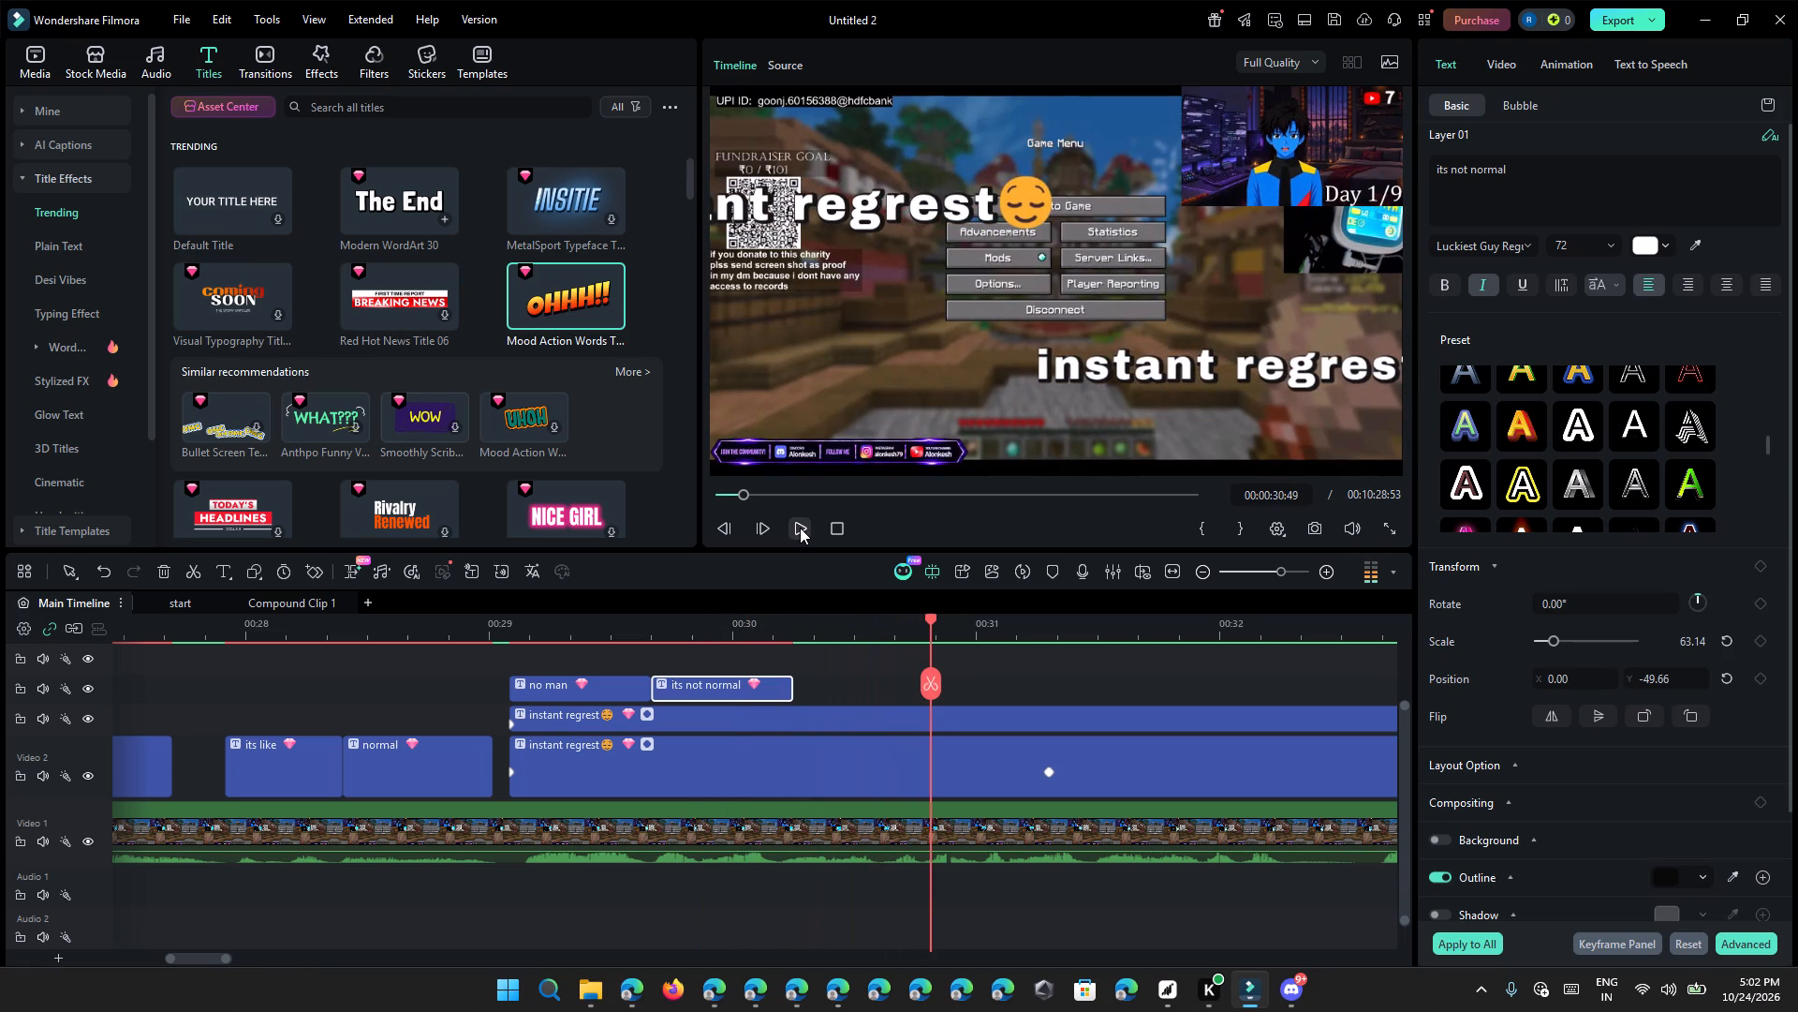
click(748, 615)
click(804, 539)
click(802, 538)
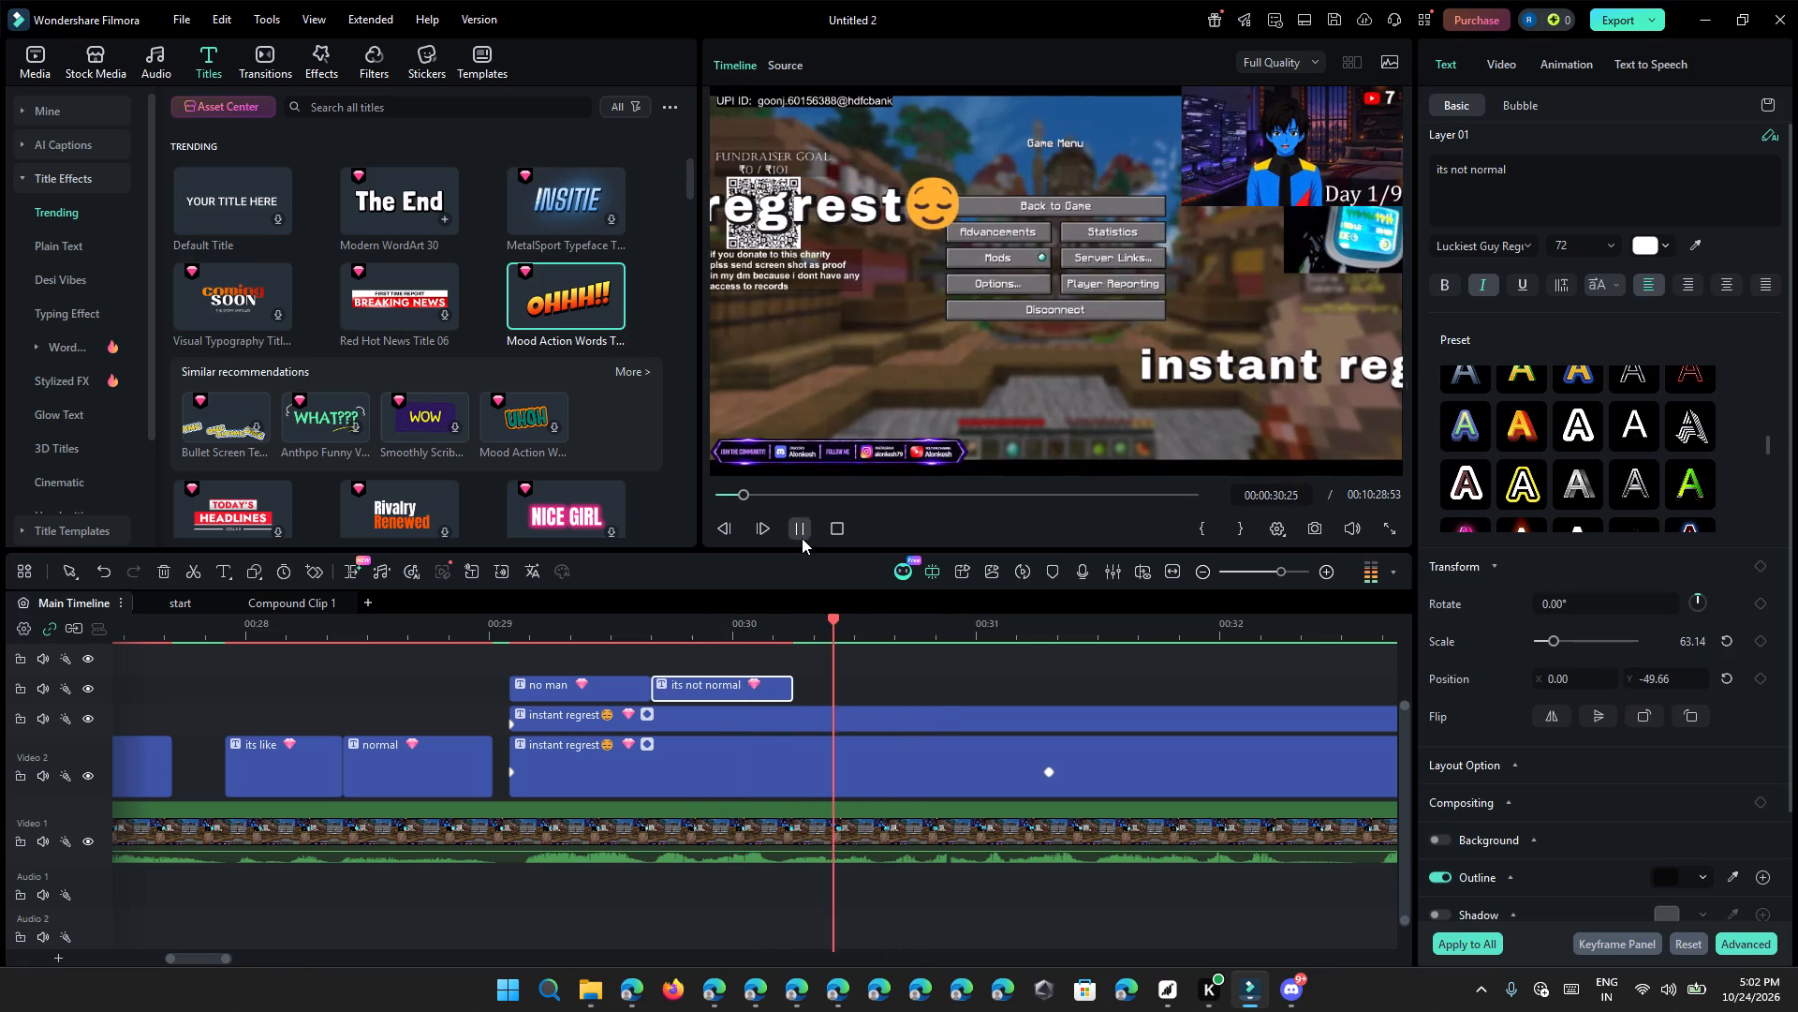
click(802, 538)
click(802, 538)
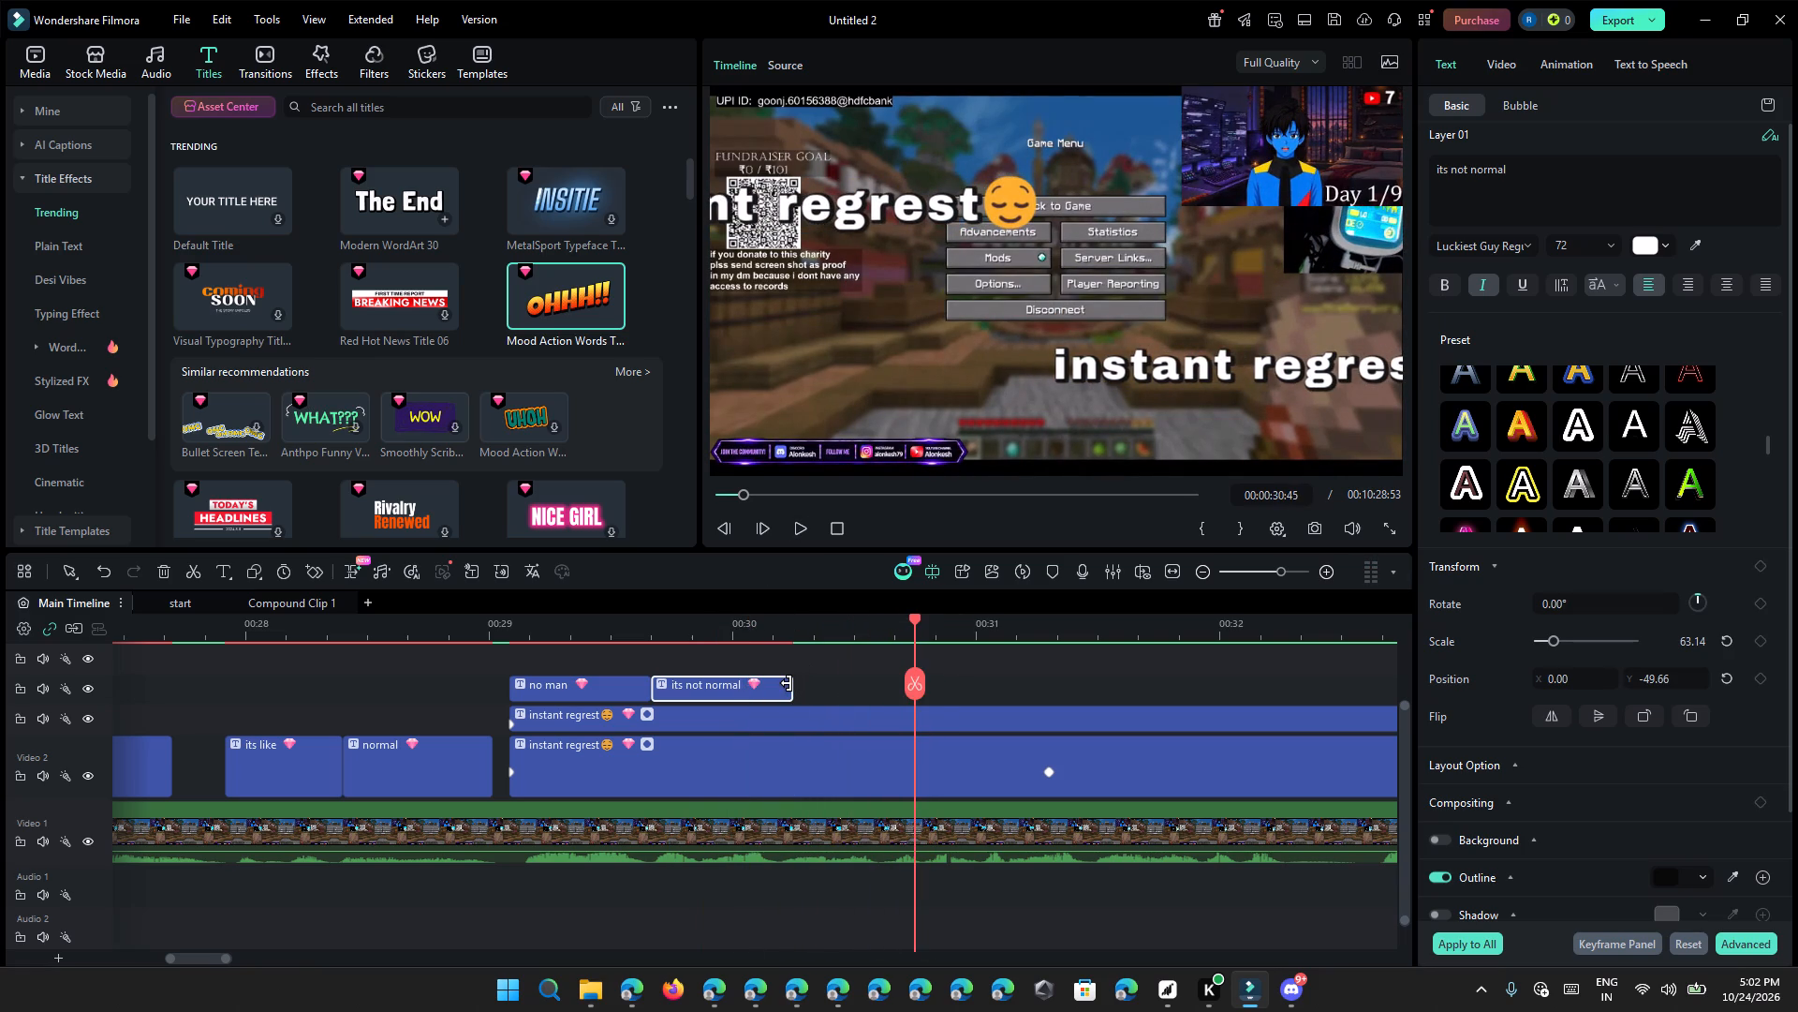
click(666, 631)
click(792, 539)
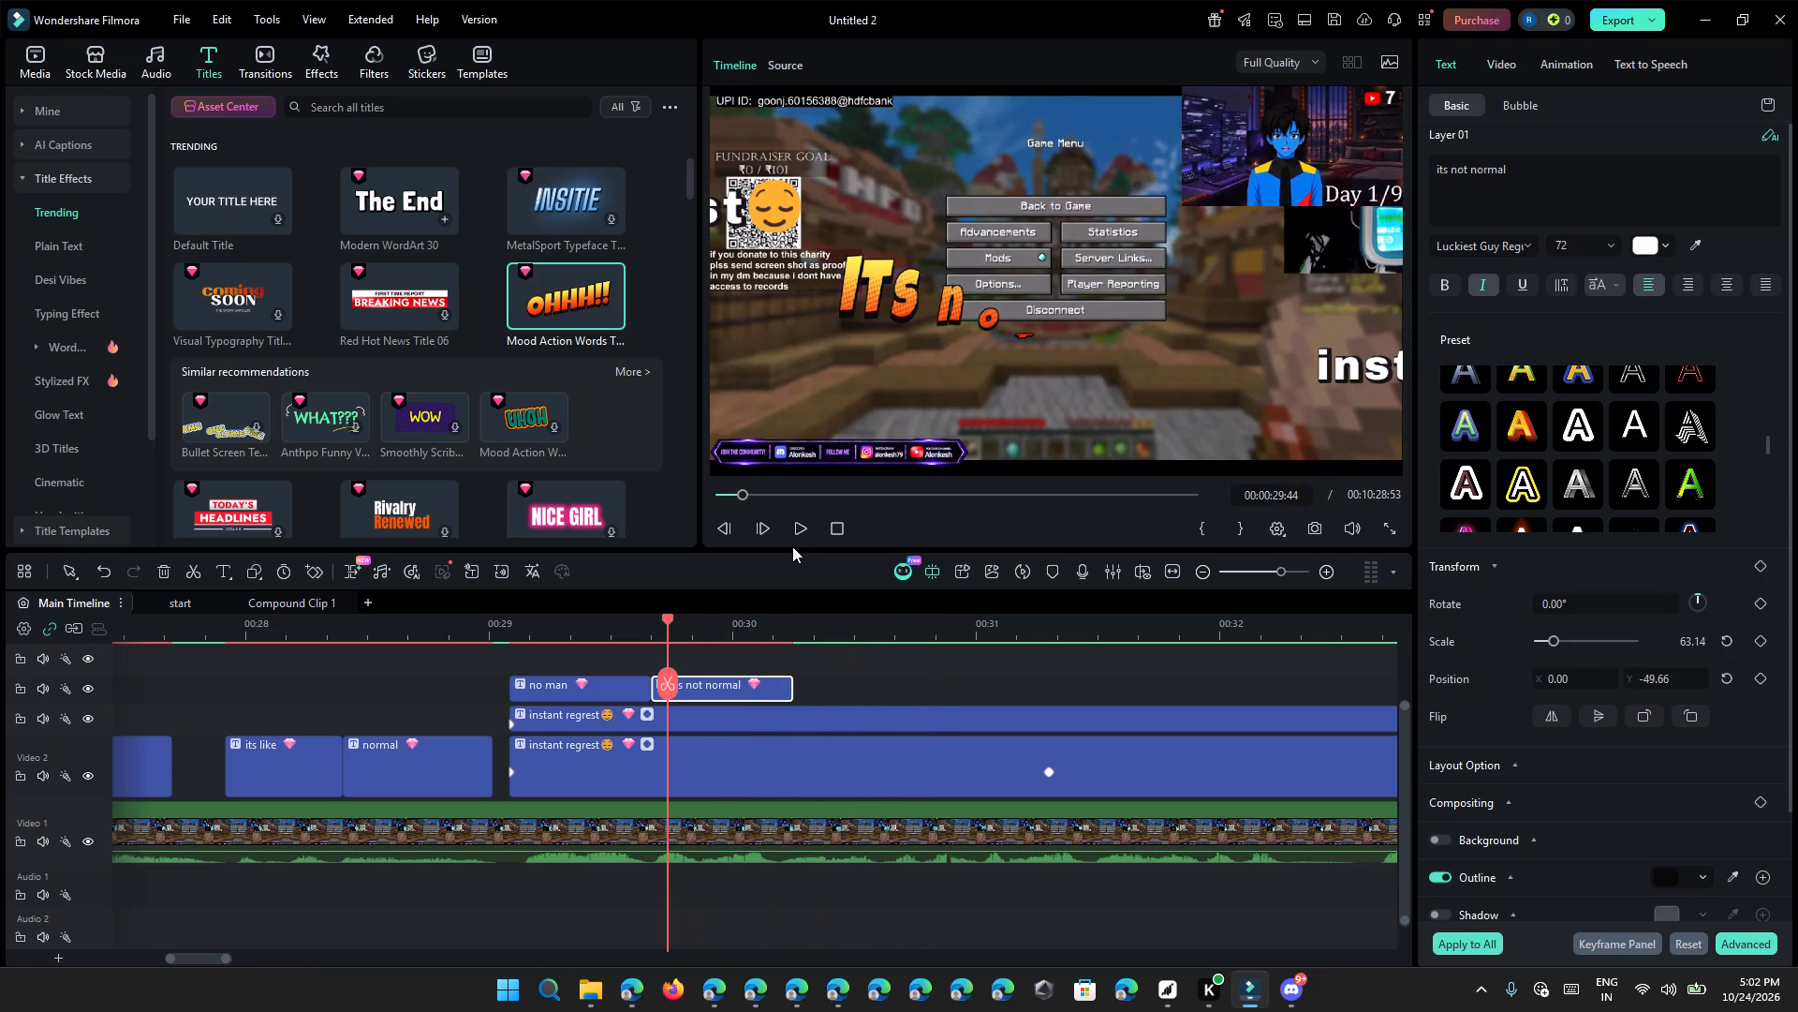
click(792, 546)
click(792, 546)
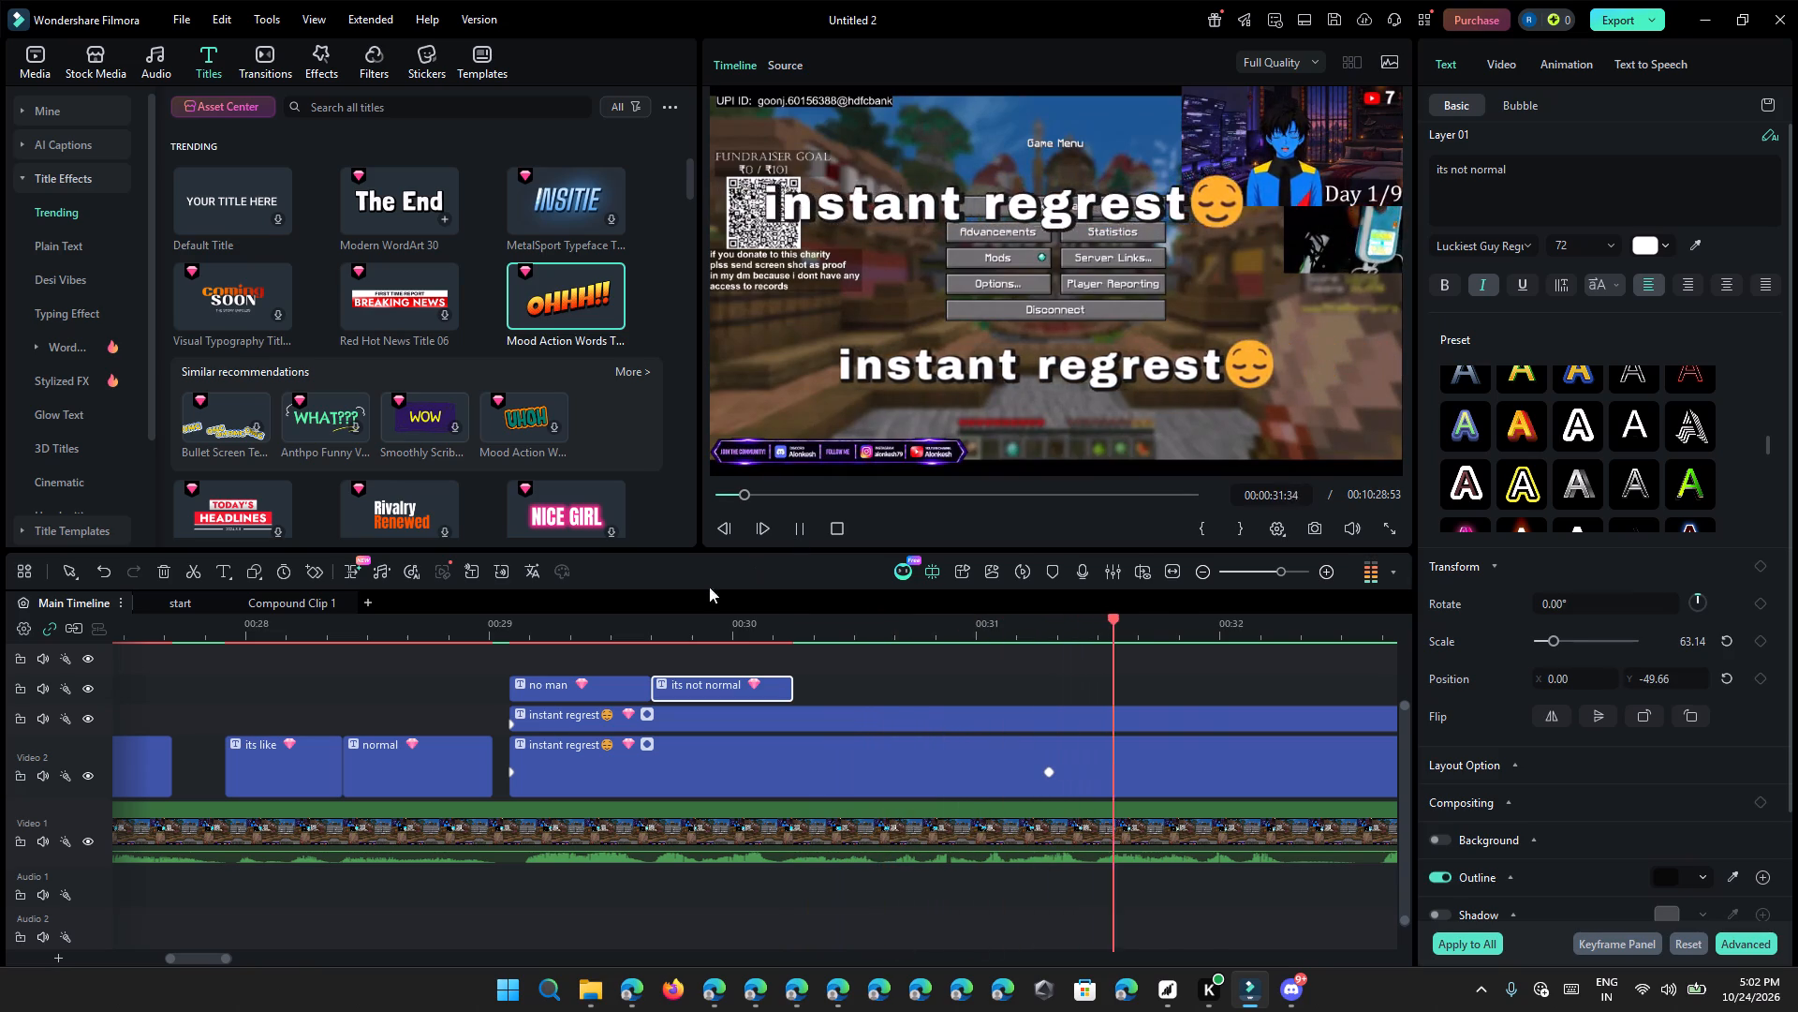
click(661, 649)
click(651, 627)
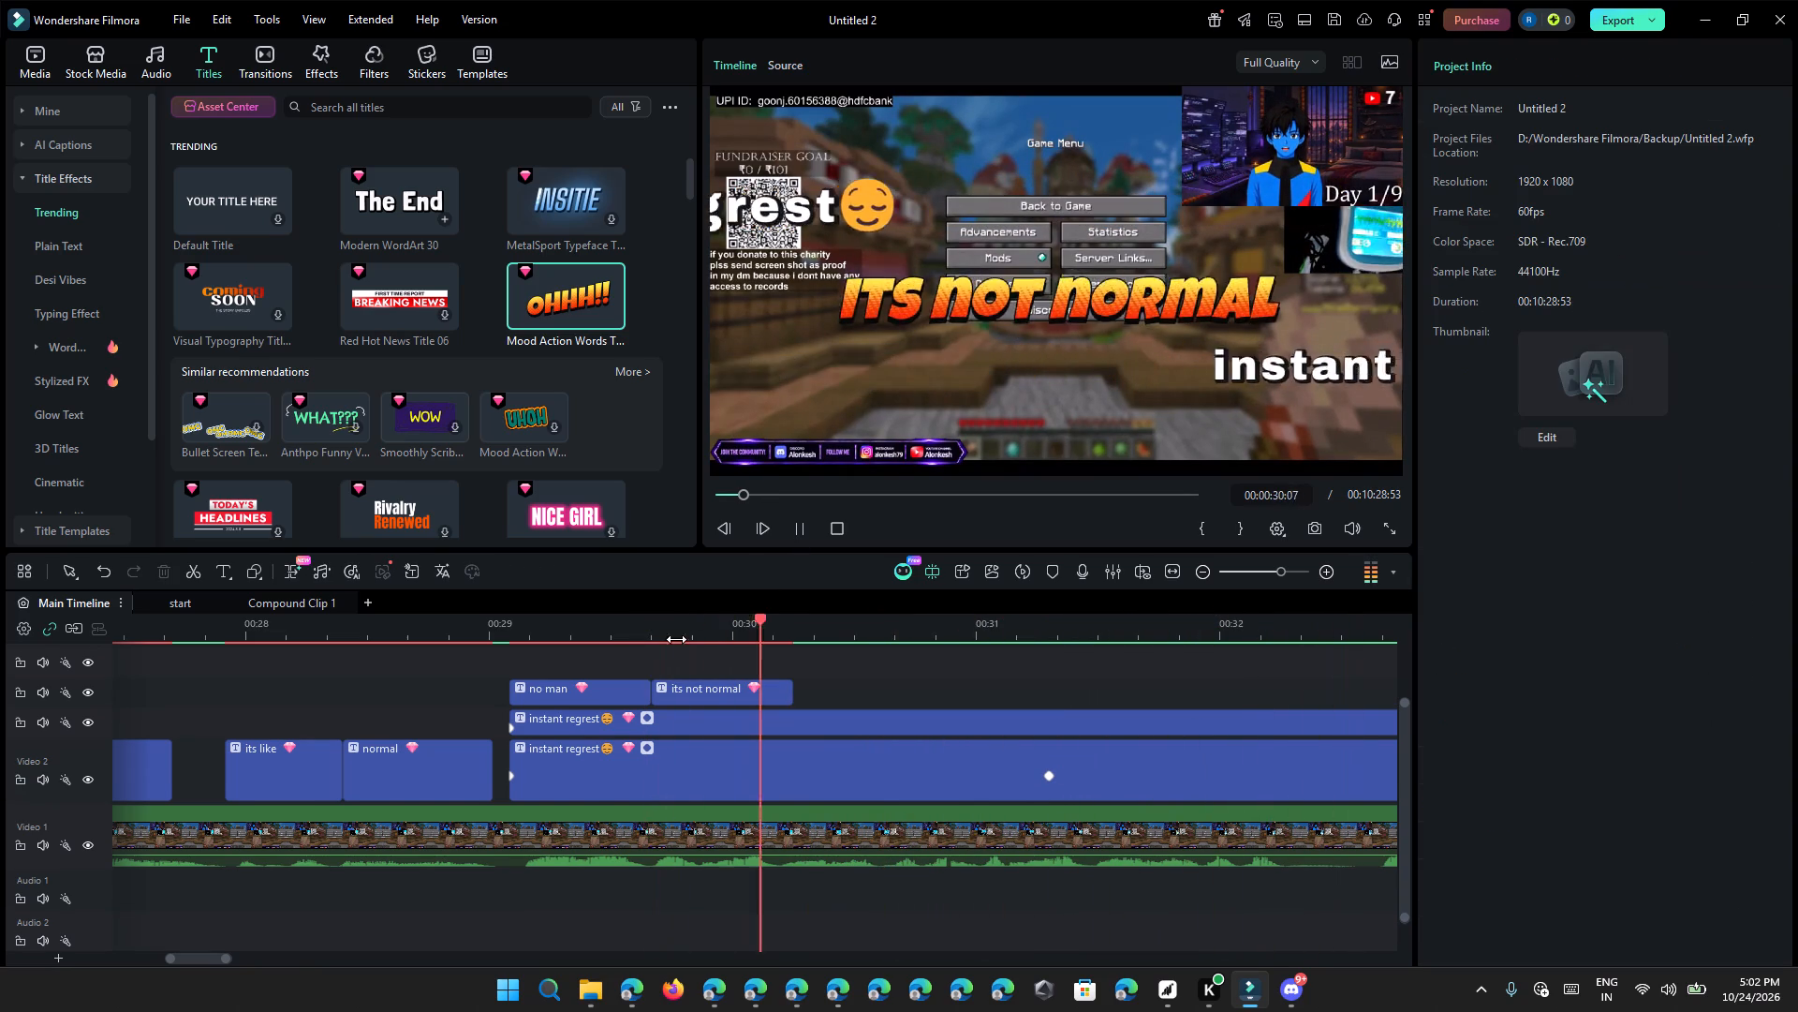
click(643, 637)
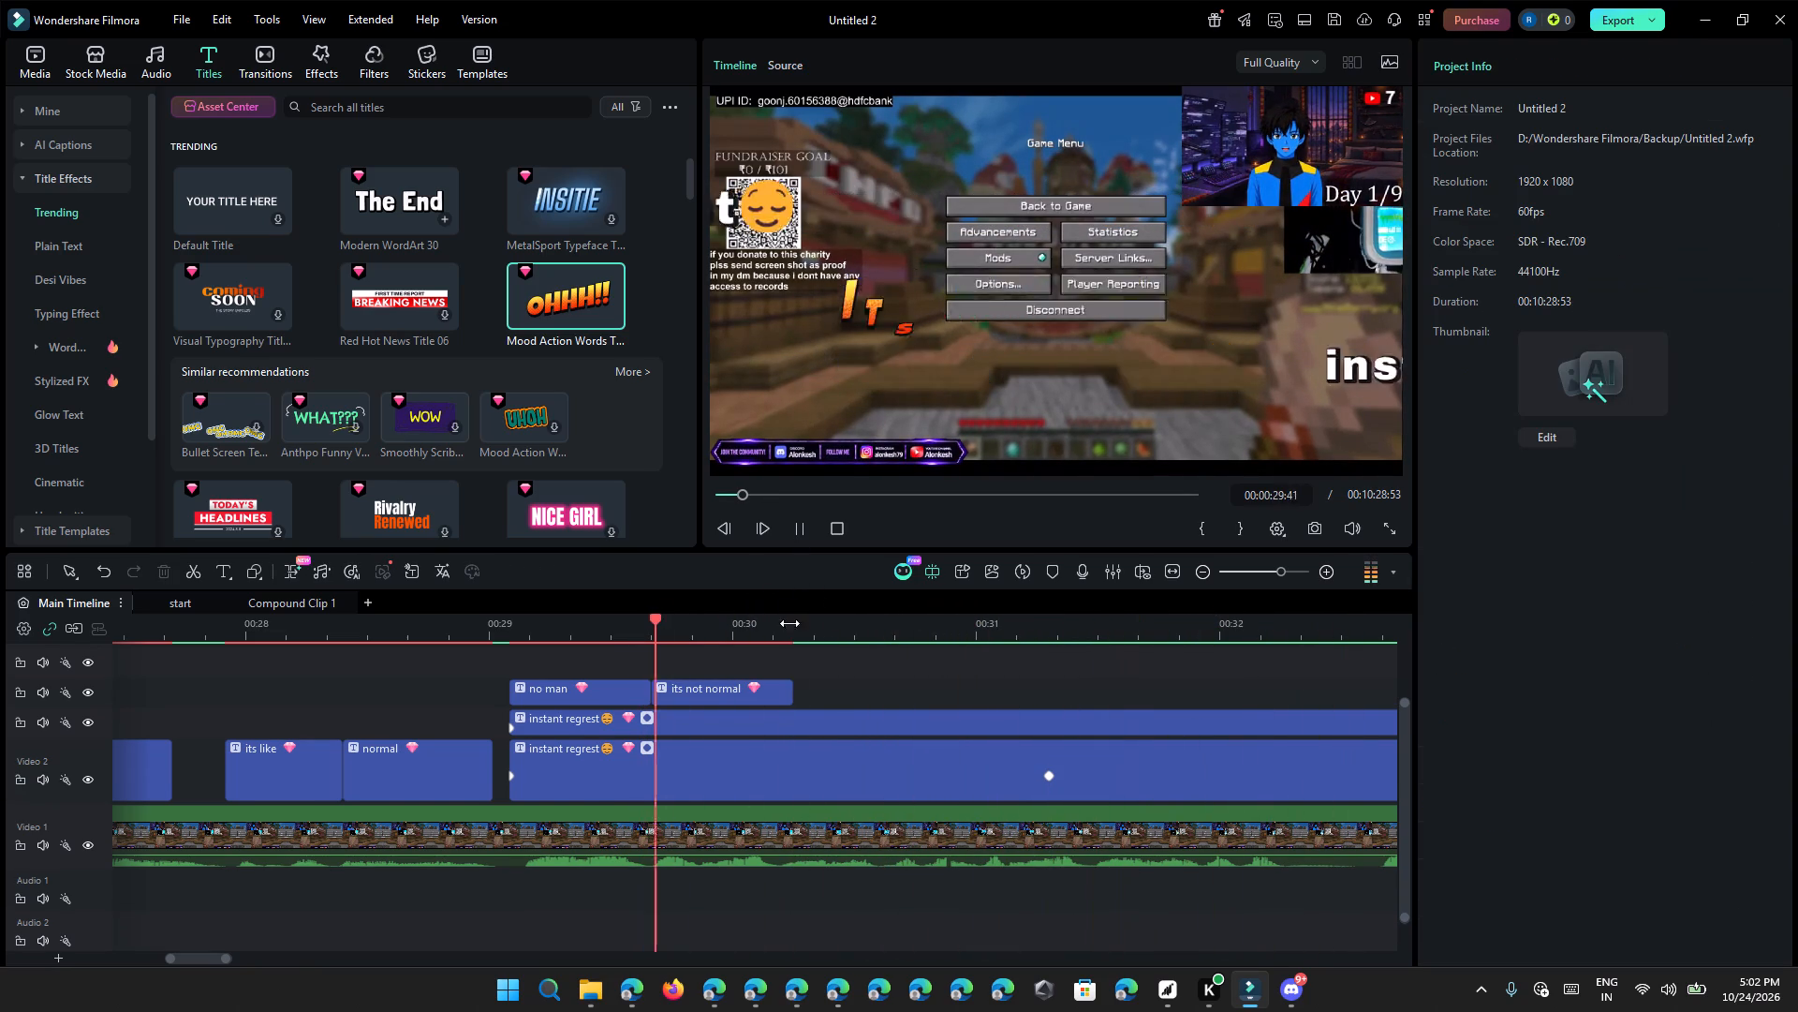
drag(788, 692, 882, 717)
Listen to the following speech, duplicate the "its not normal" title and place the copy directly after the original.
click(791, 533)
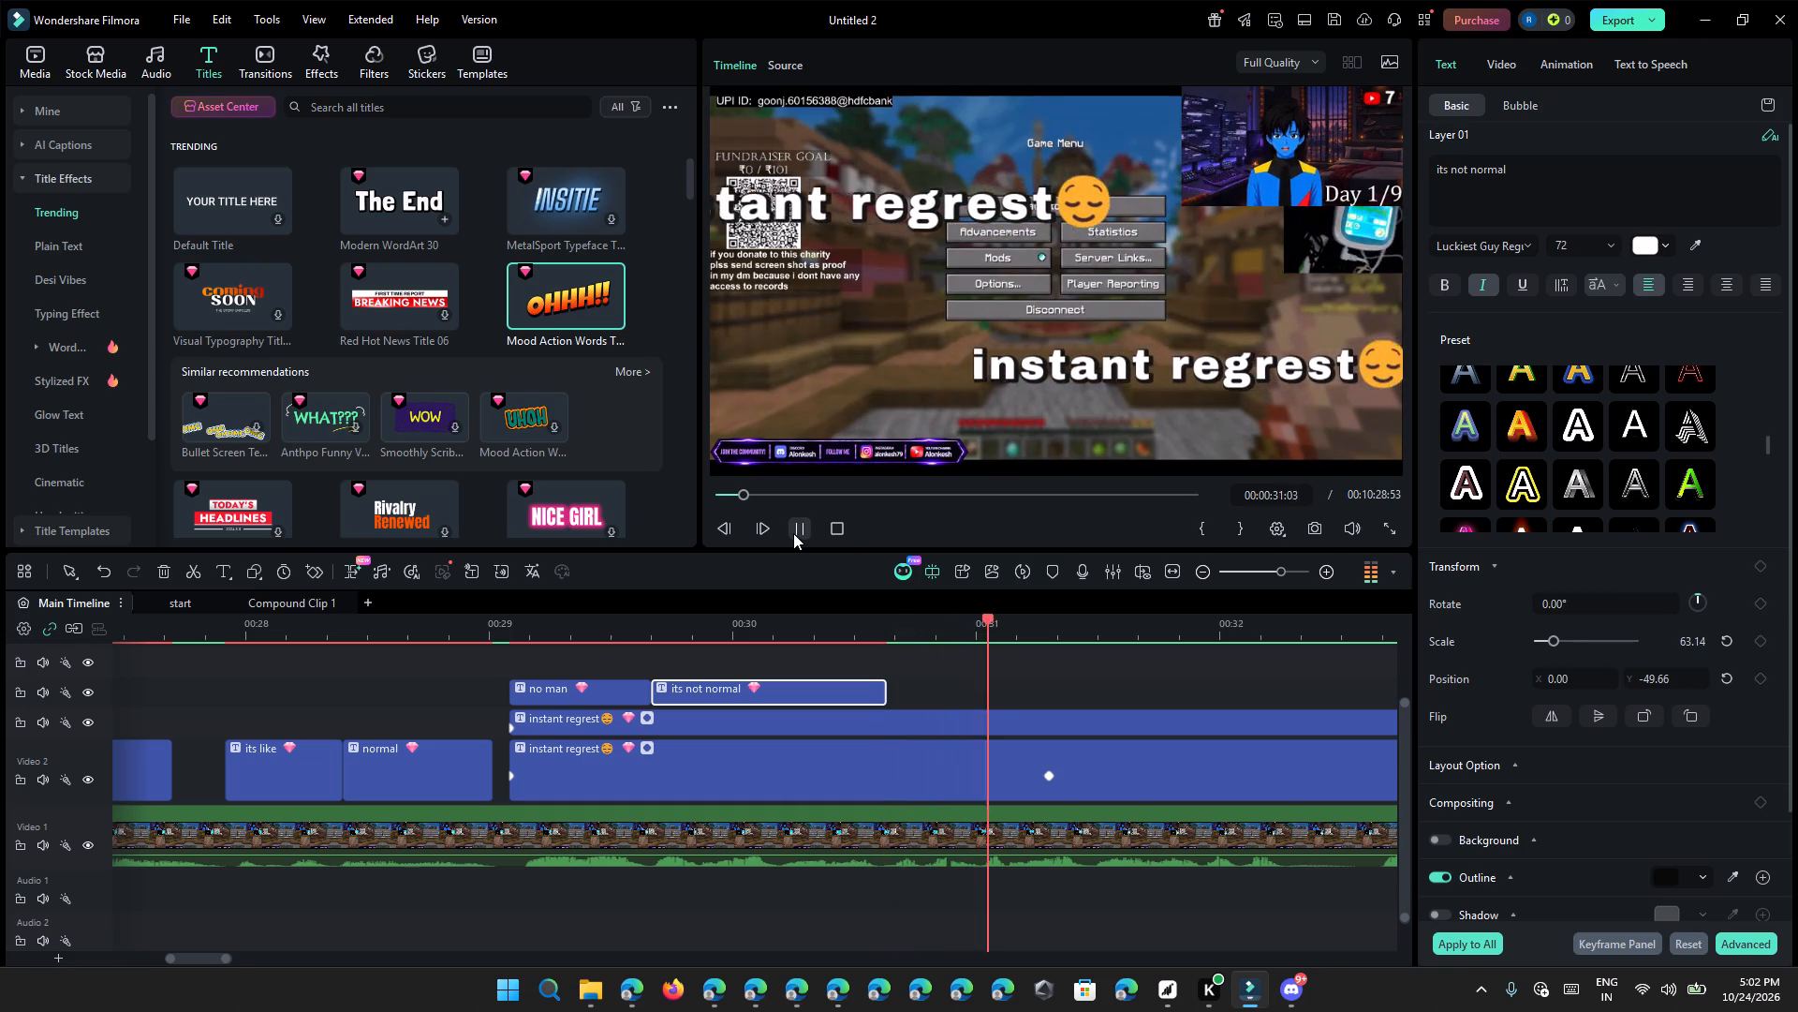
click(793, 533)
right_click(867, 685)
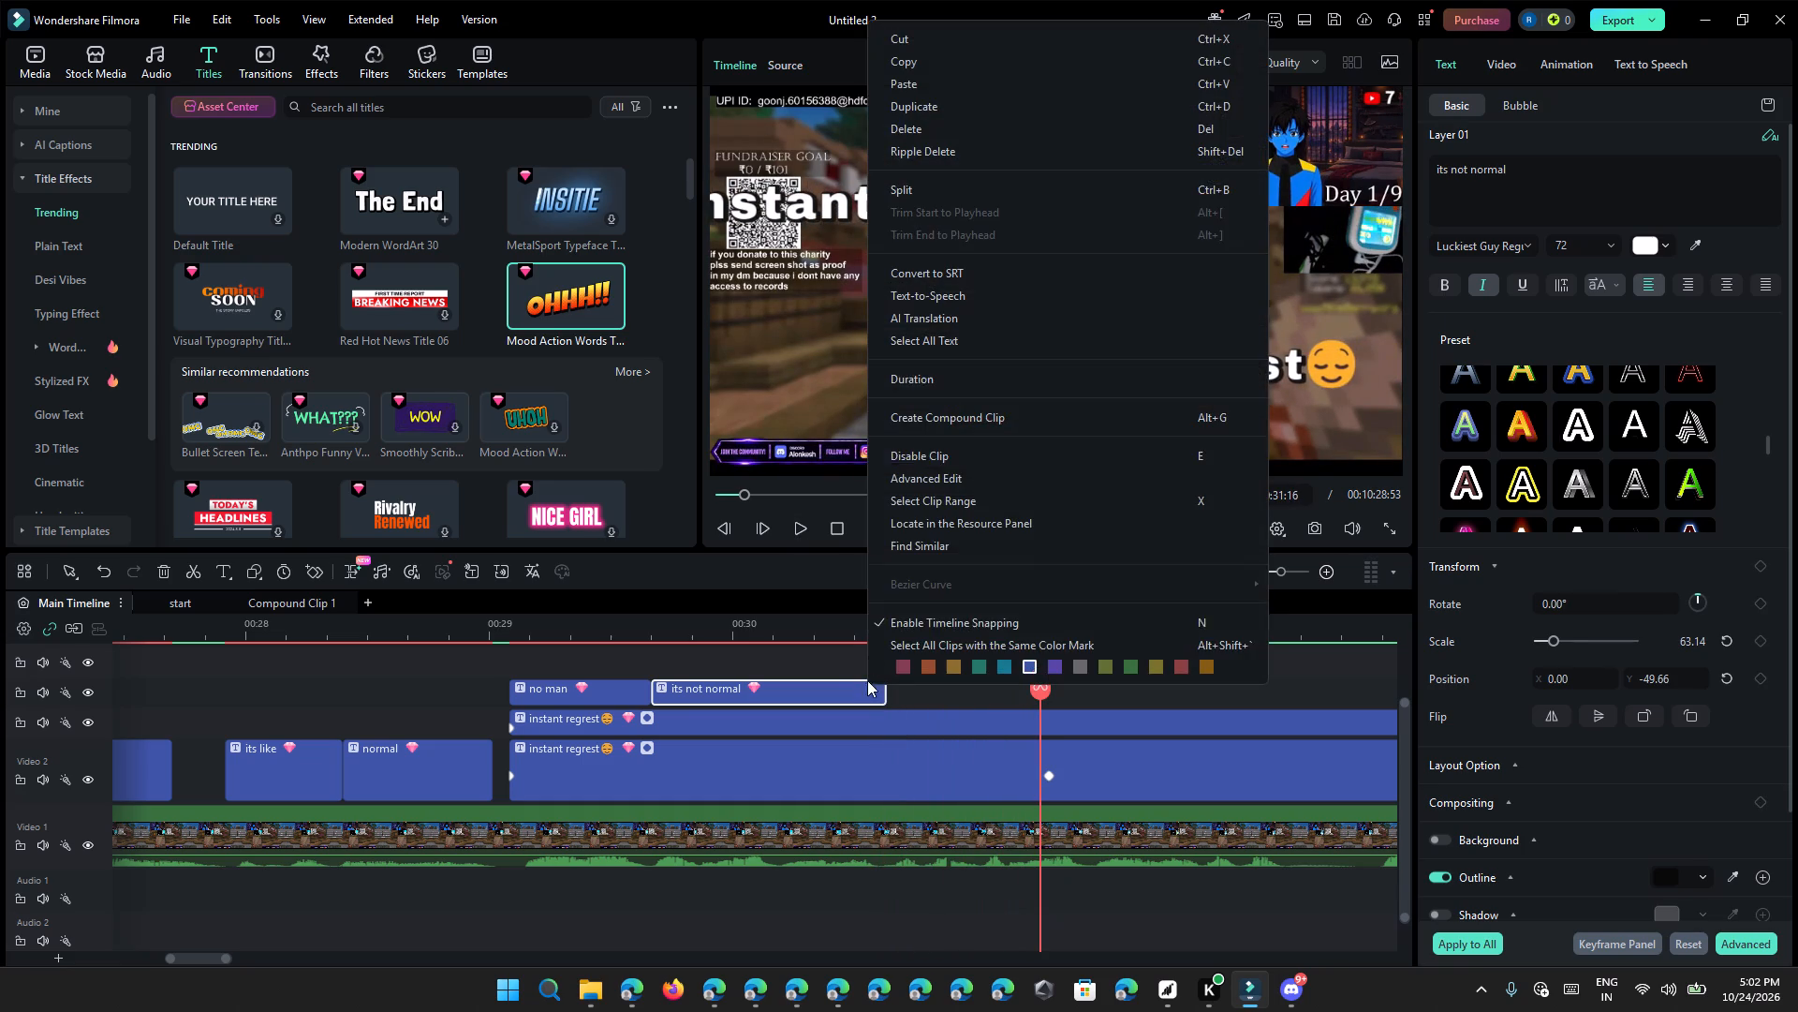
click(971, 101)
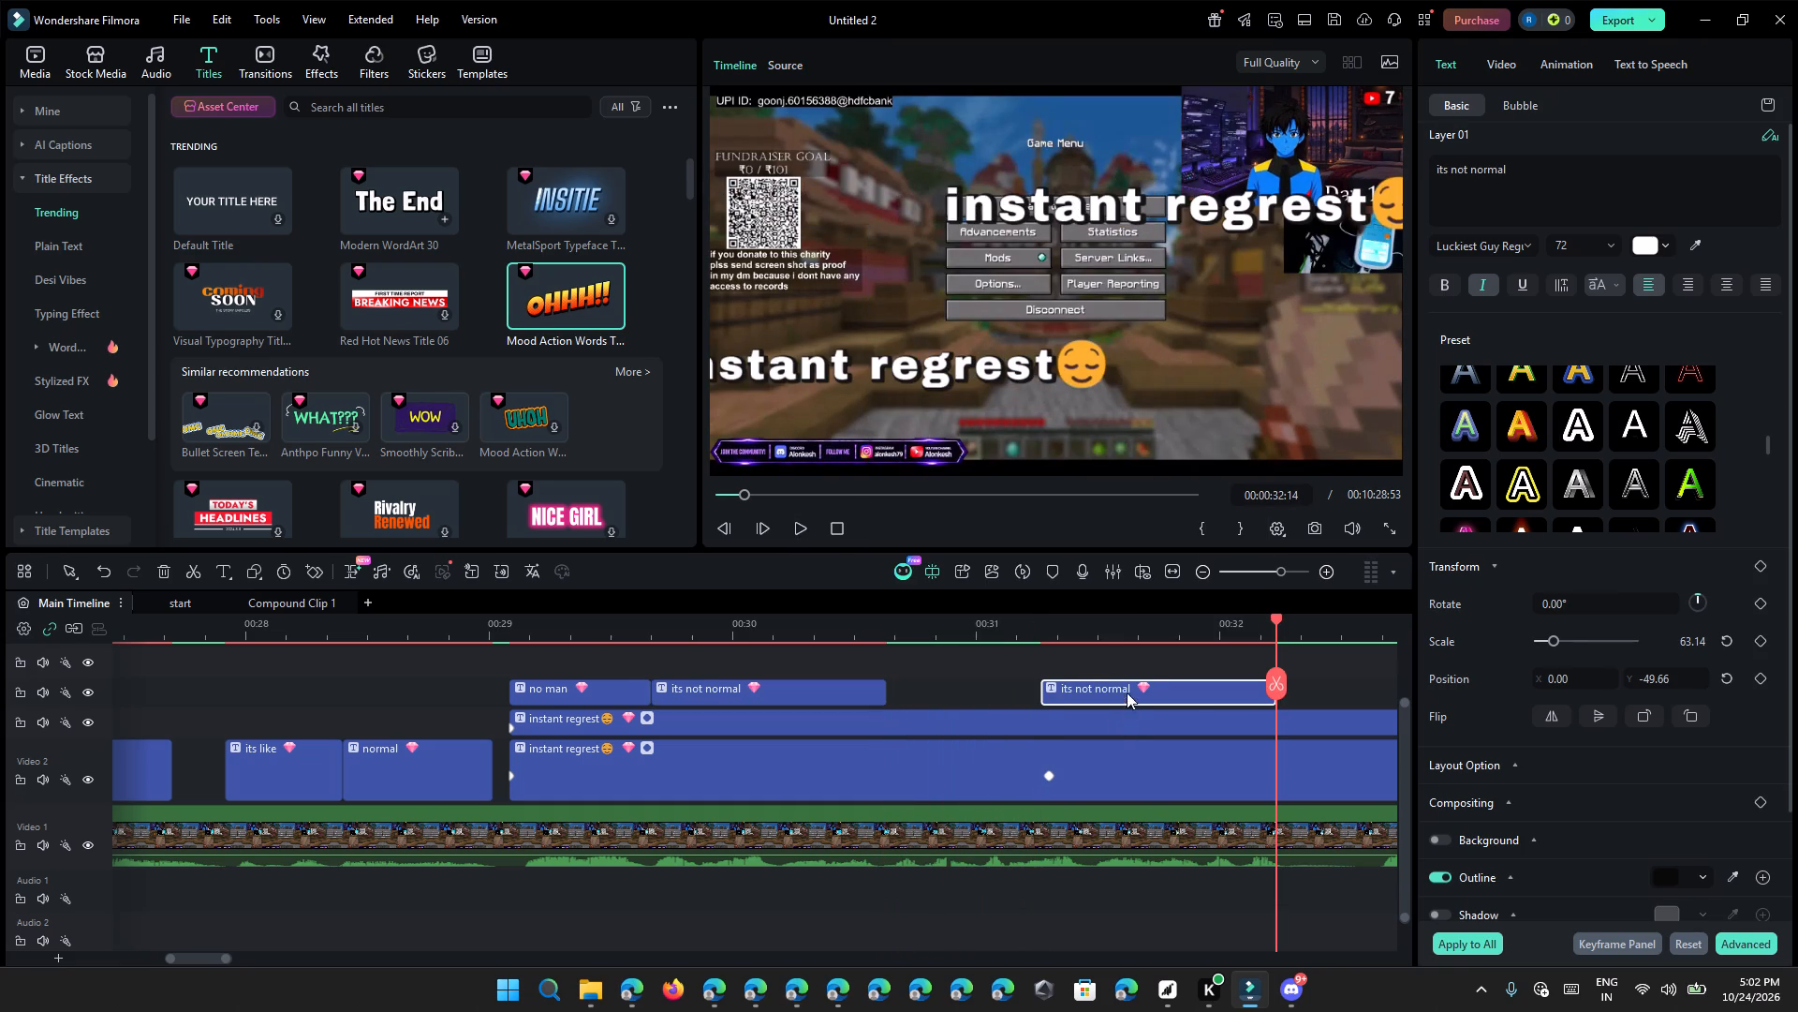
drag(1127, 692, 972, 678)
click(1123, 692)
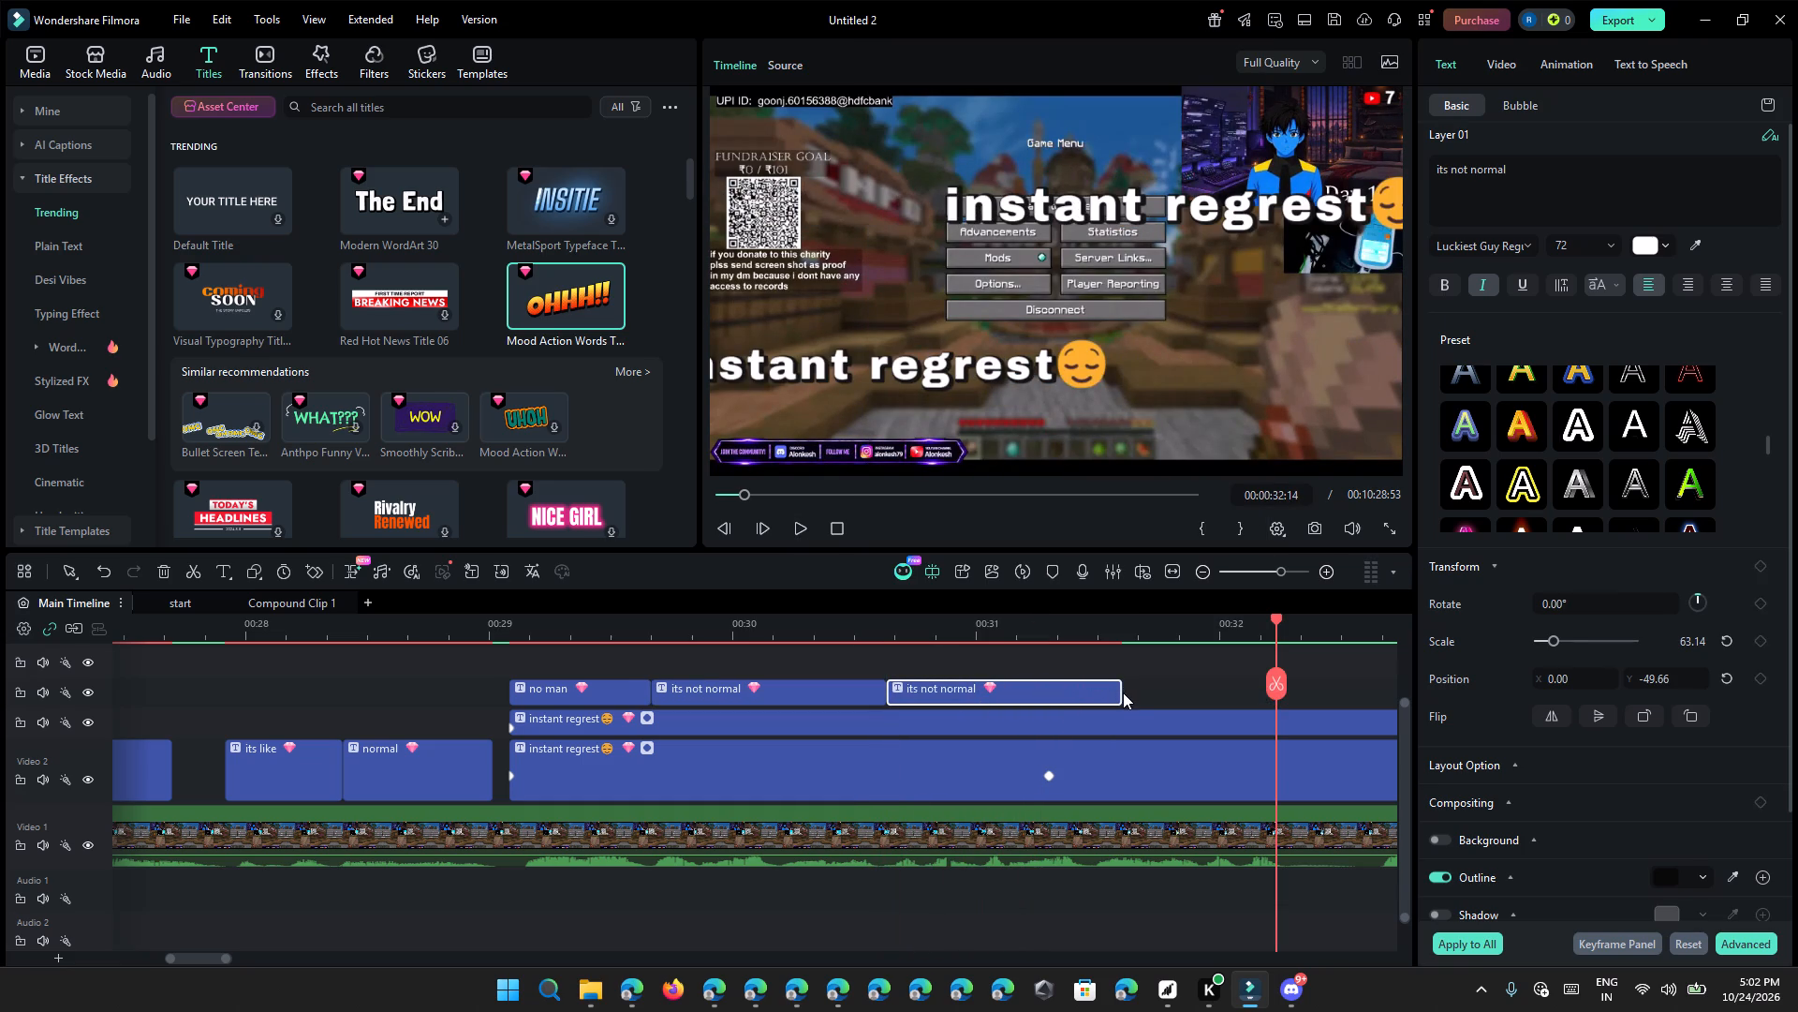
click(1113, 690)
Replay the phrase, shift the second "its not normal" title later, and trim the first one to end at about 30.2 s.
click(634, 631)
click(794, 535)
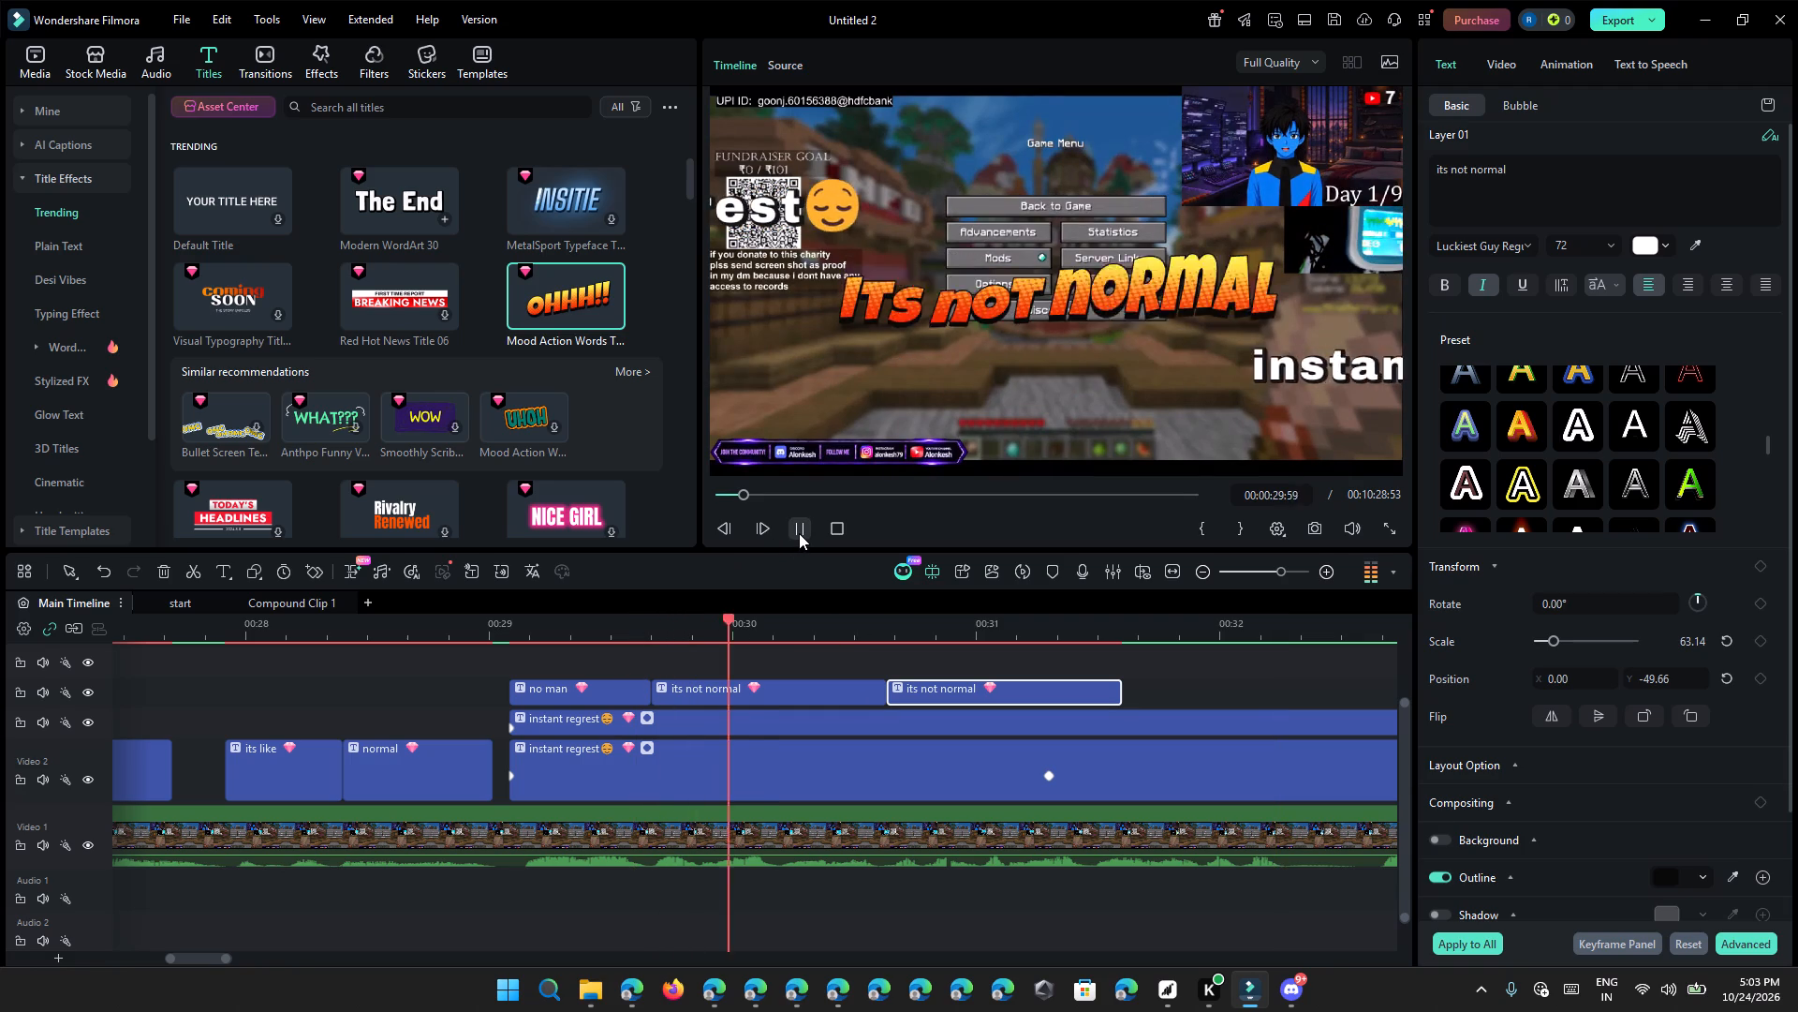
click(799, 533)
click(799, 533)
click(799, 533)
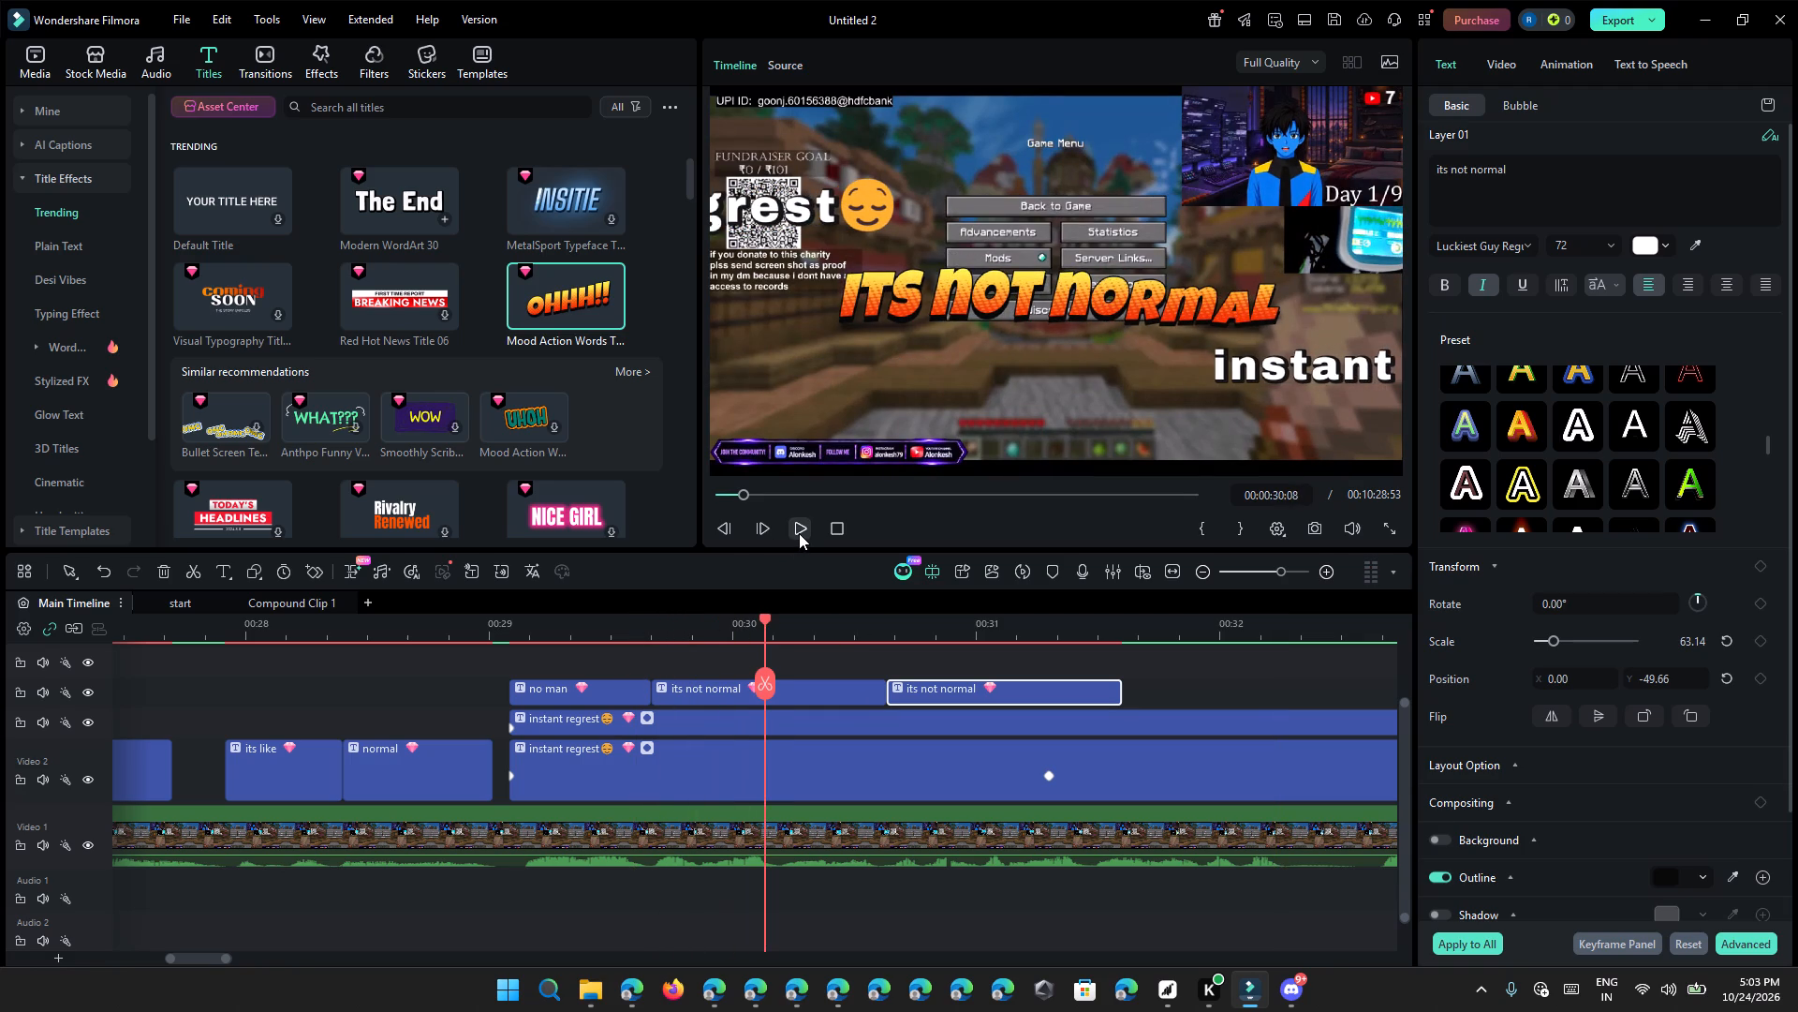
click(799, 533)
click(799, 533)
drag(966, 684, 1033, 683)
drag(881, 689, 770, 707)
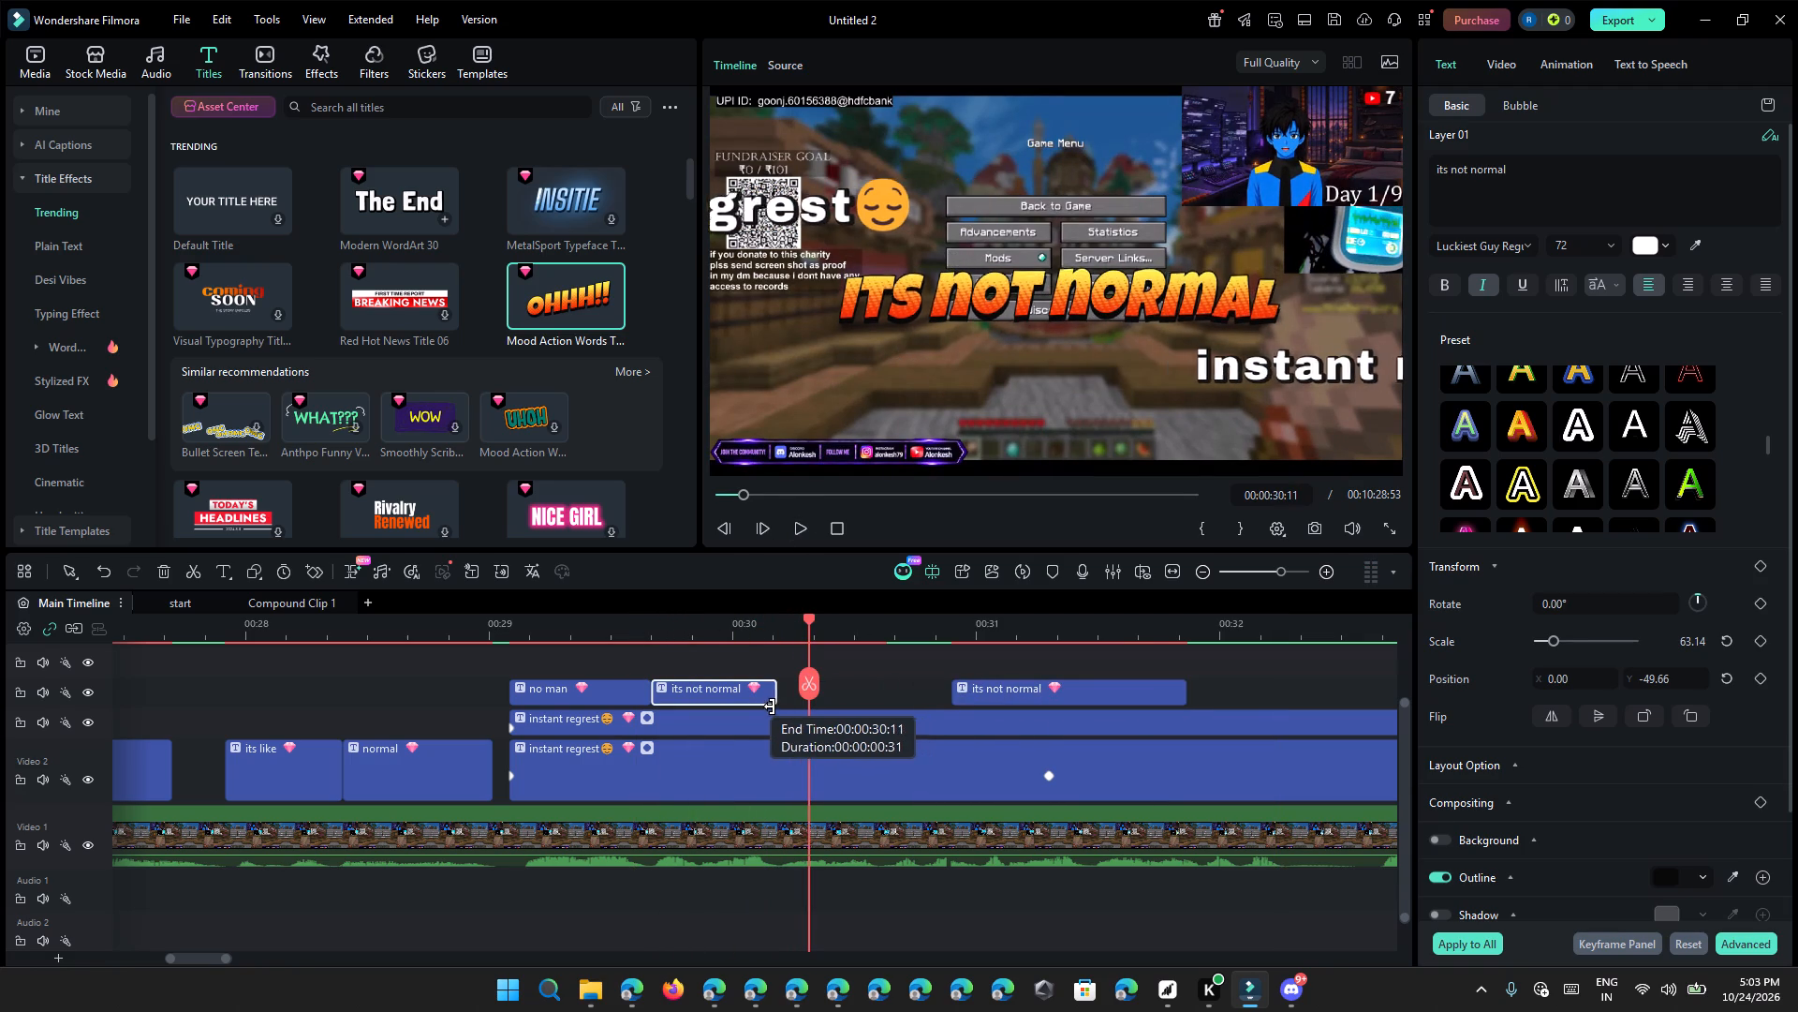
drag(770, 707, 775, 707)
Shorten the text of the first "its not normal" title to "its not".
click(1540, 183)
key(BackSpace)
key(BackSpace)
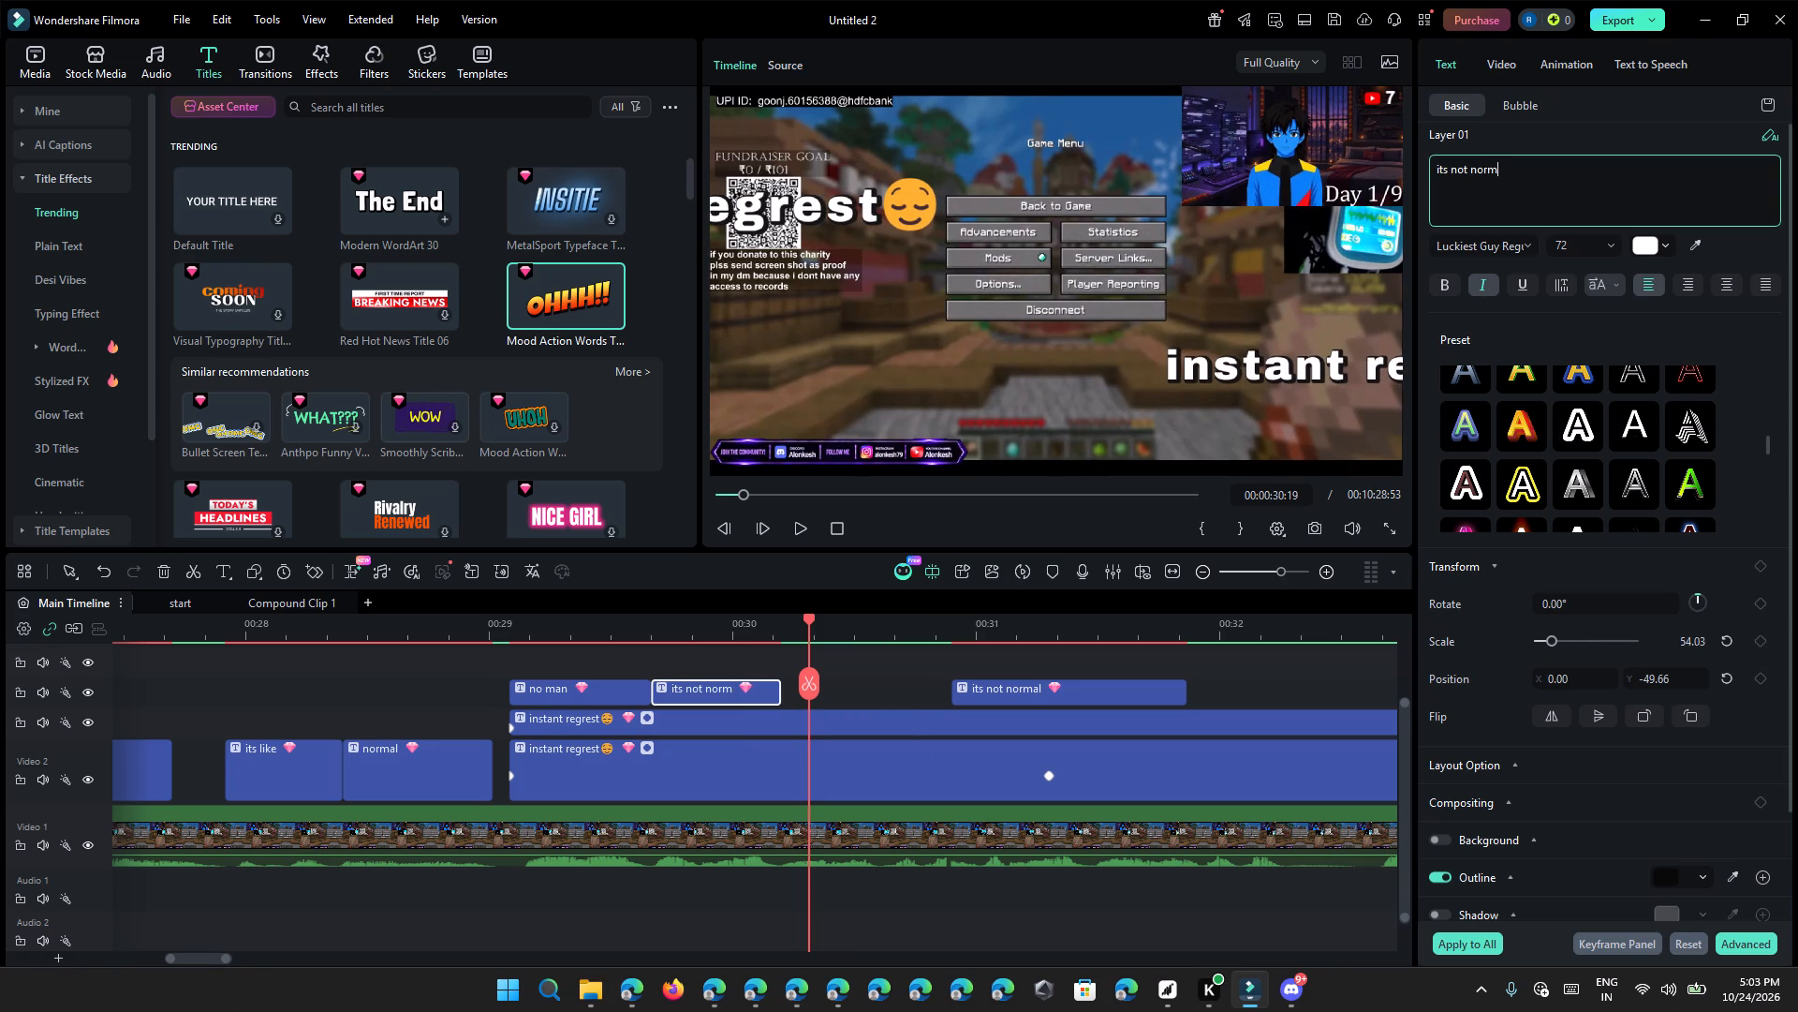
key(BackSpace)
key(BackSpace)
key(BackSpace)
key(BackSpace)
key(BackSpace)
Move the remaining "its not normal" title so it starts directly after the "its not" title.
drag(1118, 692, 1003, 692)
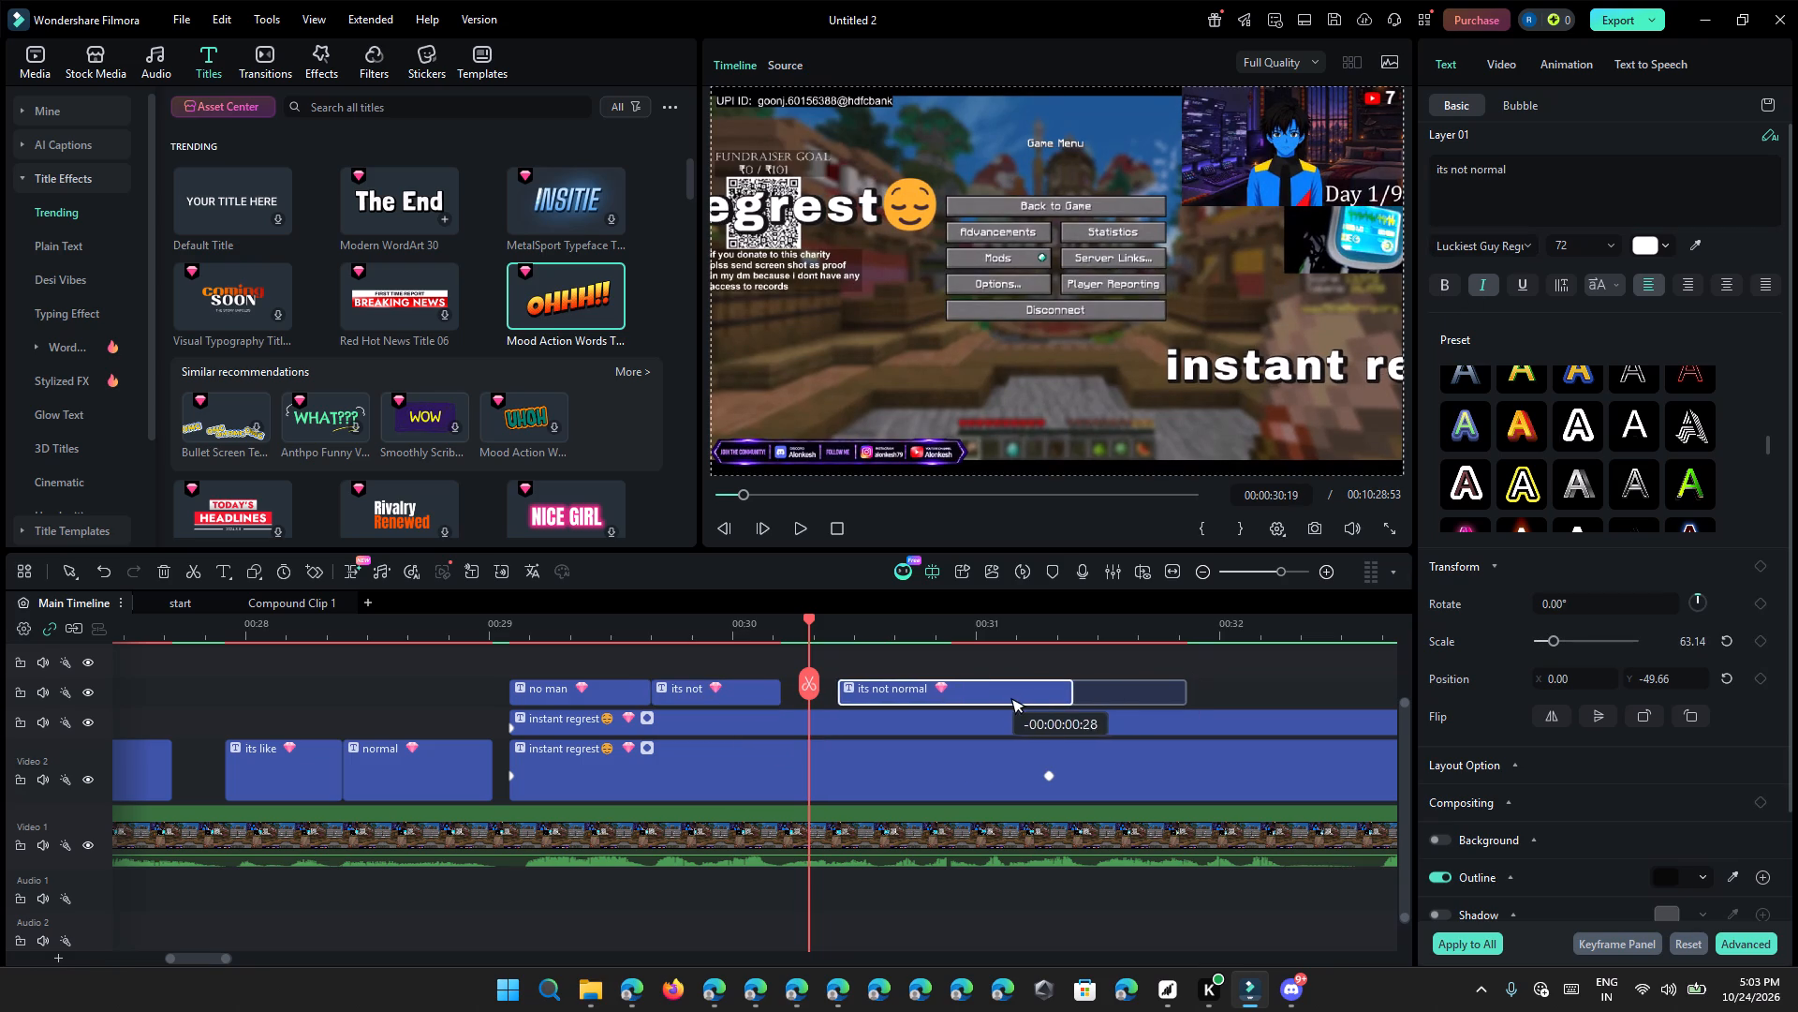
drag(1003, 692, 948, 691)
Replace the text of the title following "its not" with "normal".
click(1544, 166)
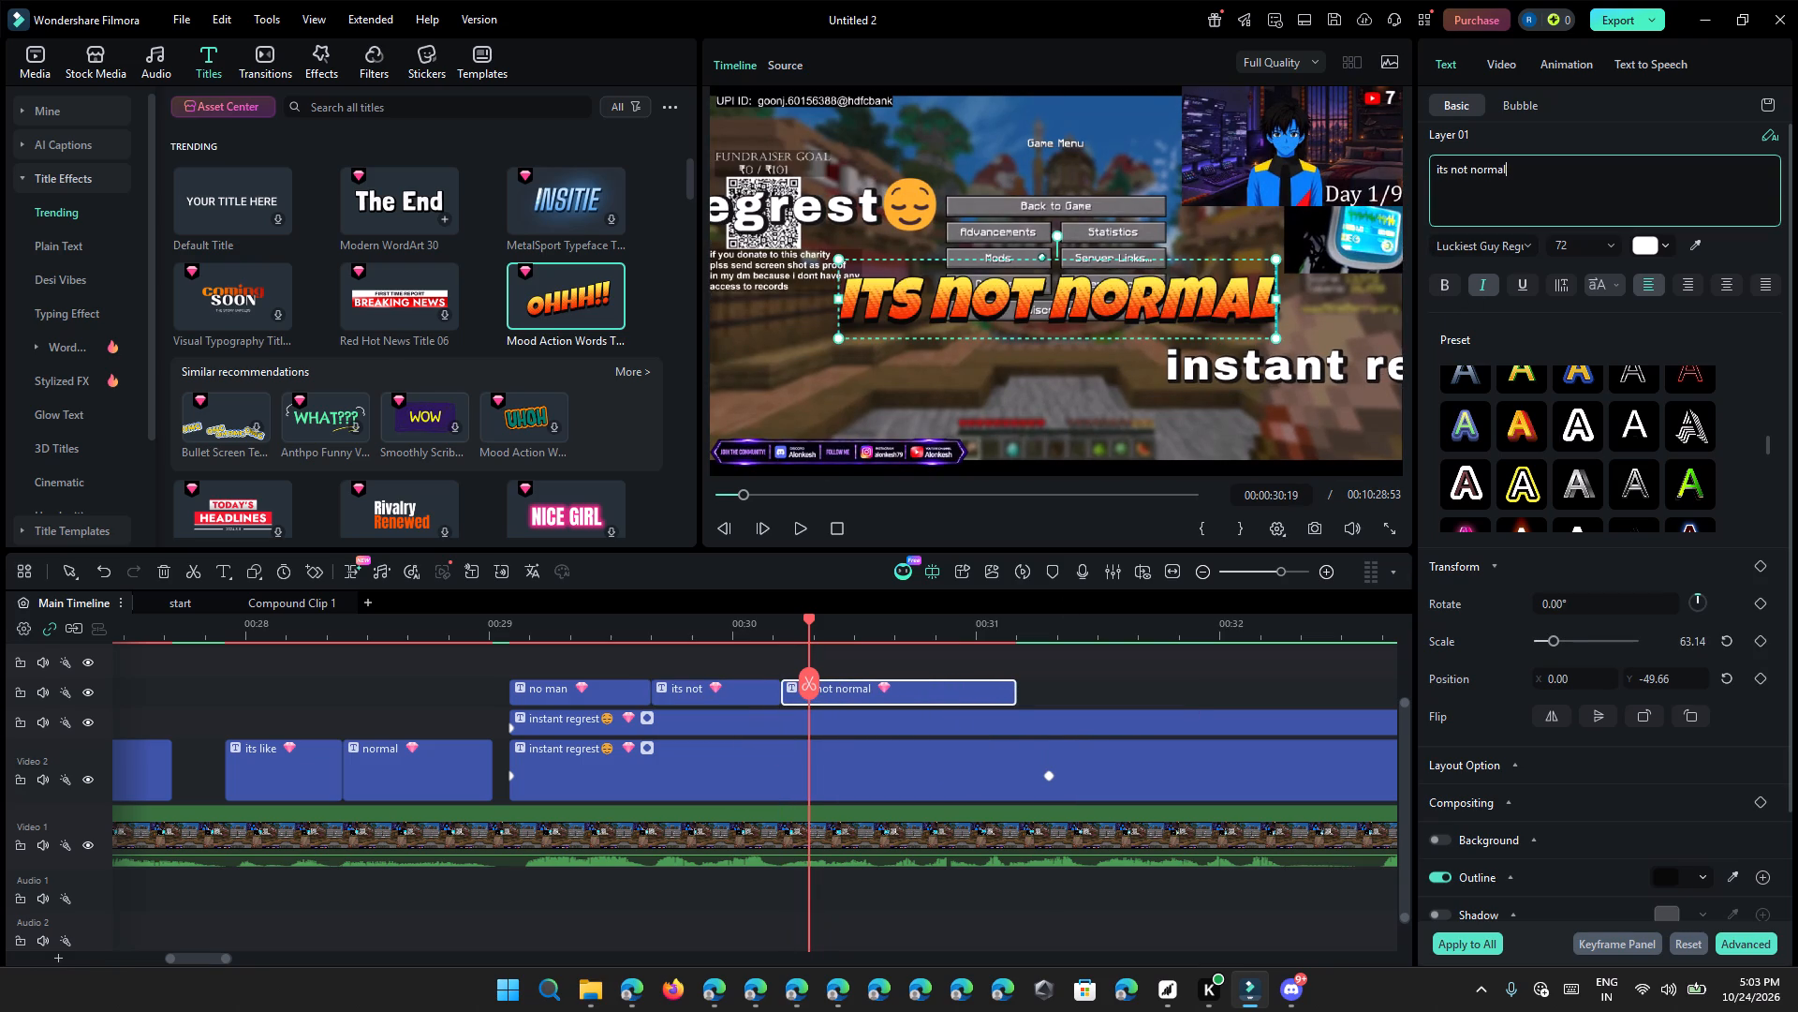
click(1470, 181)
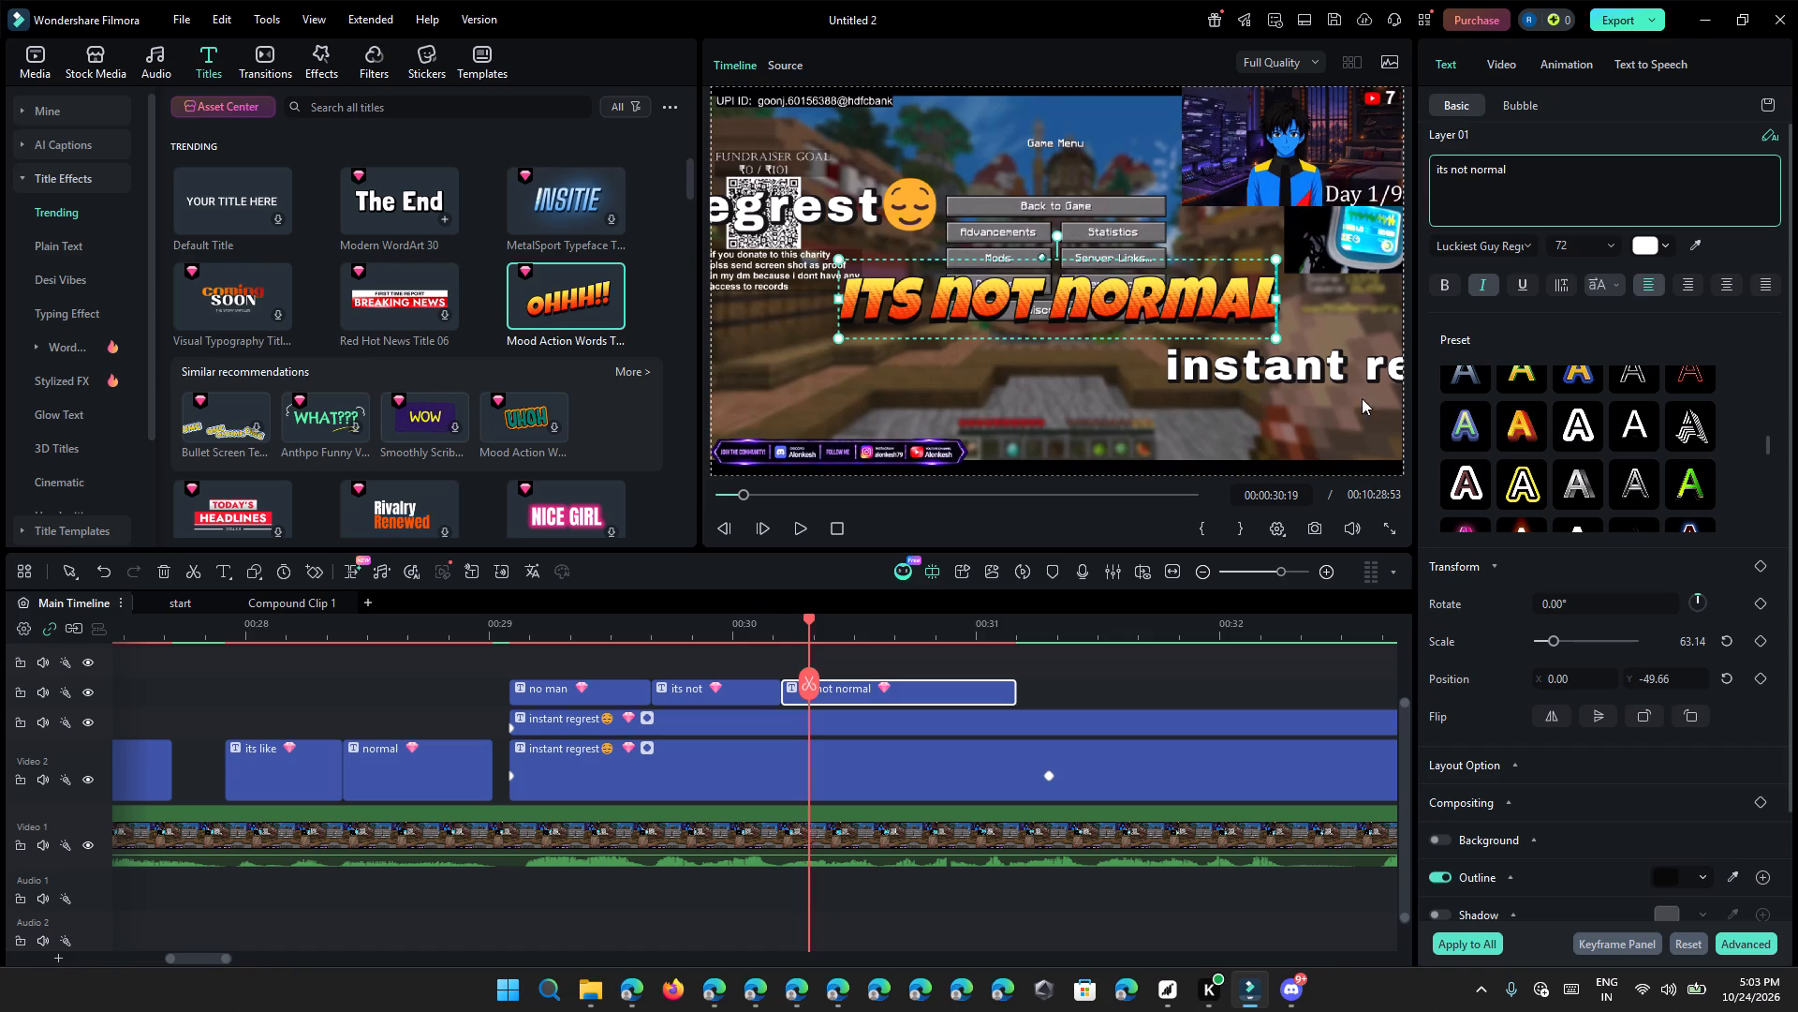
click(1468, 179)
key(BackSpace)
key(BackSpace)
key(BackSpace)
key(BackSpace)
key(BackSpace)
key(BackSpace)
key(BackSpace)
key(BackSpace)
key(BackSpace)
key(BackSpace)
key(BackSpace)
key(BackSpace)
key(BackSpace)
key(BackSpace)
key(BackSpace)
key(BackSpace)
key(BackSpace)
key(BackSpace)
key(BackSpace)
key(BackSpace)
key(BackSpace)
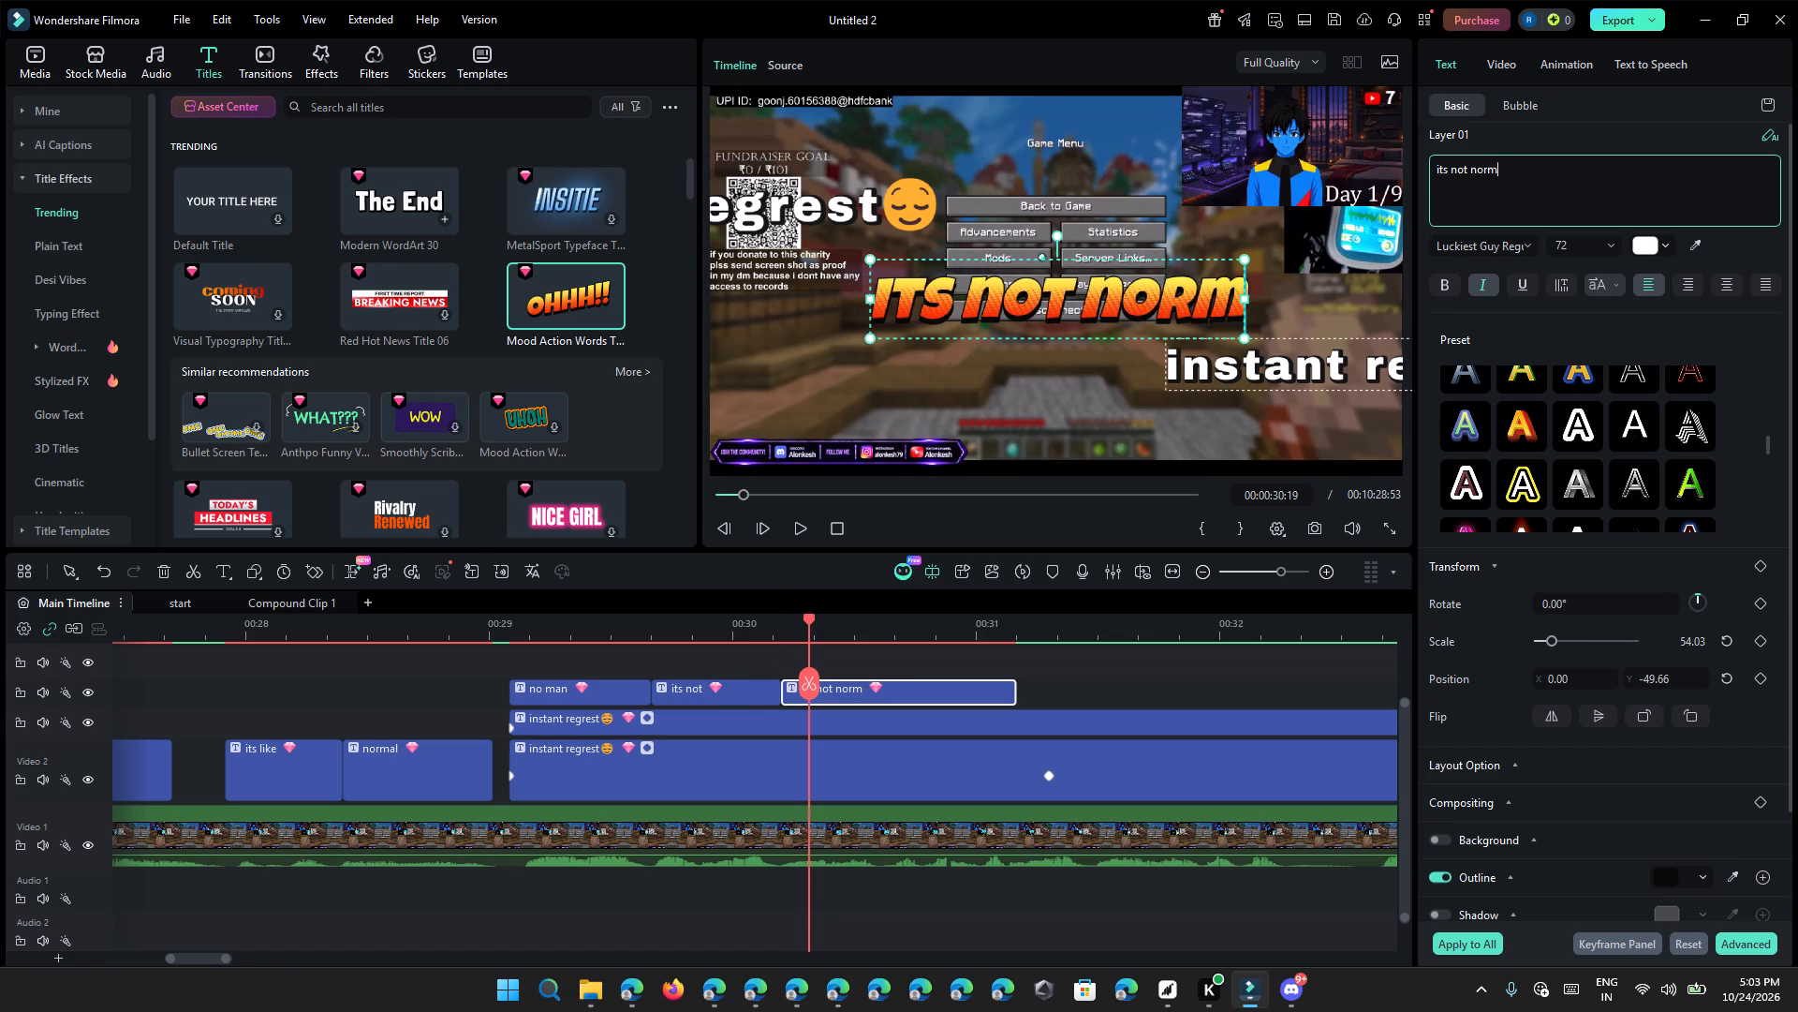
text(normal)
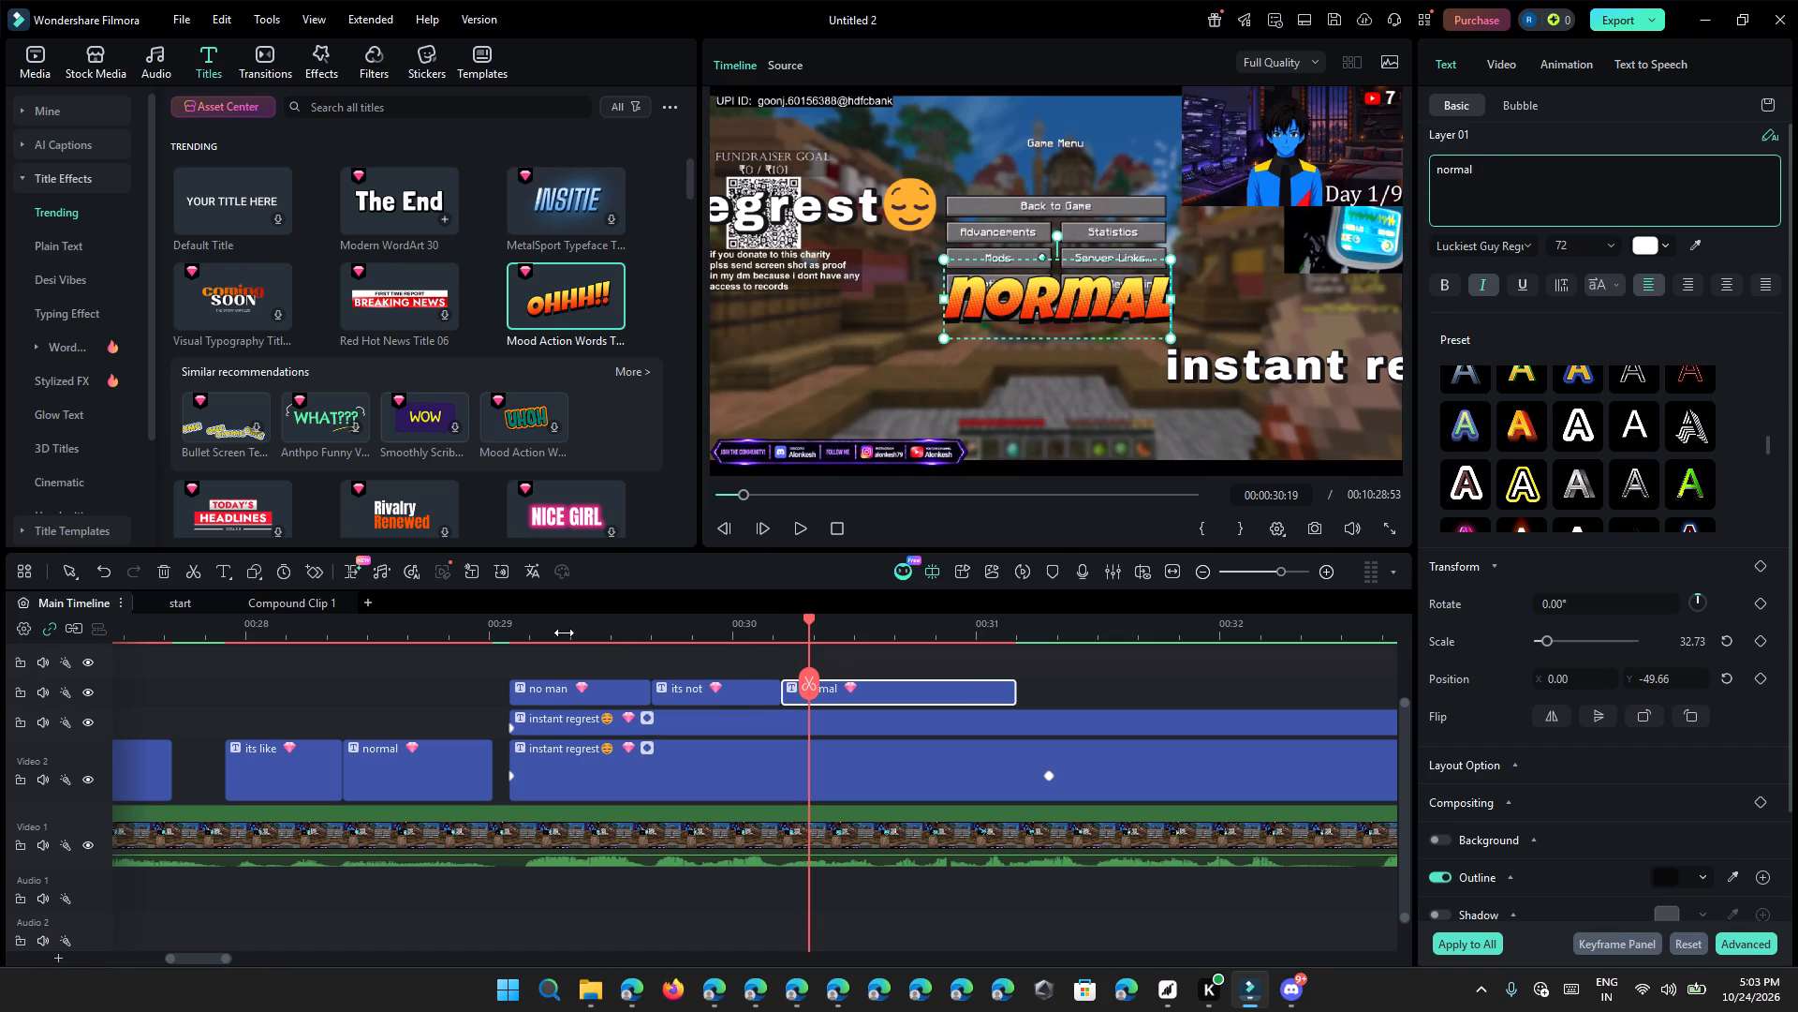
Play back the stretch from 29 s to about 32 s to check the new titles' timing against the speech.
click(502, 630)
click(799, 531)
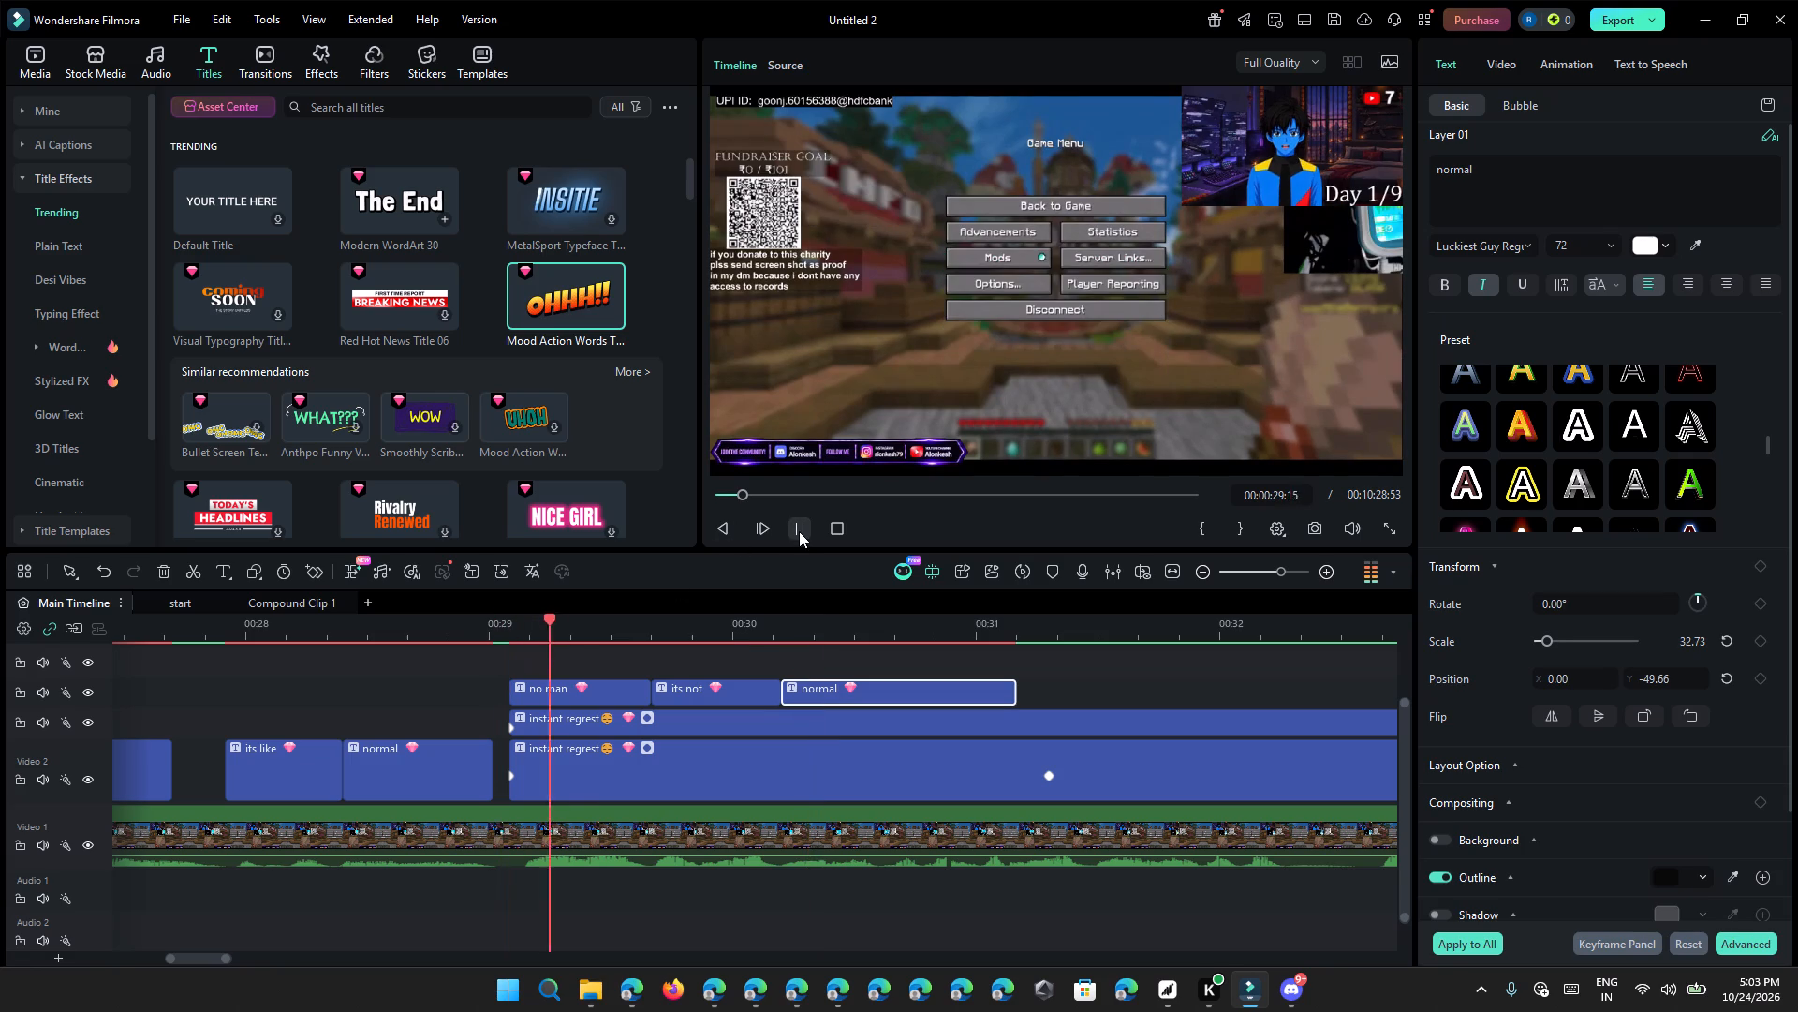
click(799, 531)
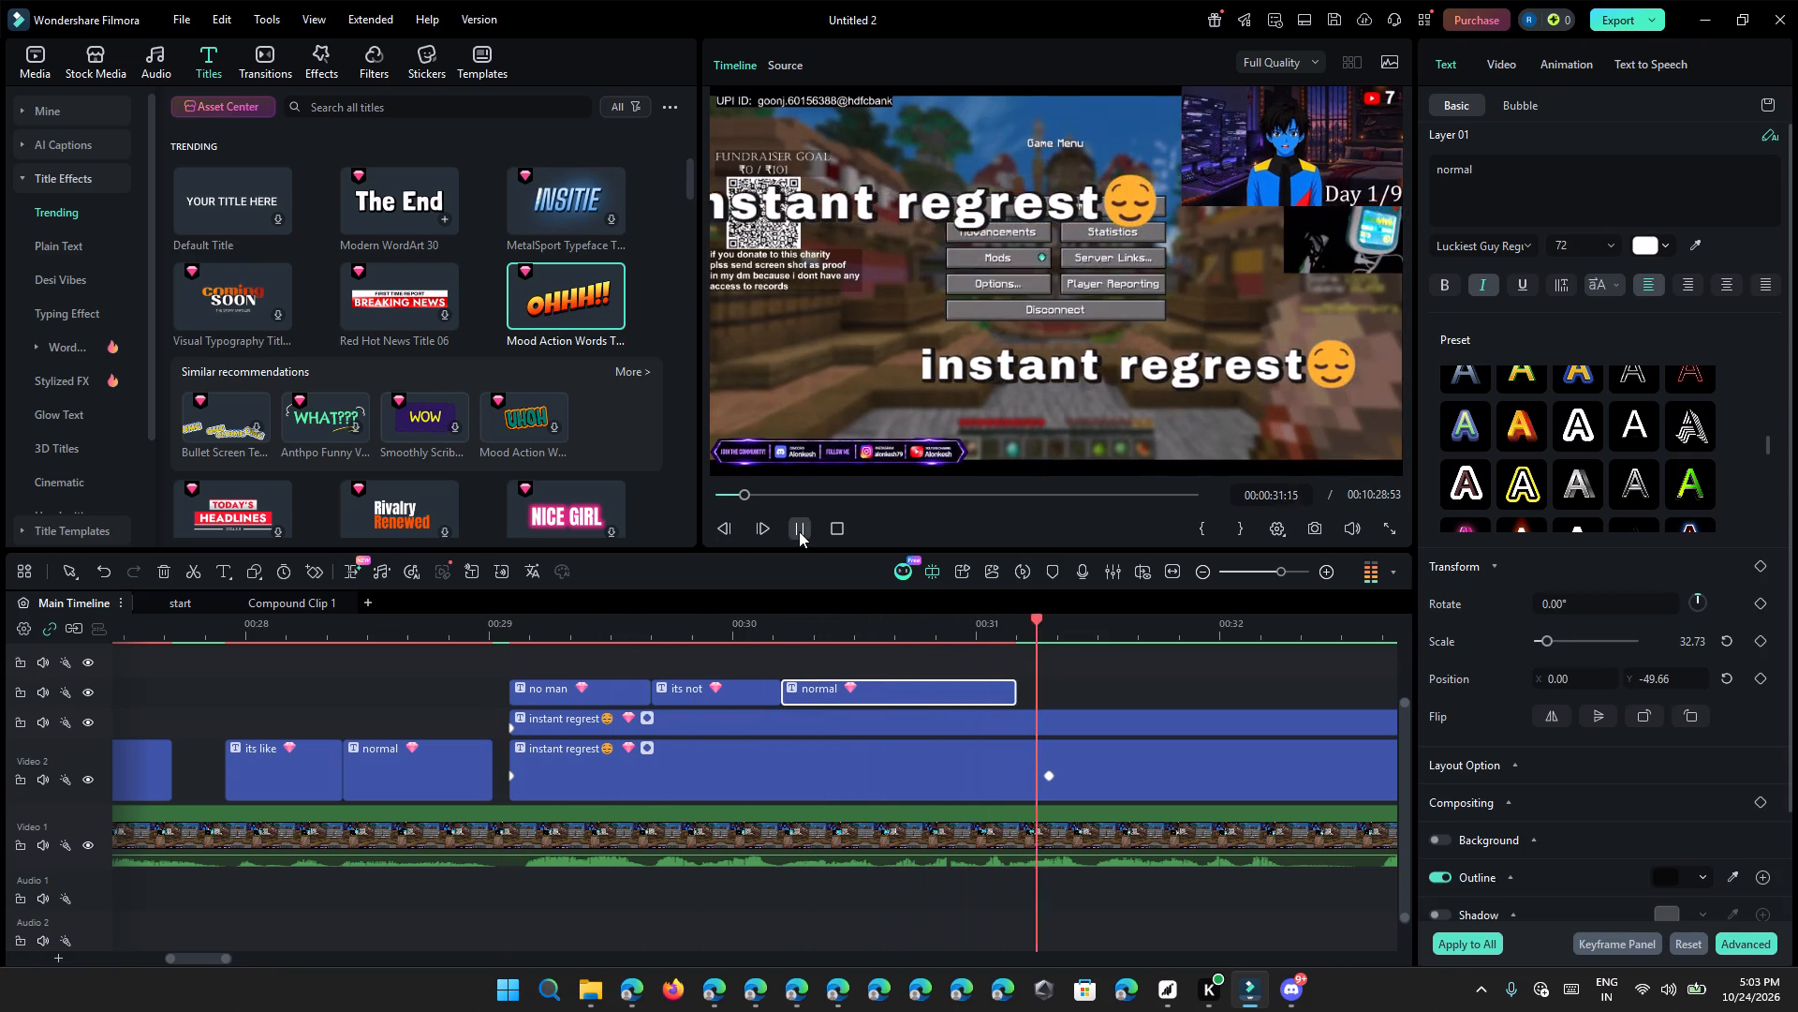
click(799, 531)
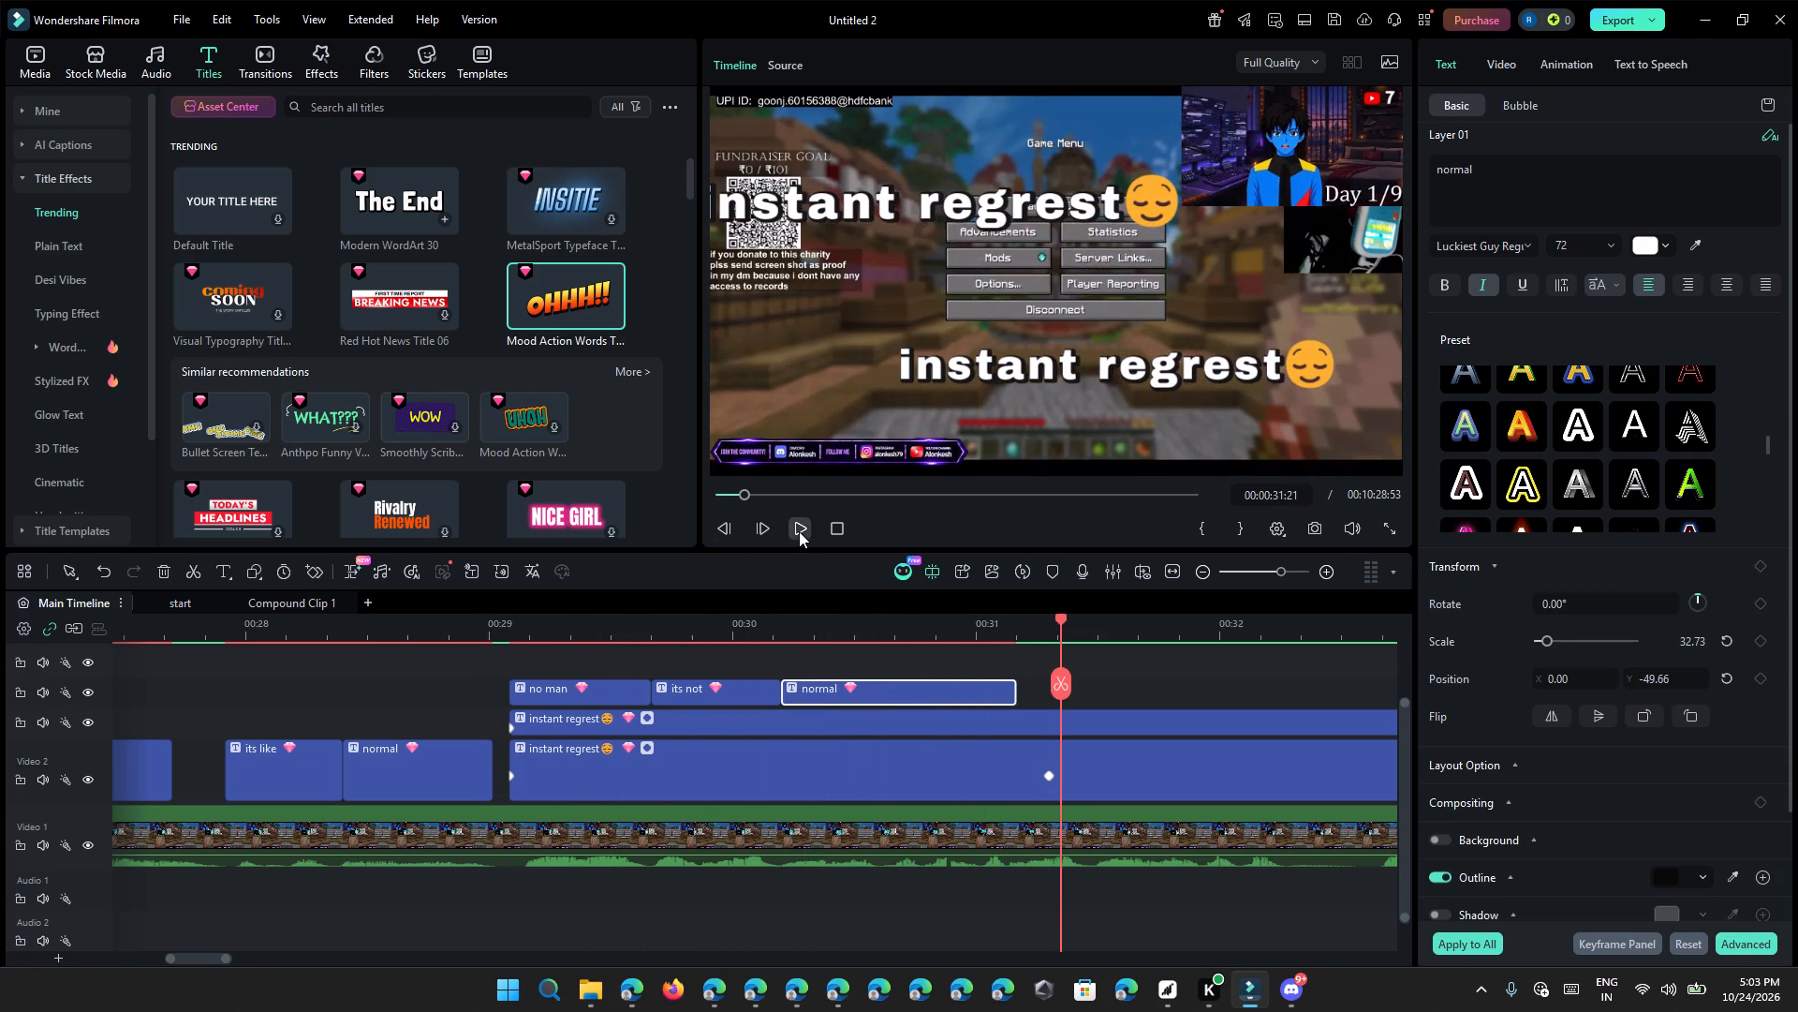
click(799, 531)
click(1001, 632)
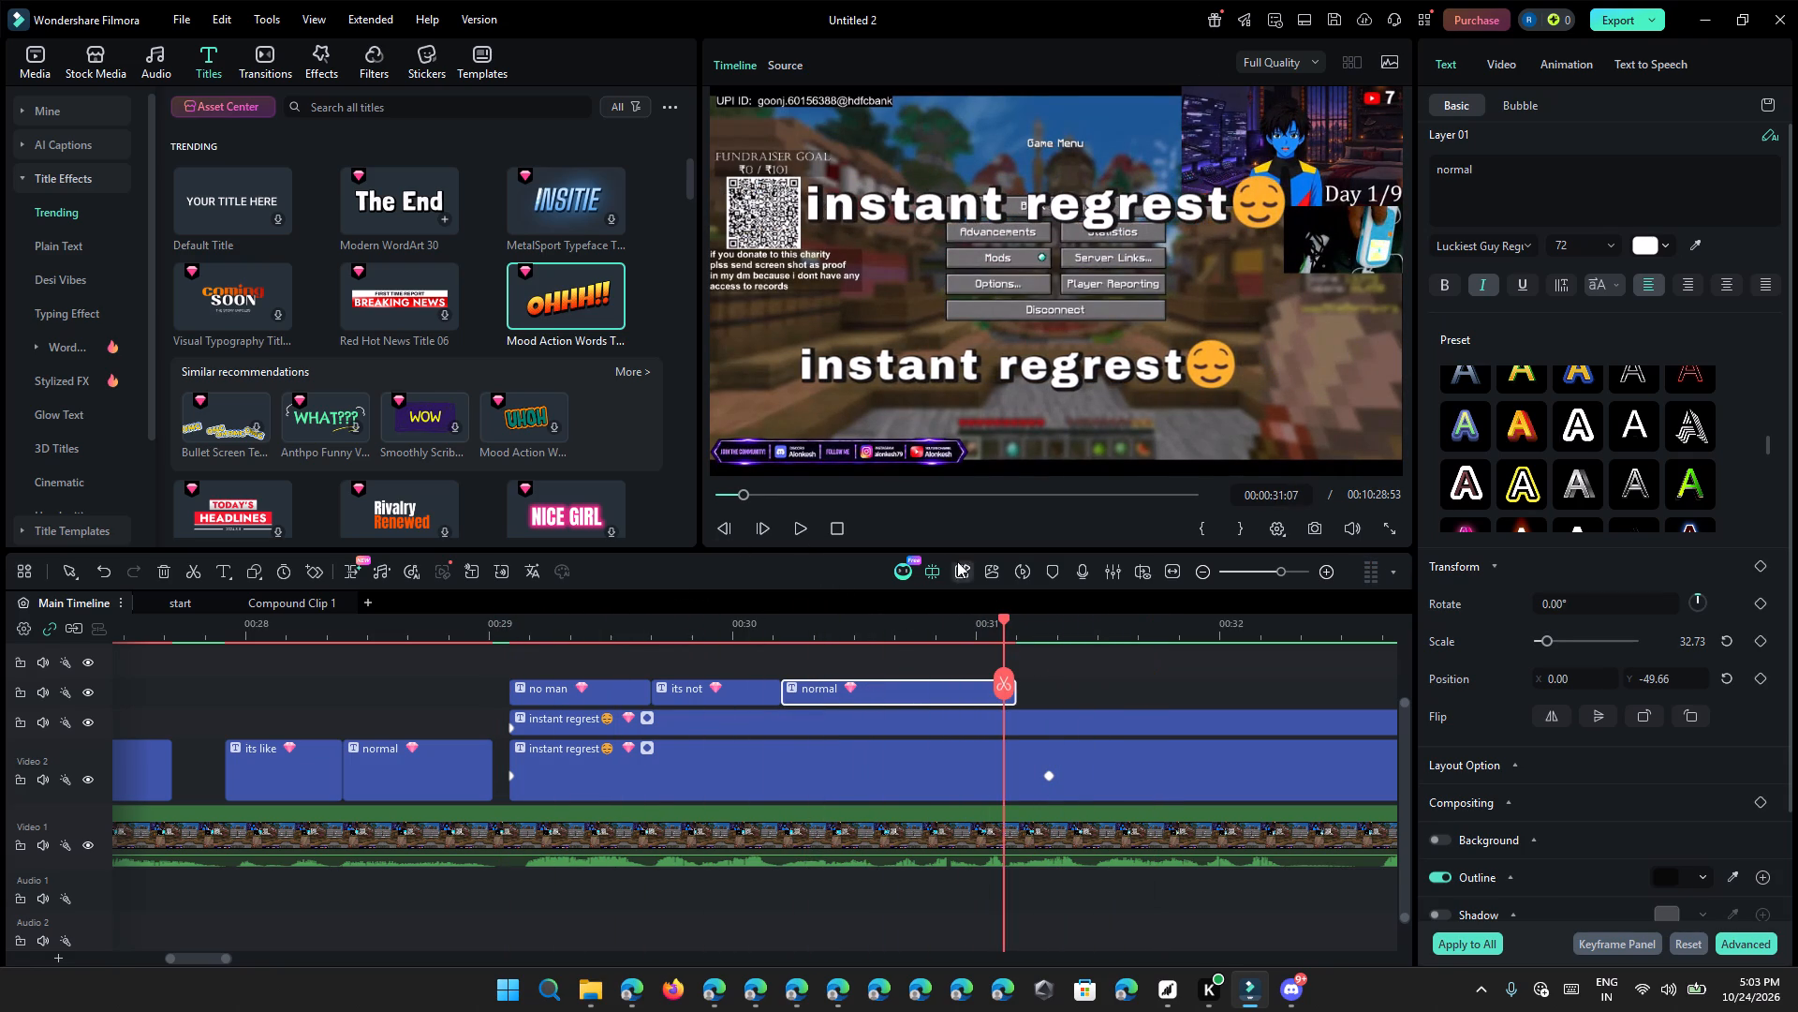
click(803, 535)
click(803, 535)
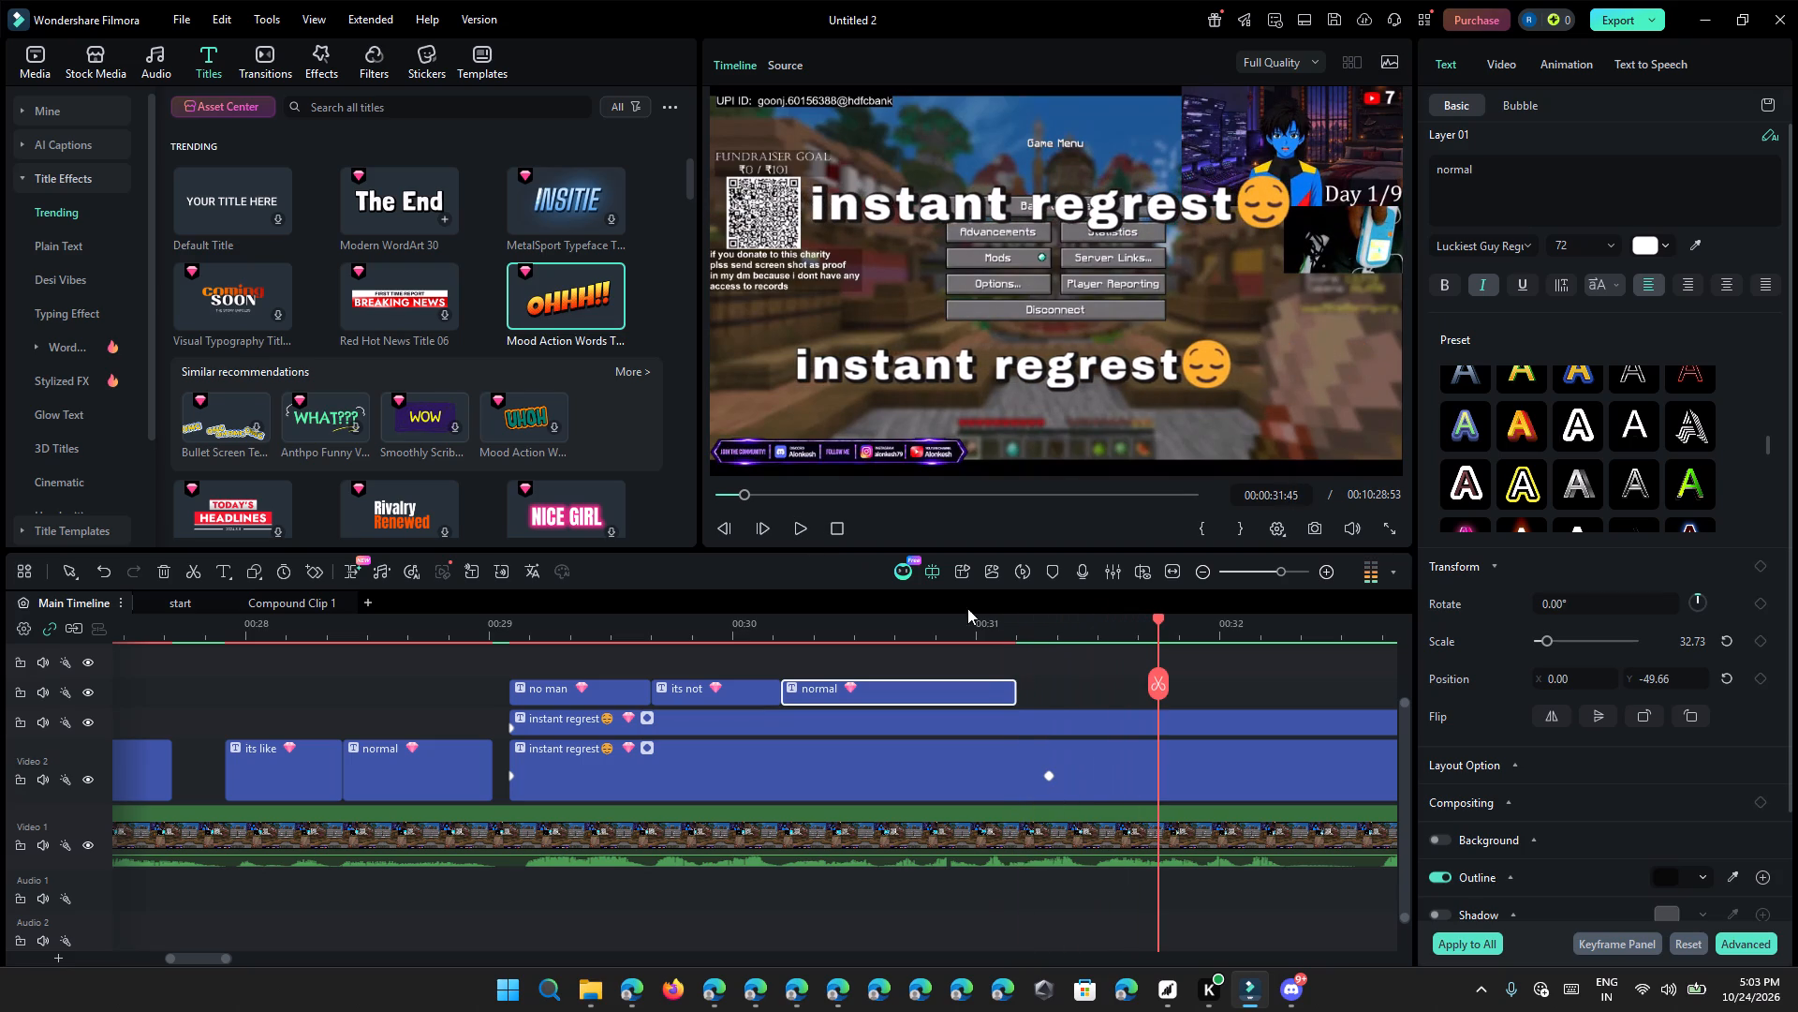
click(1035, 645)
click(1029, 620)
click(805, 526)
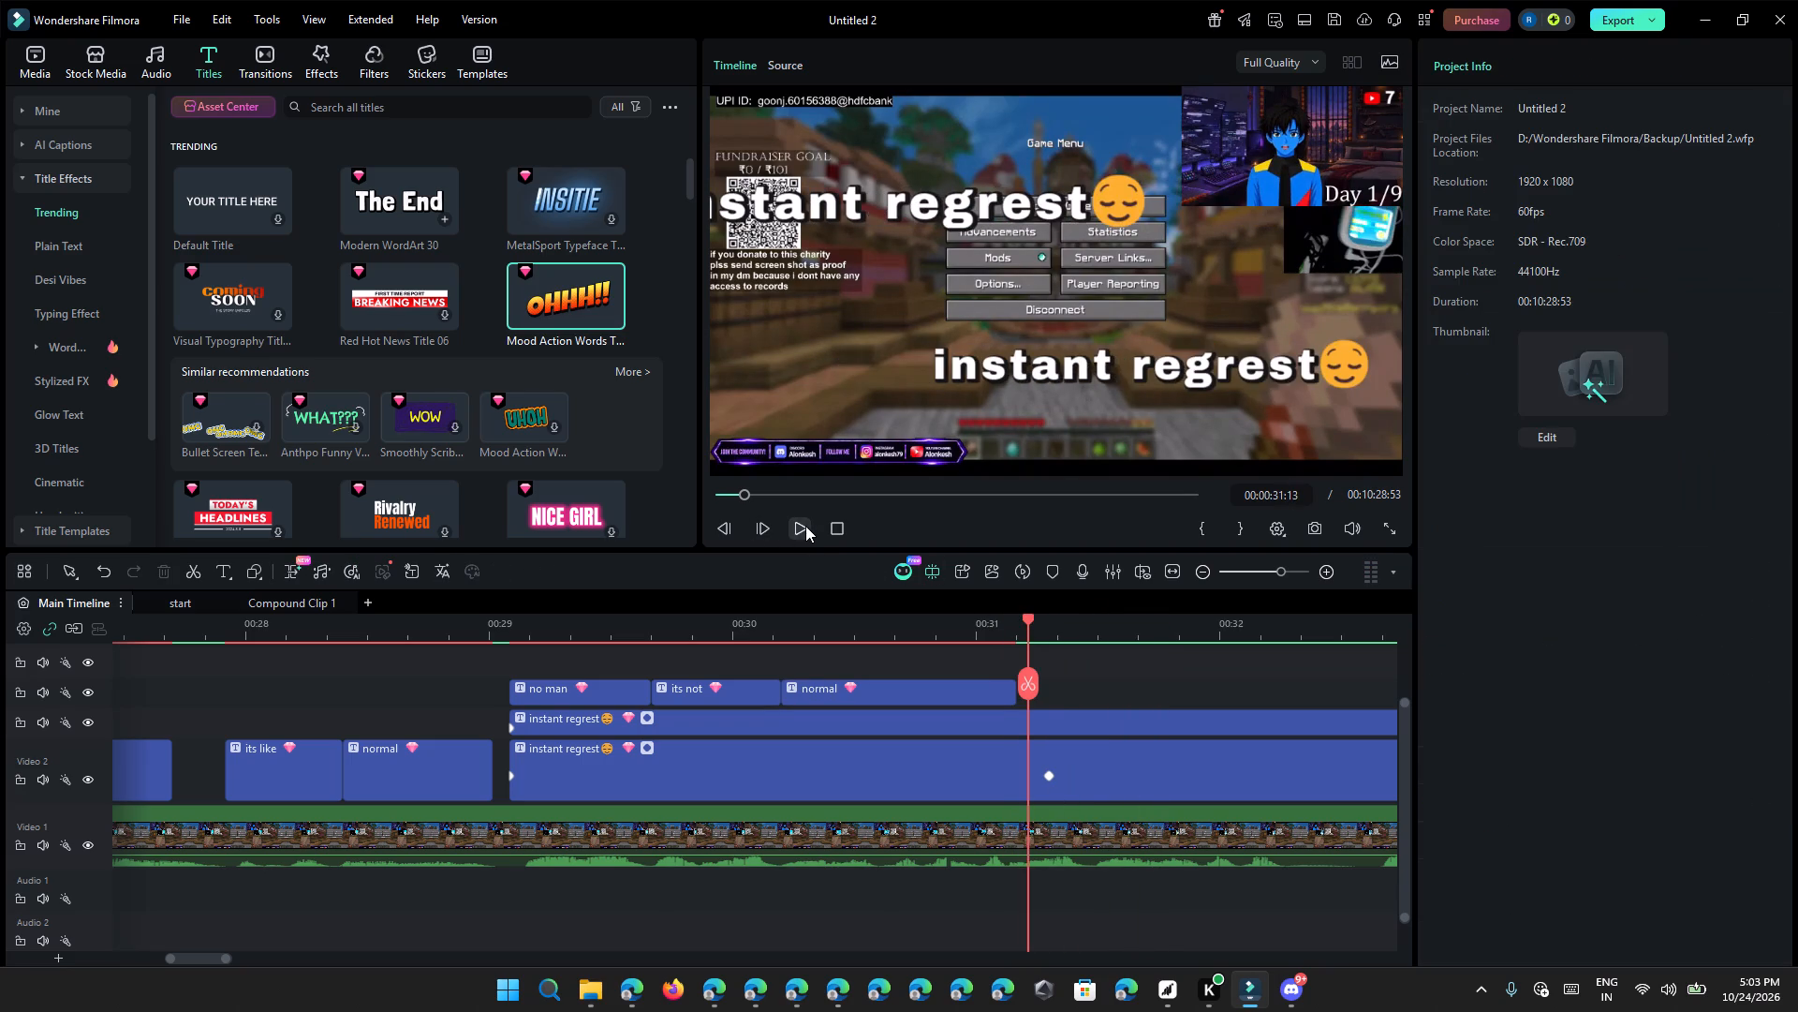
click(805, 526)
click(708, 632)
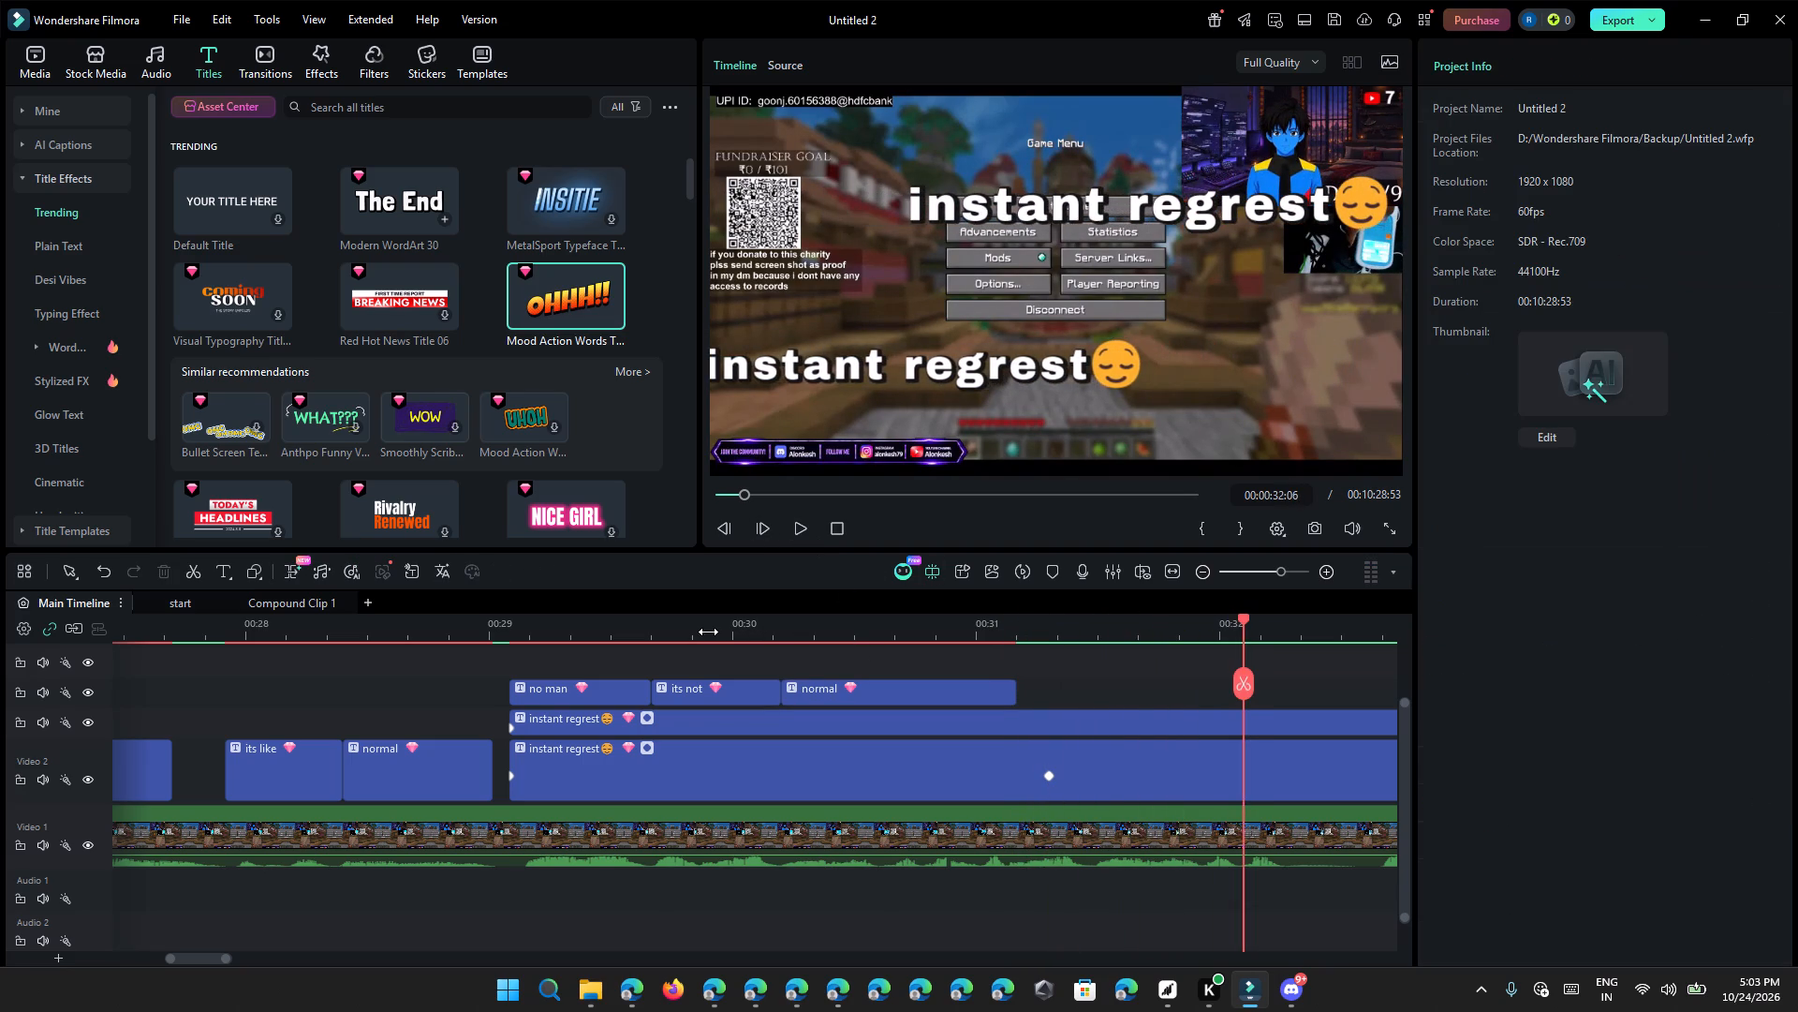
click(794, 529)
click(794, 529)
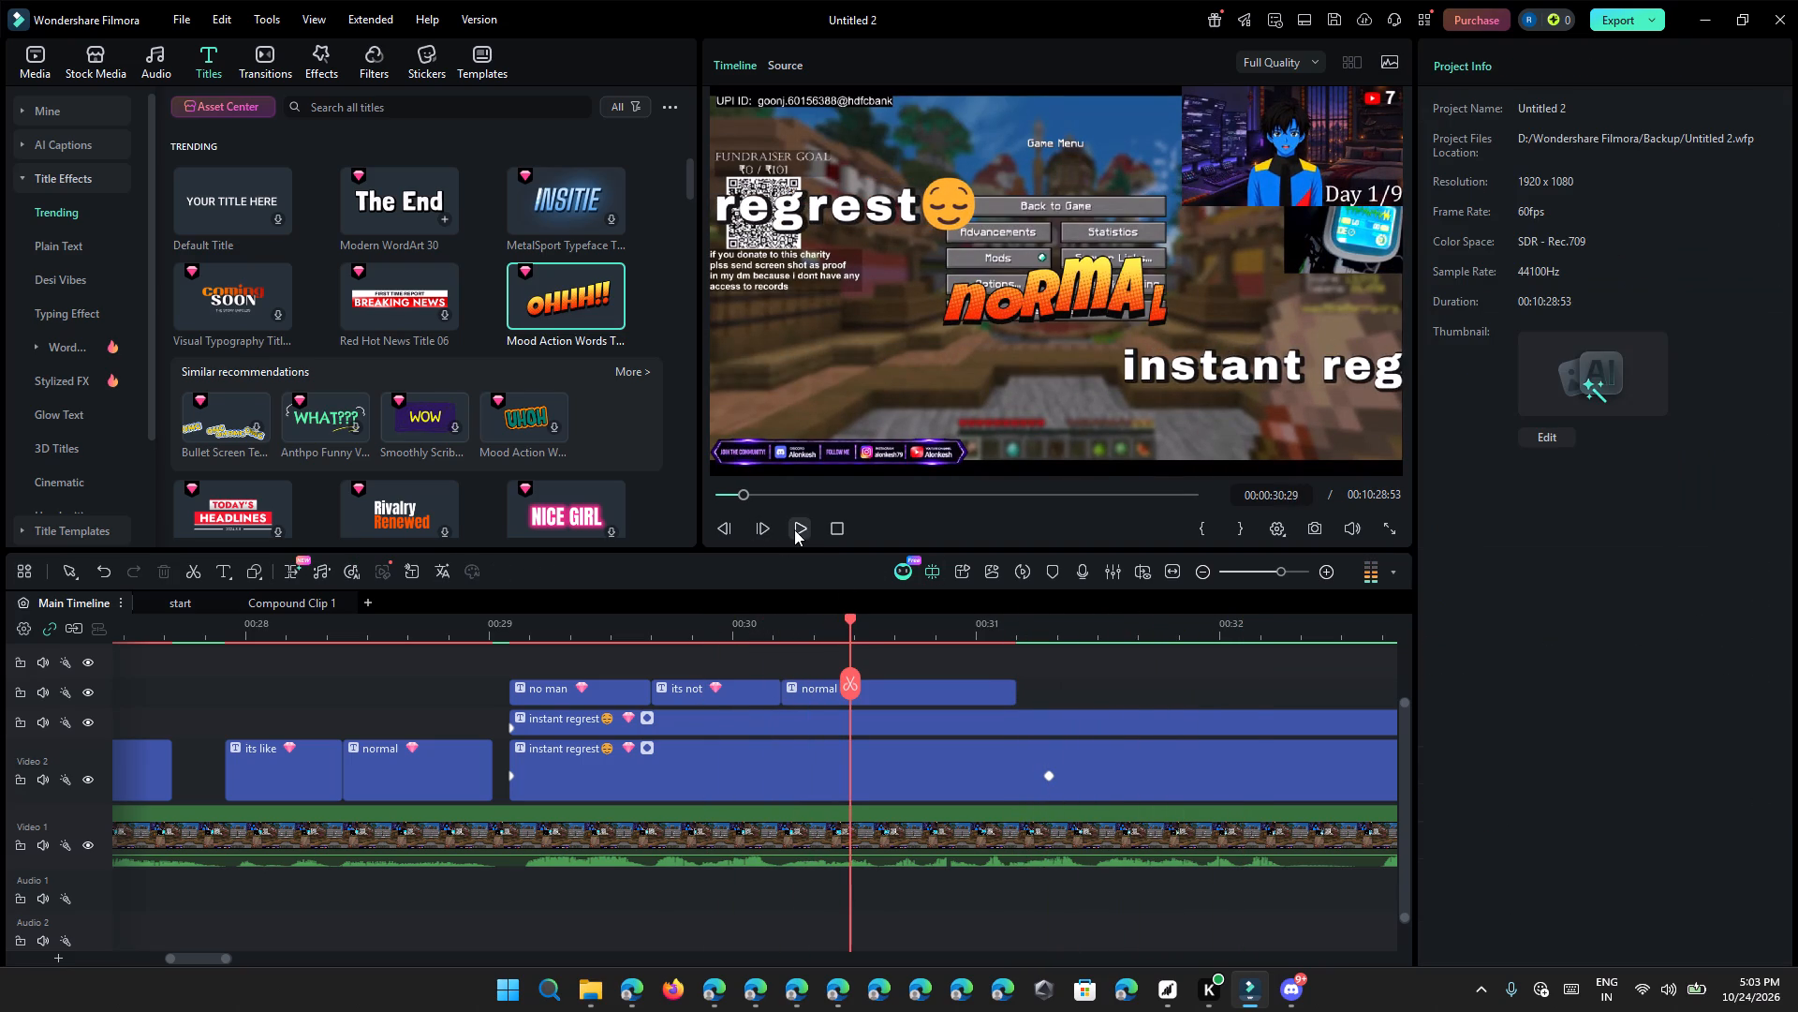
Play through the word's end past 30 s and trim the "normal" title to end at about 30 s 36 frames.
click(794, 529)
click(794, 529)
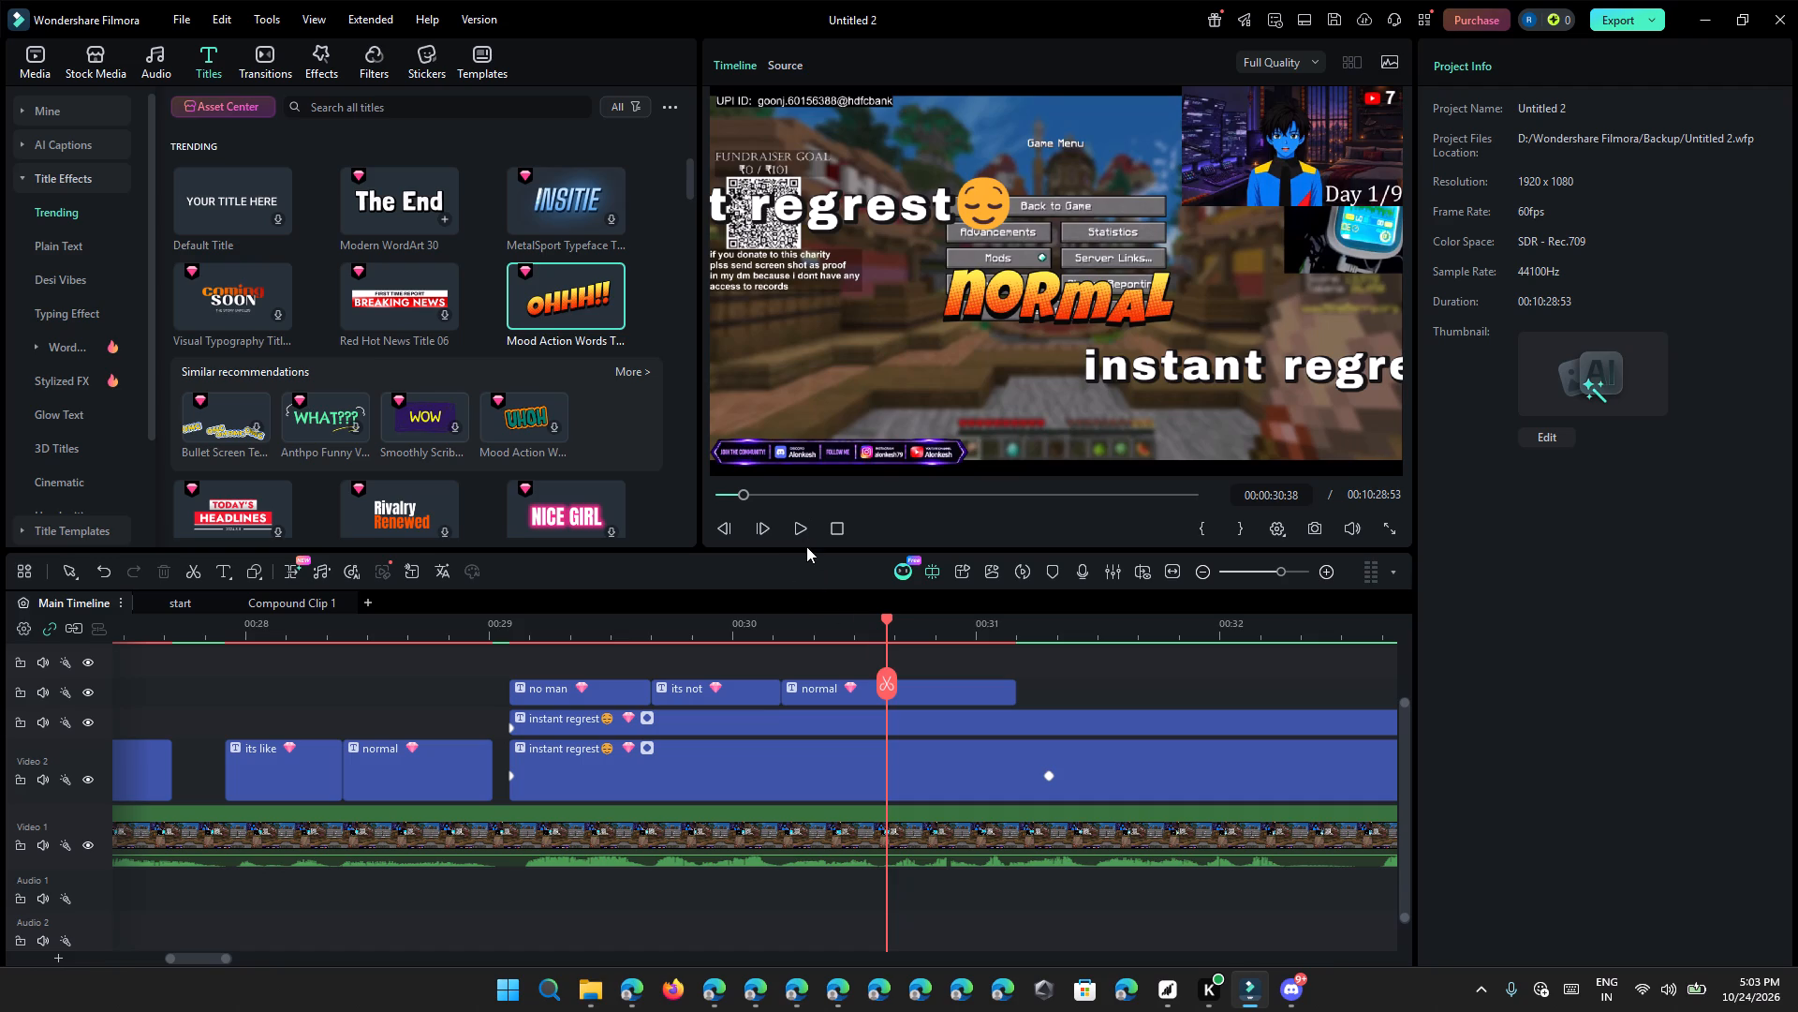
click(805, 540)
click(797, 524)
click(797, 524)
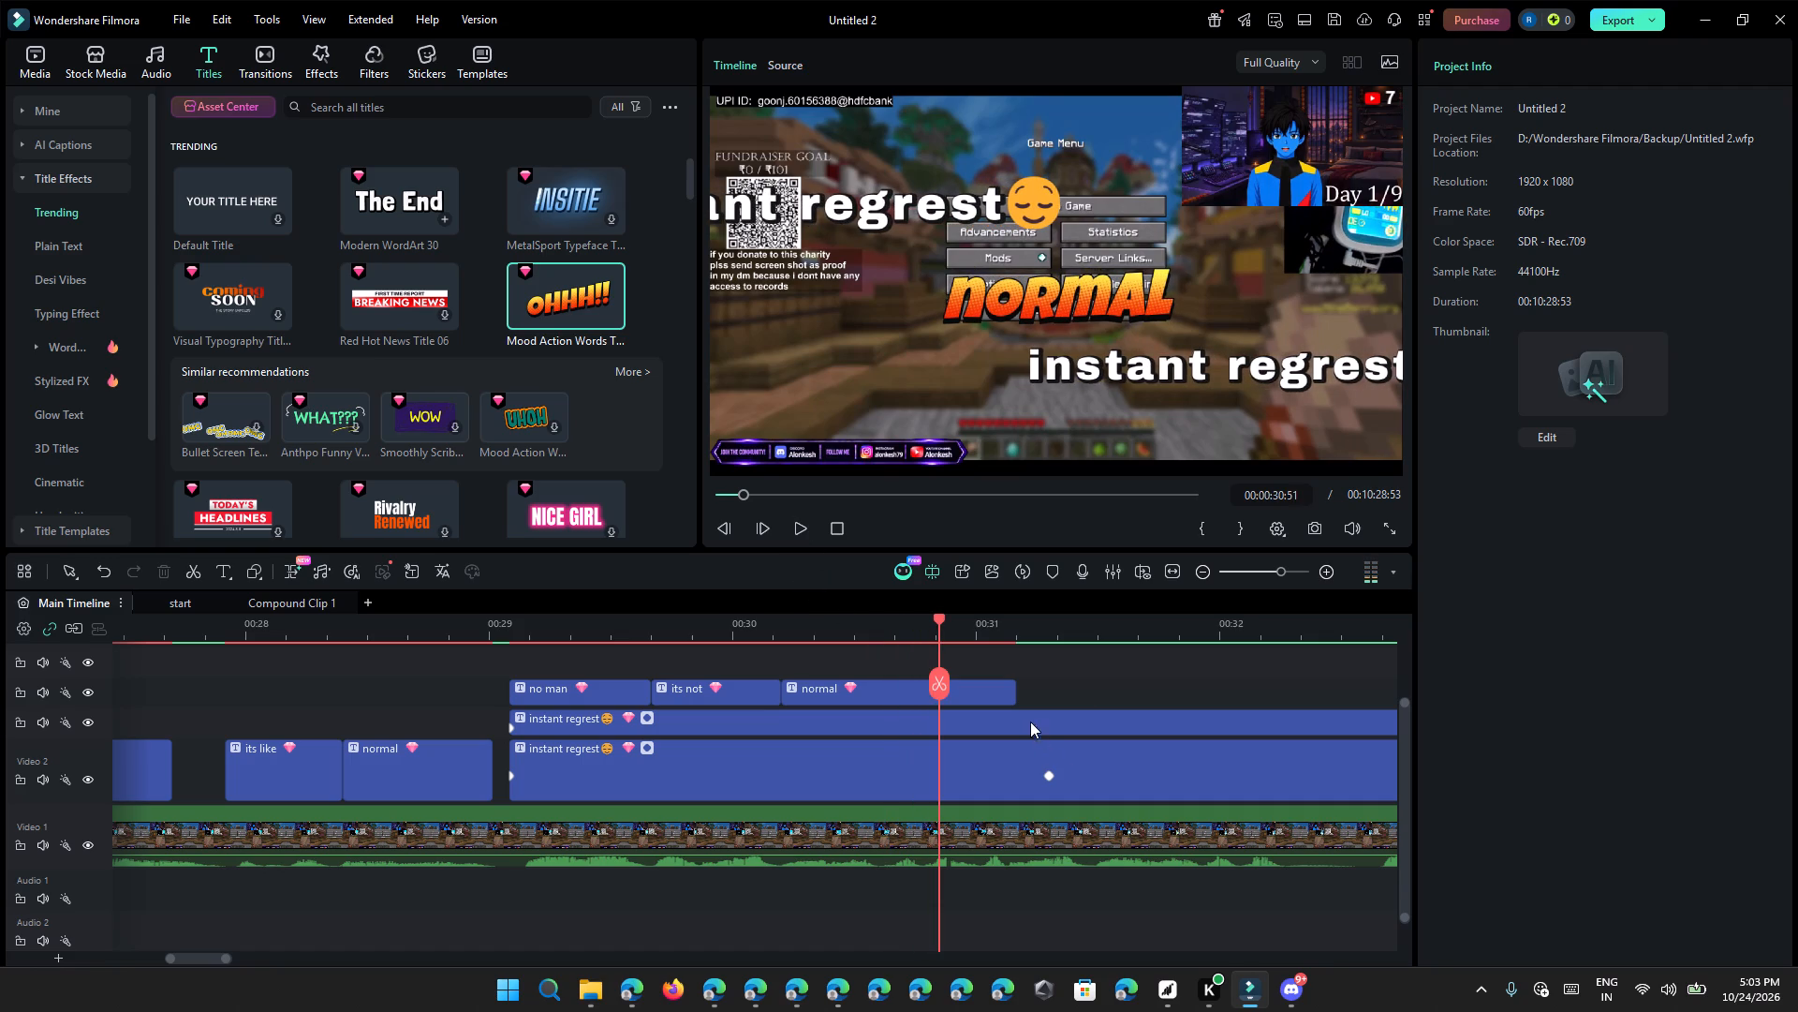
drag(1011, 702, 875, 699)
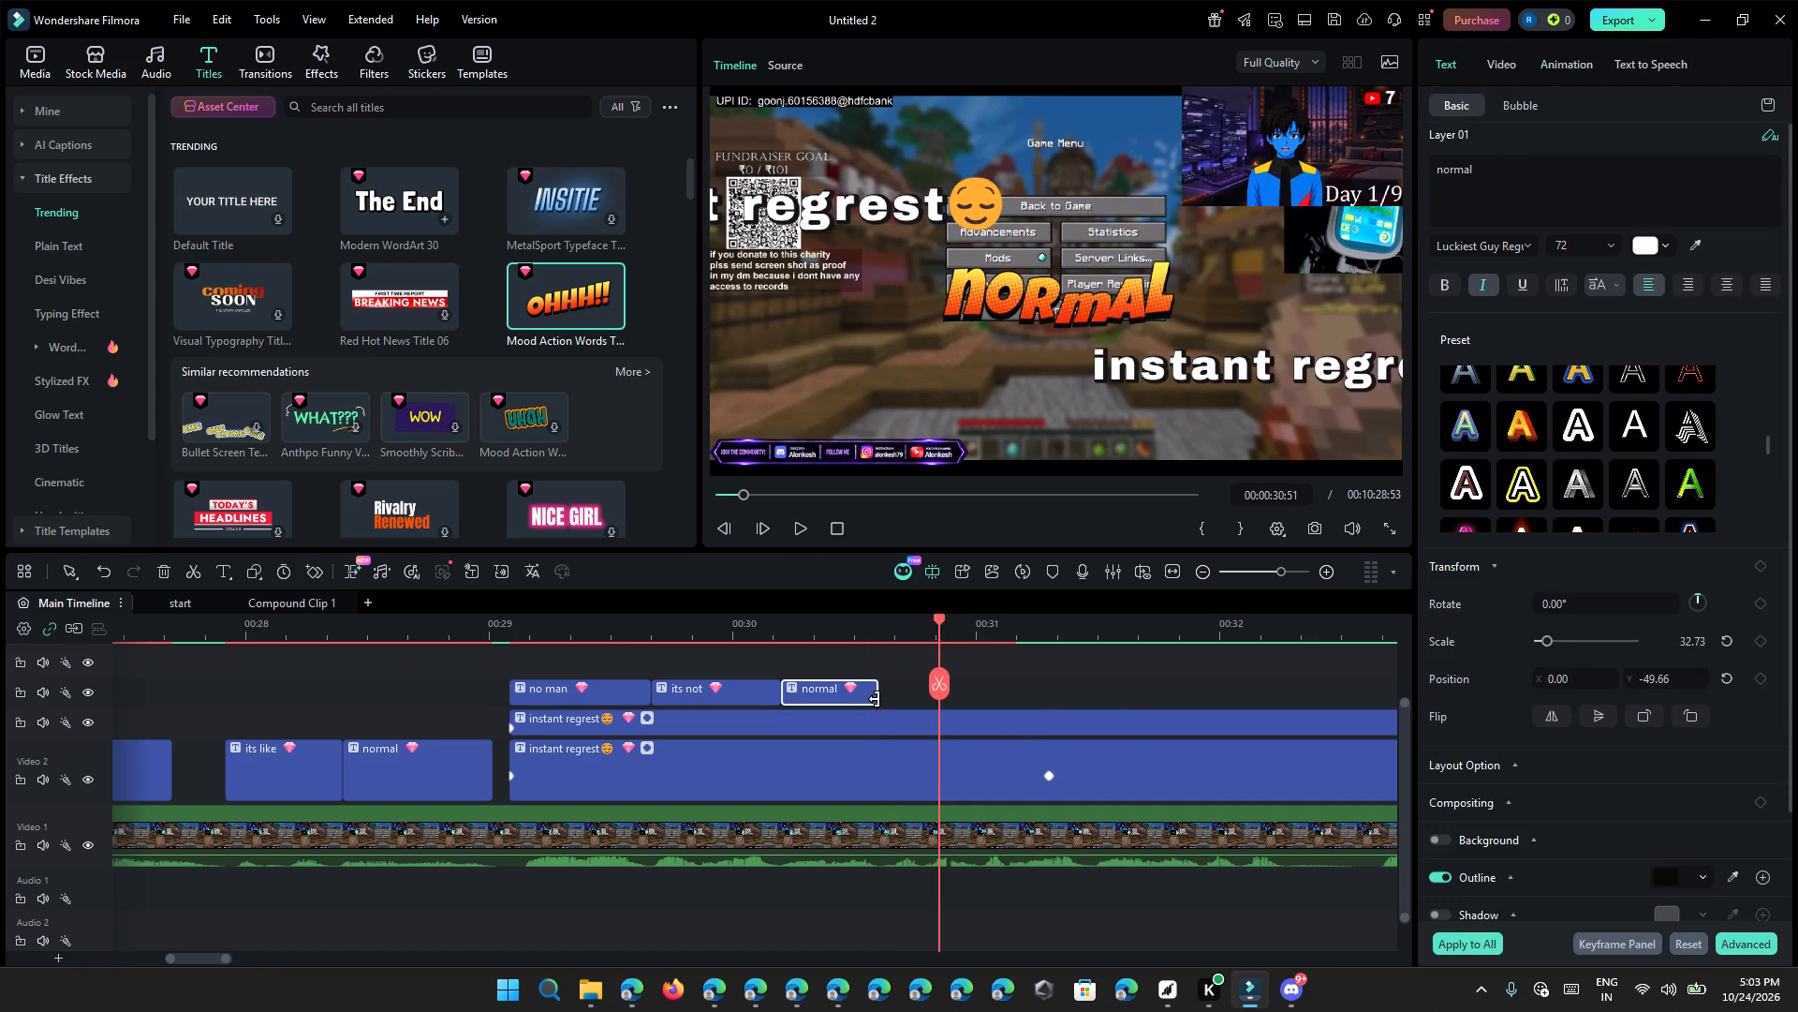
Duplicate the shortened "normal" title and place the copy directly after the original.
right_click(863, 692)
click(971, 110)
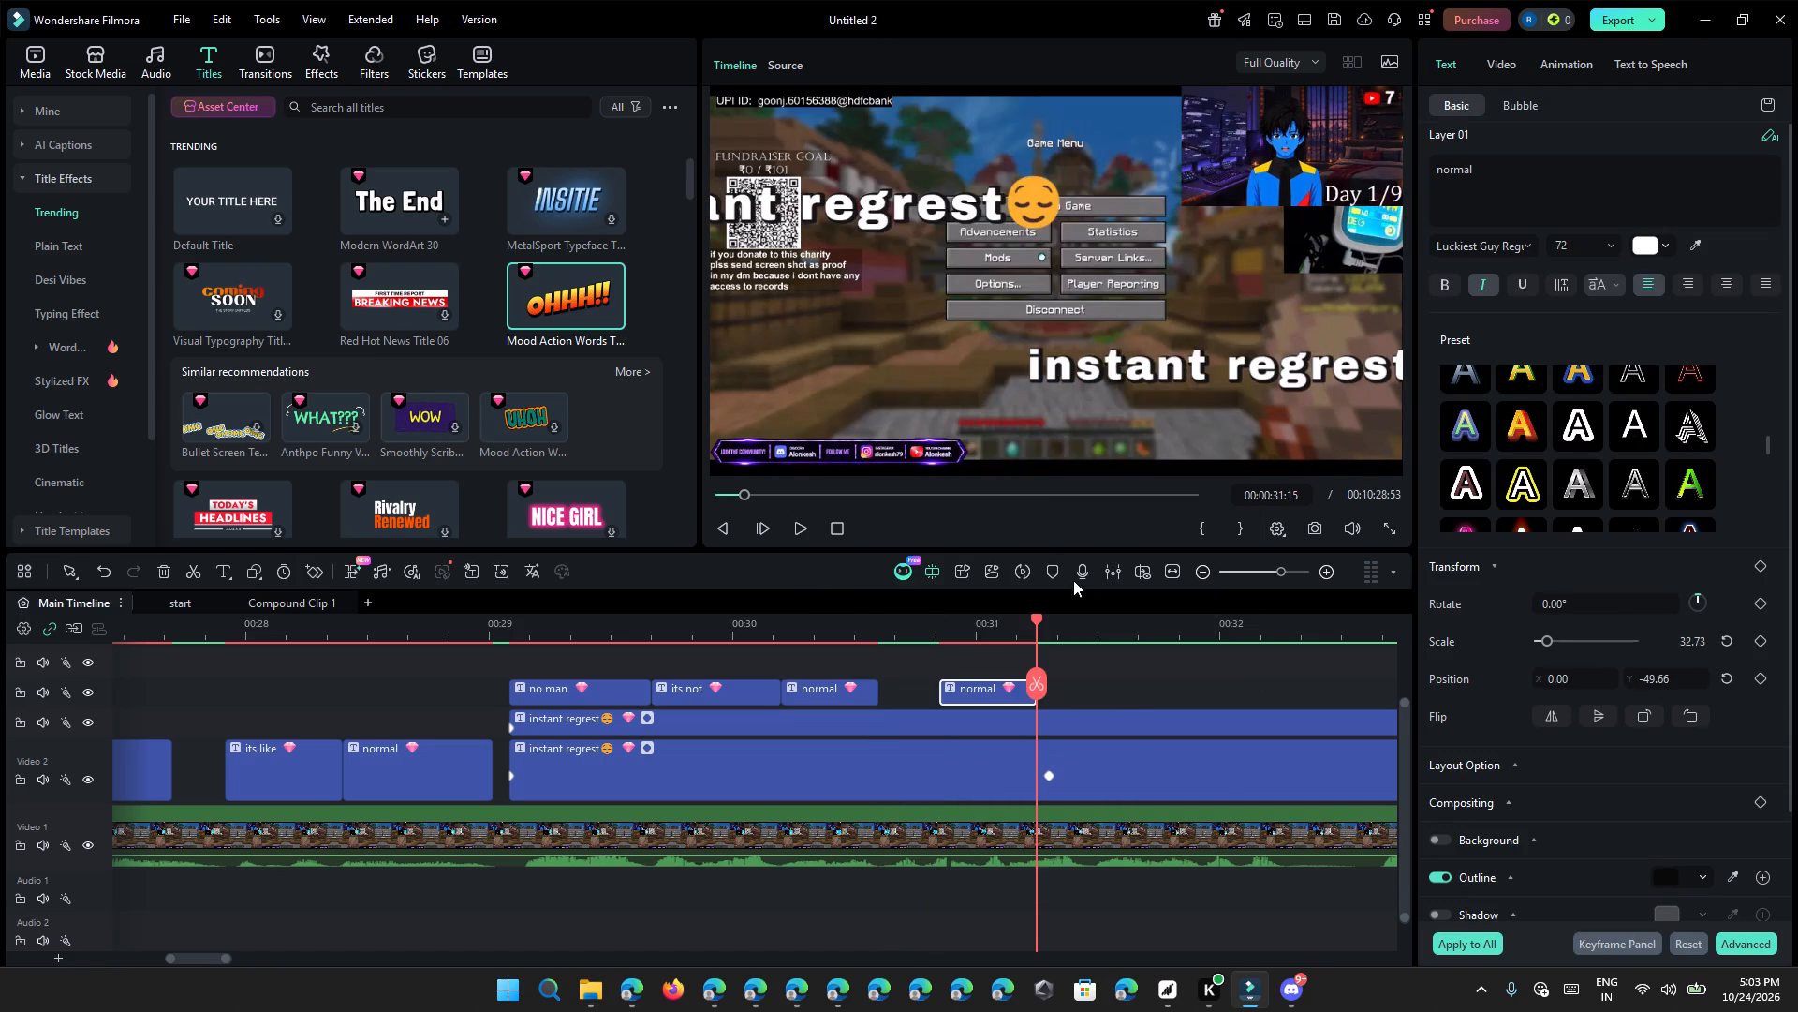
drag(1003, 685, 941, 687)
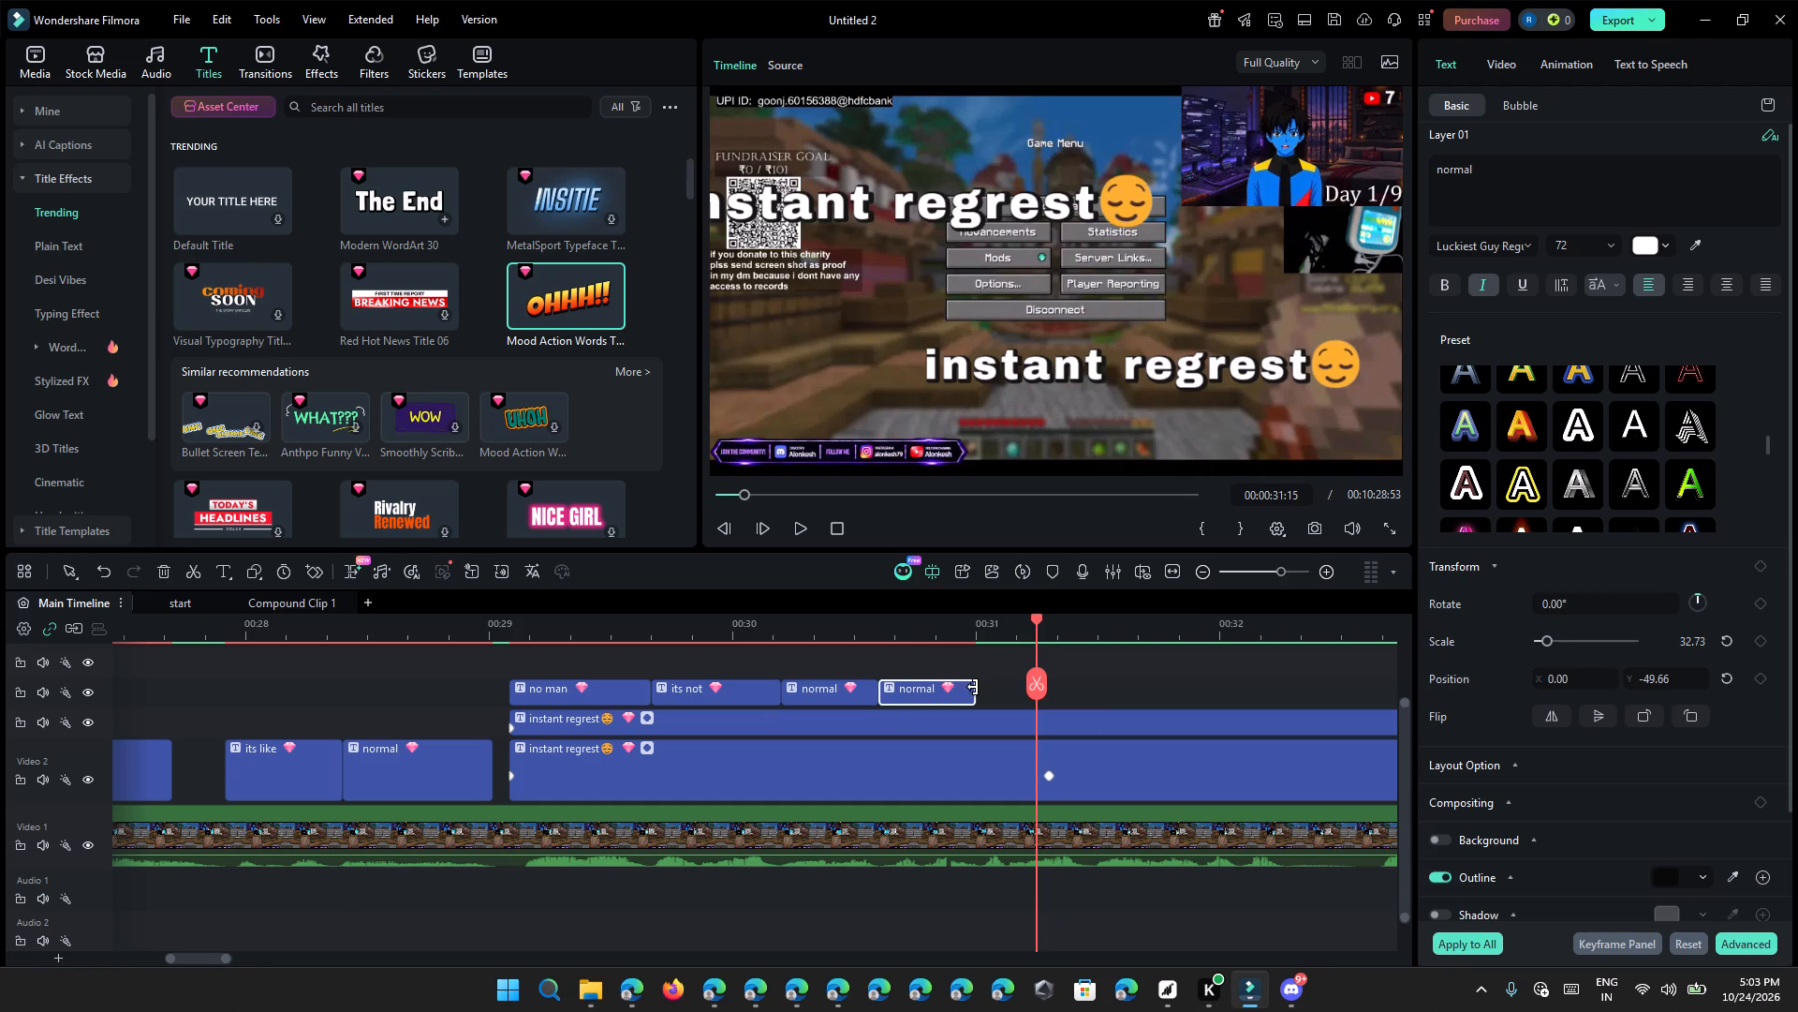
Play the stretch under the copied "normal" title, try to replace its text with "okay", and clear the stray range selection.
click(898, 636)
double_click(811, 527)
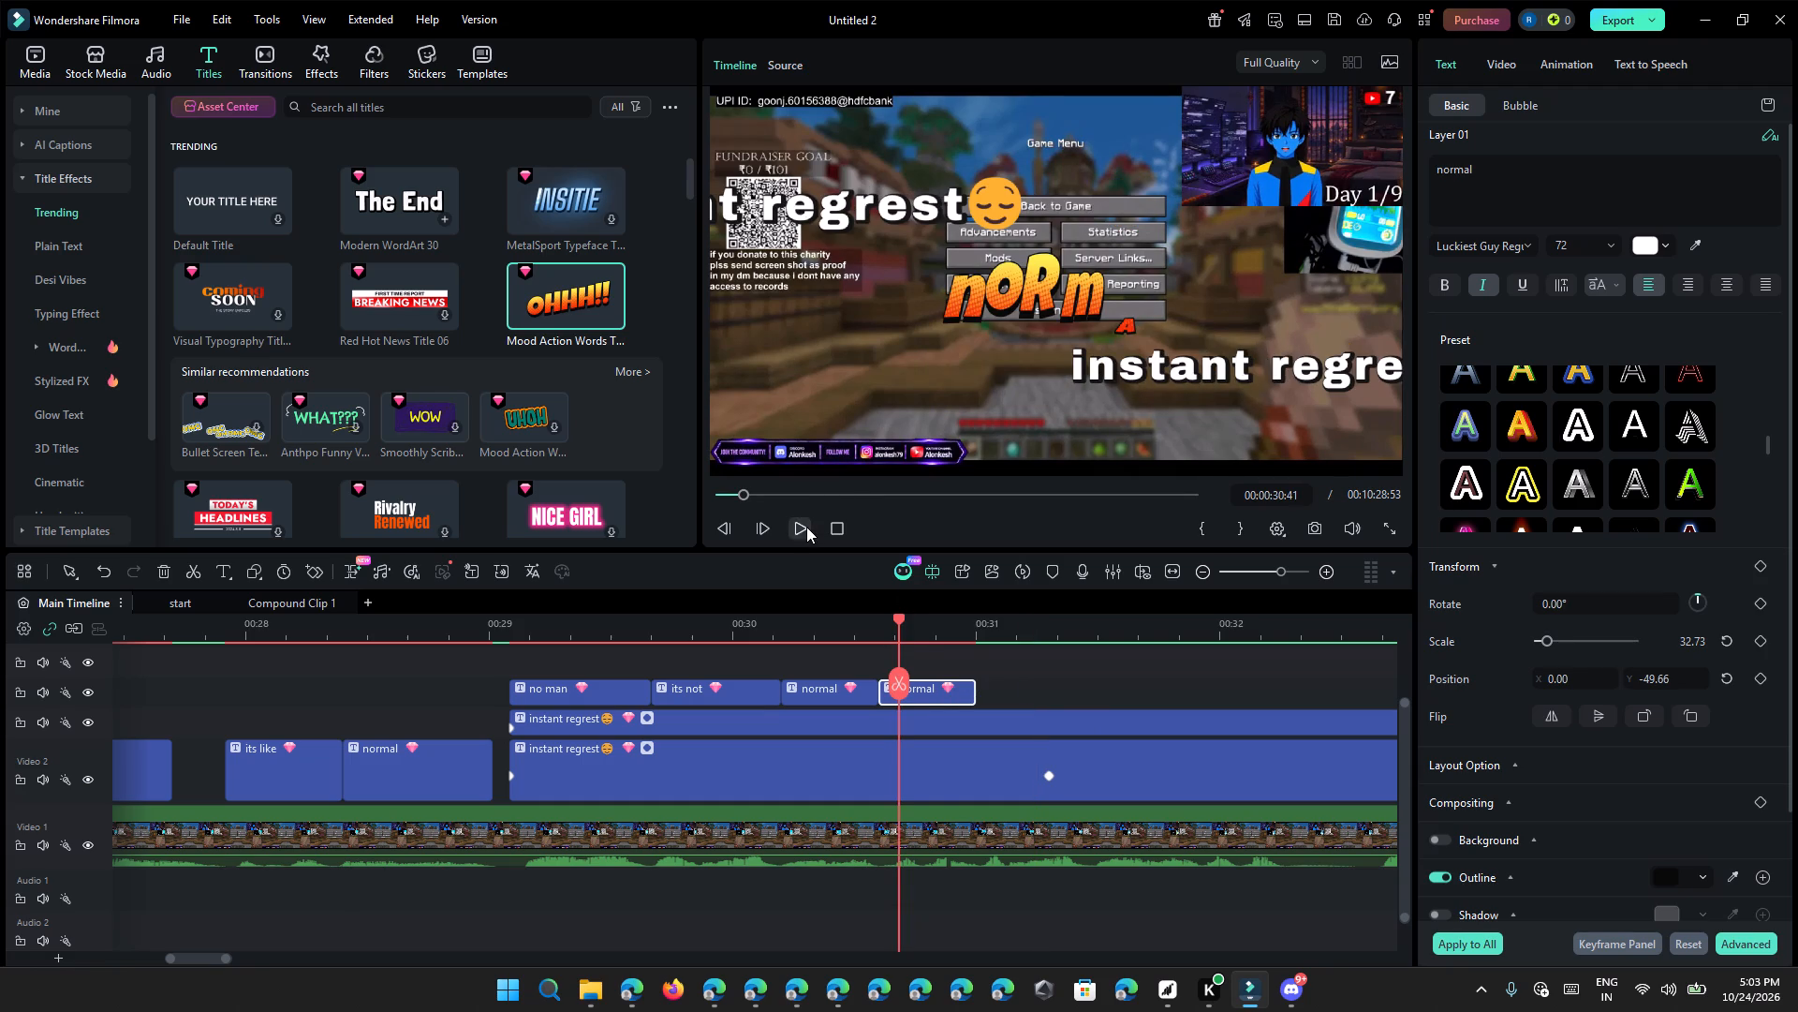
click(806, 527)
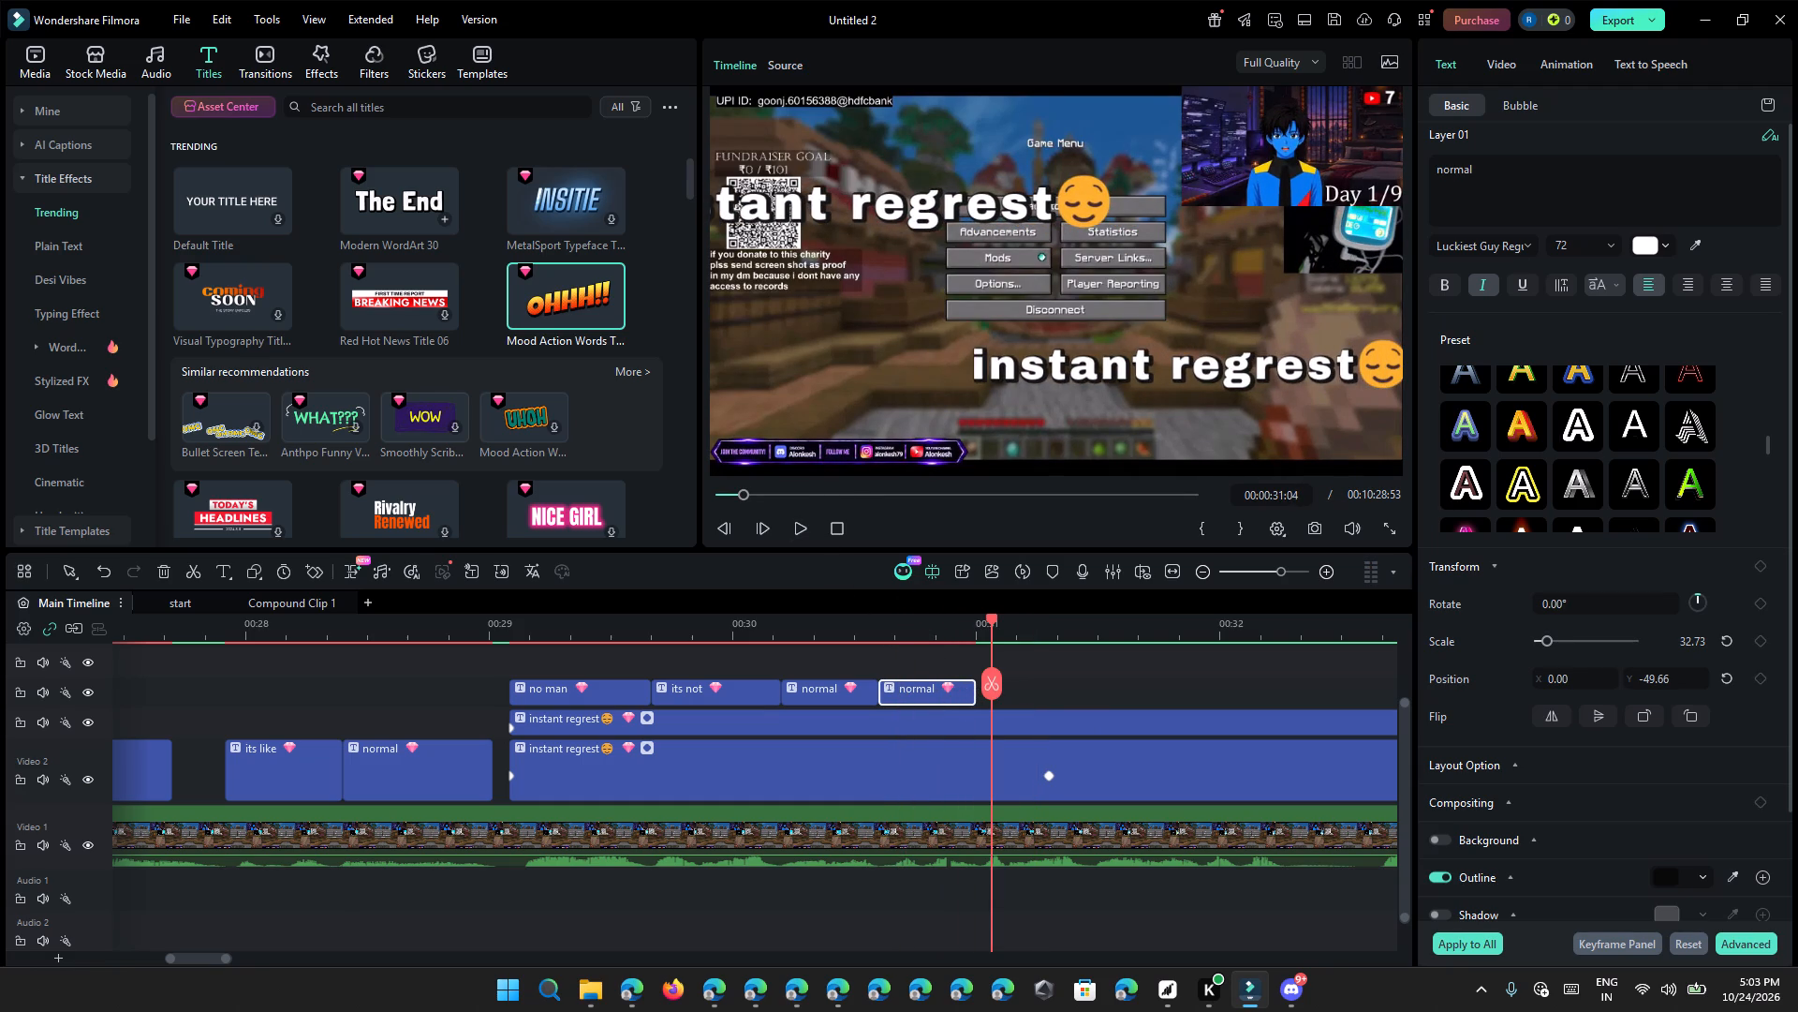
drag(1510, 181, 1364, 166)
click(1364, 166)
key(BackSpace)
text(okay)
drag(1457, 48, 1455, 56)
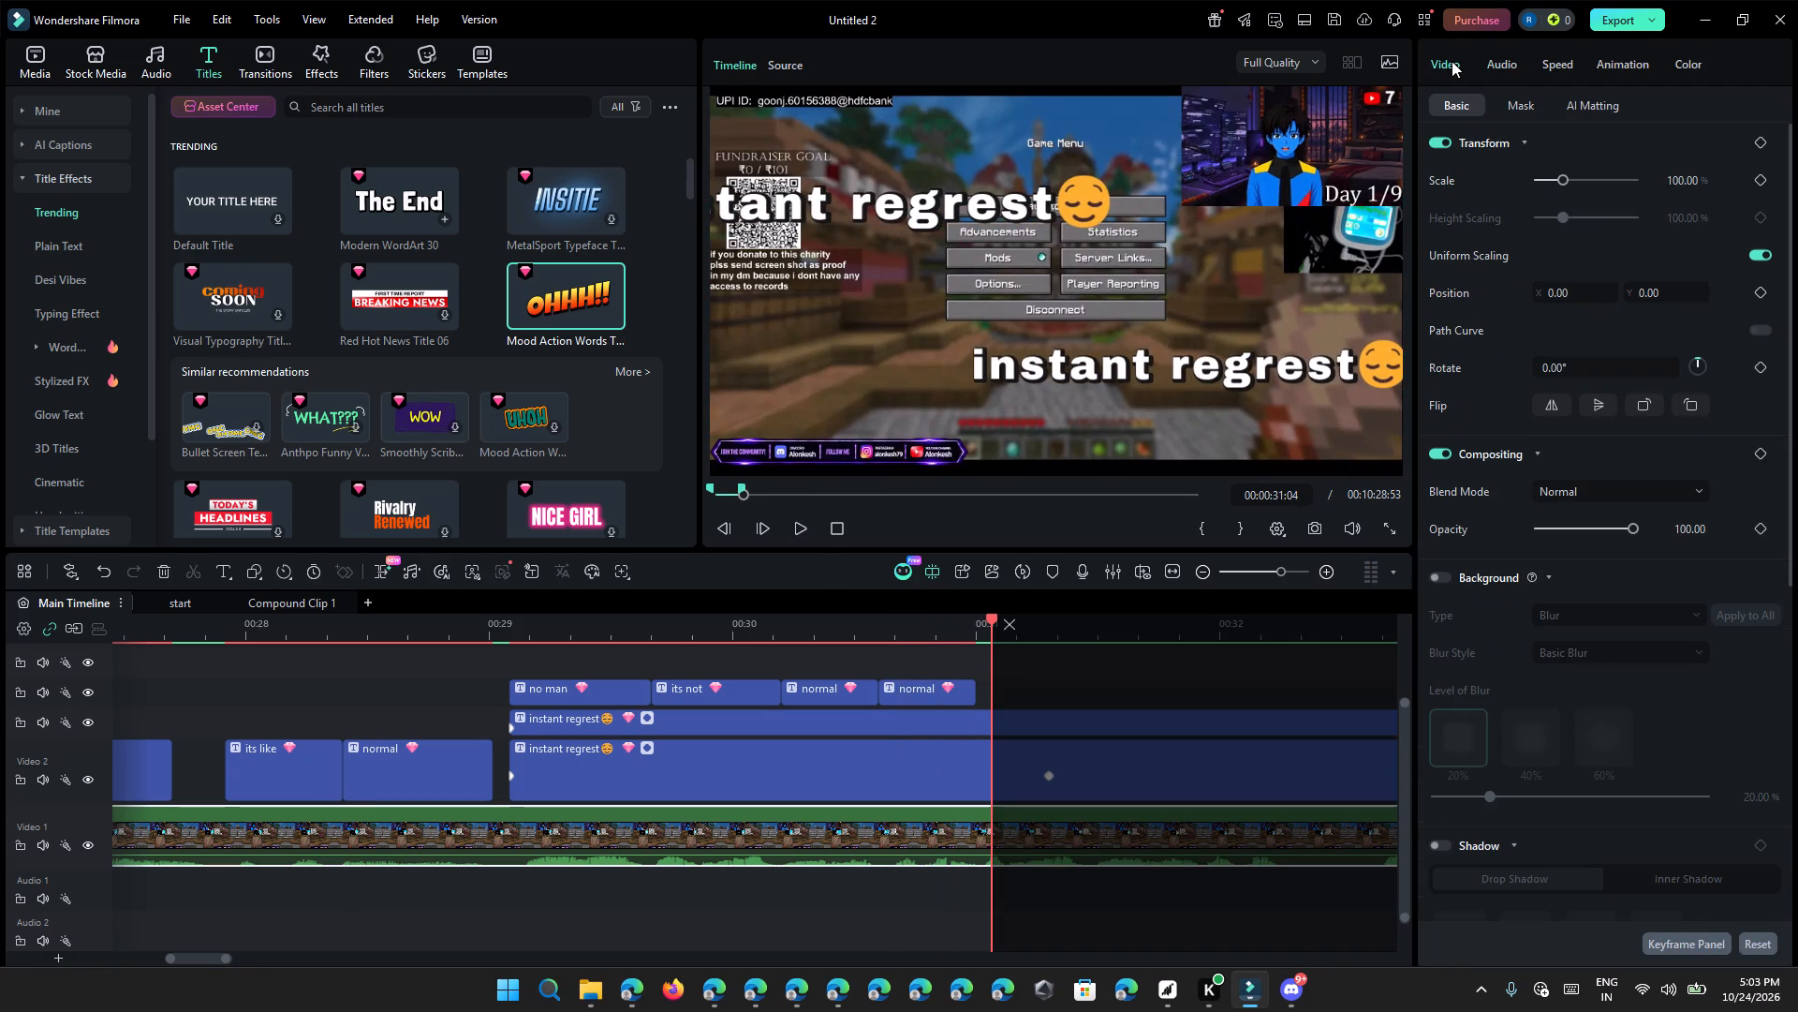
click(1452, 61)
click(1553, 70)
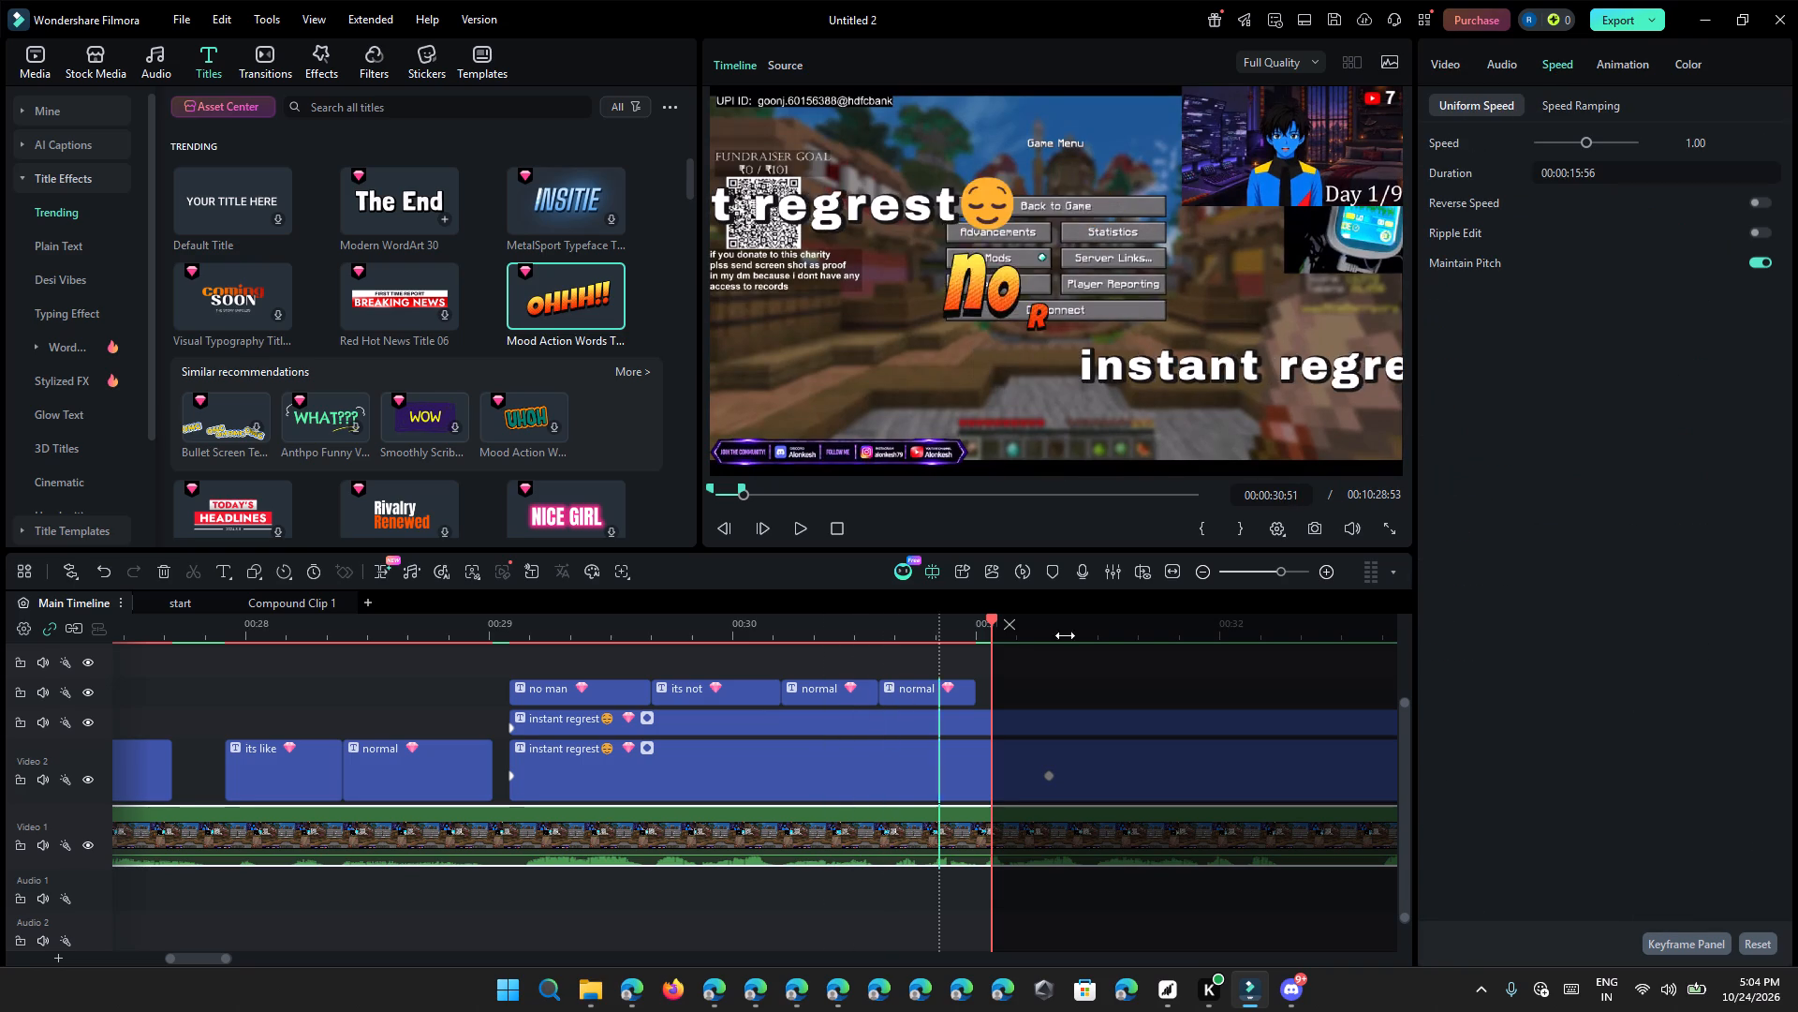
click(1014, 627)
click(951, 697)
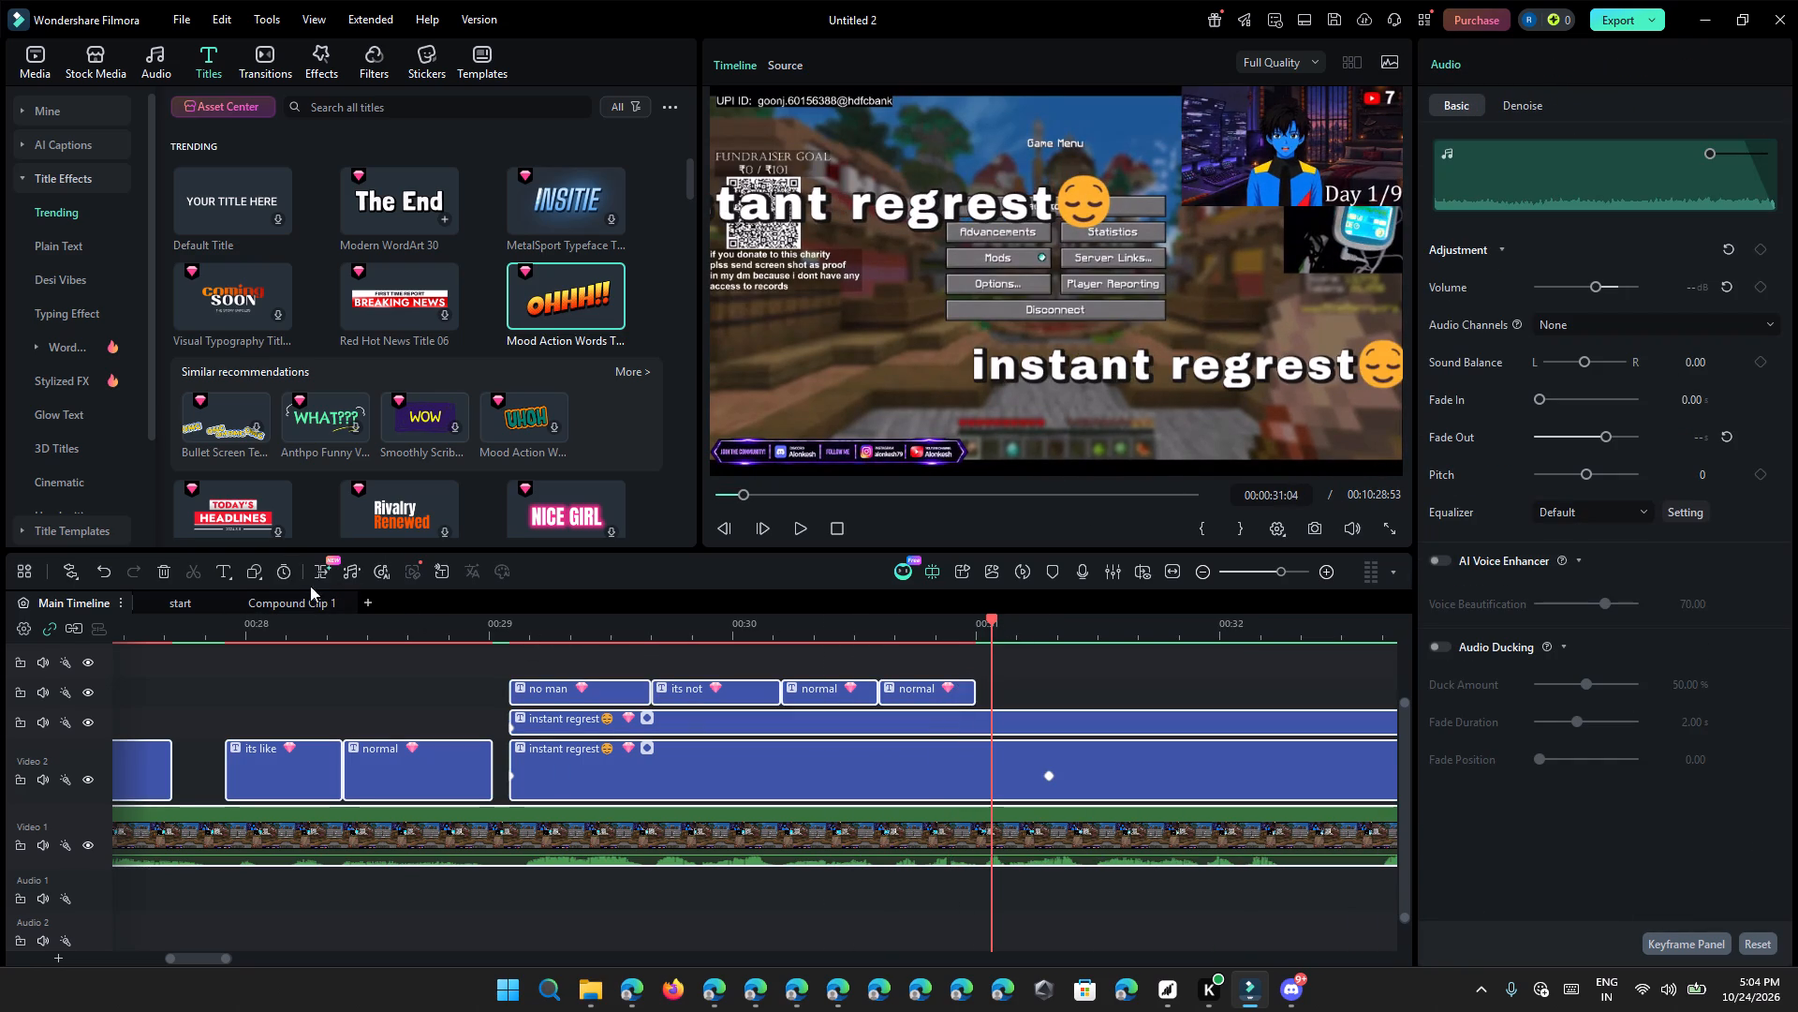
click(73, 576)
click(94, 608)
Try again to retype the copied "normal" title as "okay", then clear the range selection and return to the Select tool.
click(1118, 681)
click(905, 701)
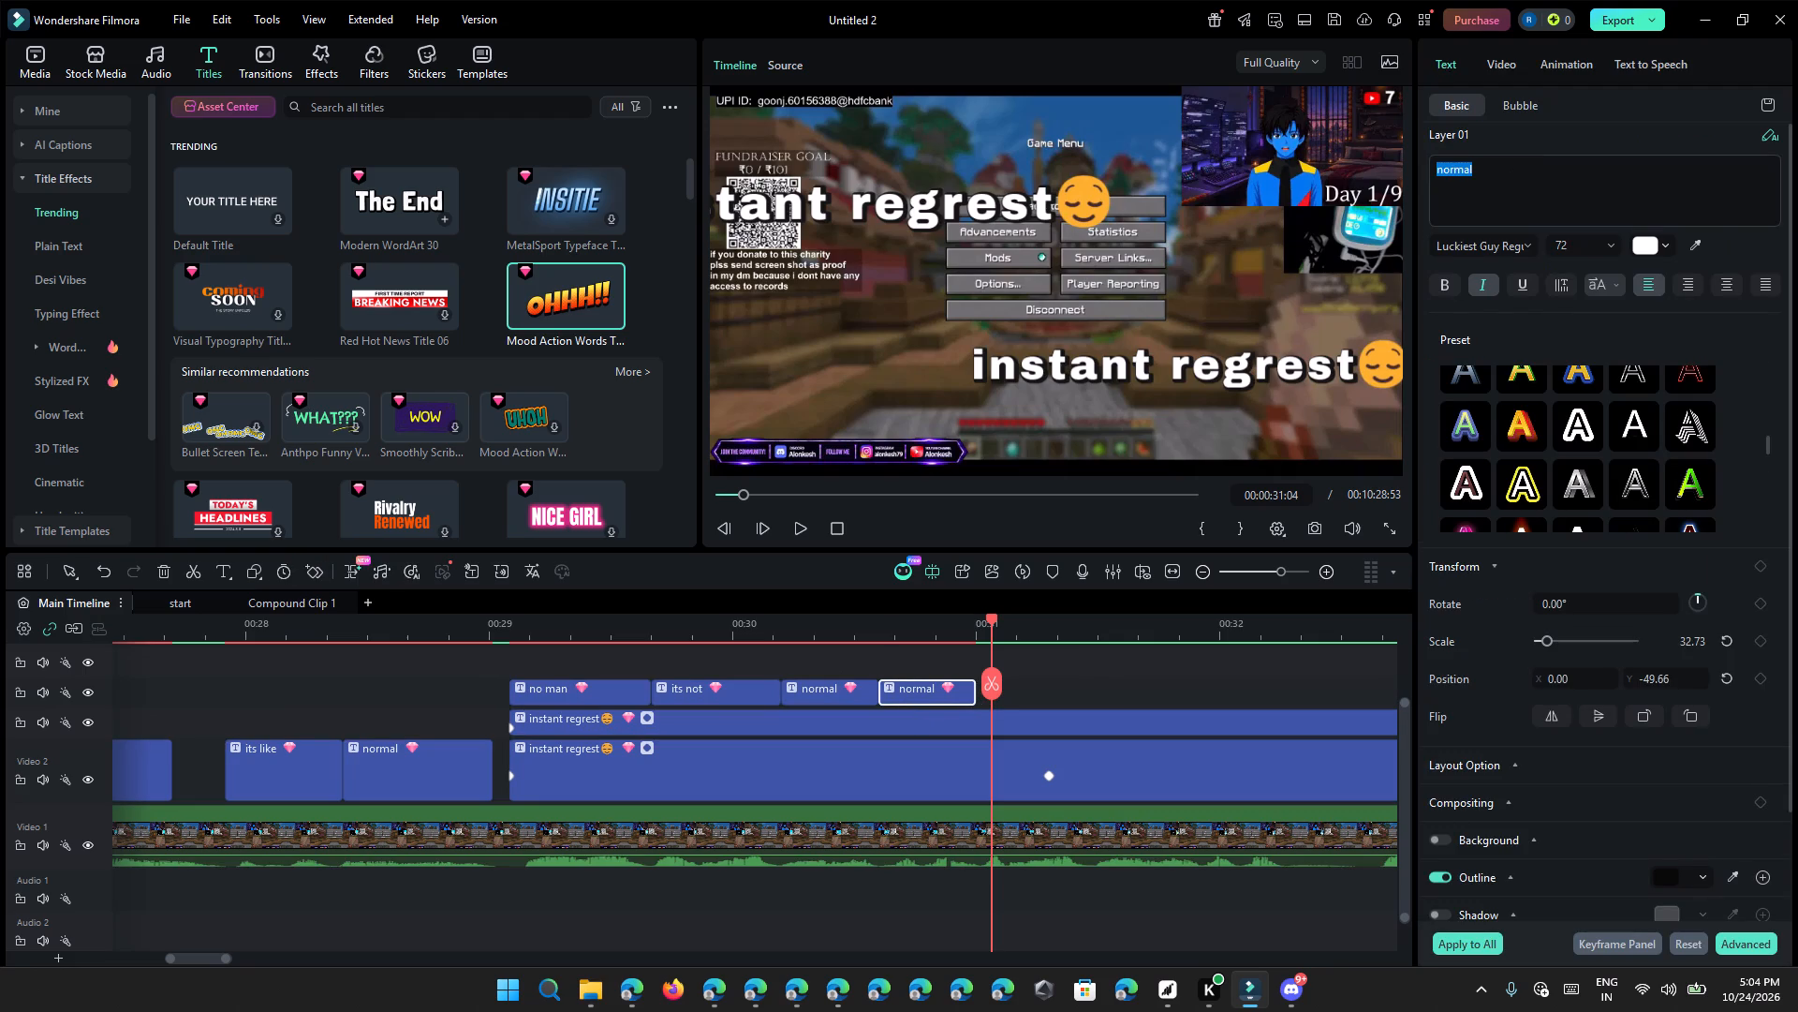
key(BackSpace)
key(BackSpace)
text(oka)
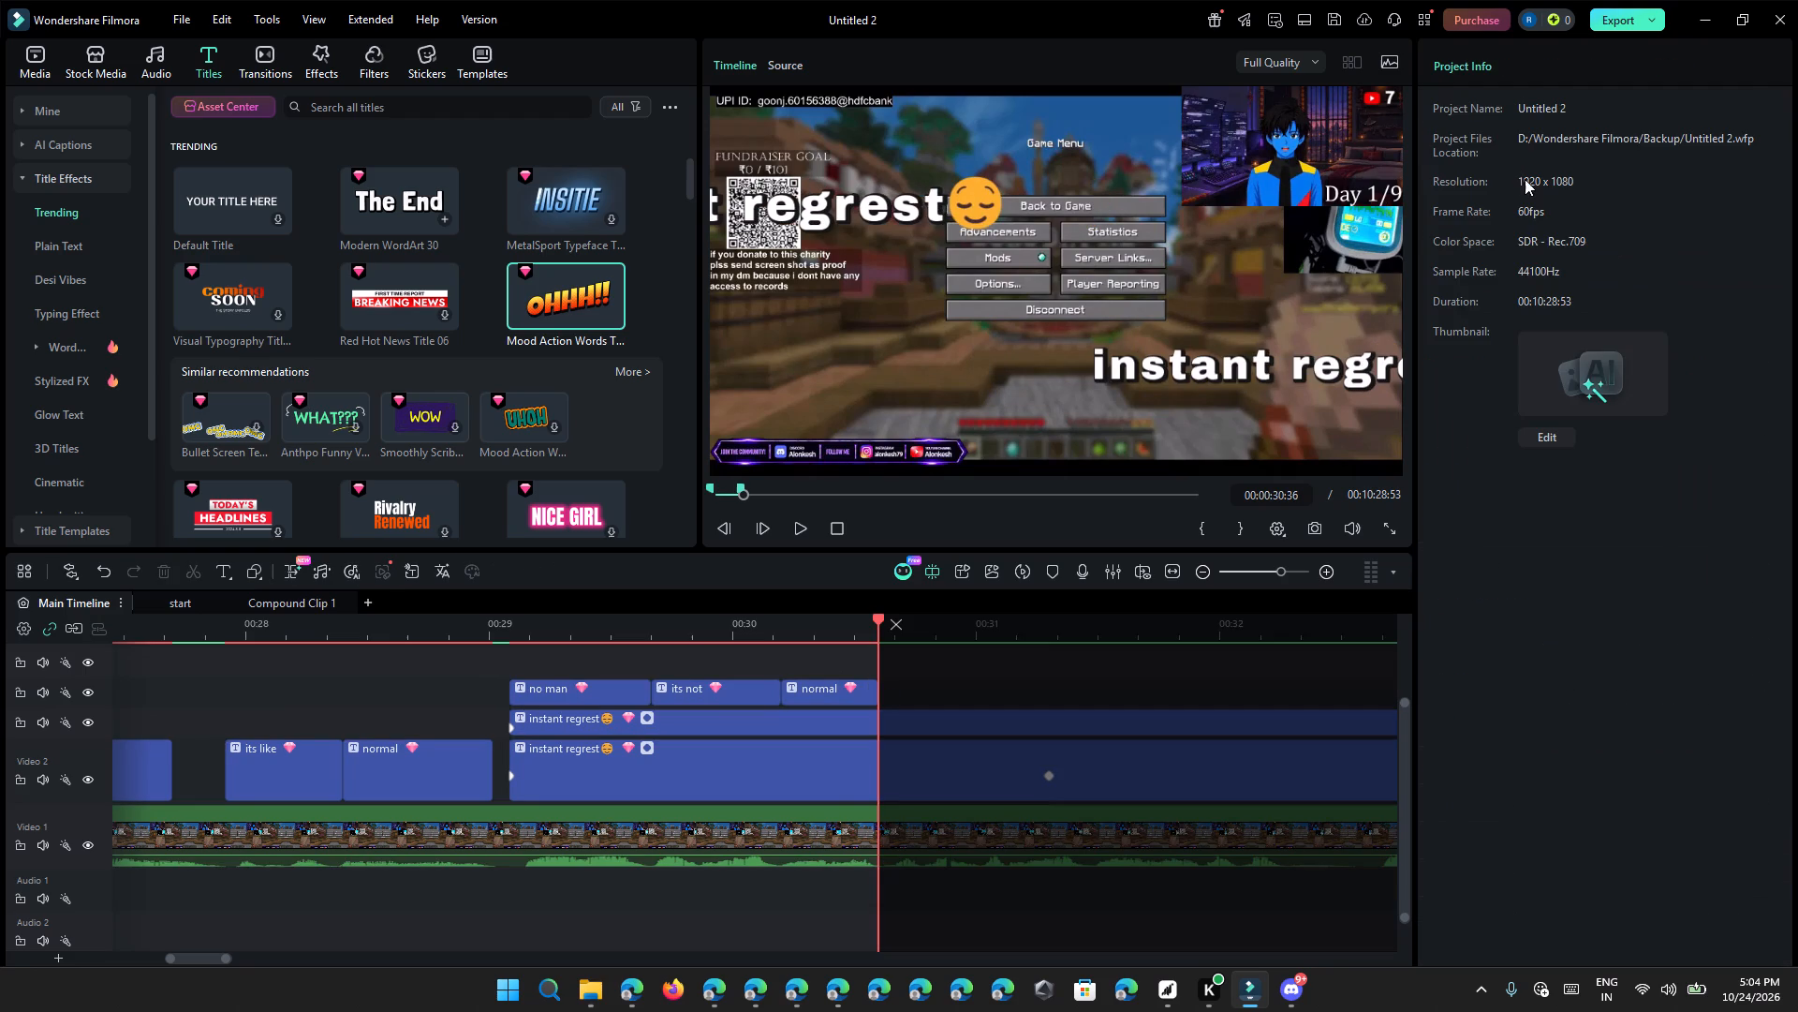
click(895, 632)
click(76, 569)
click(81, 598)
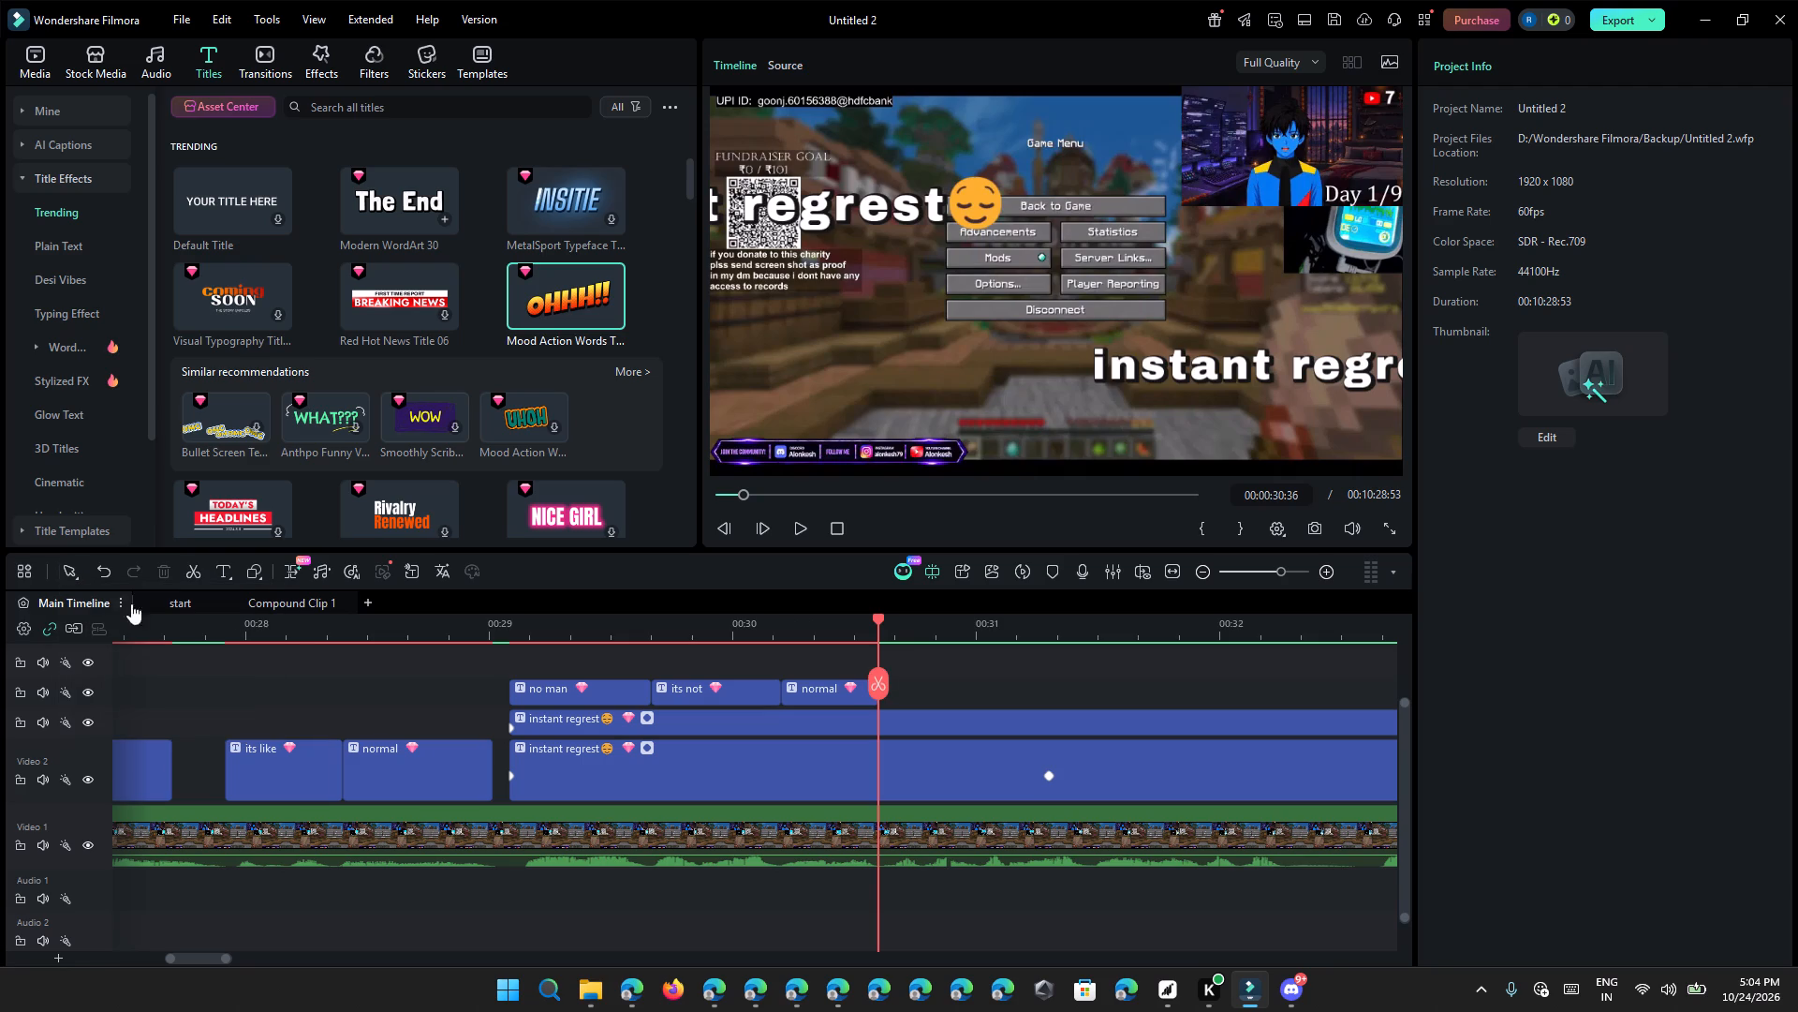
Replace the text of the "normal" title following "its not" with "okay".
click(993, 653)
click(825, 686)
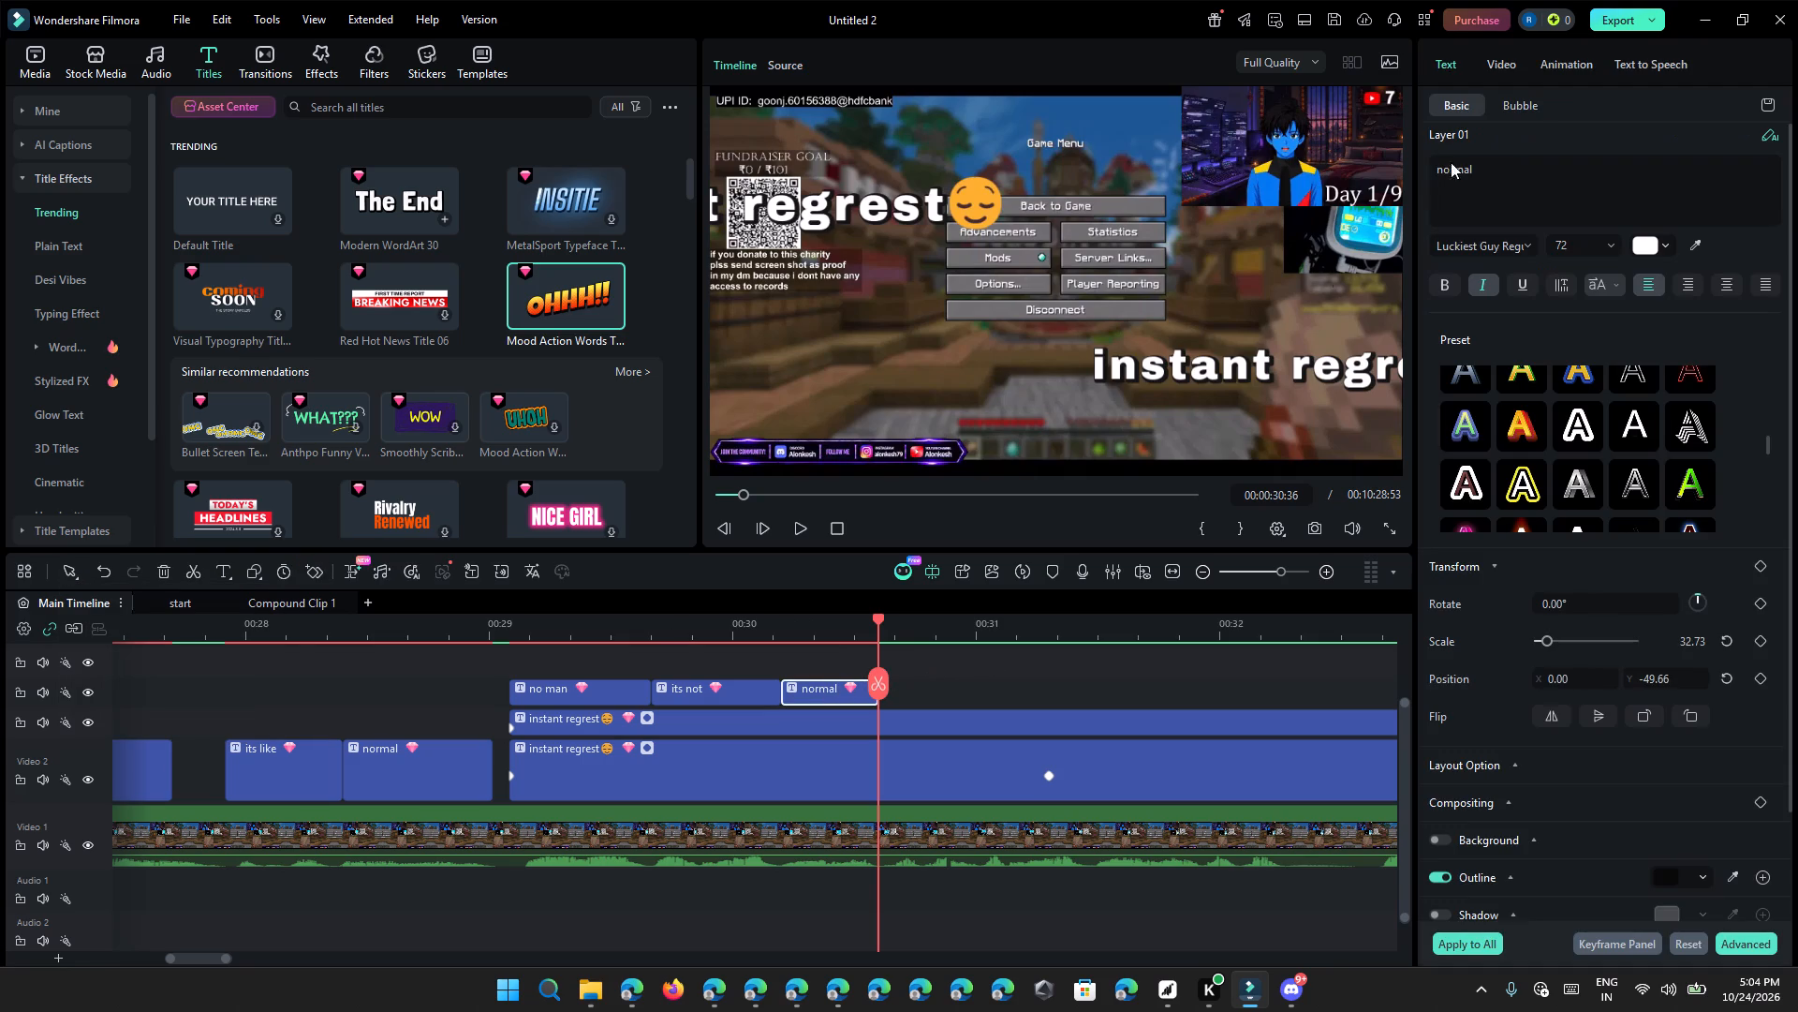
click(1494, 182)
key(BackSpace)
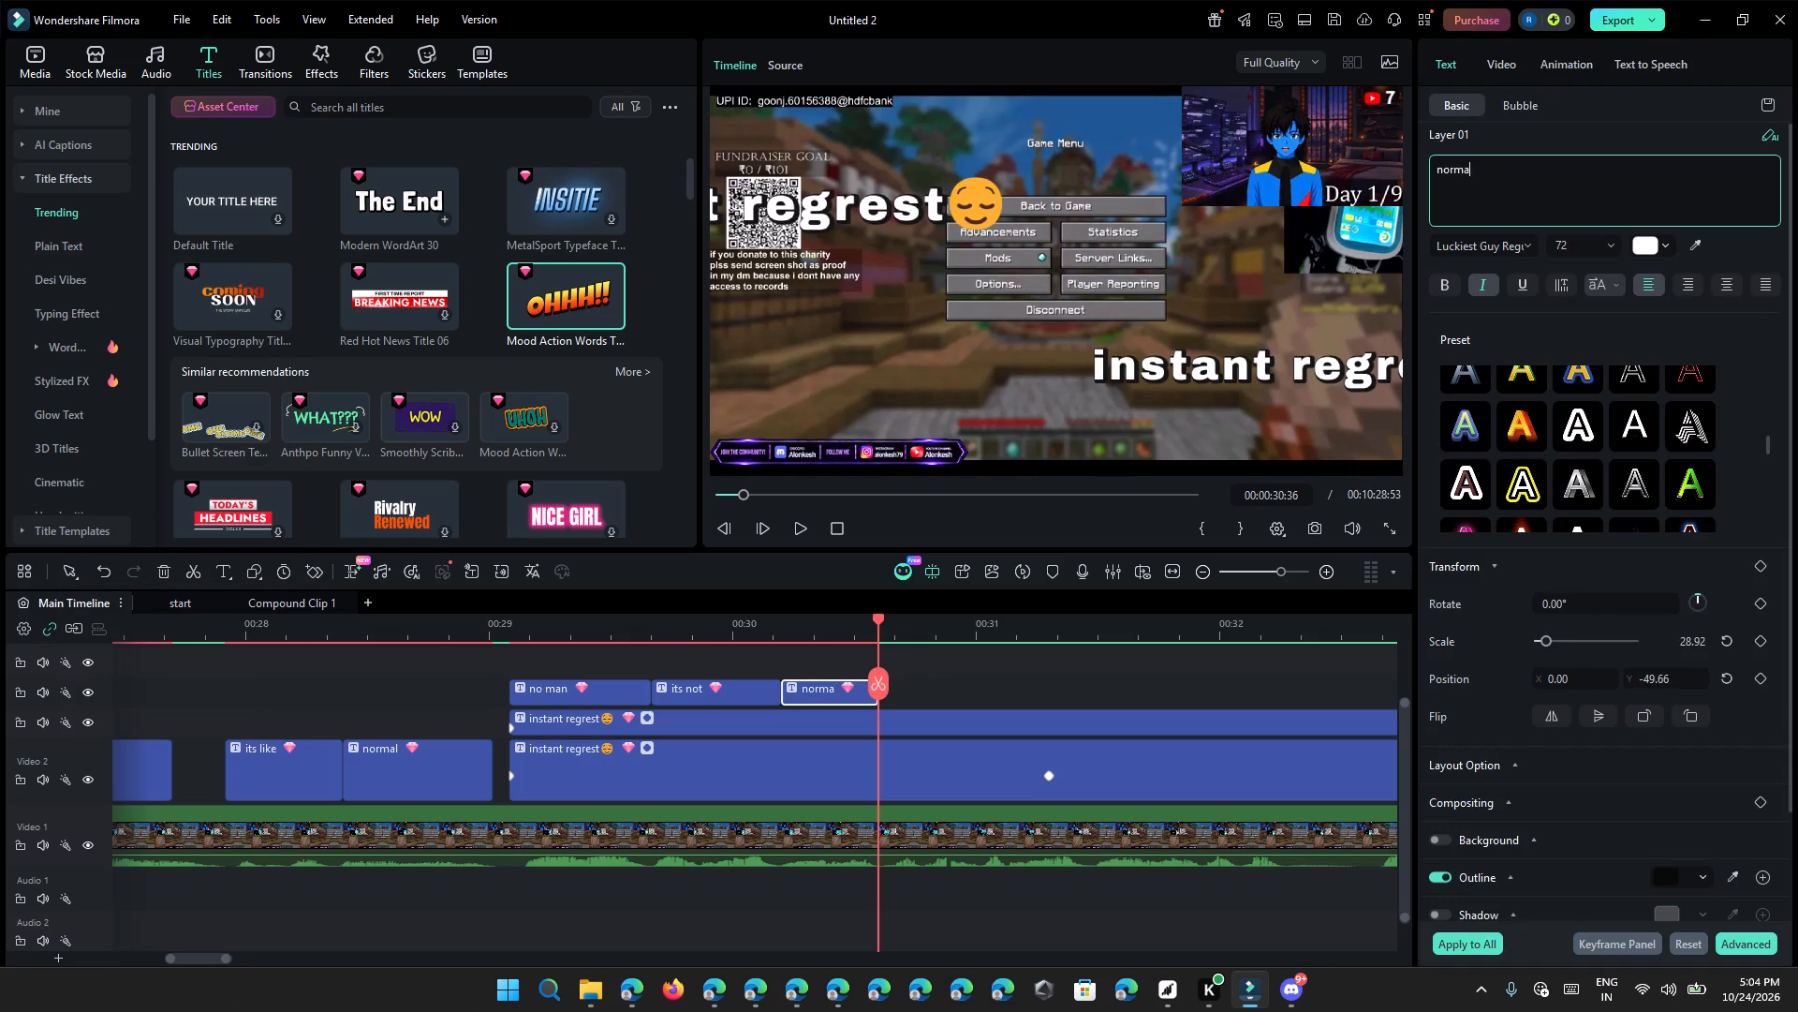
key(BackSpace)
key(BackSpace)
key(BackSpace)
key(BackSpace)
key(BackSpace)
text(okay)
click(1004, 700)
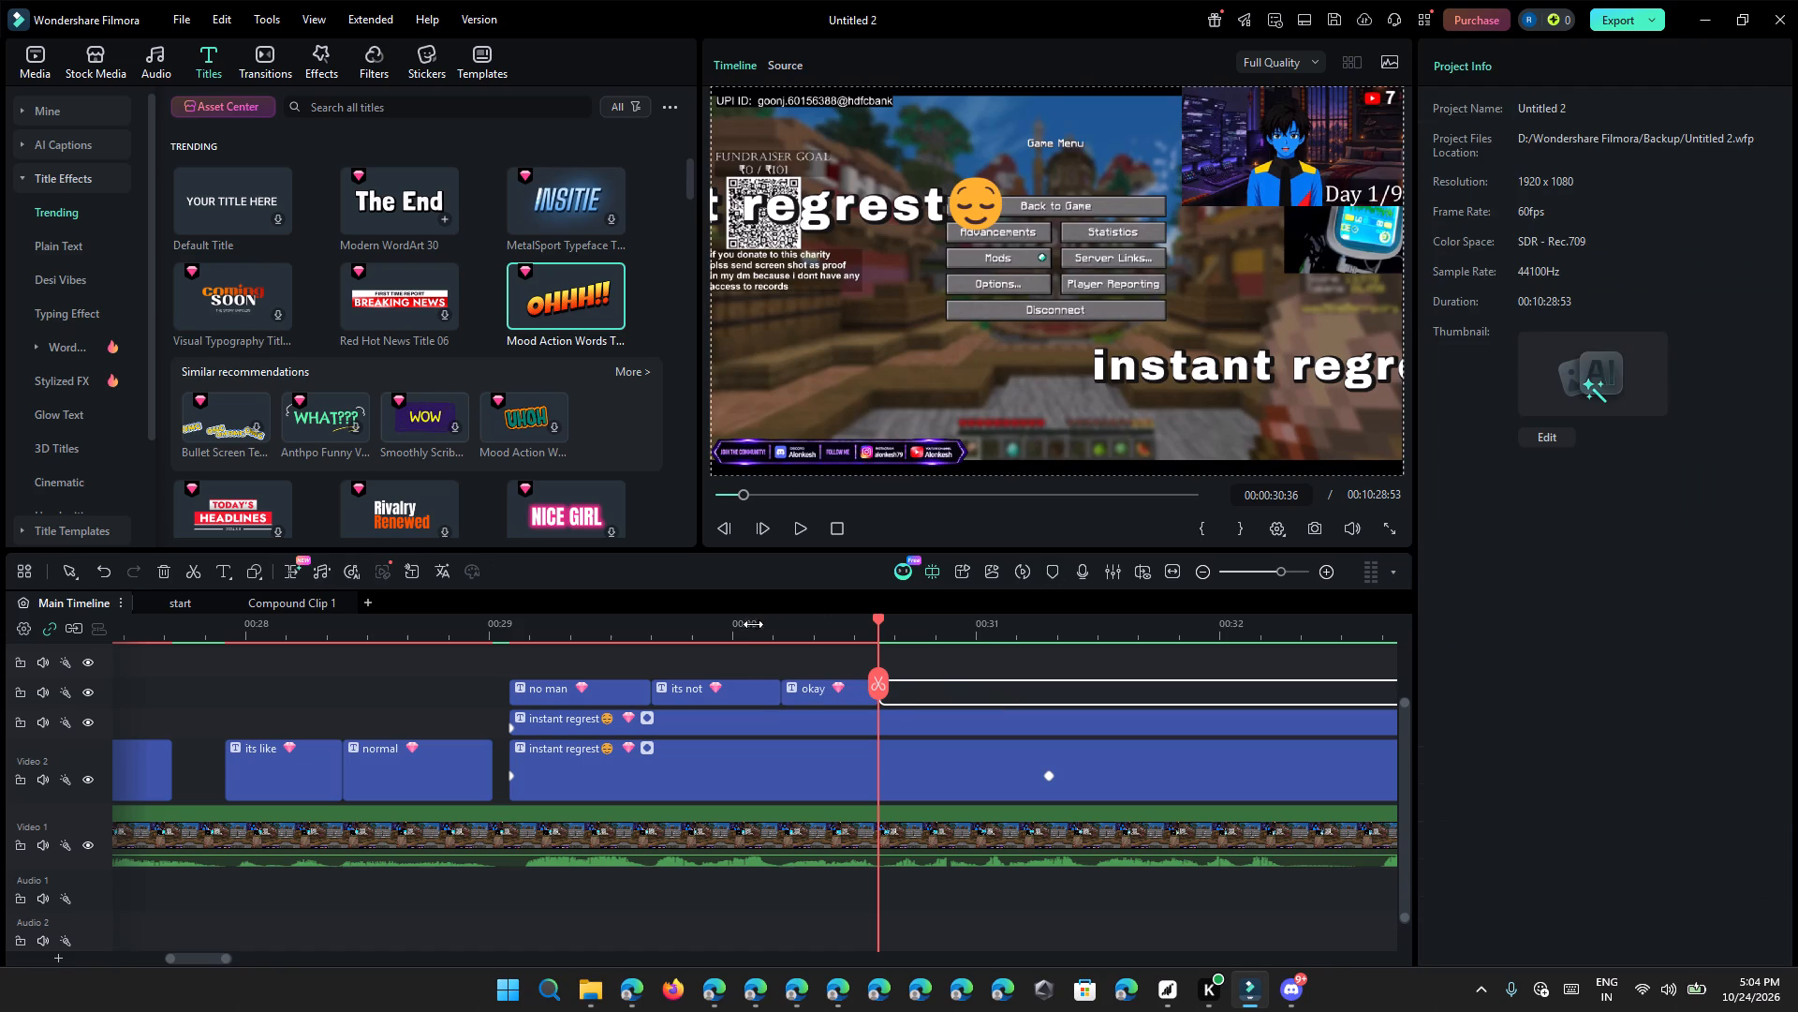
Play back the stretch from 29 s to about 31 s to check the "okay" title against the speech.
click(741, 633)
click(802, 523)
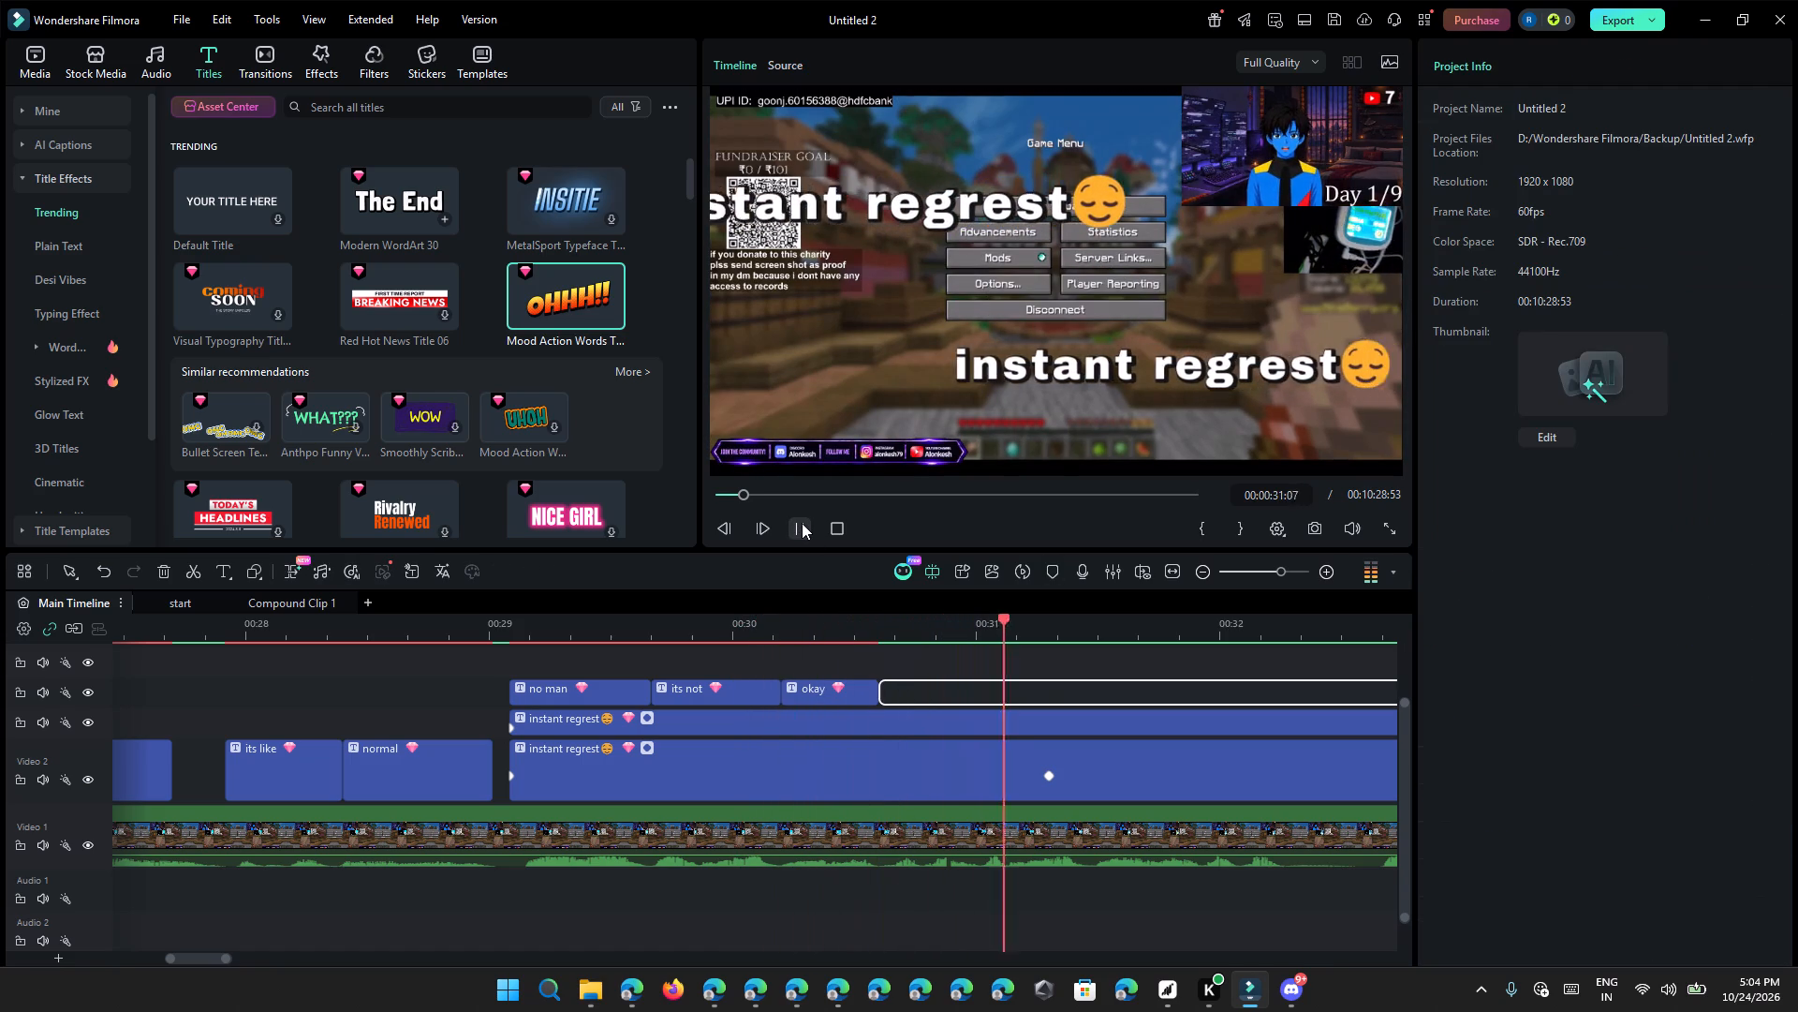
click(802, 523)
click(802, 523)
click(802, 523)
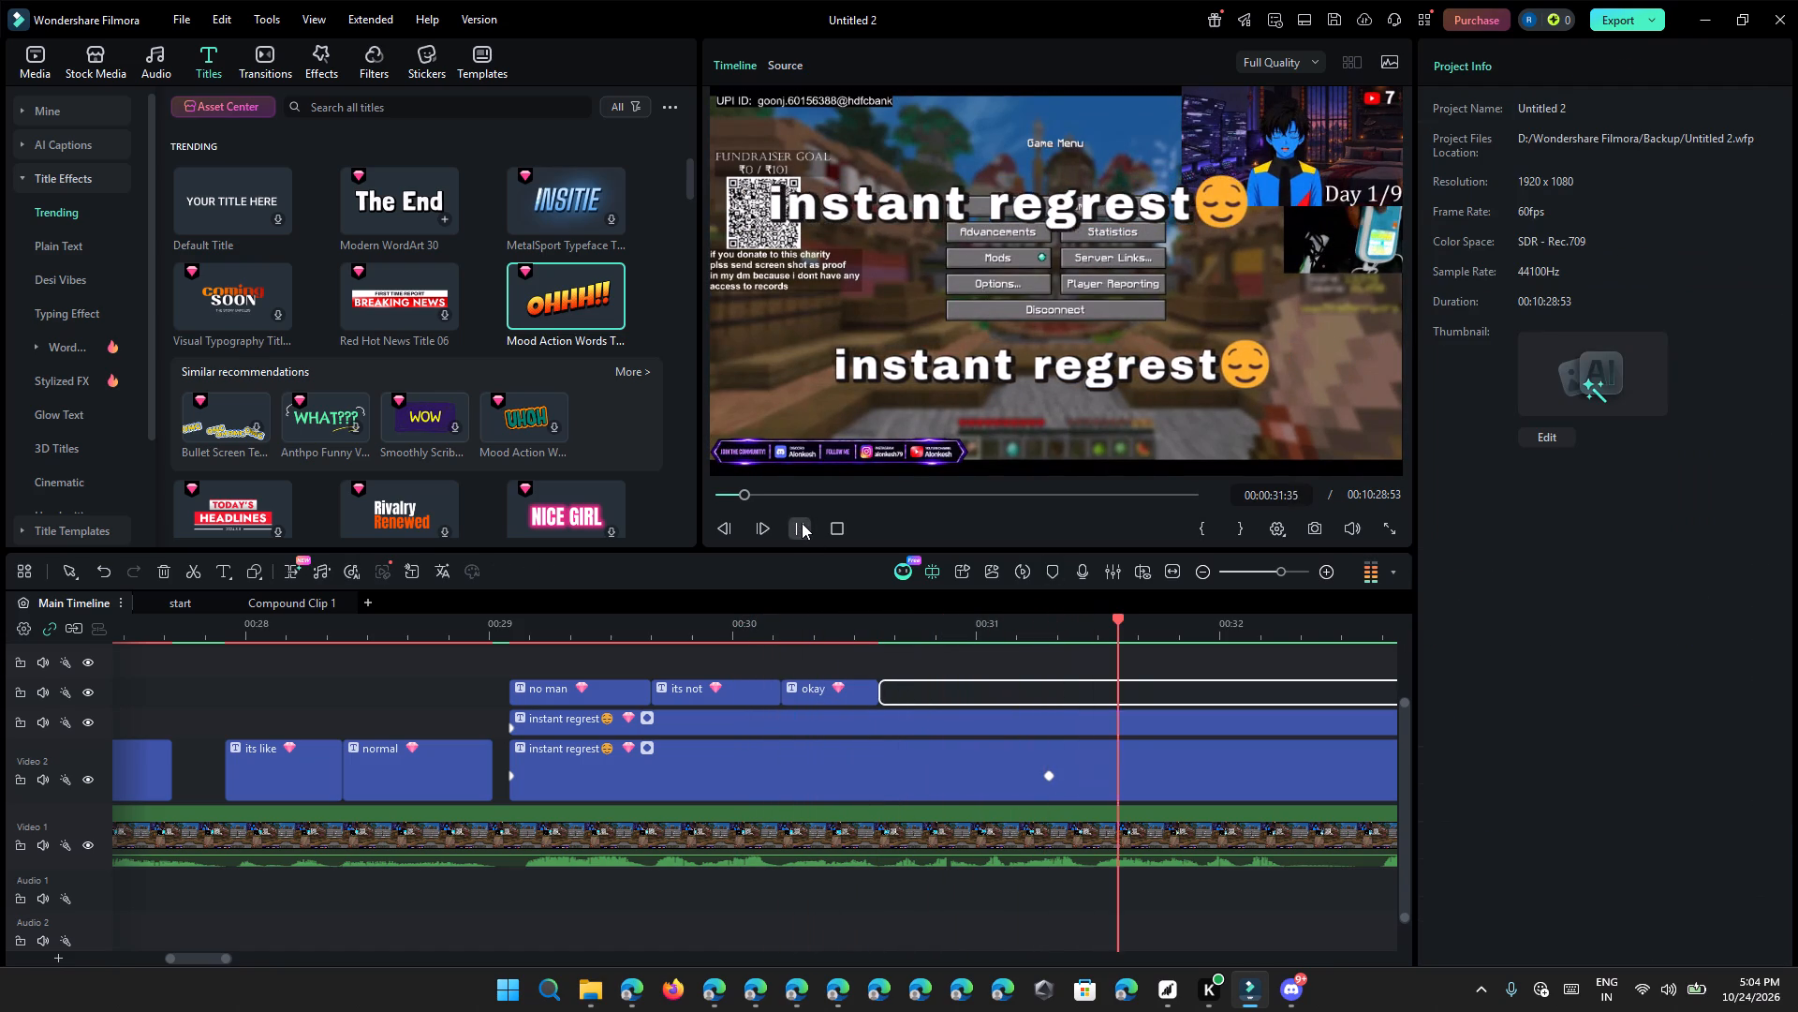
click(479, 621)
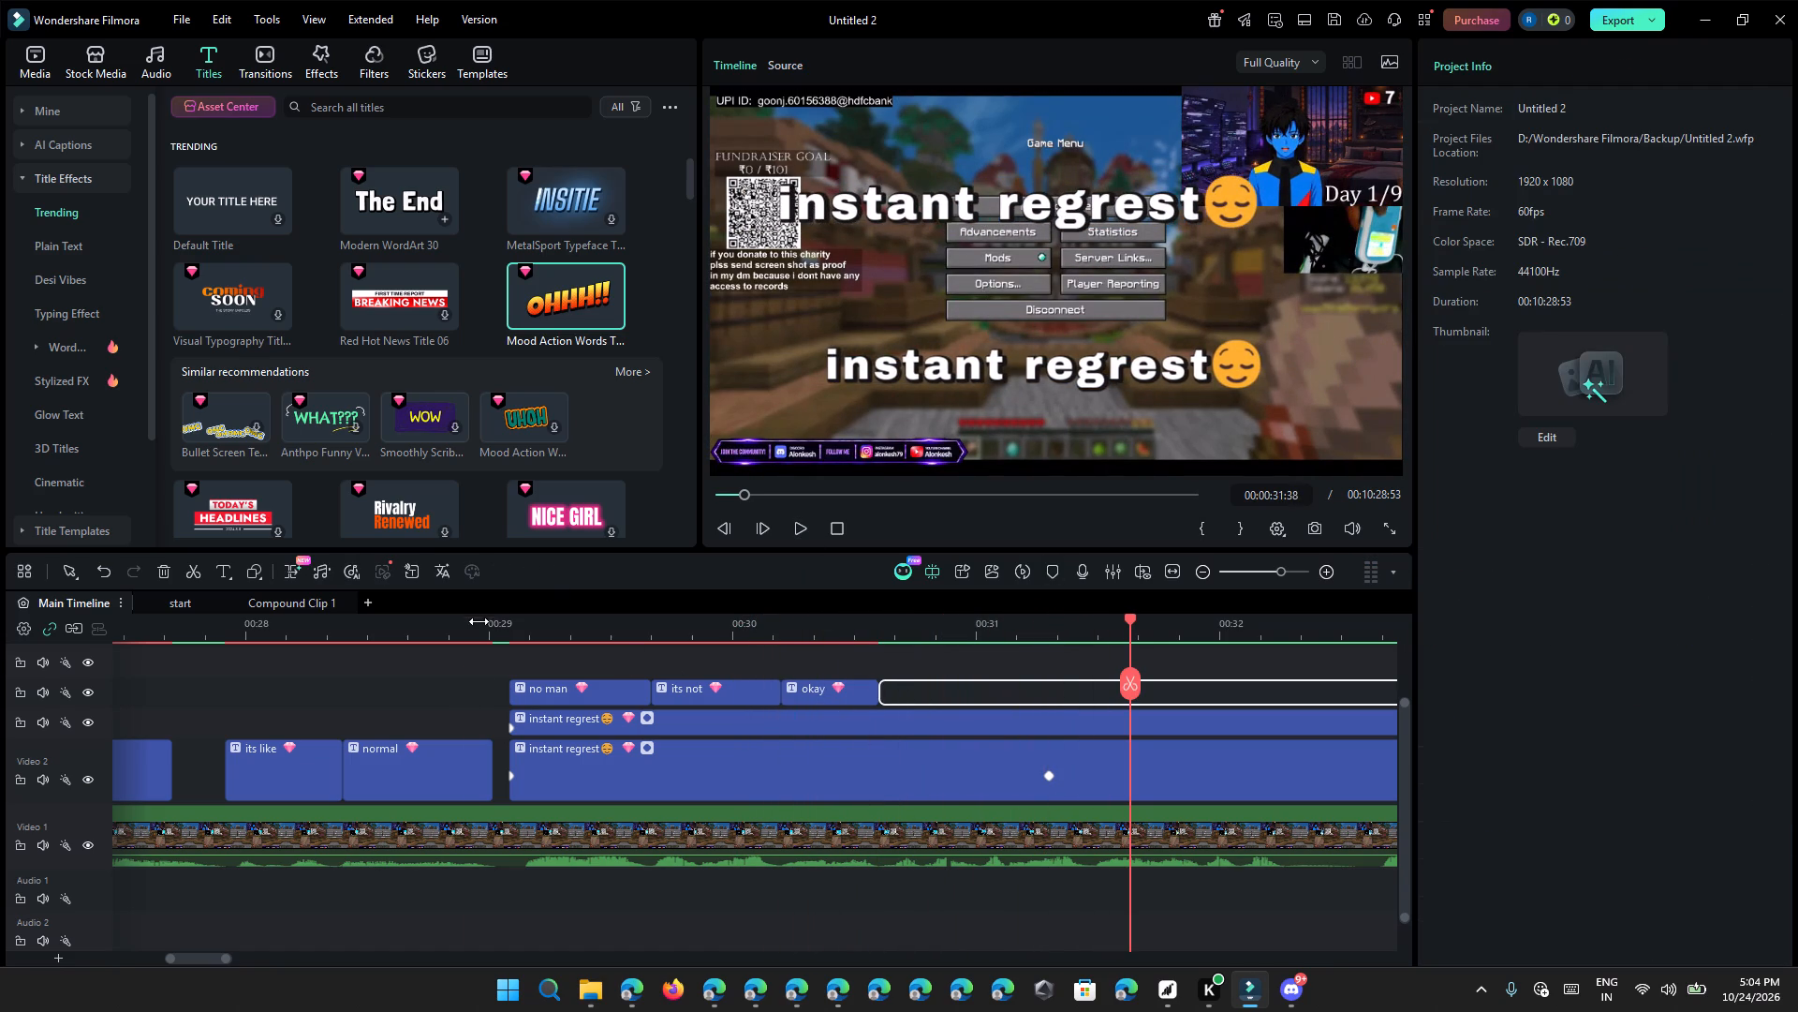
click(593, 926)
click(790, 534)
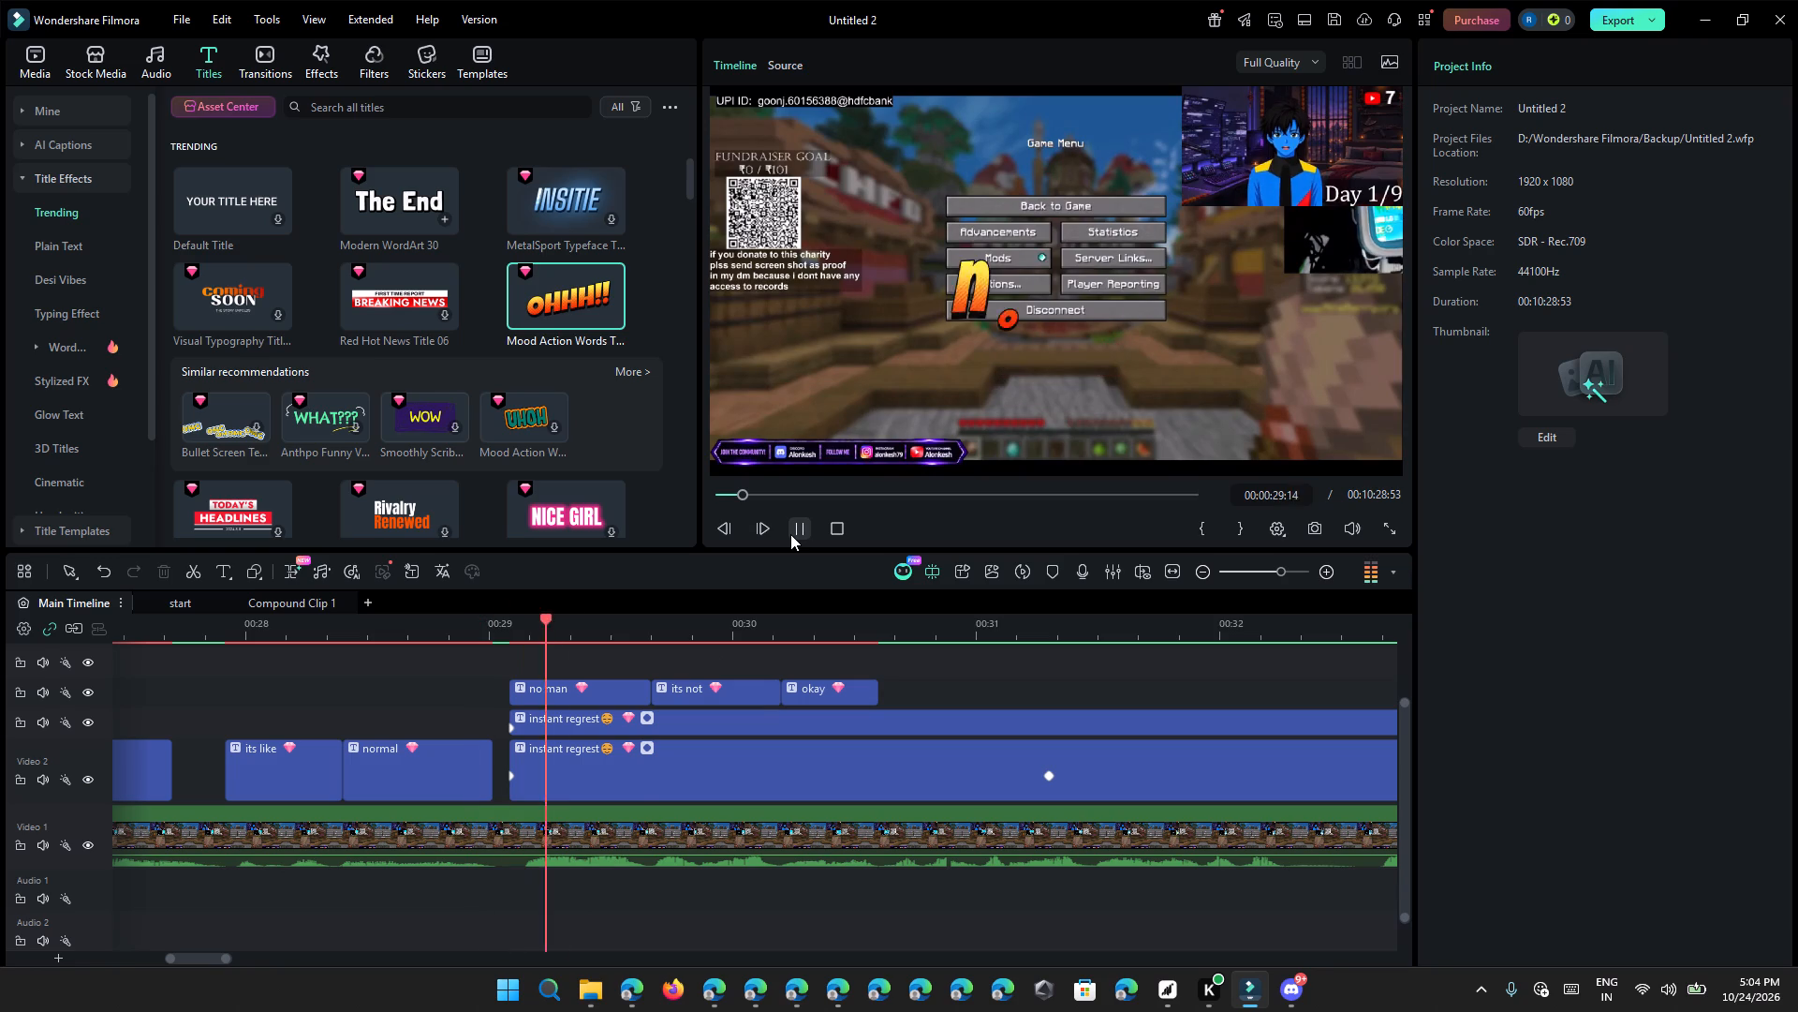
click(790, 534)
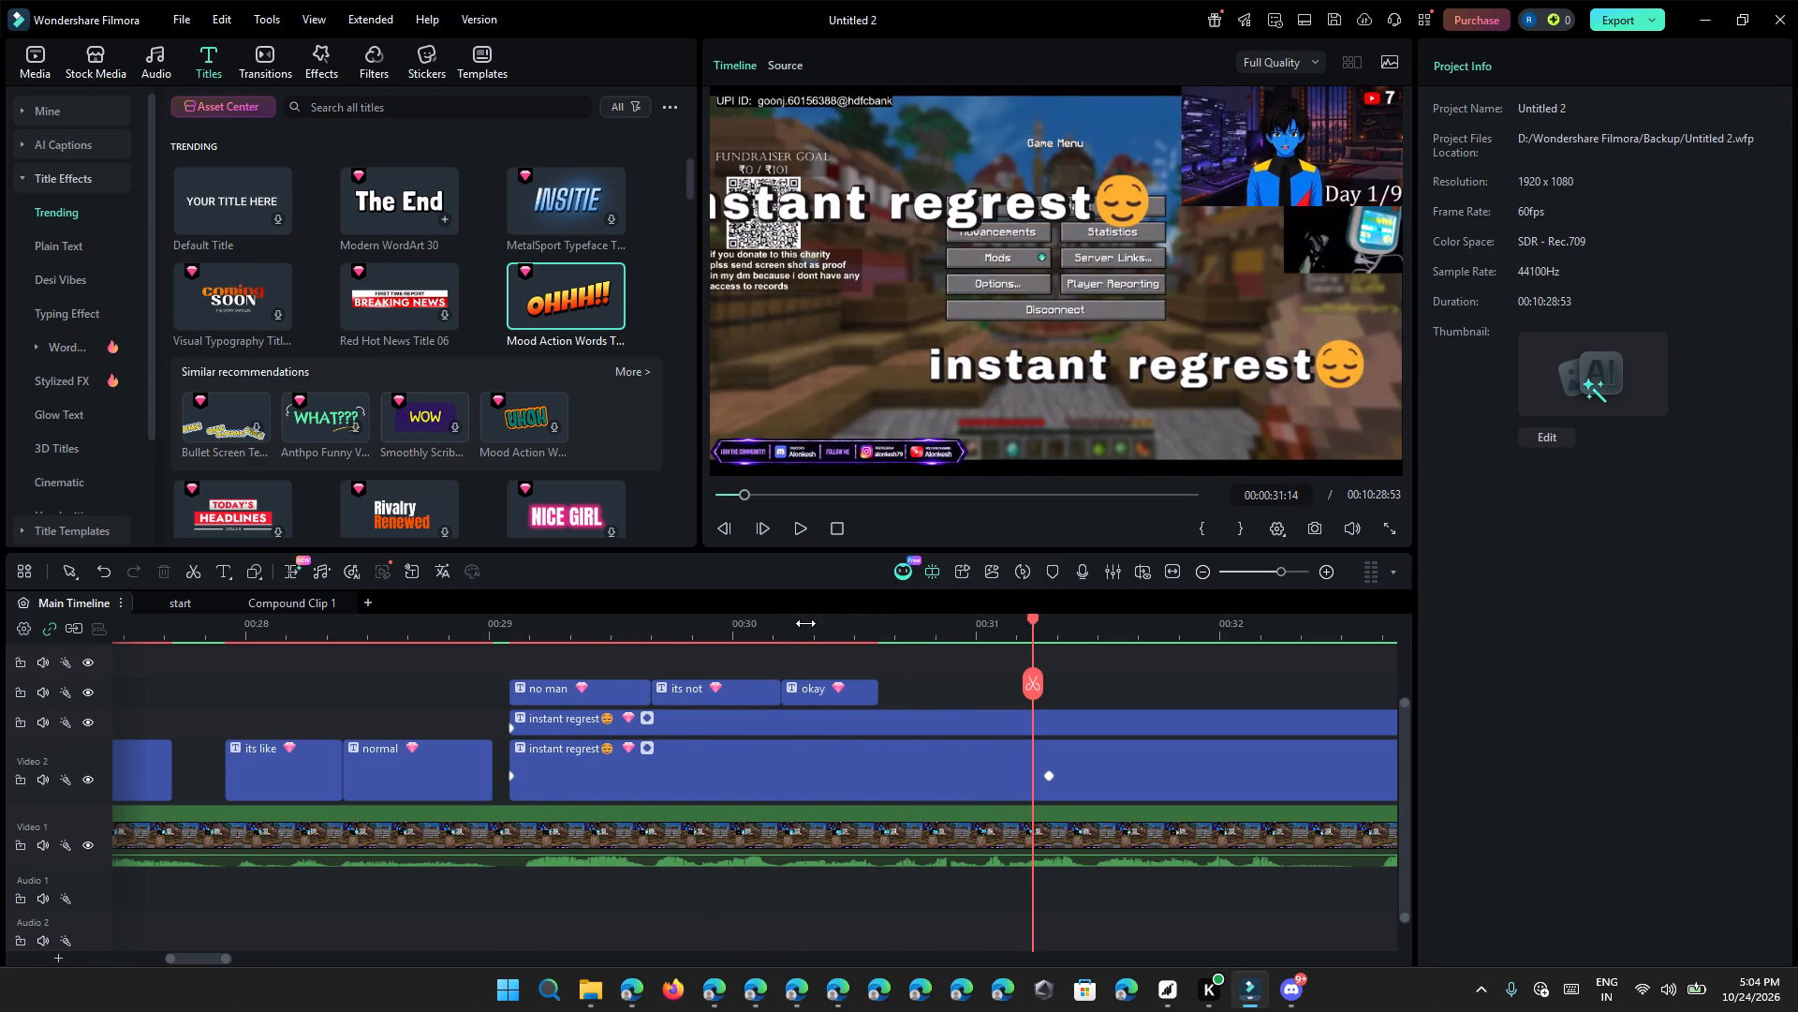
click(800, 623)
click(804, 524)
click(804, 524)
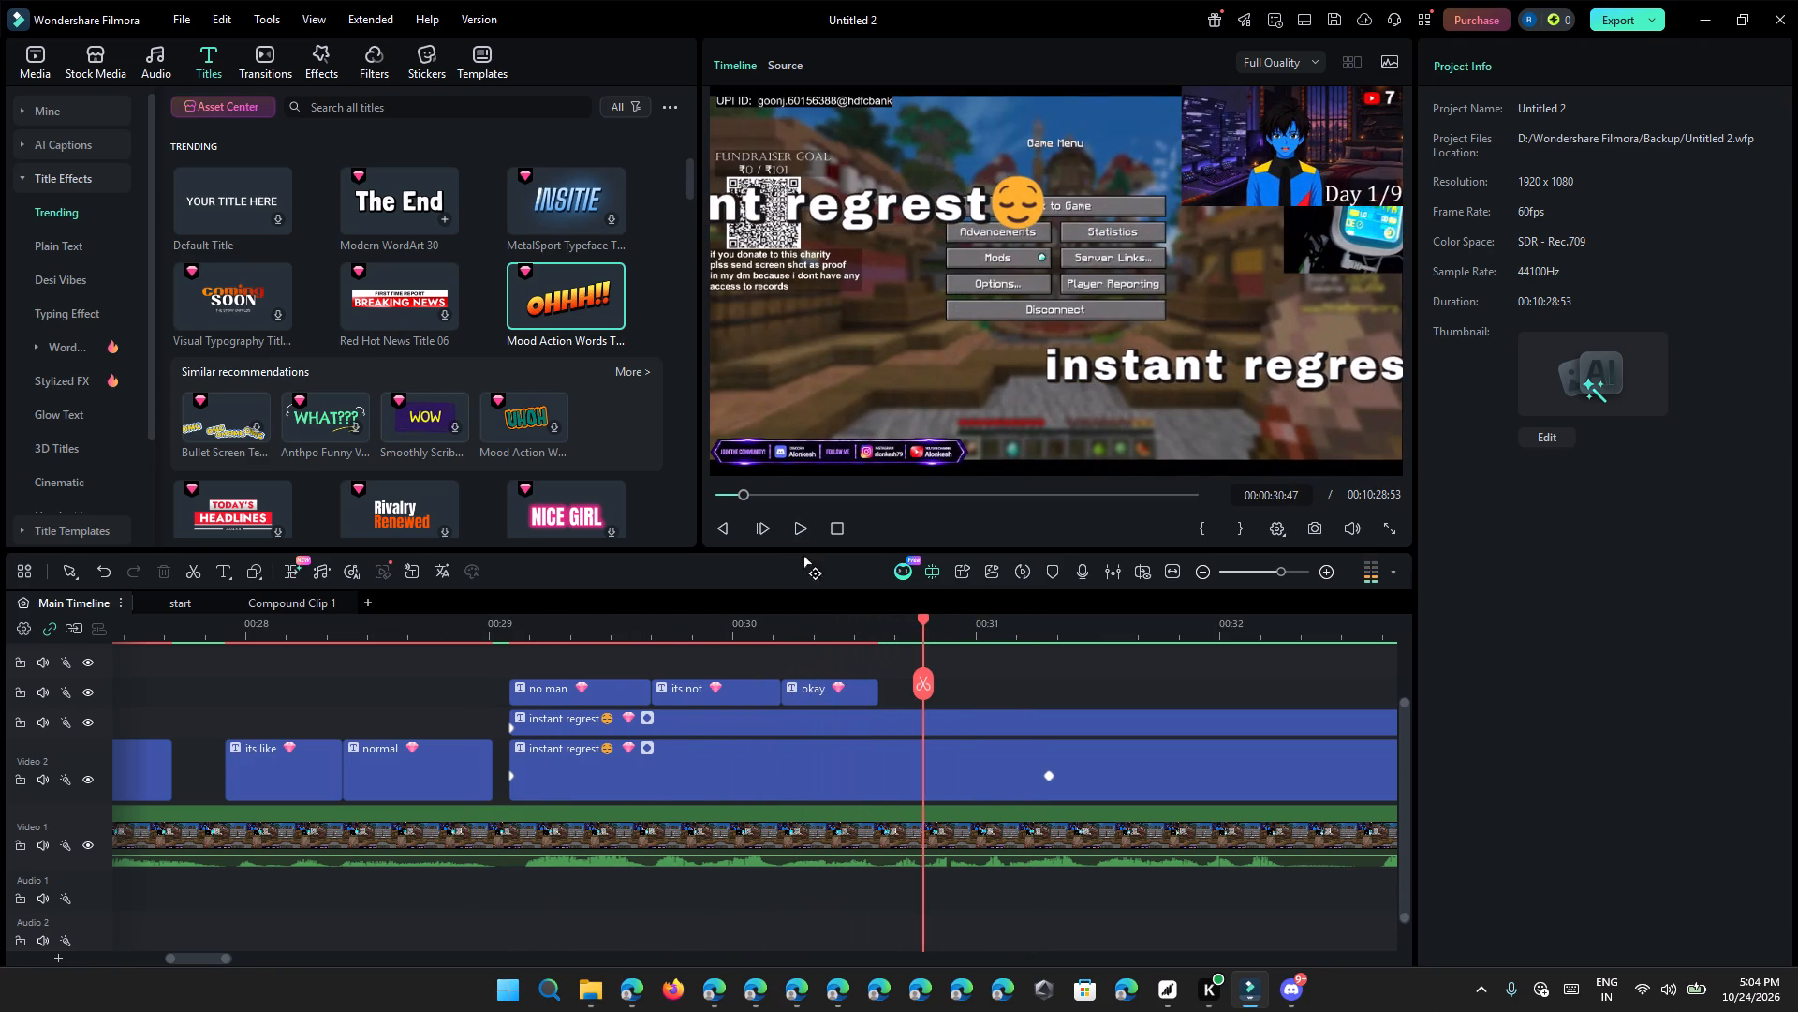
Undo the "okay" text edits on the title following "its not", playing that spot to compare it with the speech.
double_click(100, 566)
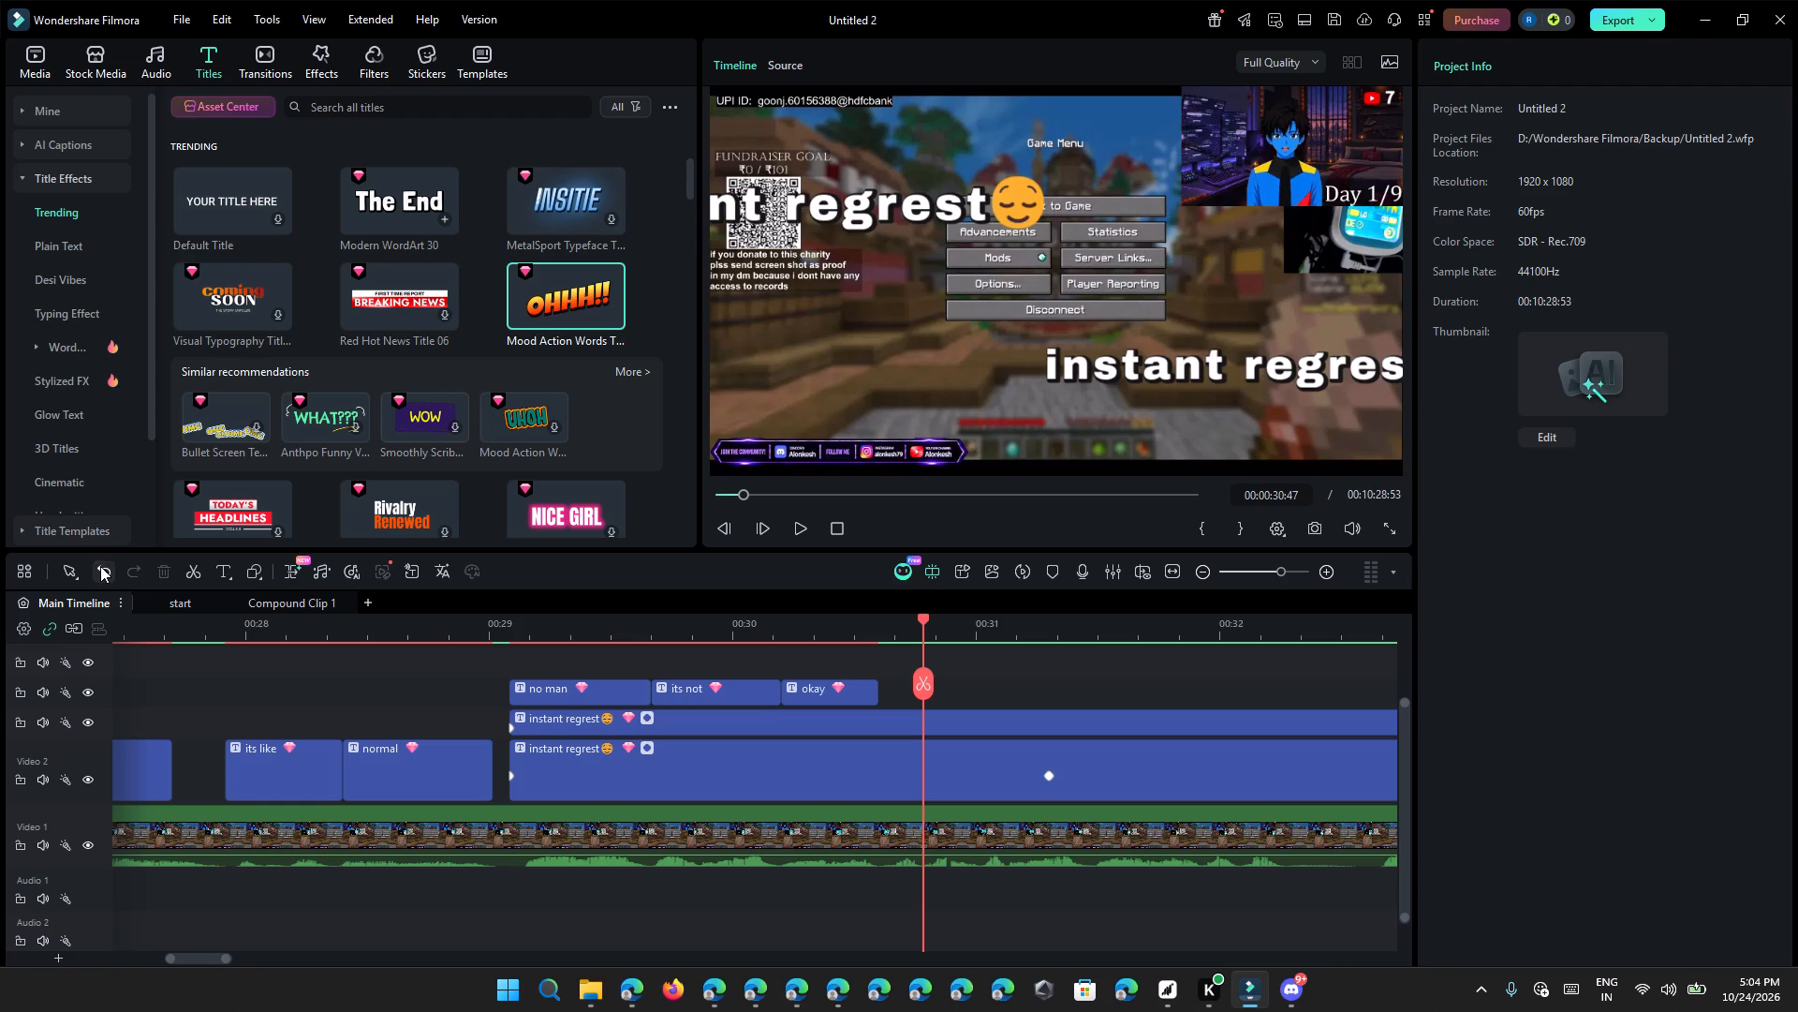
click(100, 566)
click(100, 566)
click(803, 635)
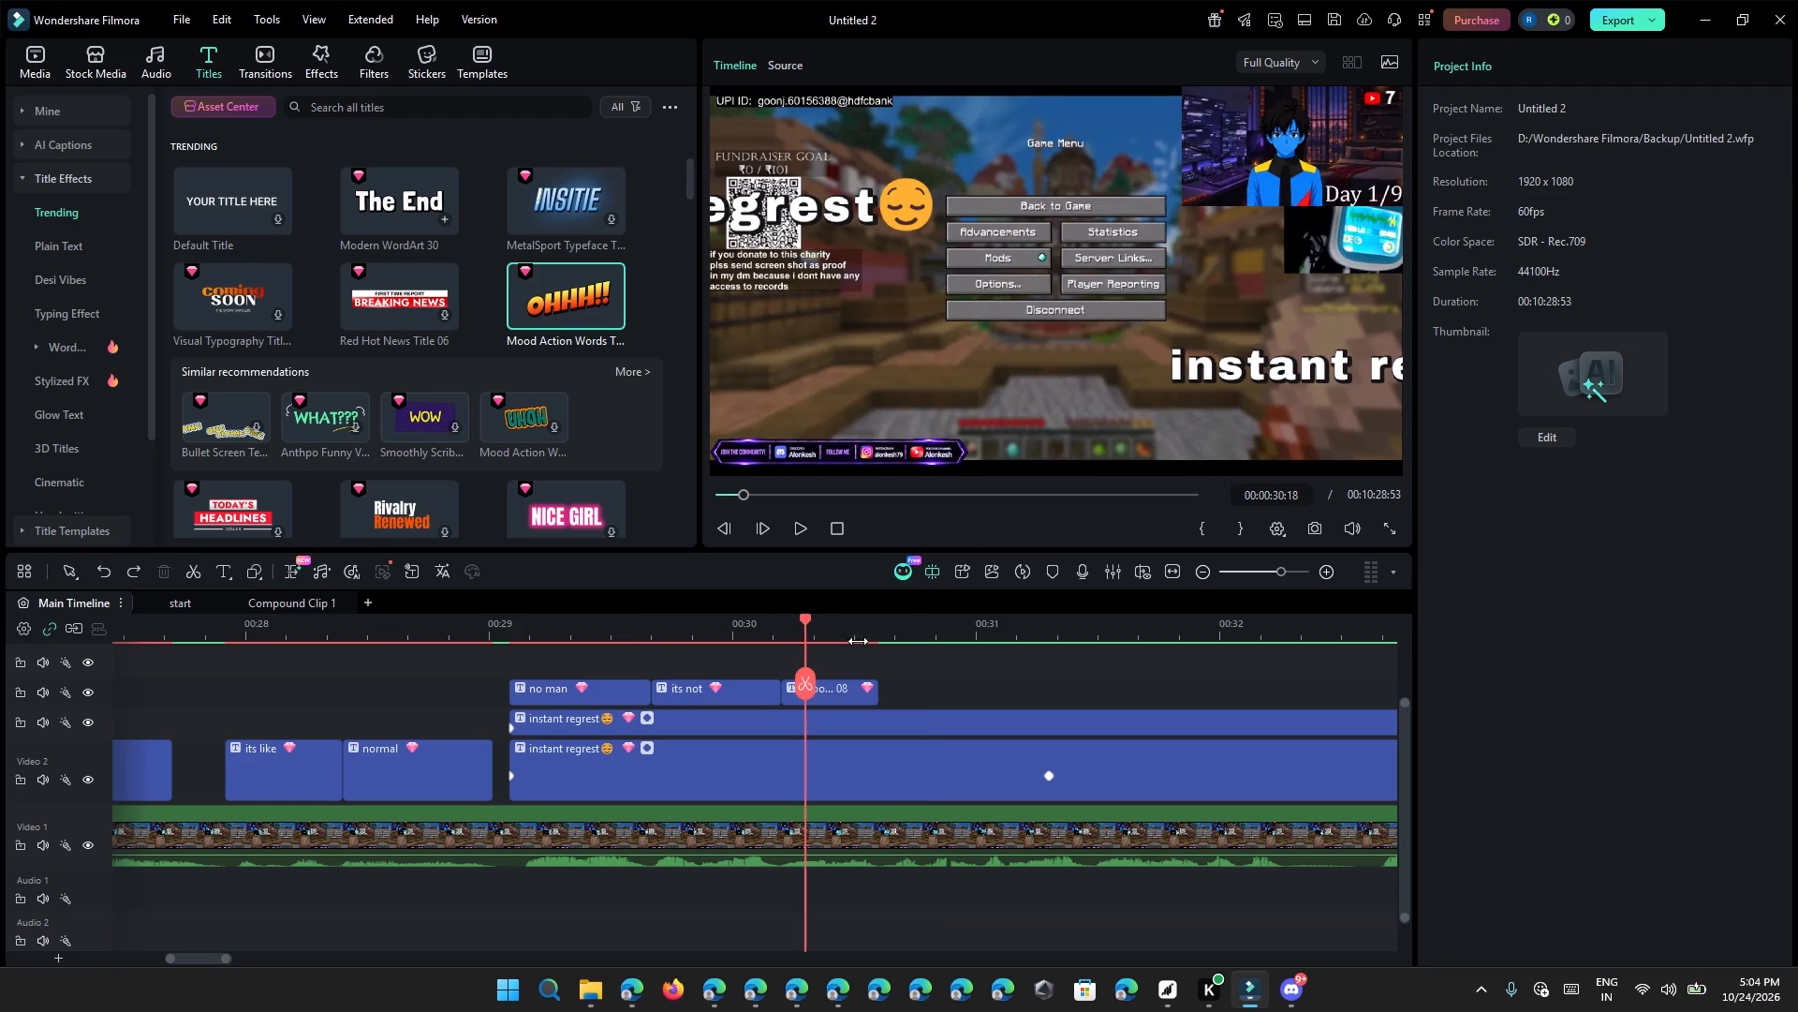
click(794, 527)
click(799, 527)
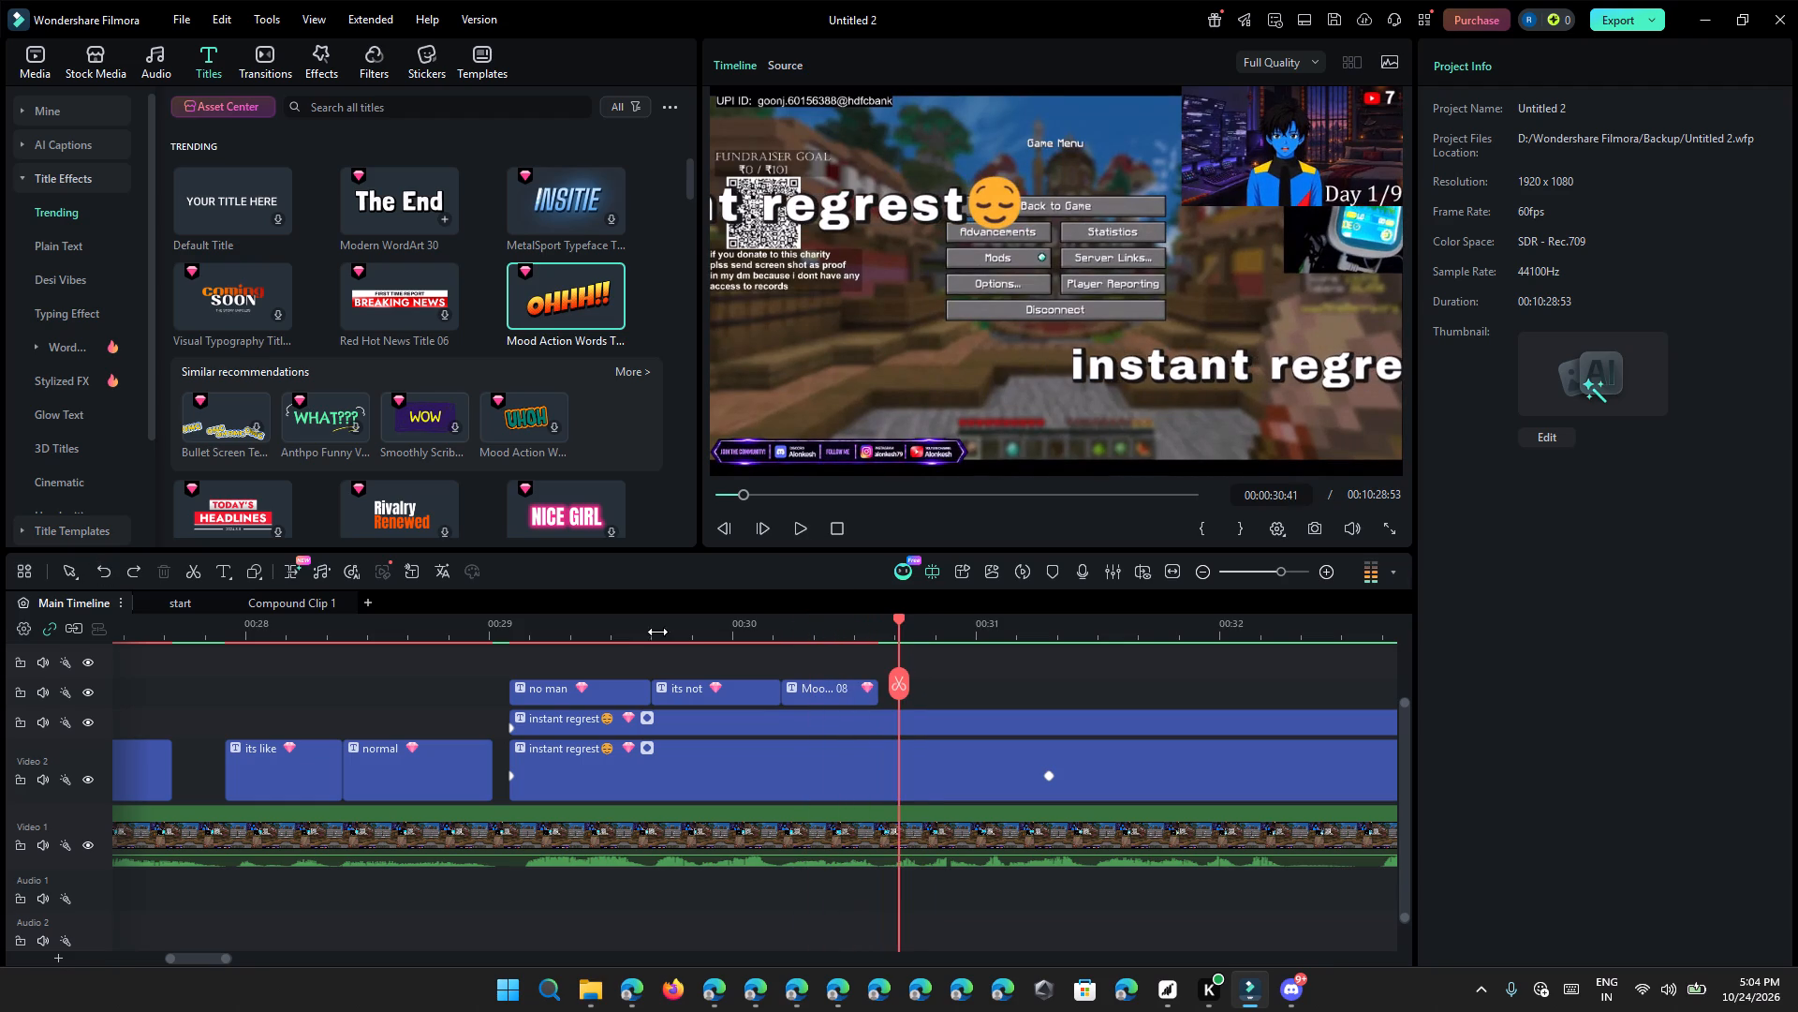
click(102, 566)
Play back the "no man" and "its not" titles through about 30 s 50 frames to hear which word follows.
click(751, 639)
click(802, 514)
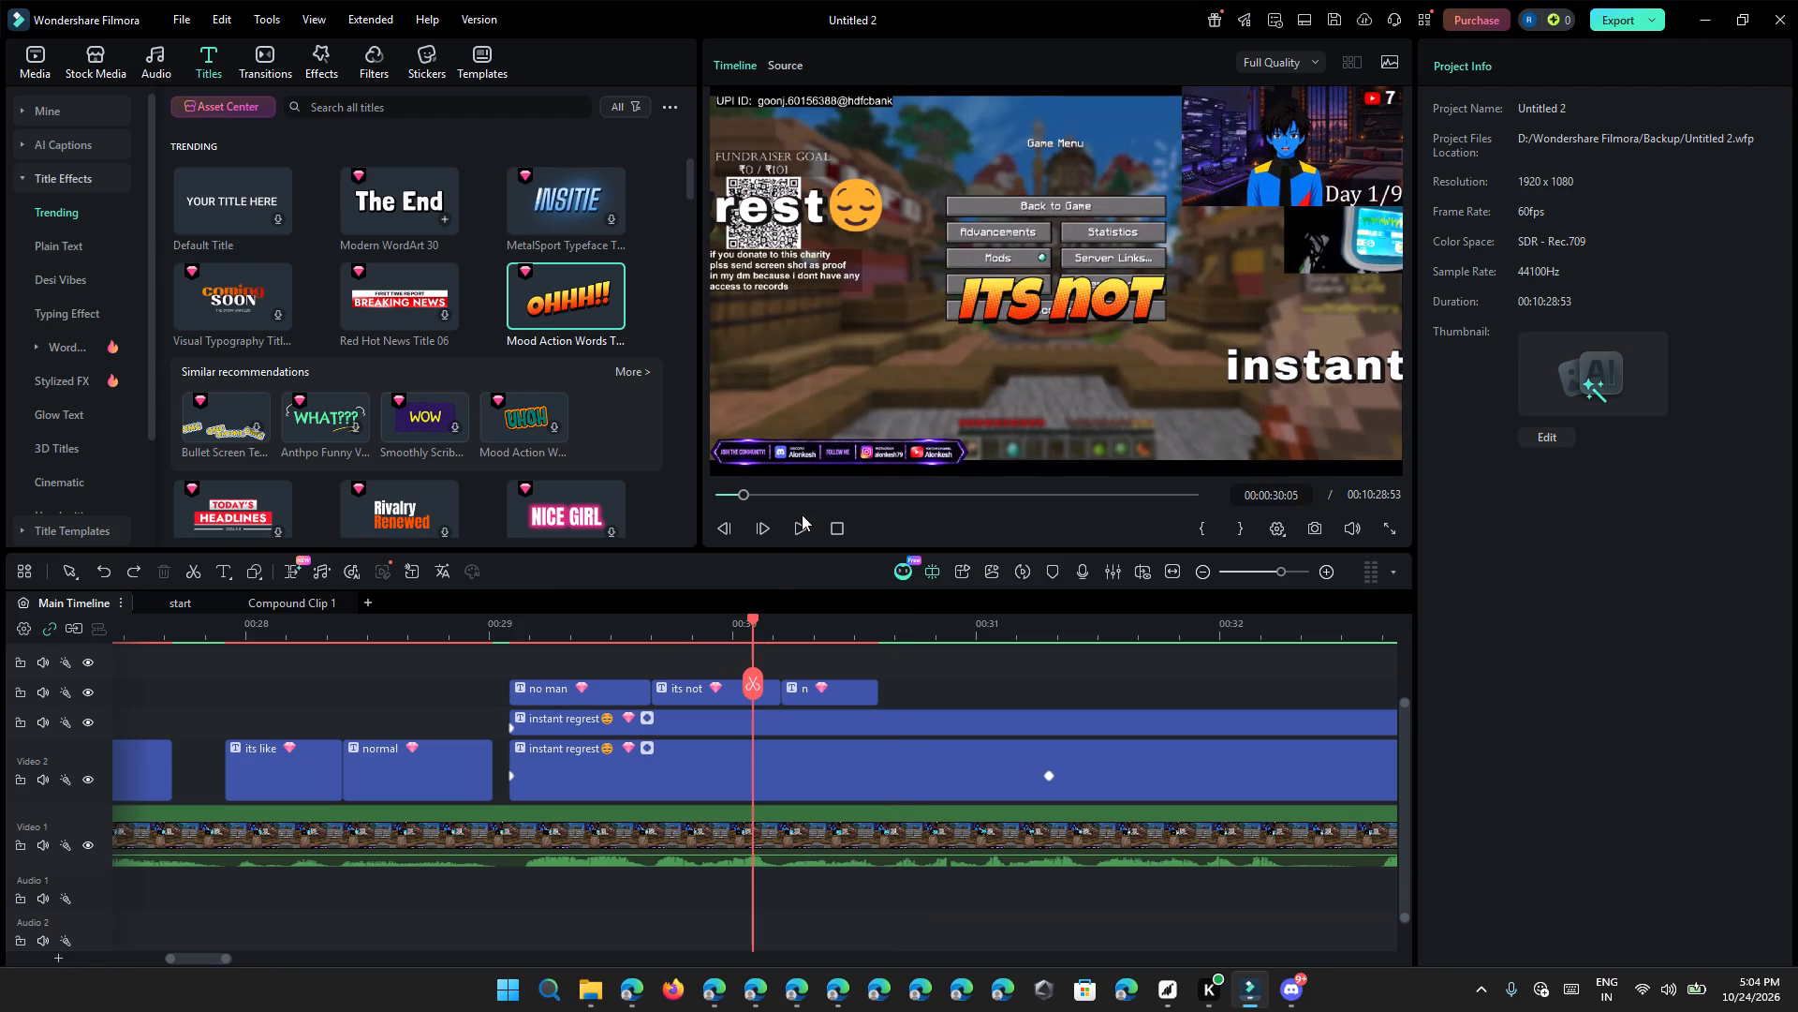
click(791, 544)
click(793, 538)
click(793, 538)
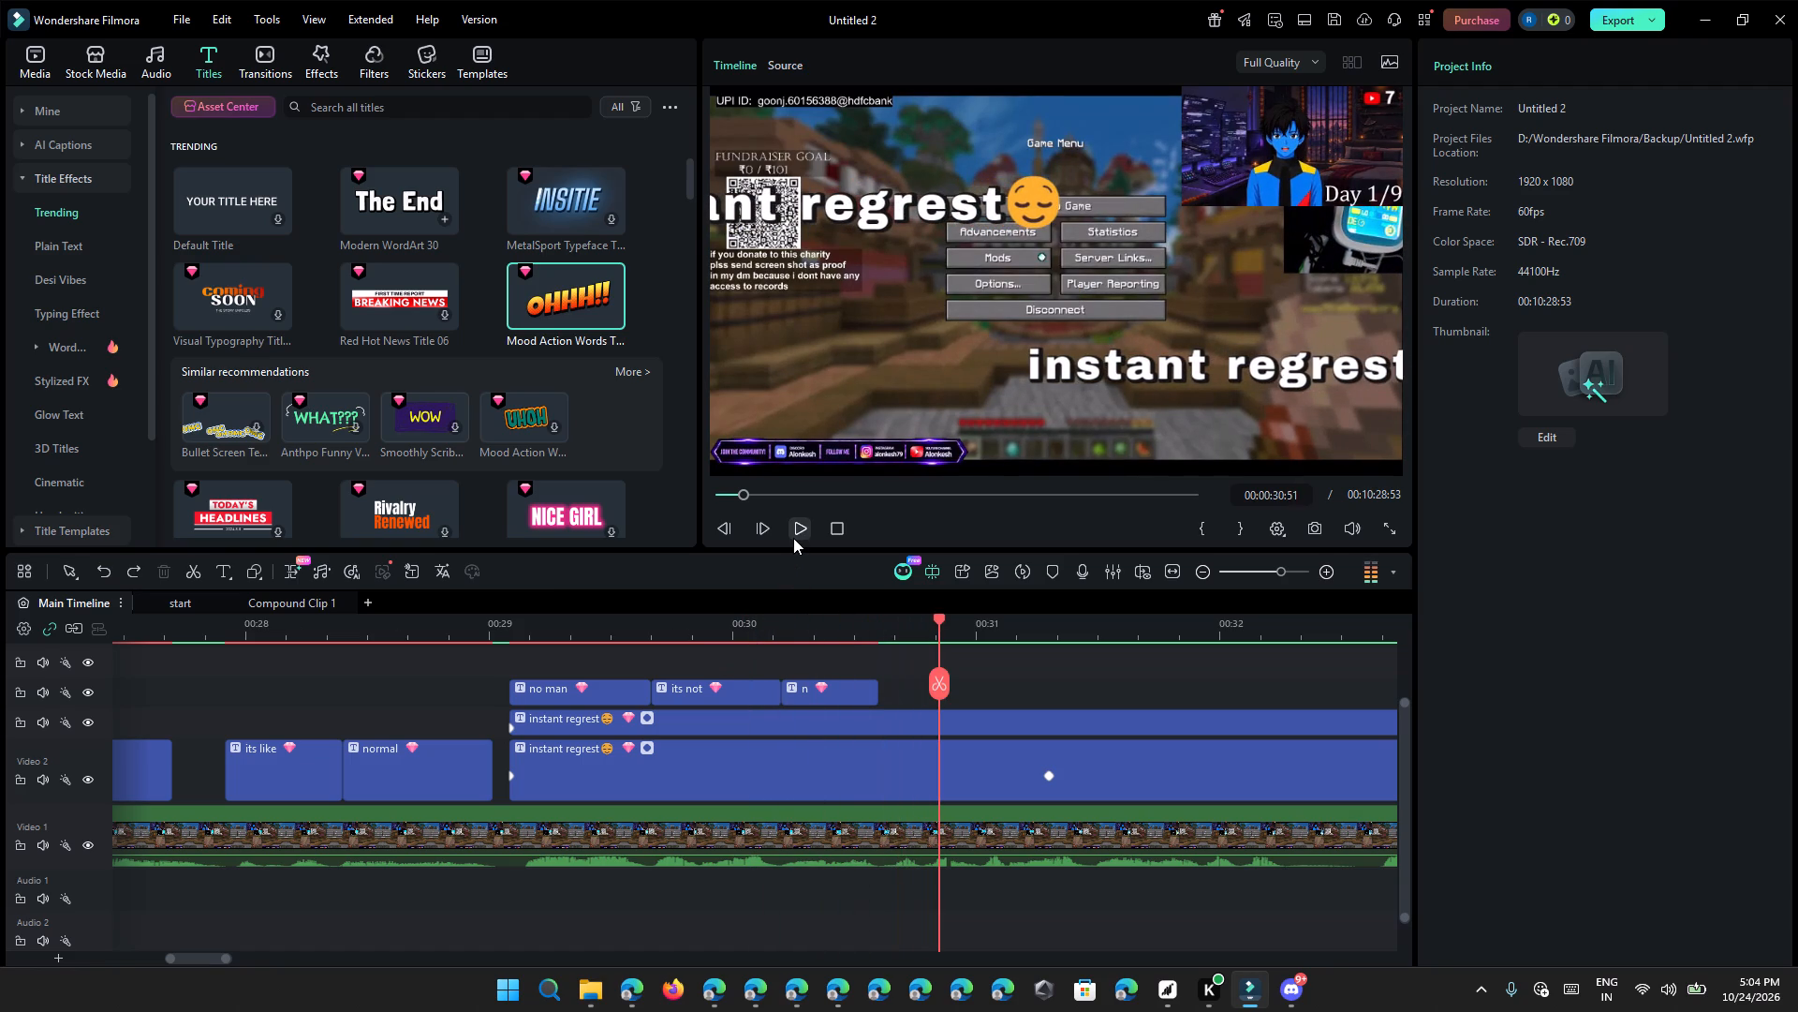
click(597, 627)
click(793, 520)
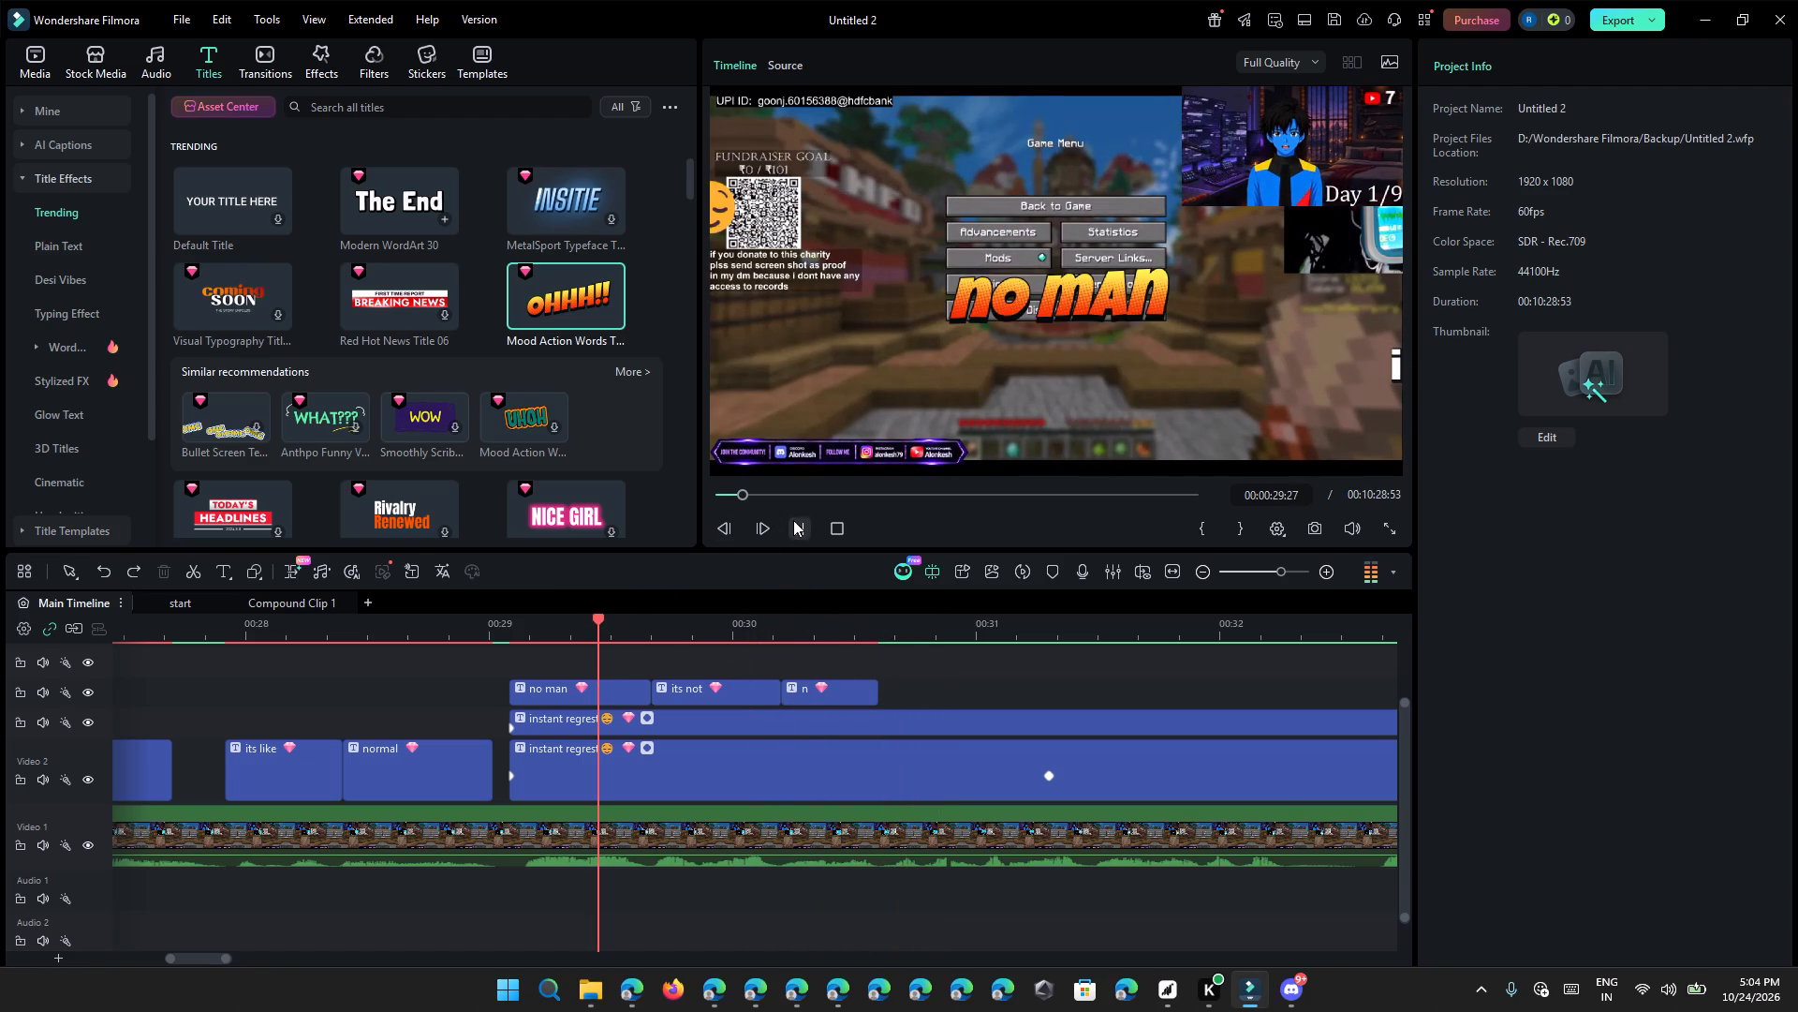
click(793, 527)
click(793, 527)
click(793, 527)
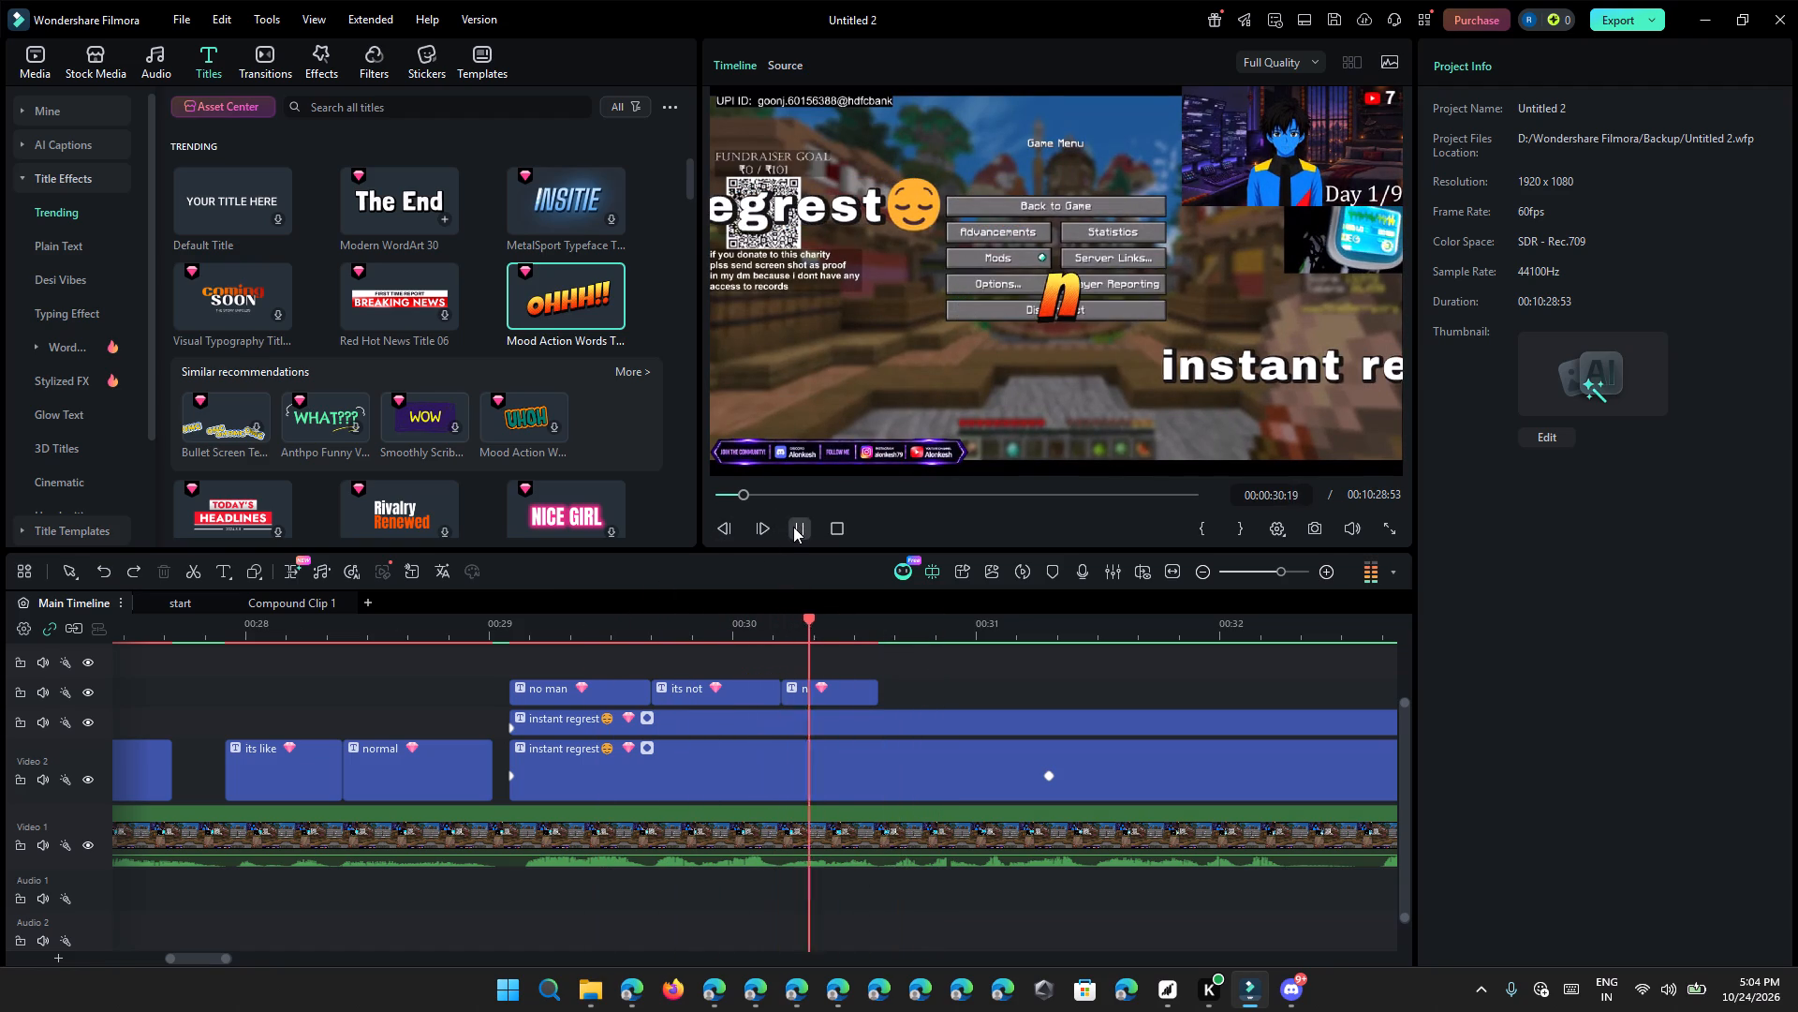
Complete the text of the title following "its not" as "normal" and play it to about 30 s 51 frames.
click(862, 692)
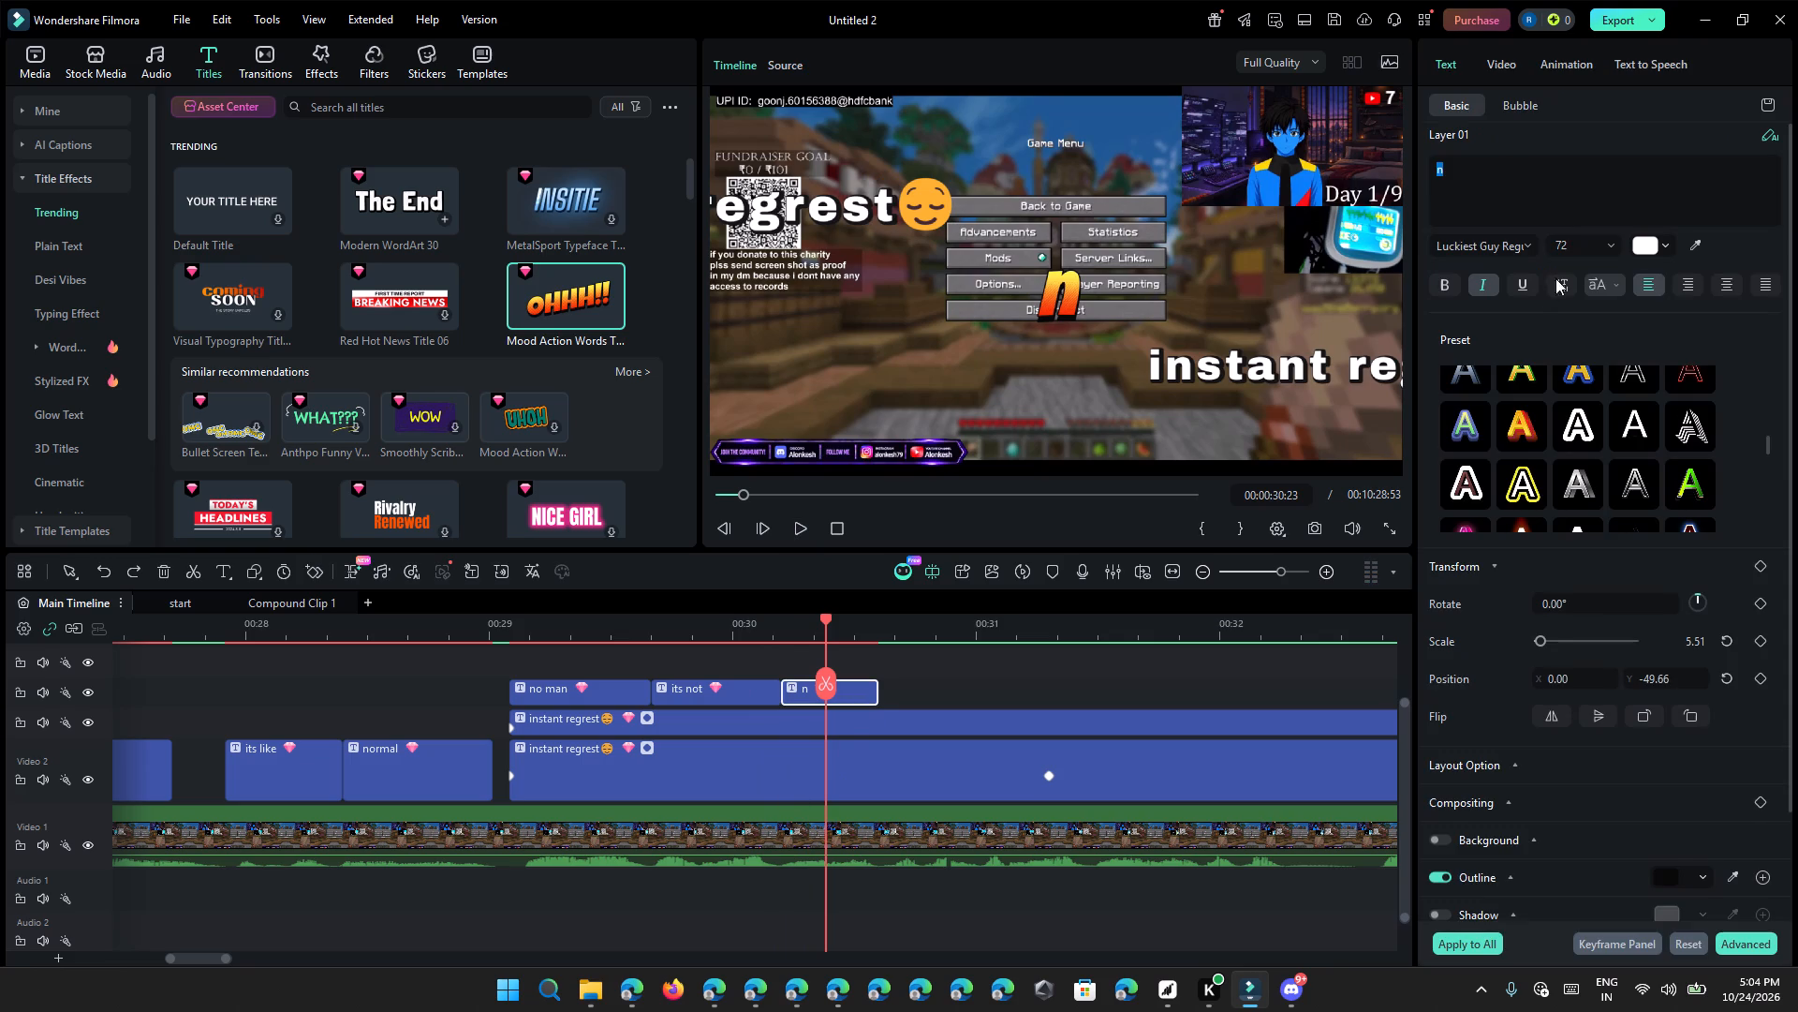
click(1597, 179)
text(orma;l)
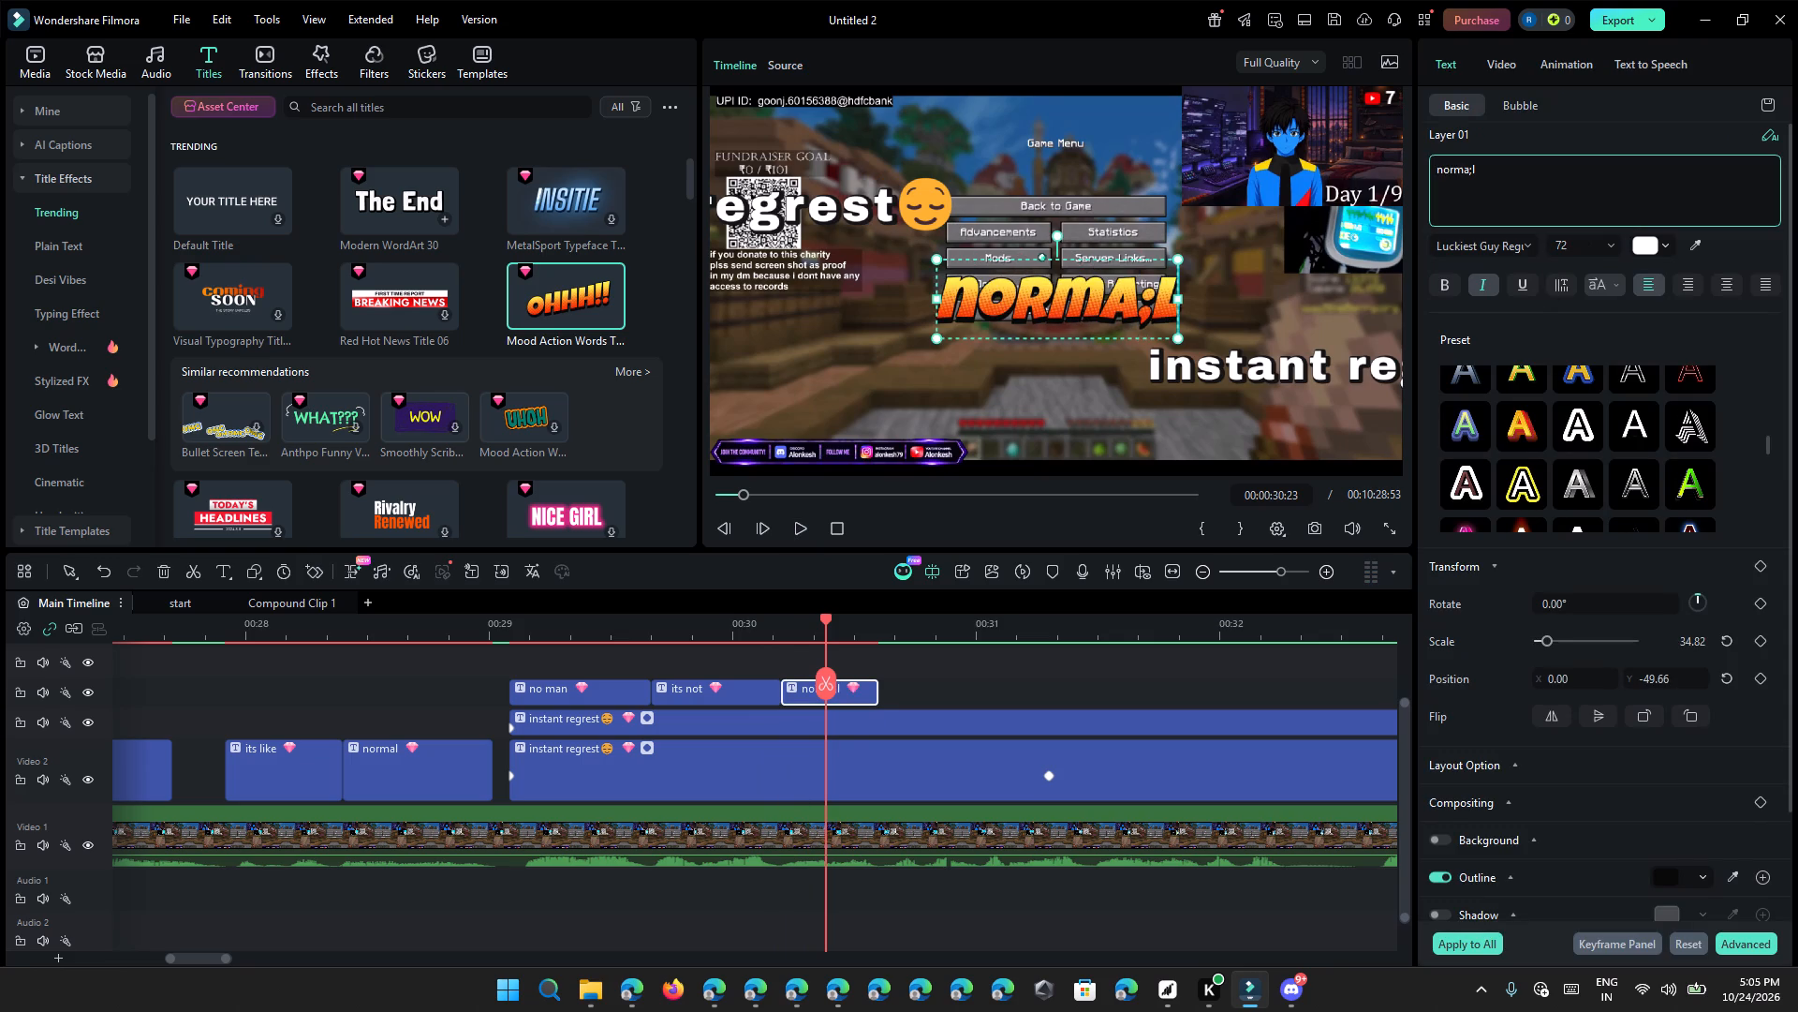
key(BackSpace)
key(BackSpace)
key(l)
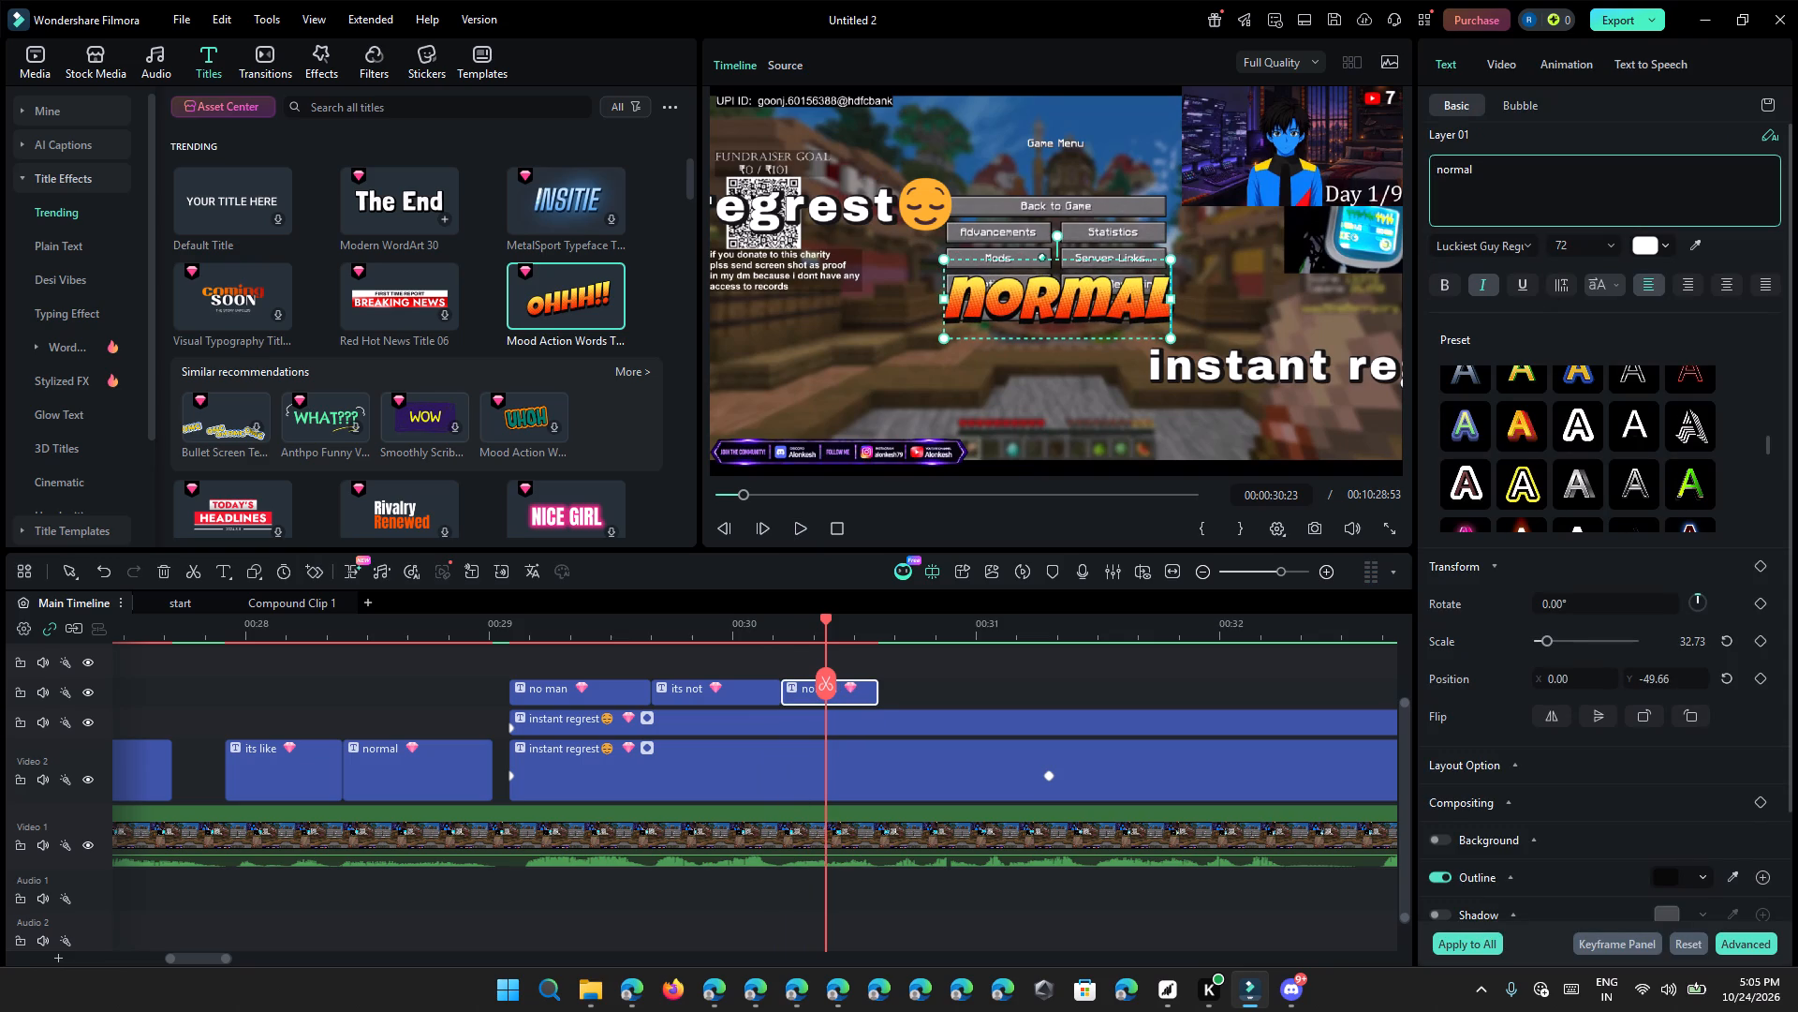
click(796, 517)
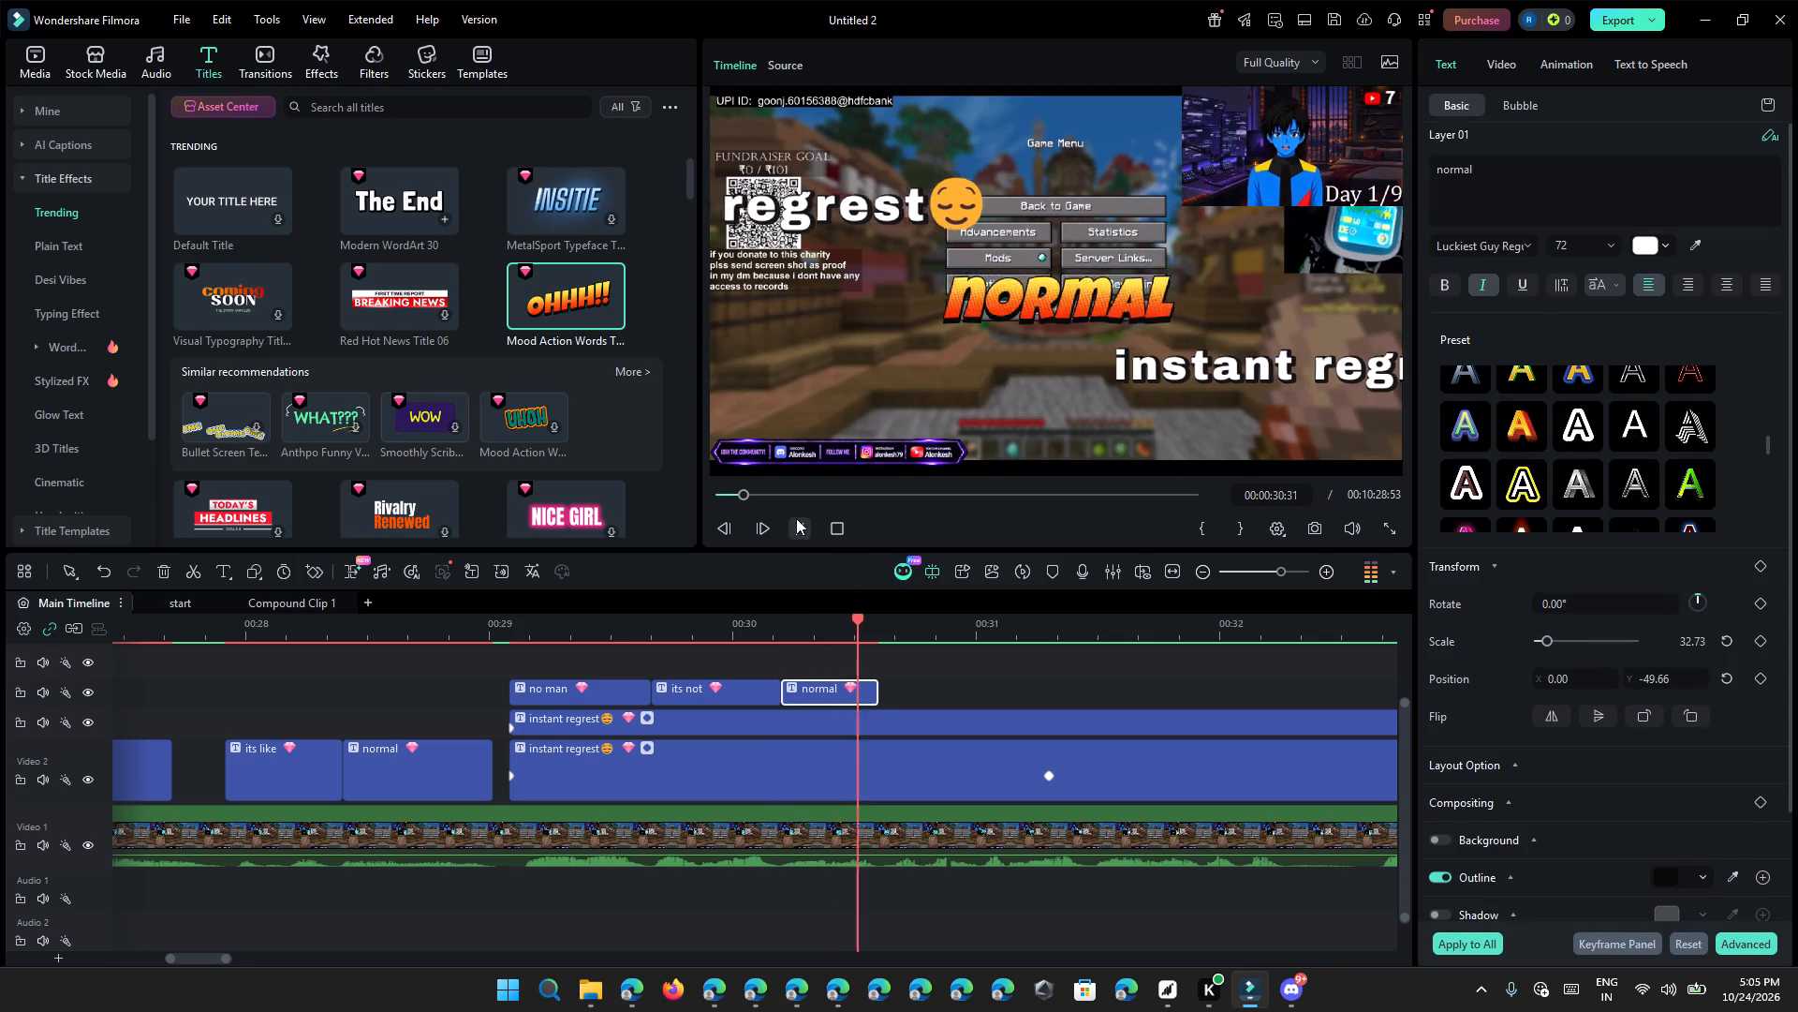
click(796, 518)
Duplicate the "normal" title, place the copy directly after it, and change the copy's text to "okay".
click(849, 697)
right_click(849, 697)
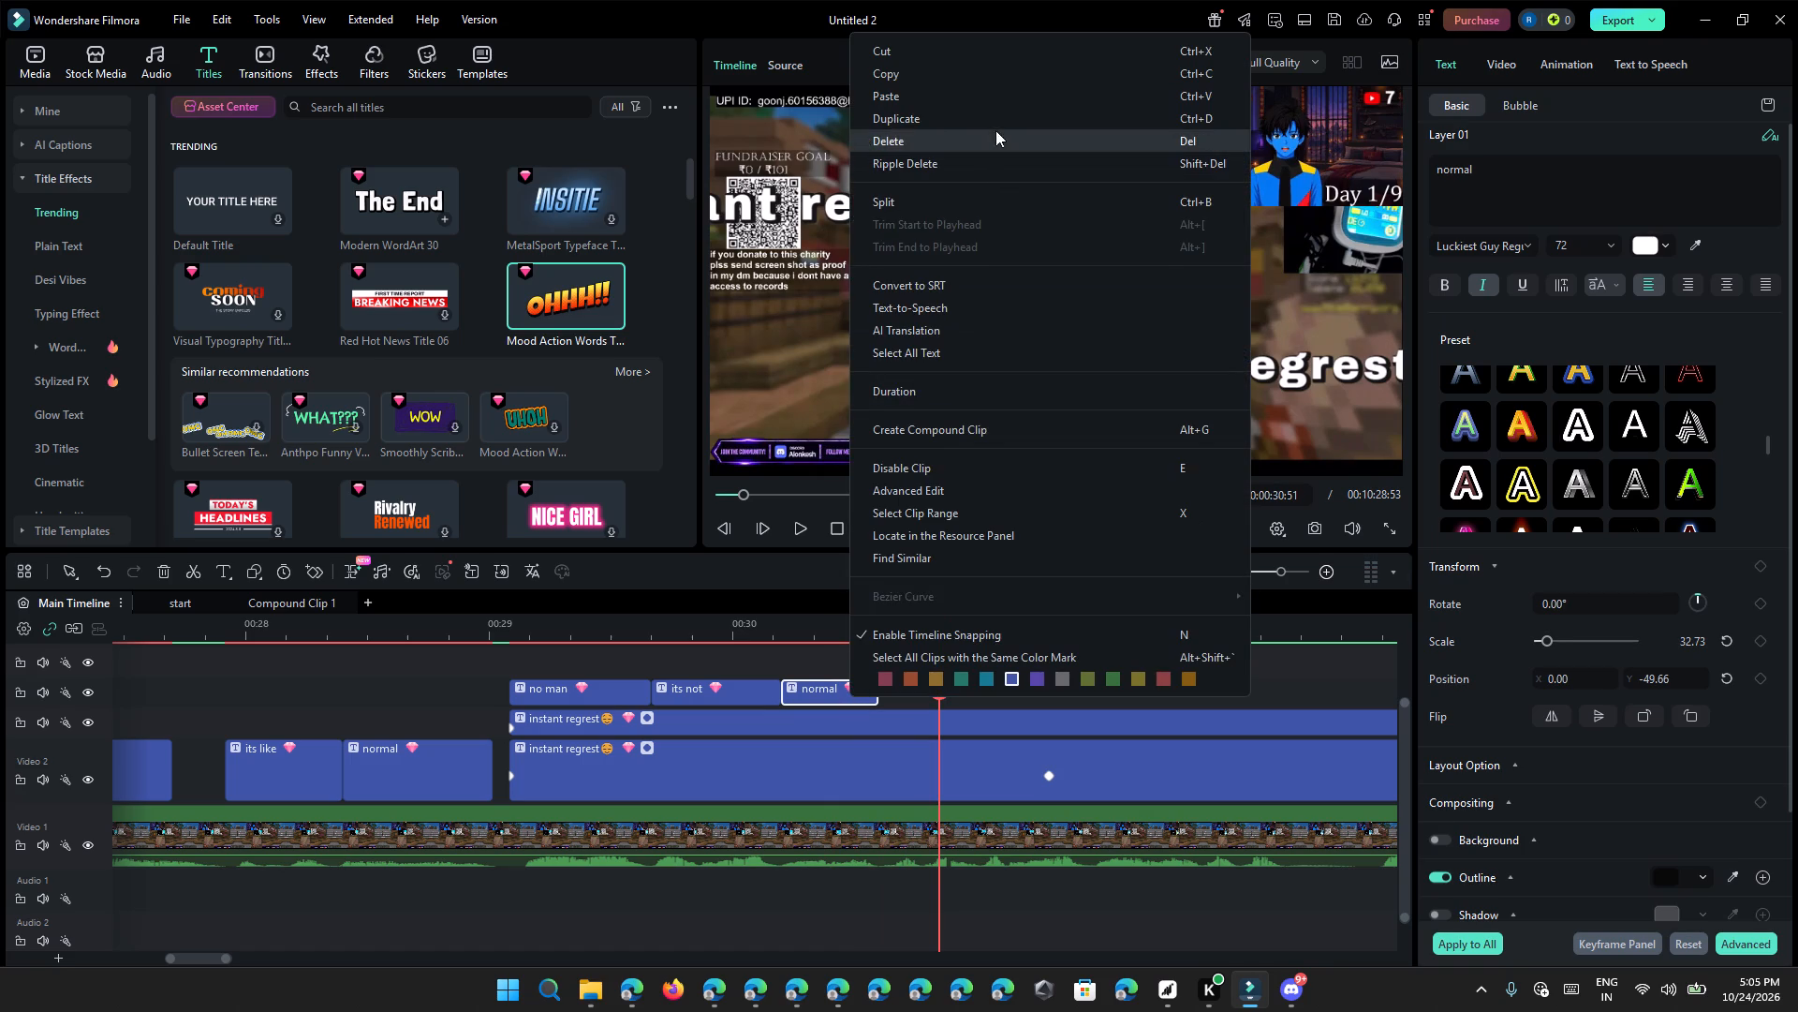
click(1003, 117)
drag(988, 698, 931, 692)
click(1522, 186)
key(ctrl+a)
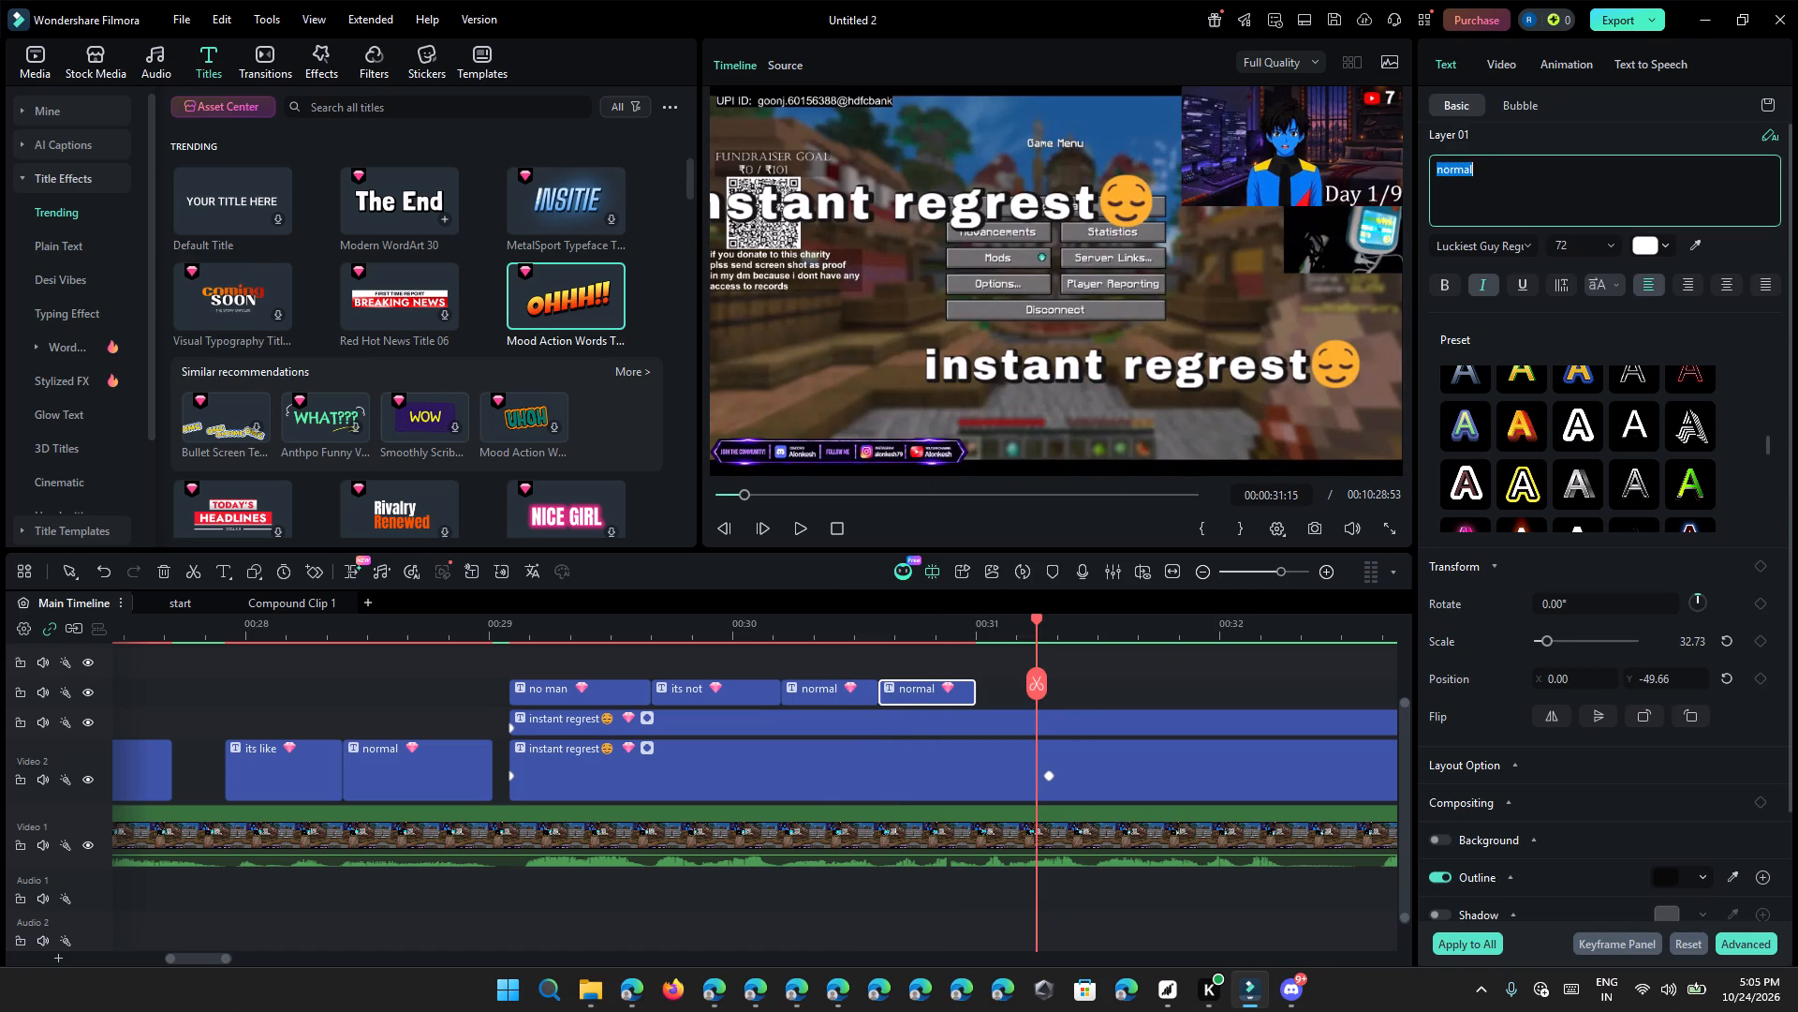
key(BackSpace)
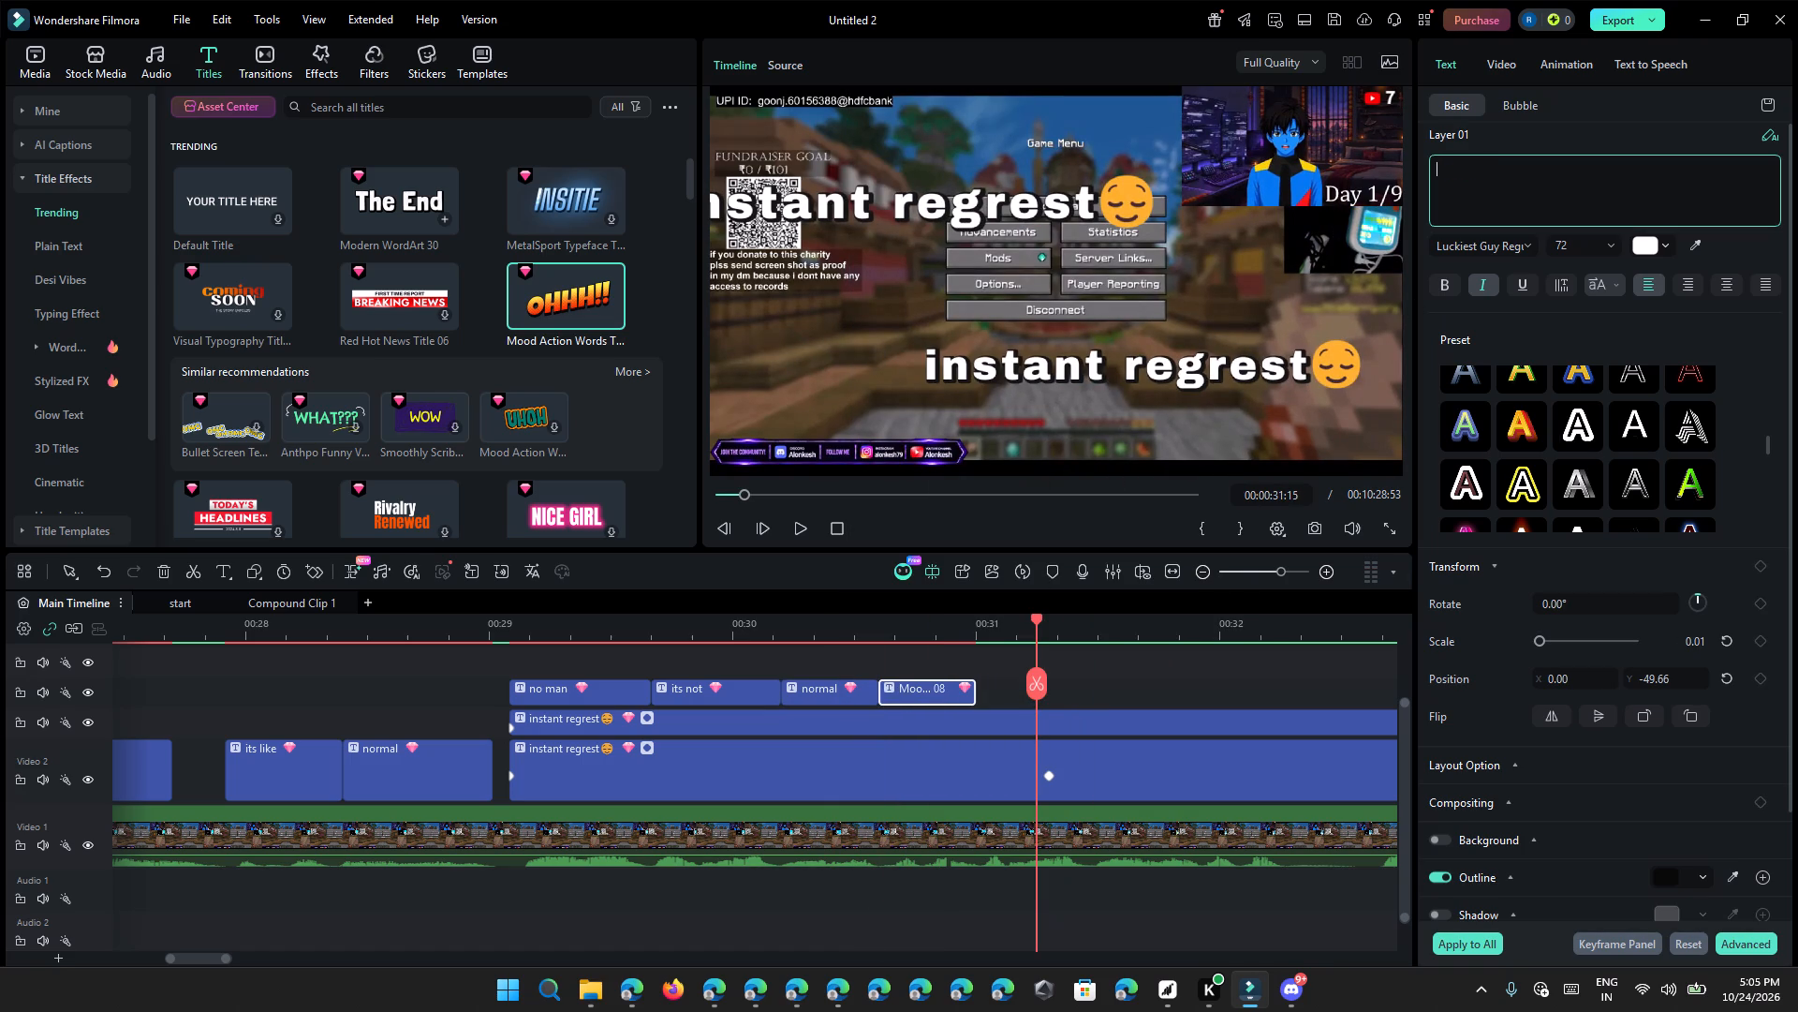
text(okay)
Play back the titles from about 29 s 30 frames past 31 s to check their timing and hear the following words.
click(653, 604)
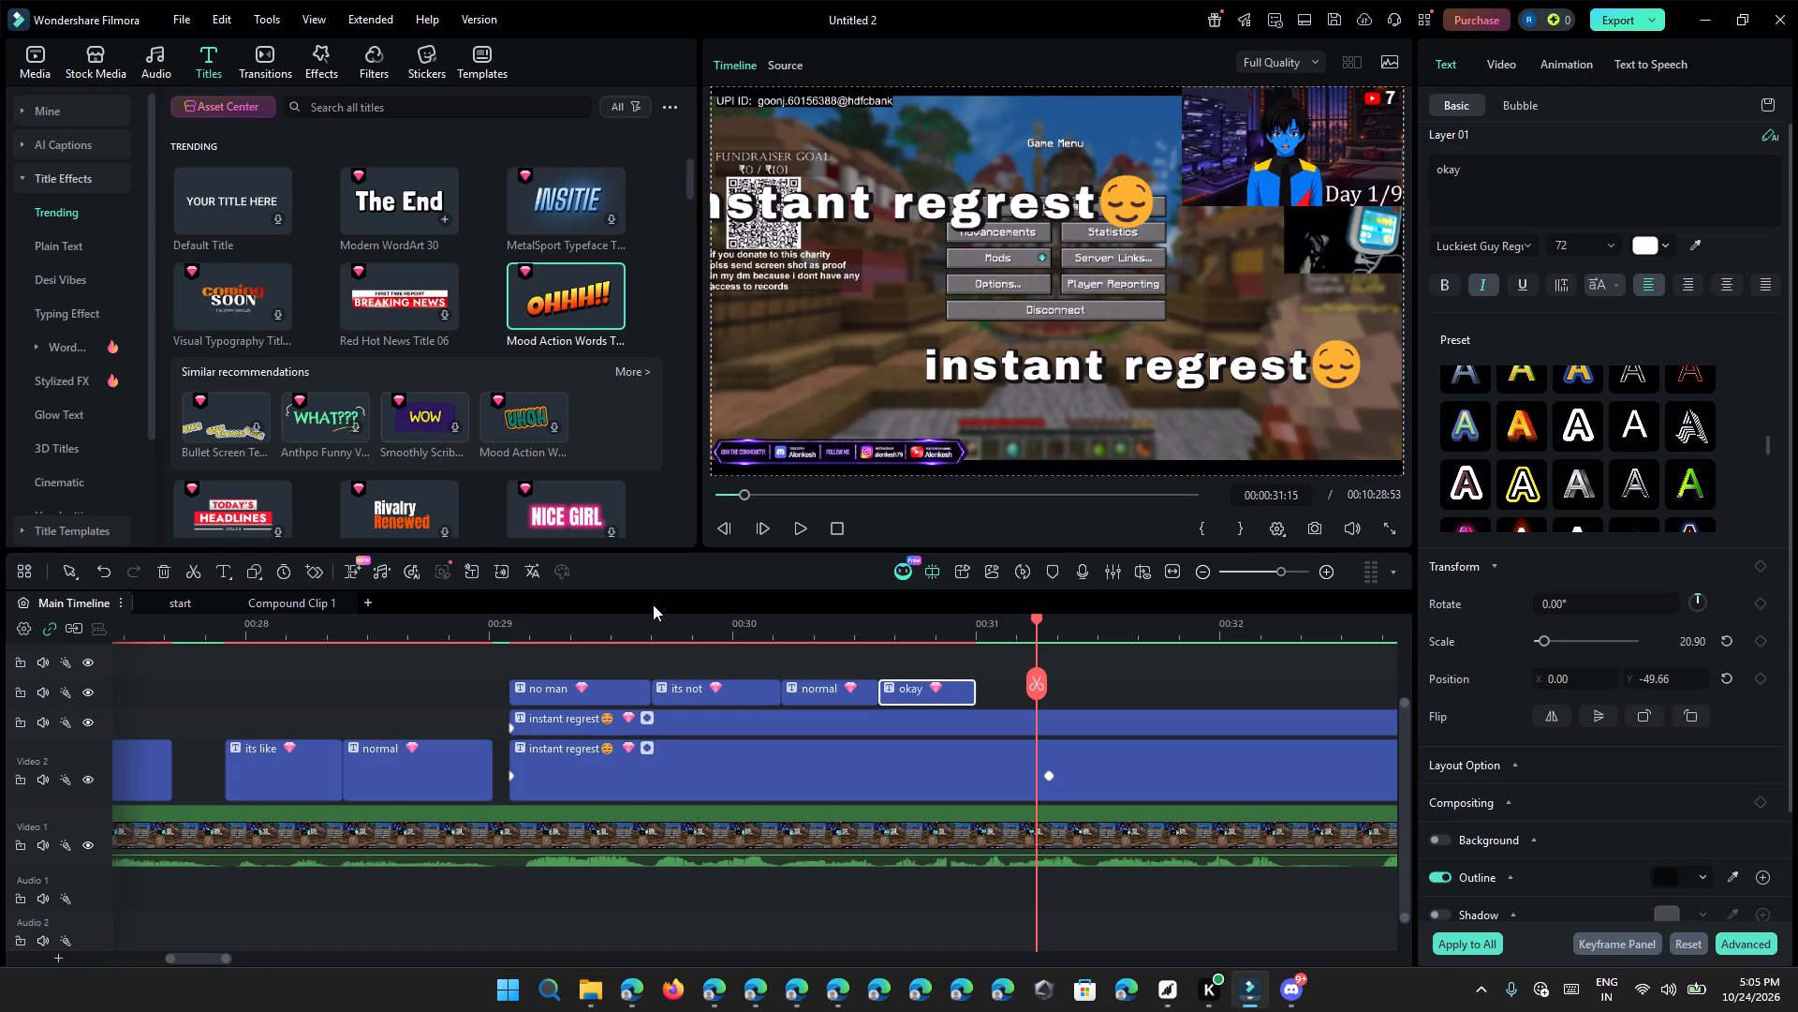
click(614, 621)
click(797, 524)
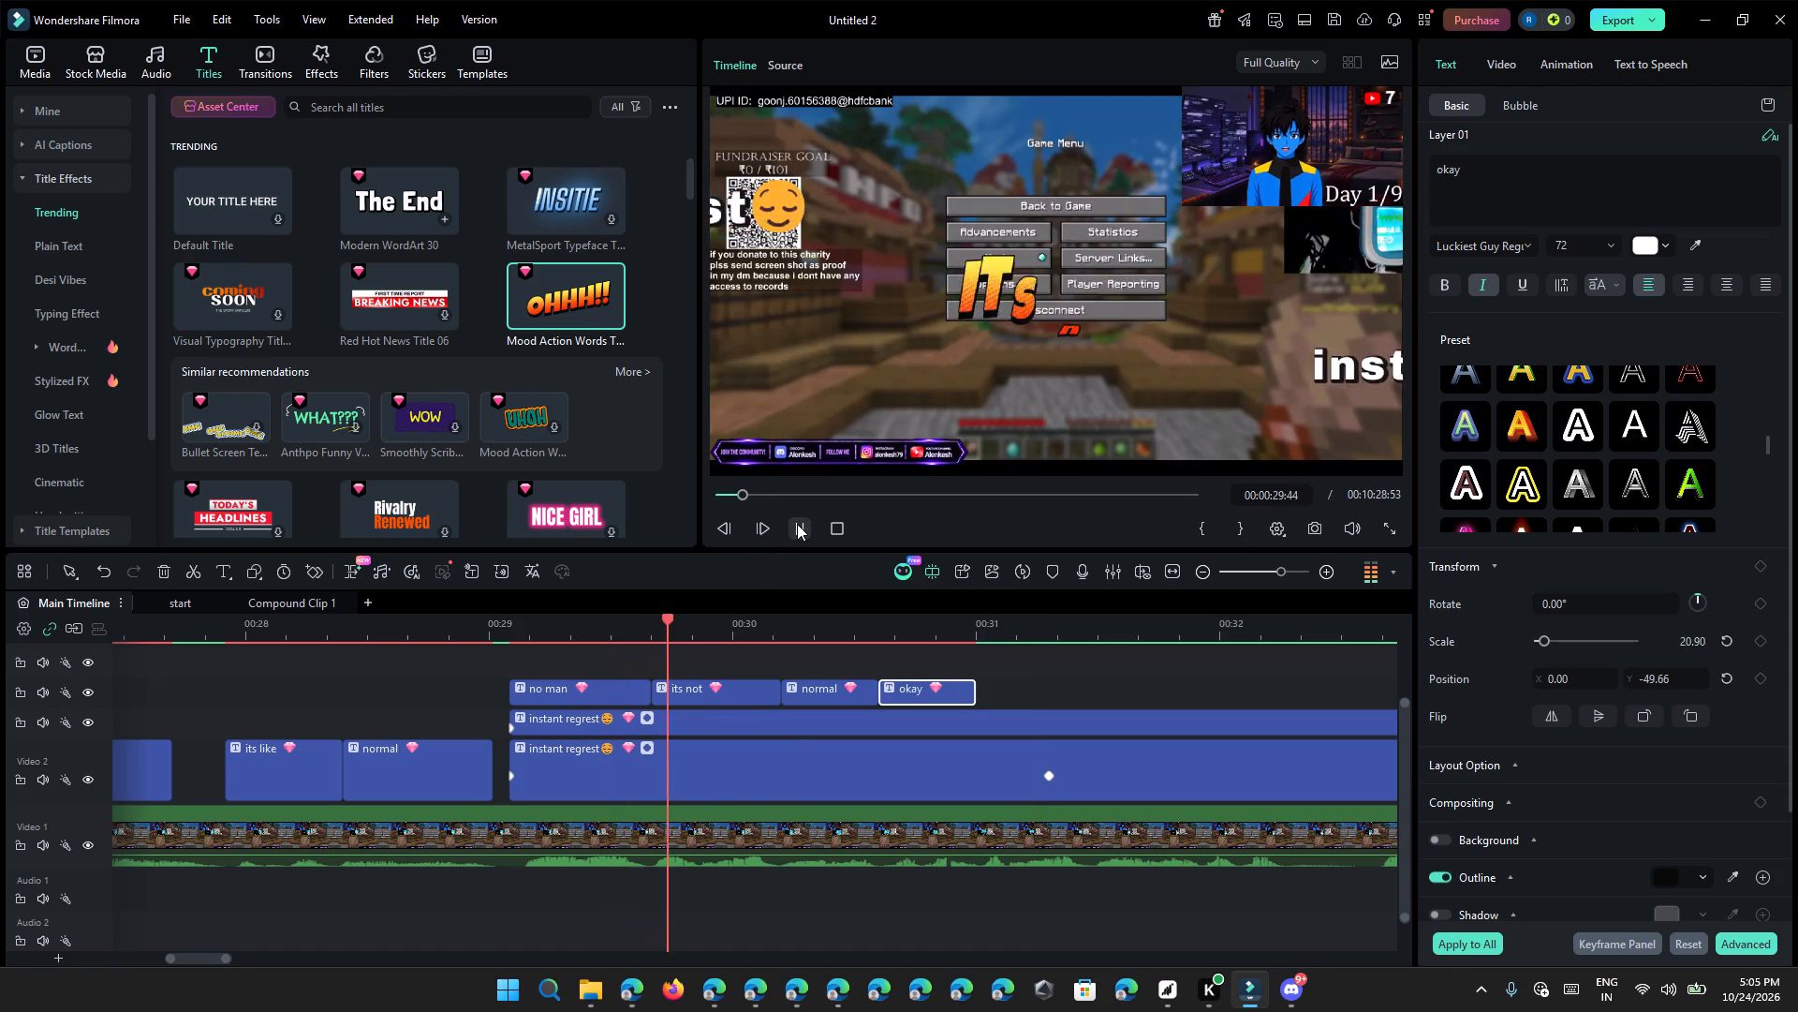
click(797, 524)
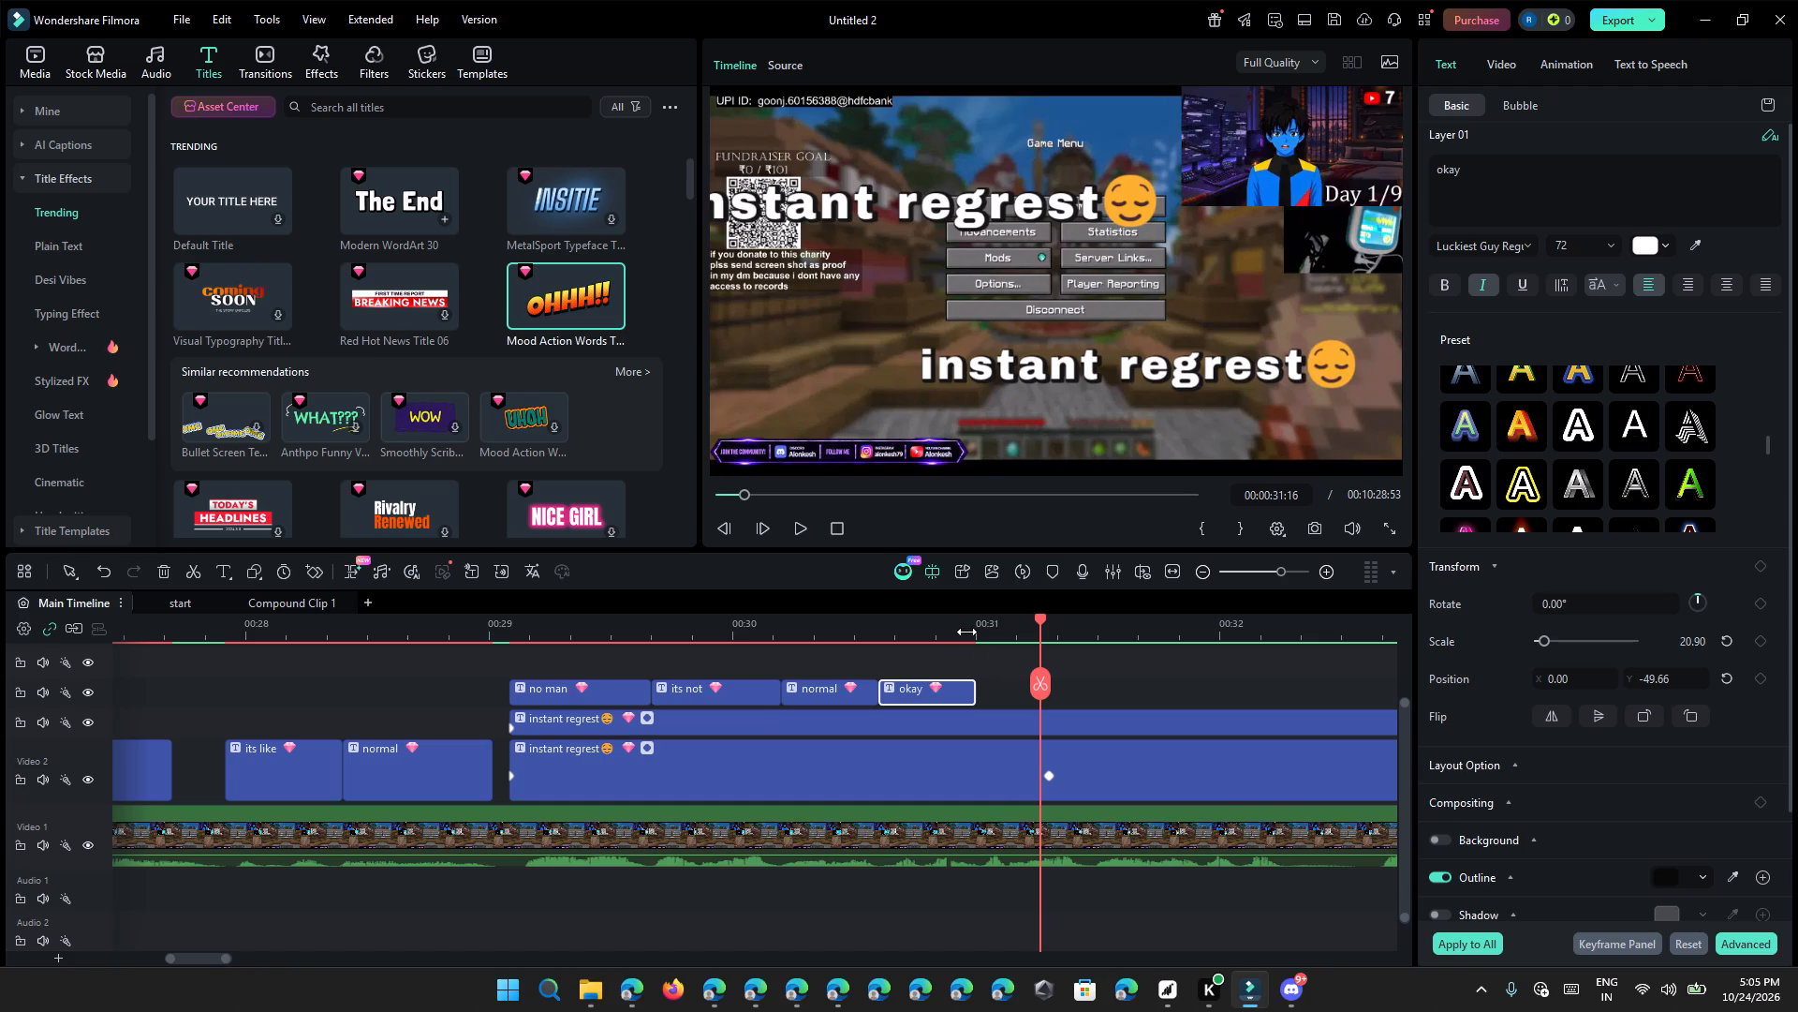
click(984, 639)
click(807, 526)
click(806, 526)
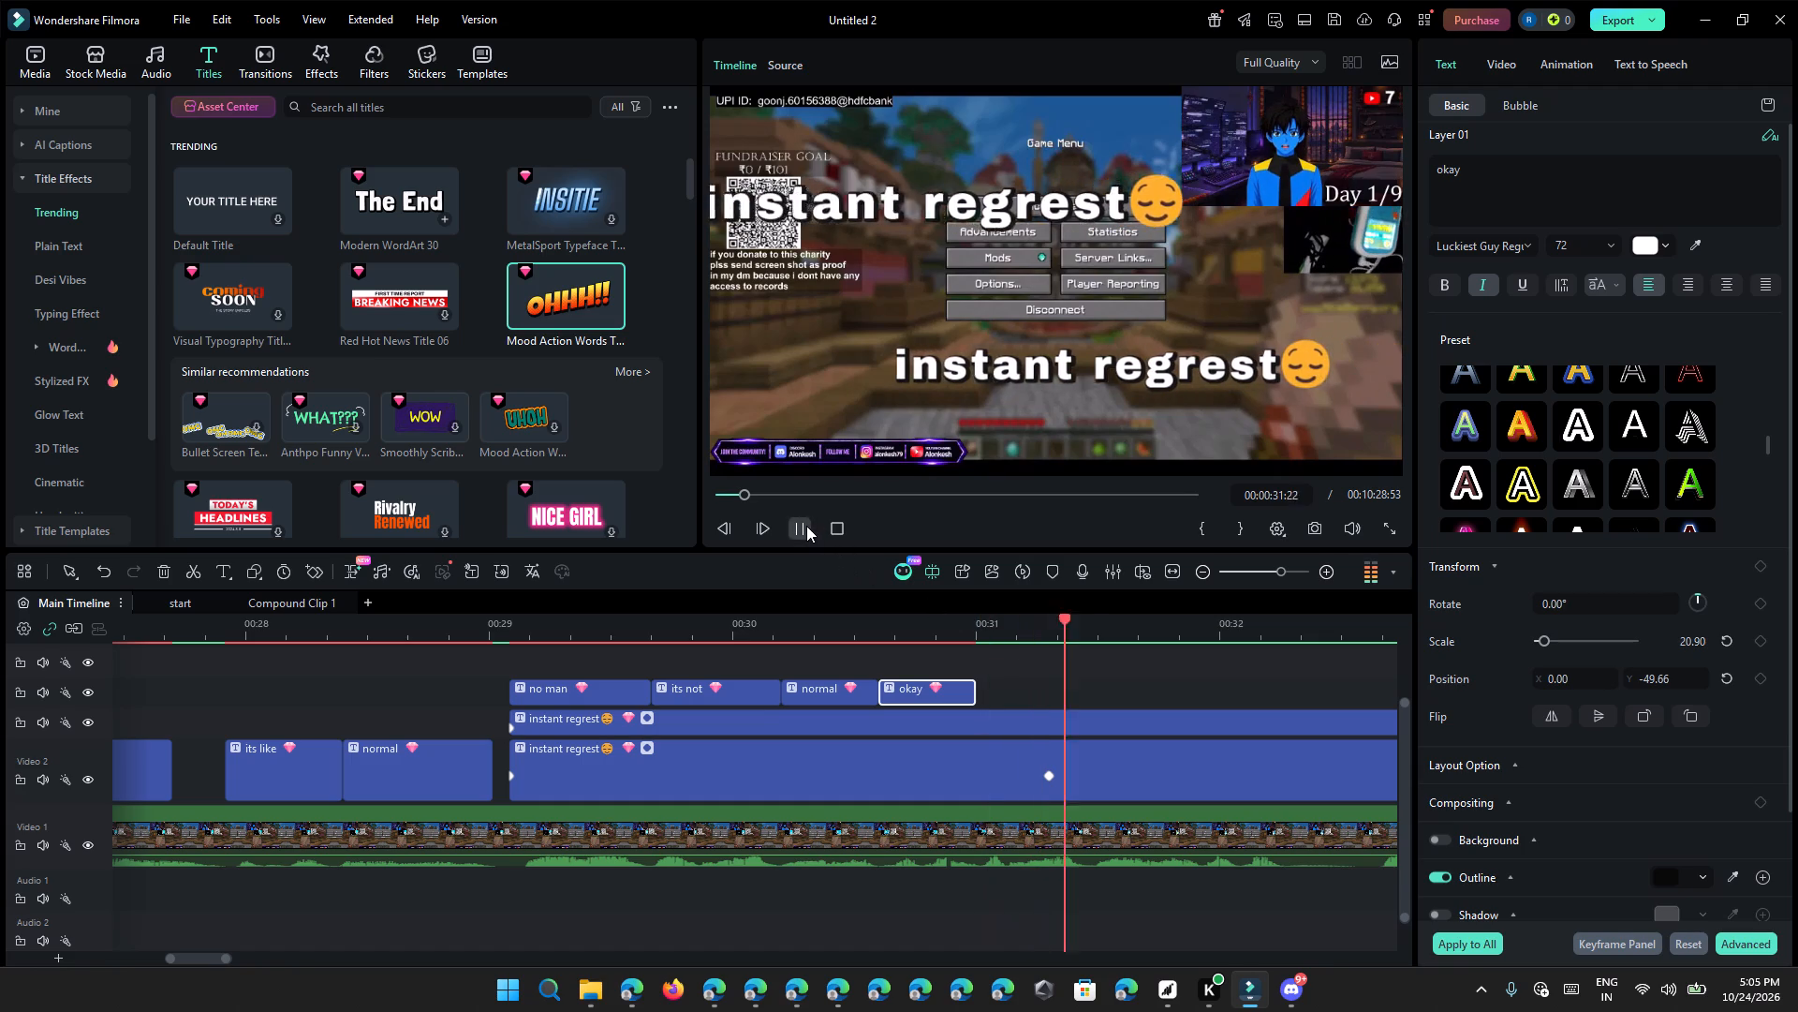
Duplicate the "okay" title, place the copy directly after it, and change the copy's text to "its not".
right_click(947, 688)
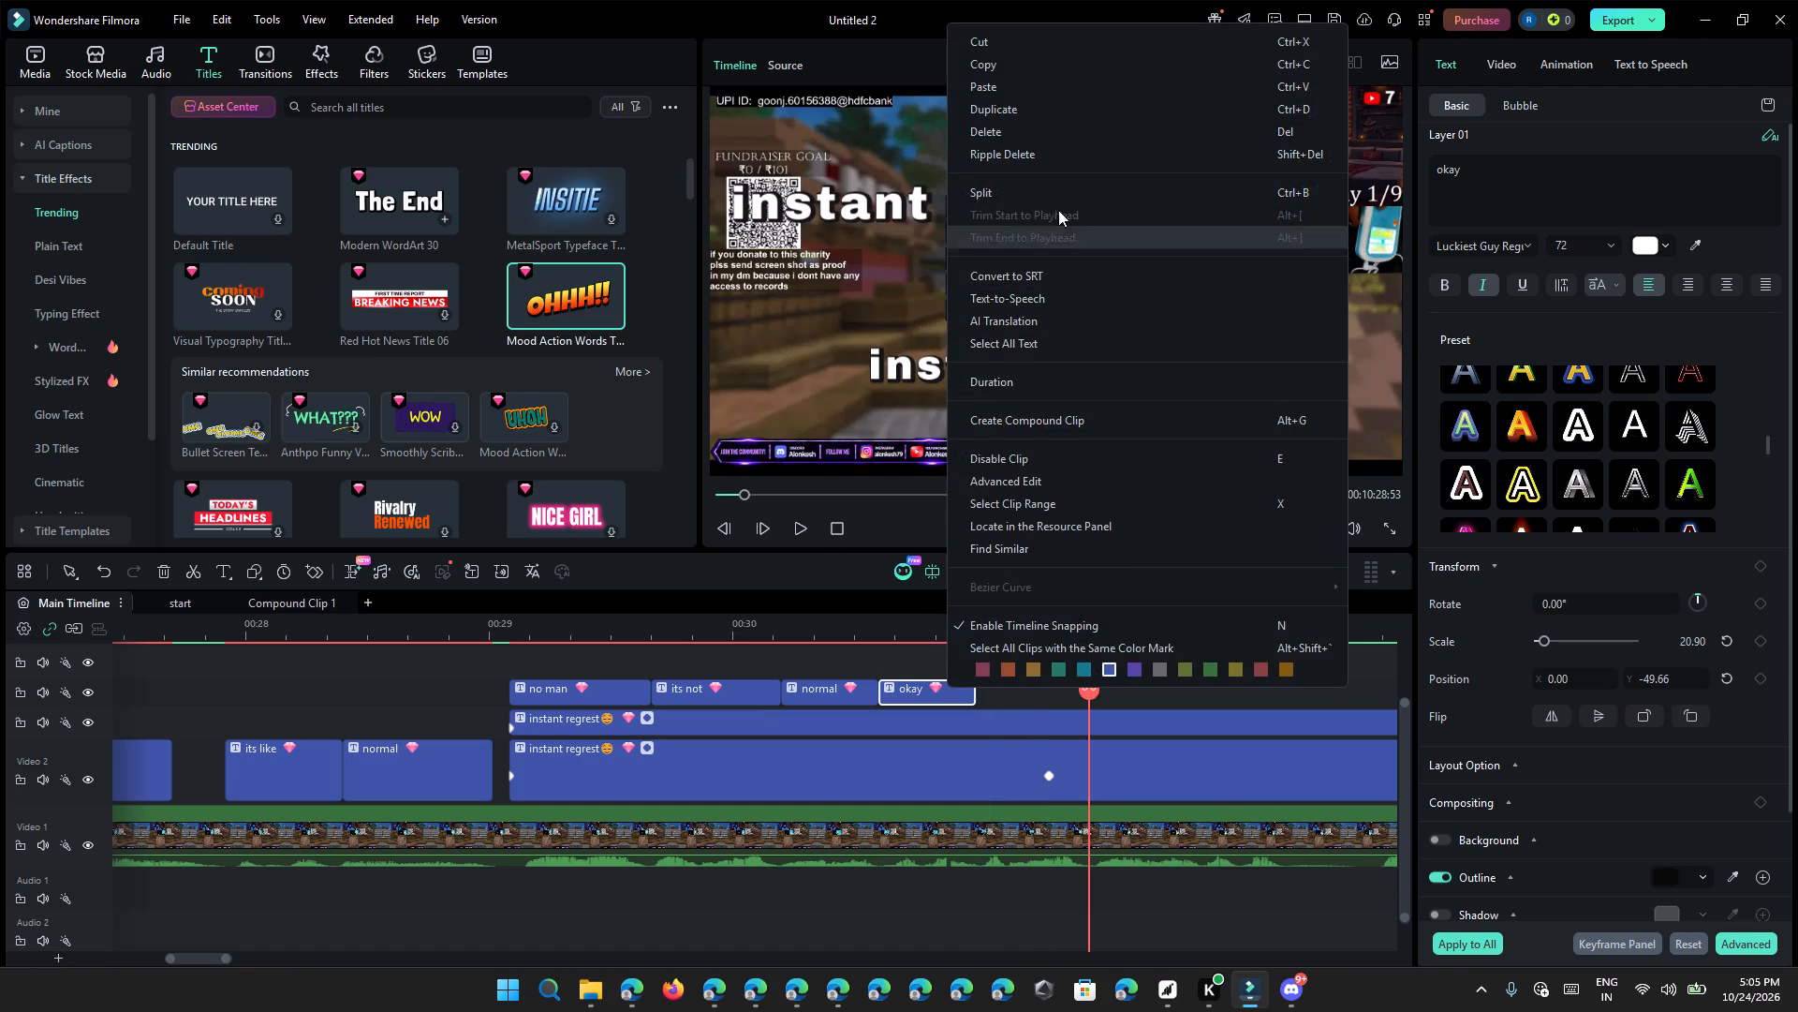
click(1093, 106)
drag(1129, 688, 1025, 685)
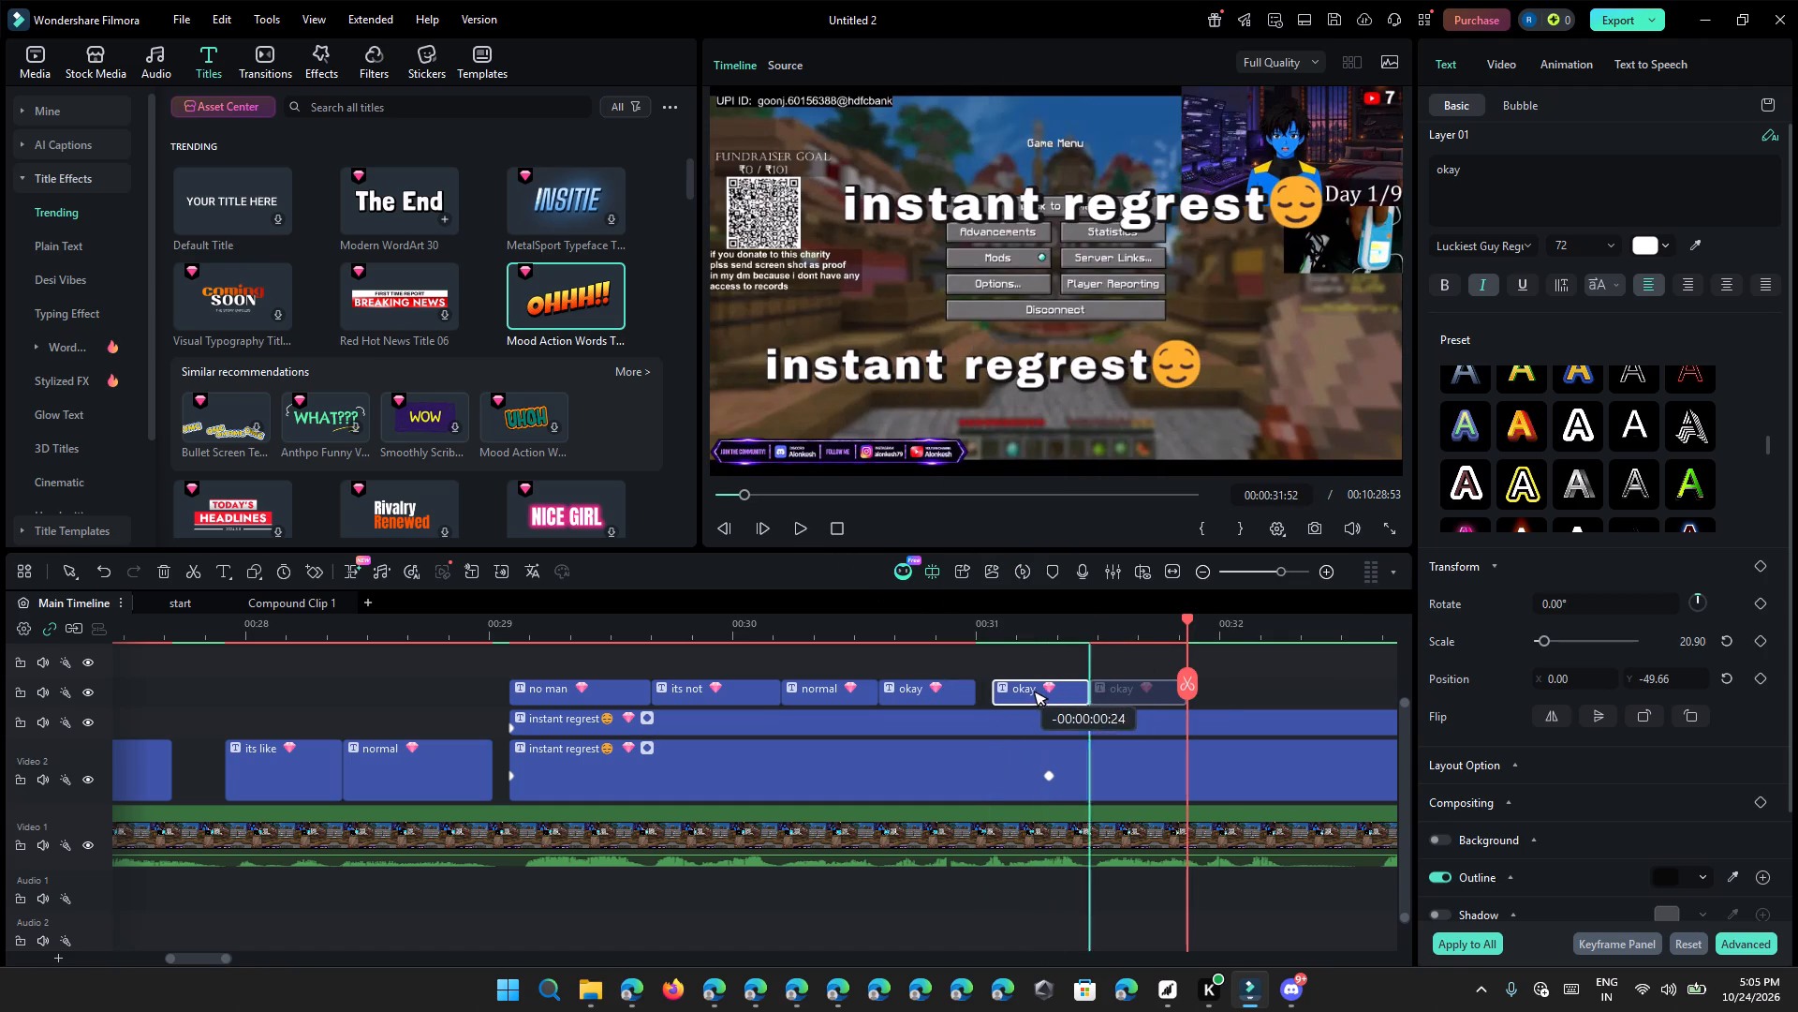
drag(1025, 685, 1016, 685)
click(1514, 175)
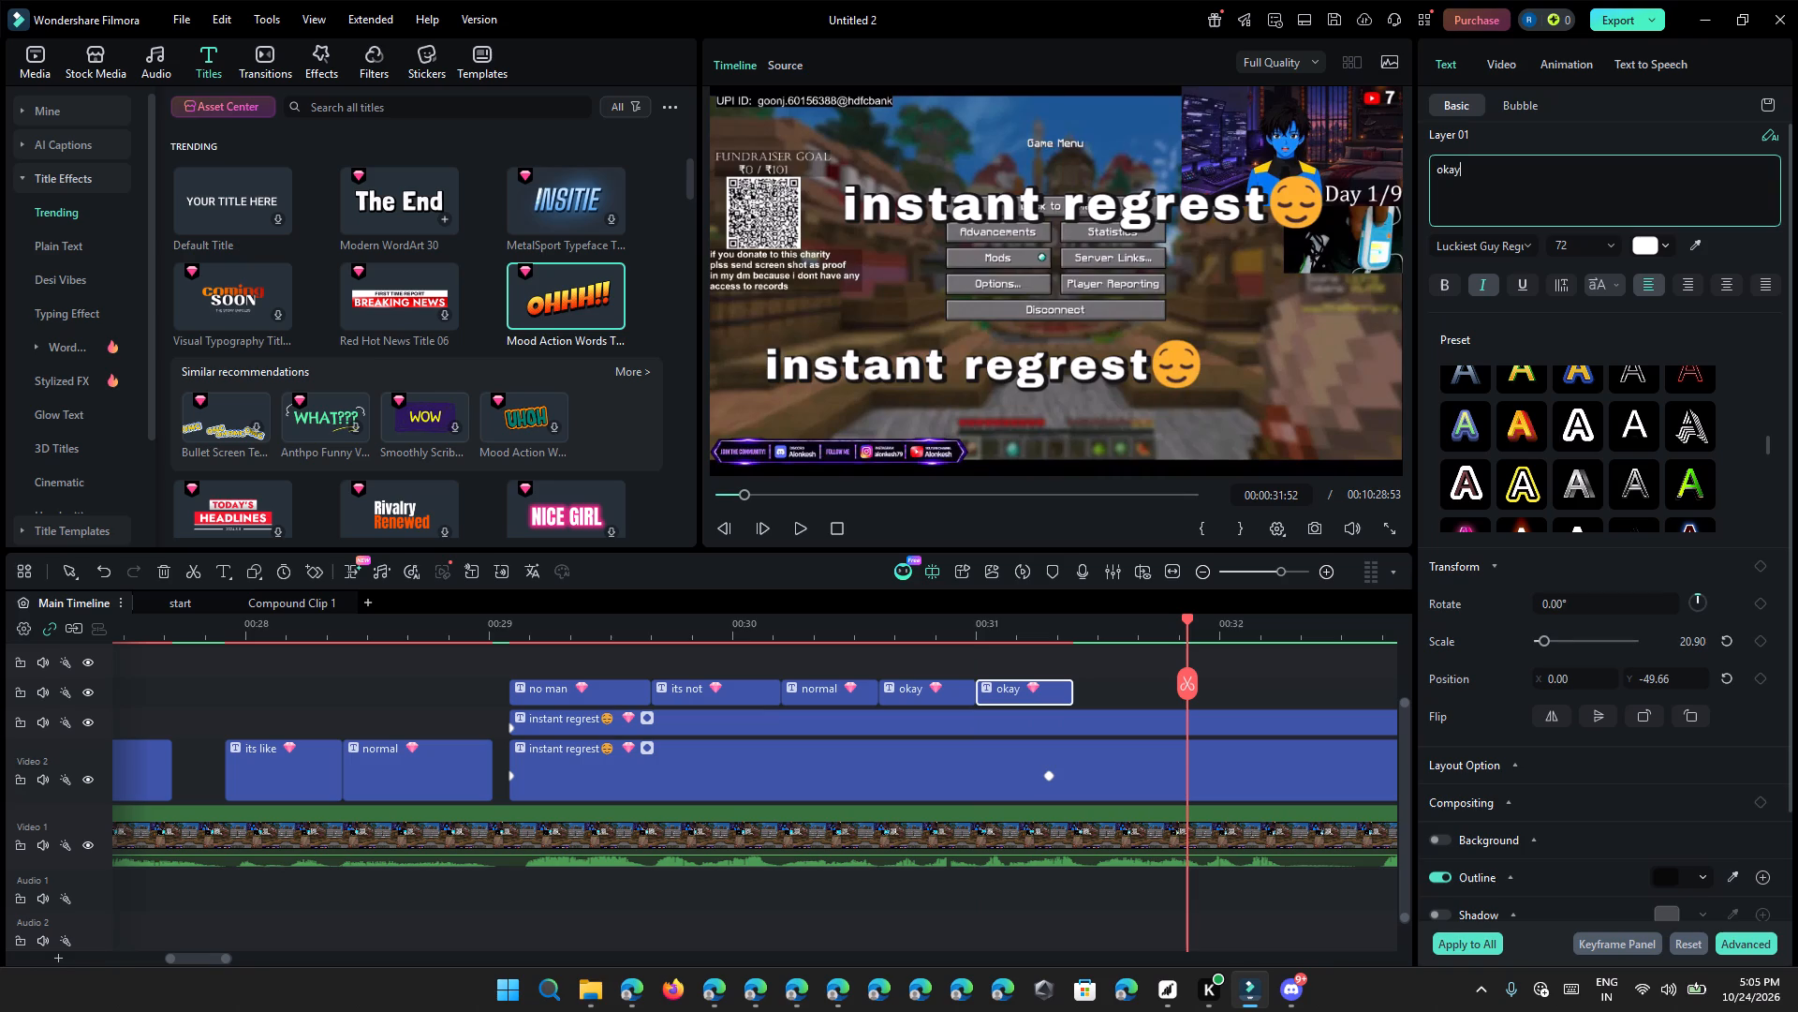
key(ctrl+a)
key(BackSpace)
text(its not)
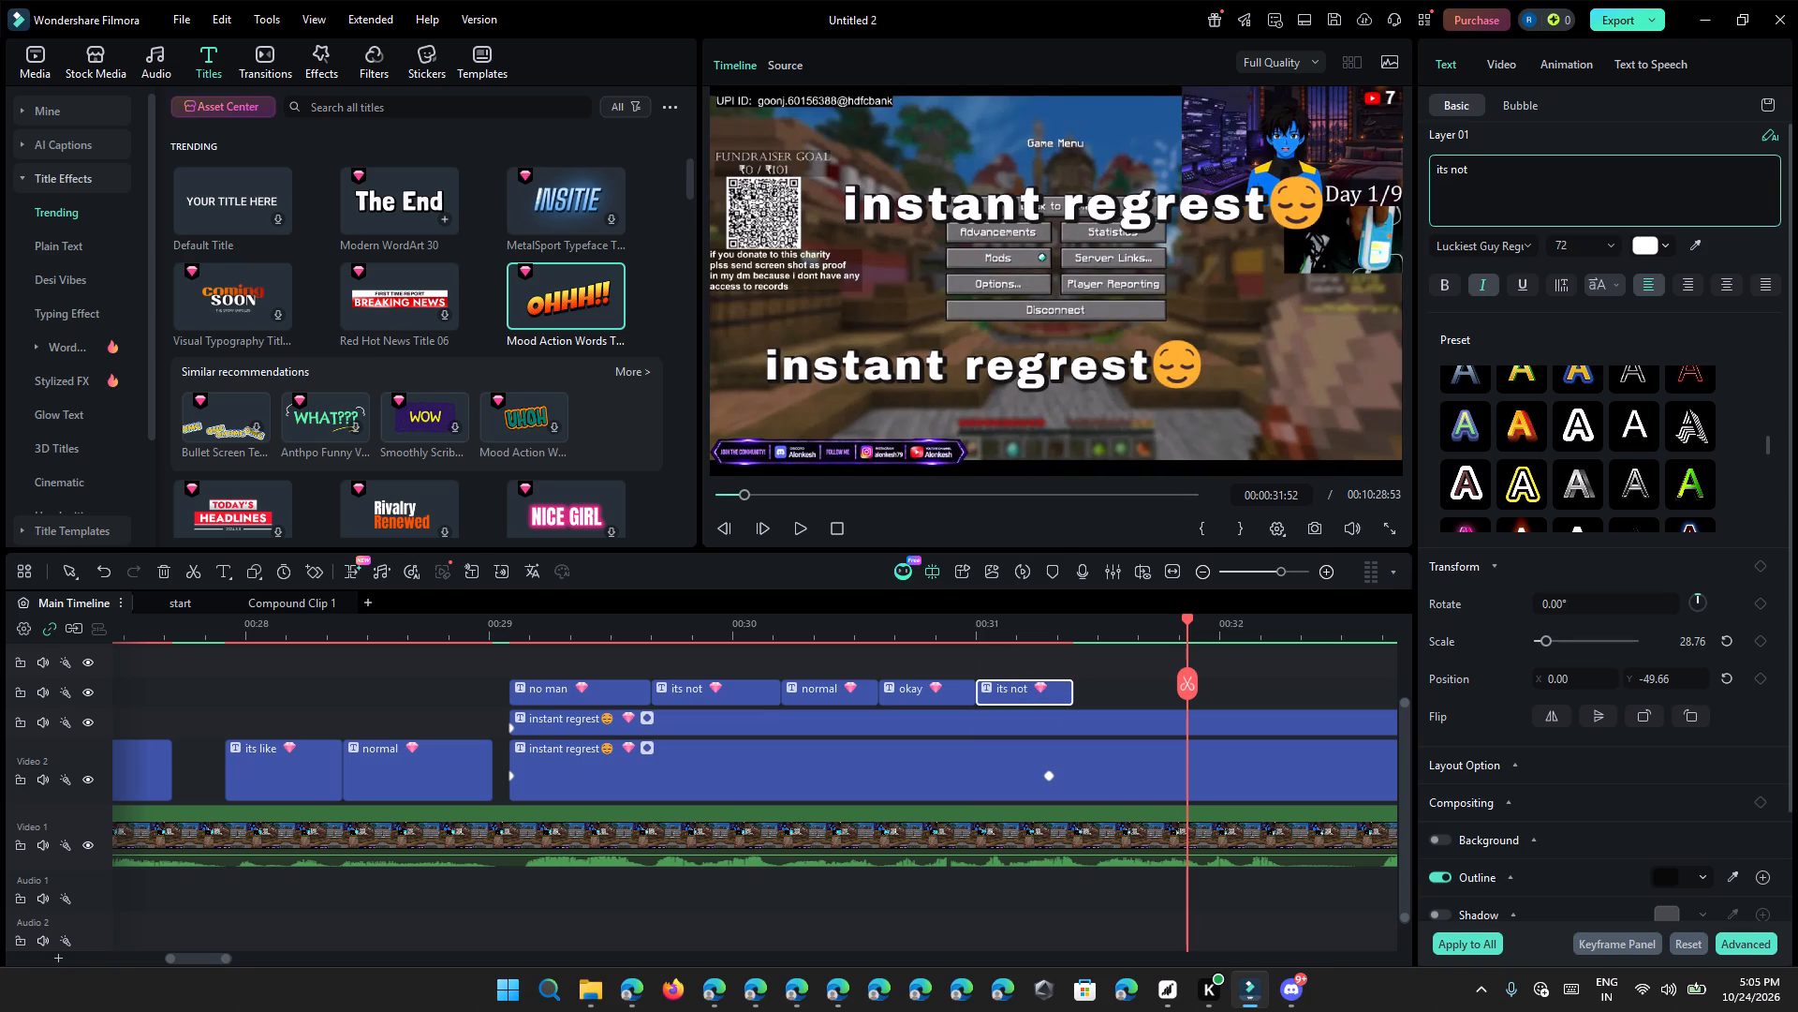
Duplicate the latest "its not" title and time the copy to the speech, from about 31 s 29 frames to about 31 s 56 frames.
click(962, 632)
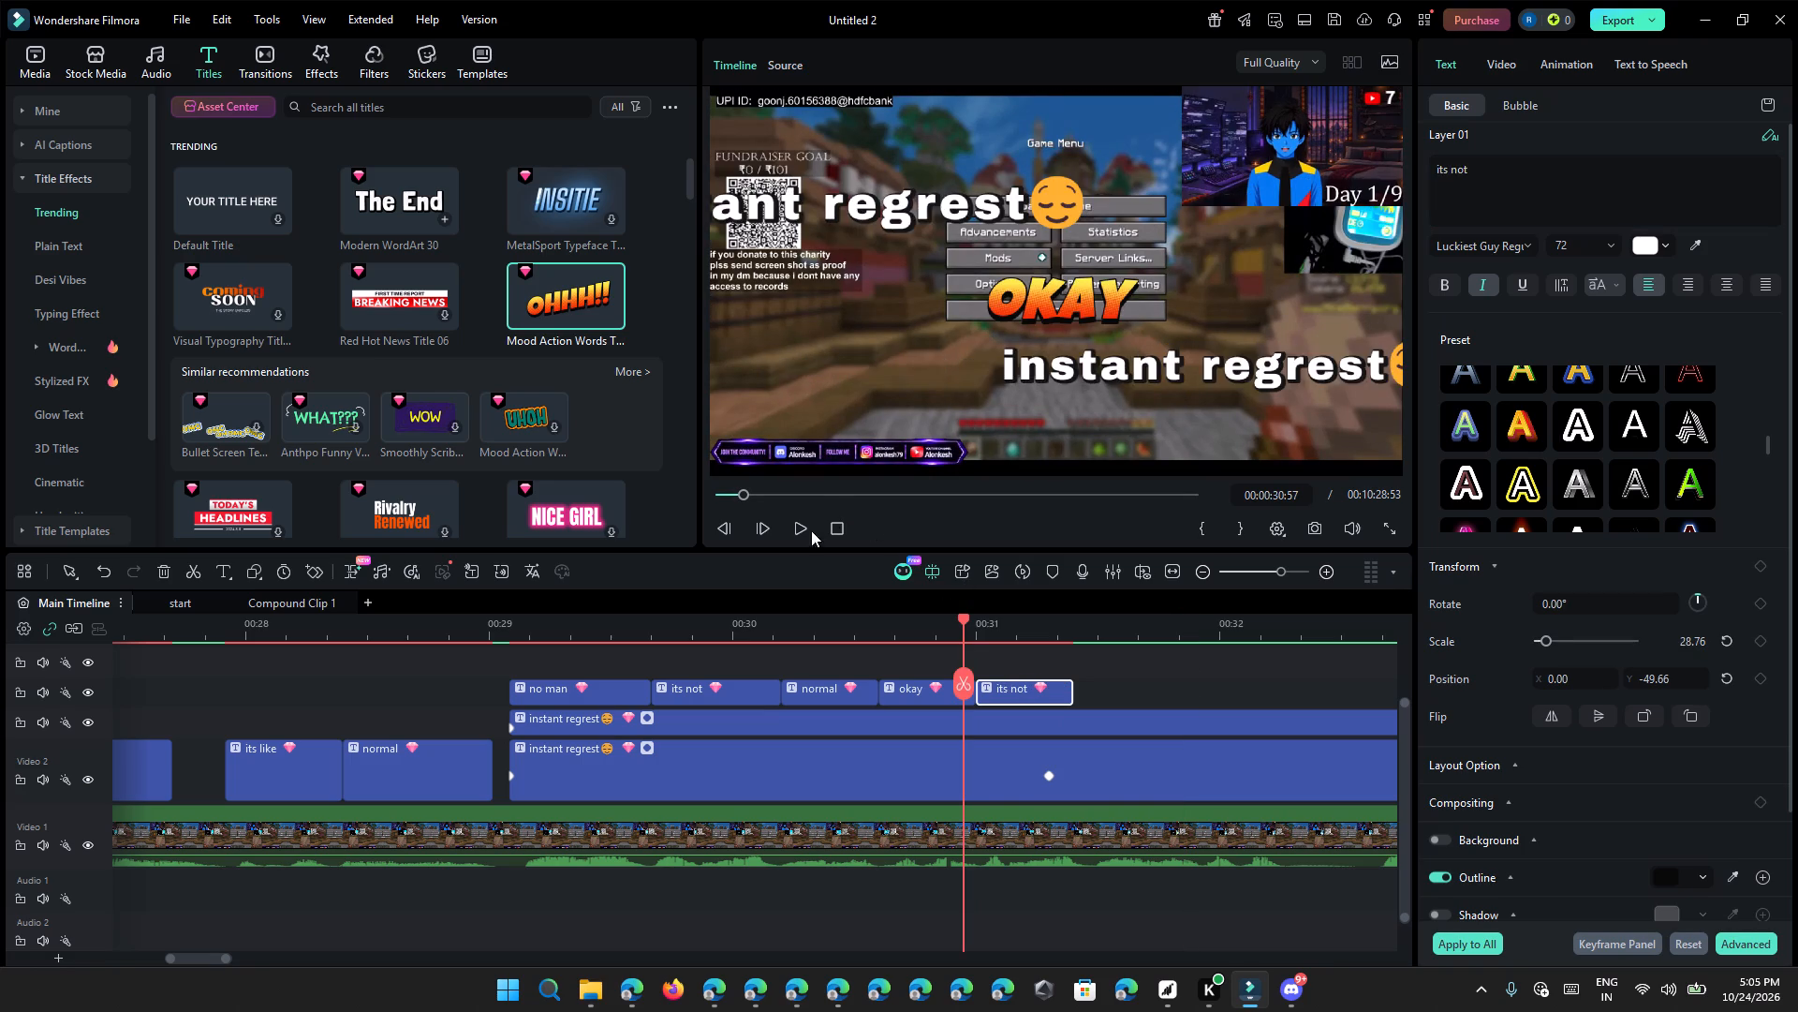
click(792, 536)
click(792, 536)
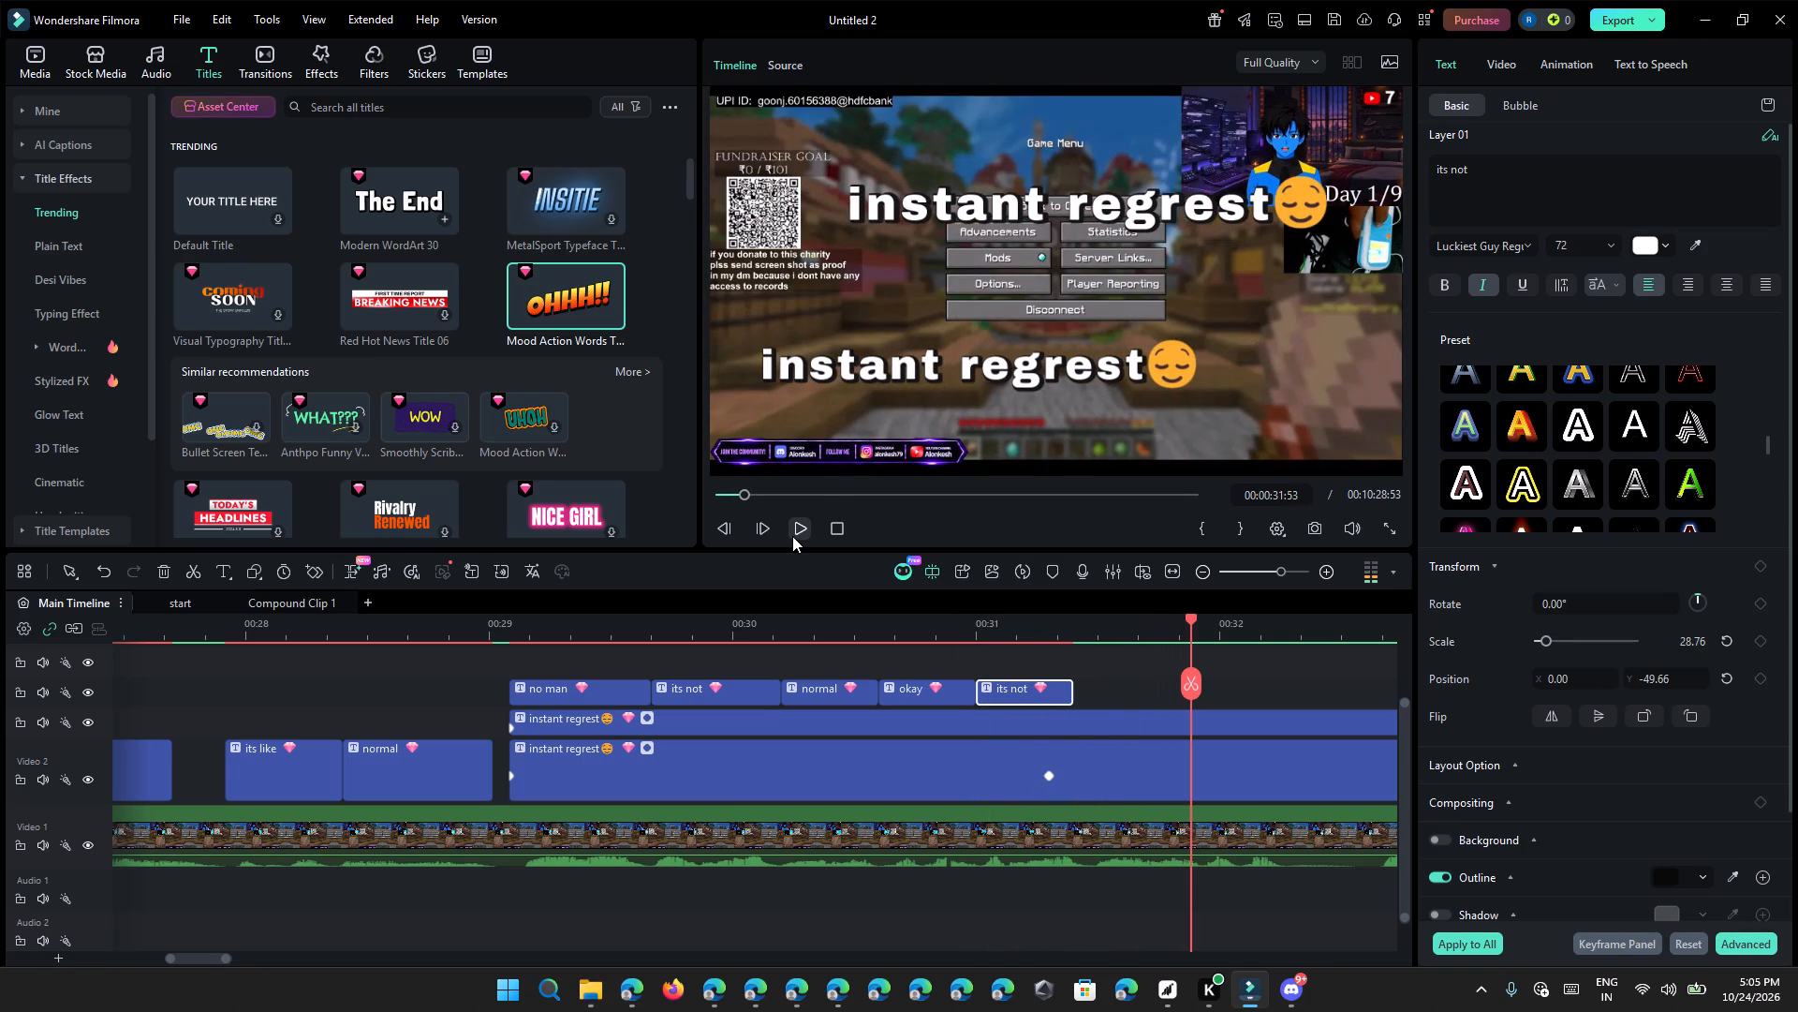
right_click(1063, 682)
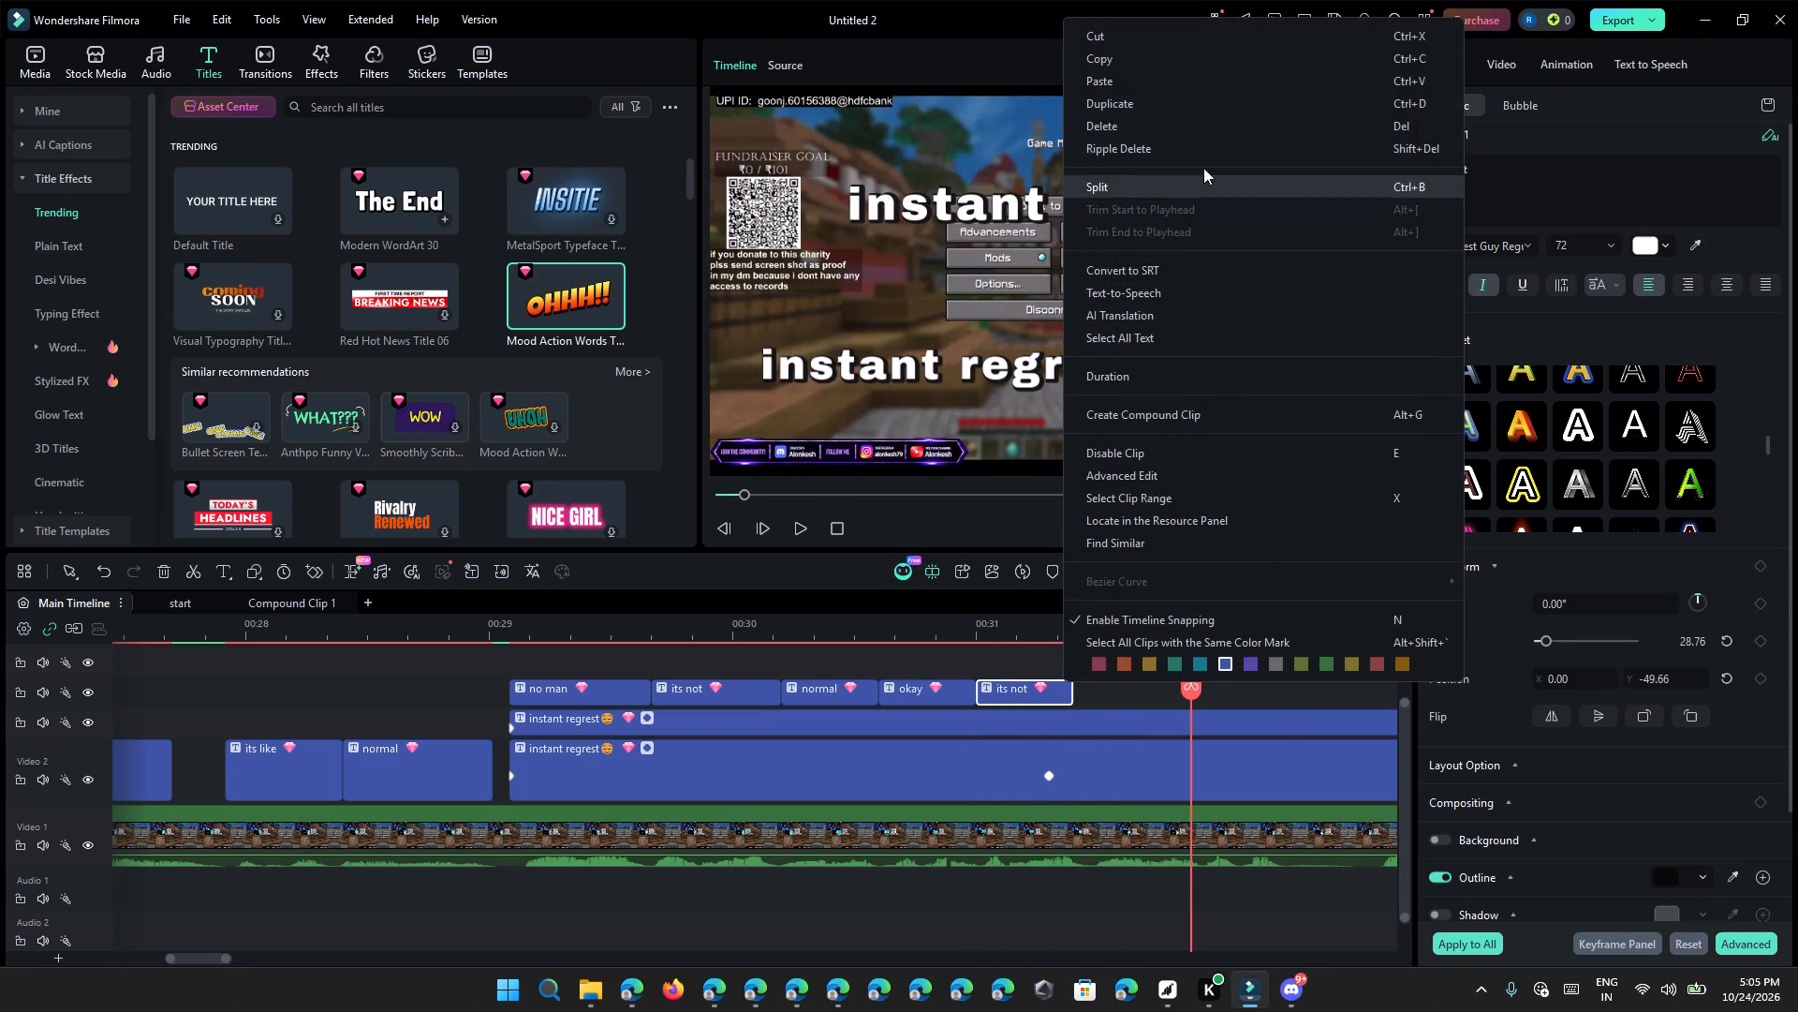
click(1220, 111)
drag(1236, 701, 1179, 702)
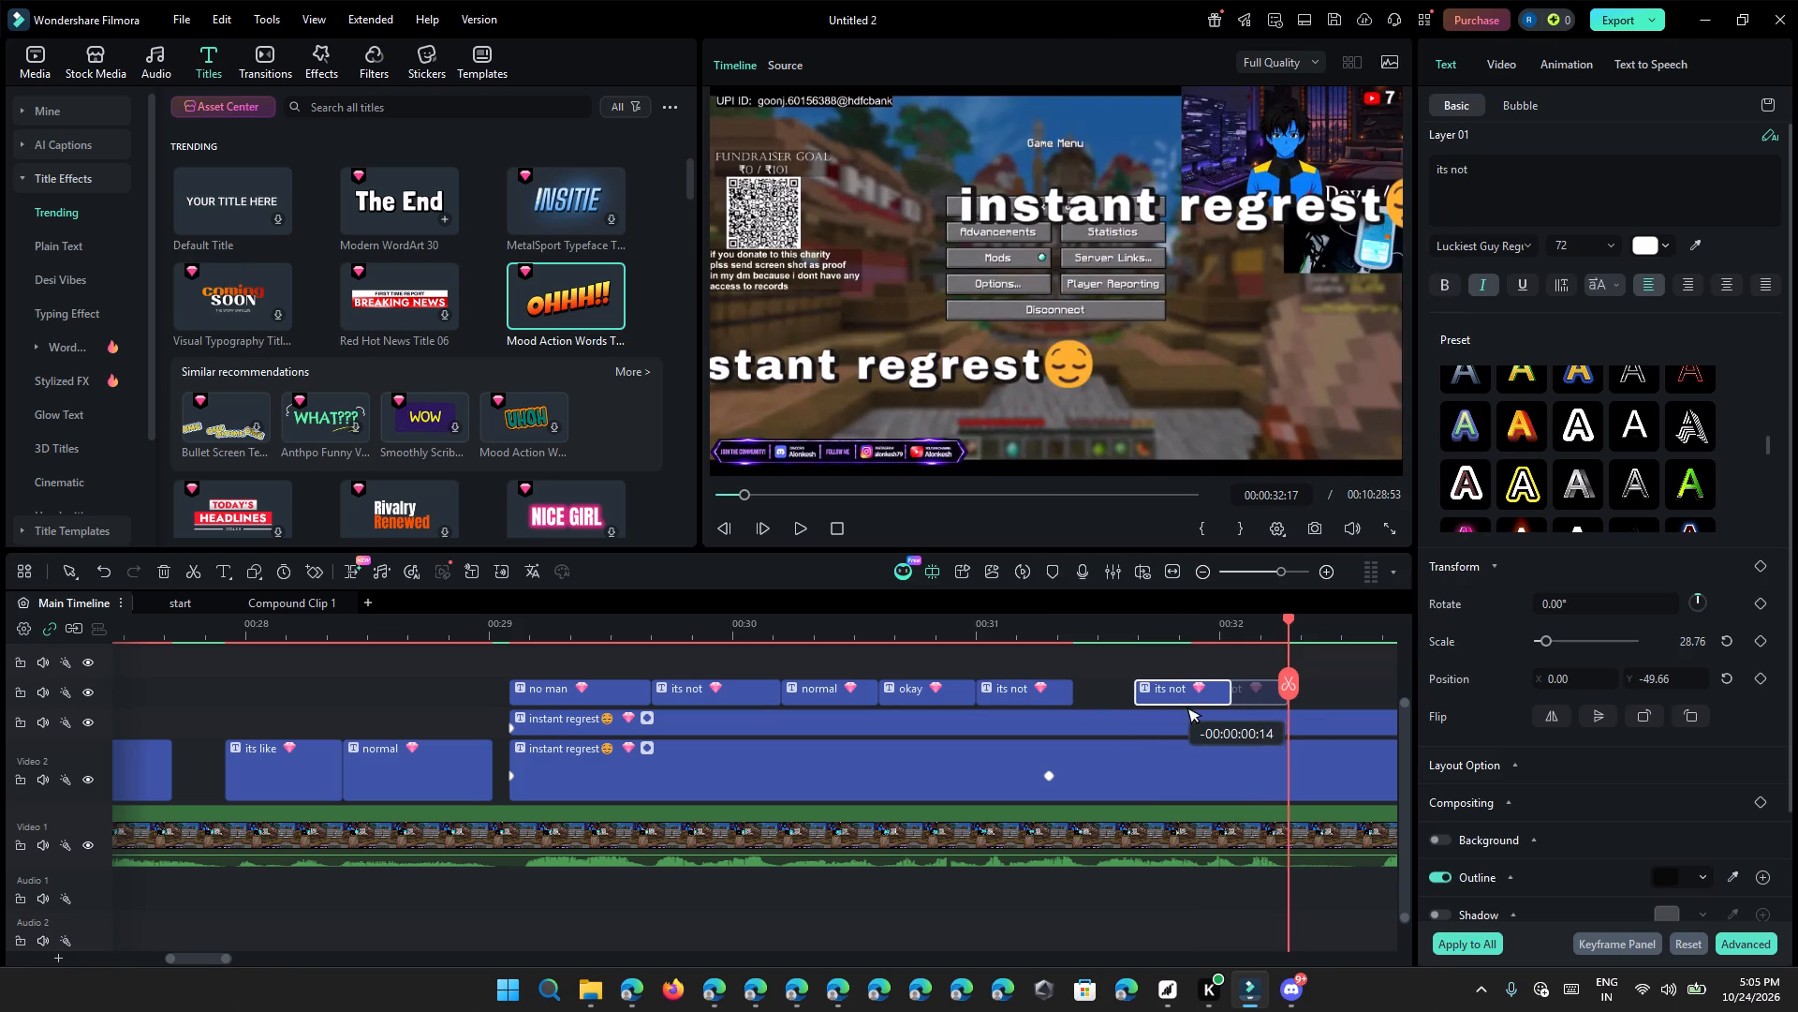
drag(1179, 702, 1138, 703)
drag(1188, 680, 1198, 682)
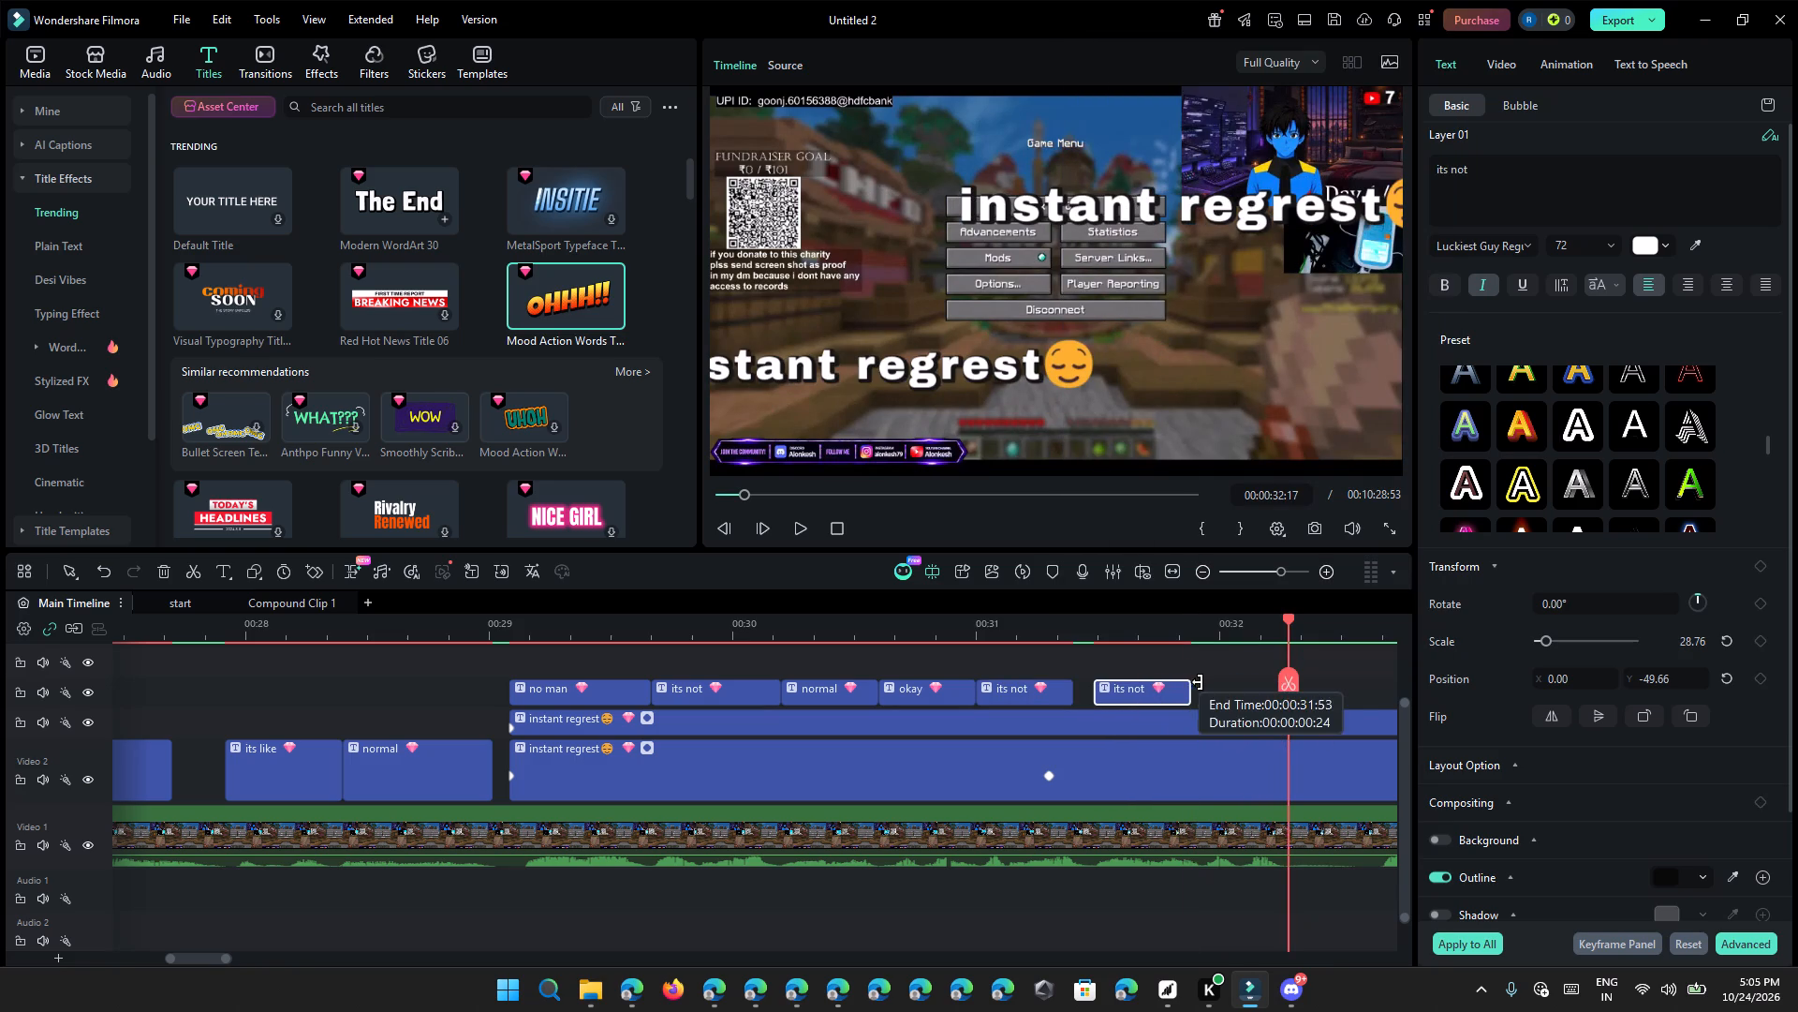
drag(1198, 682, 1265, 697)
click(1081, 632)
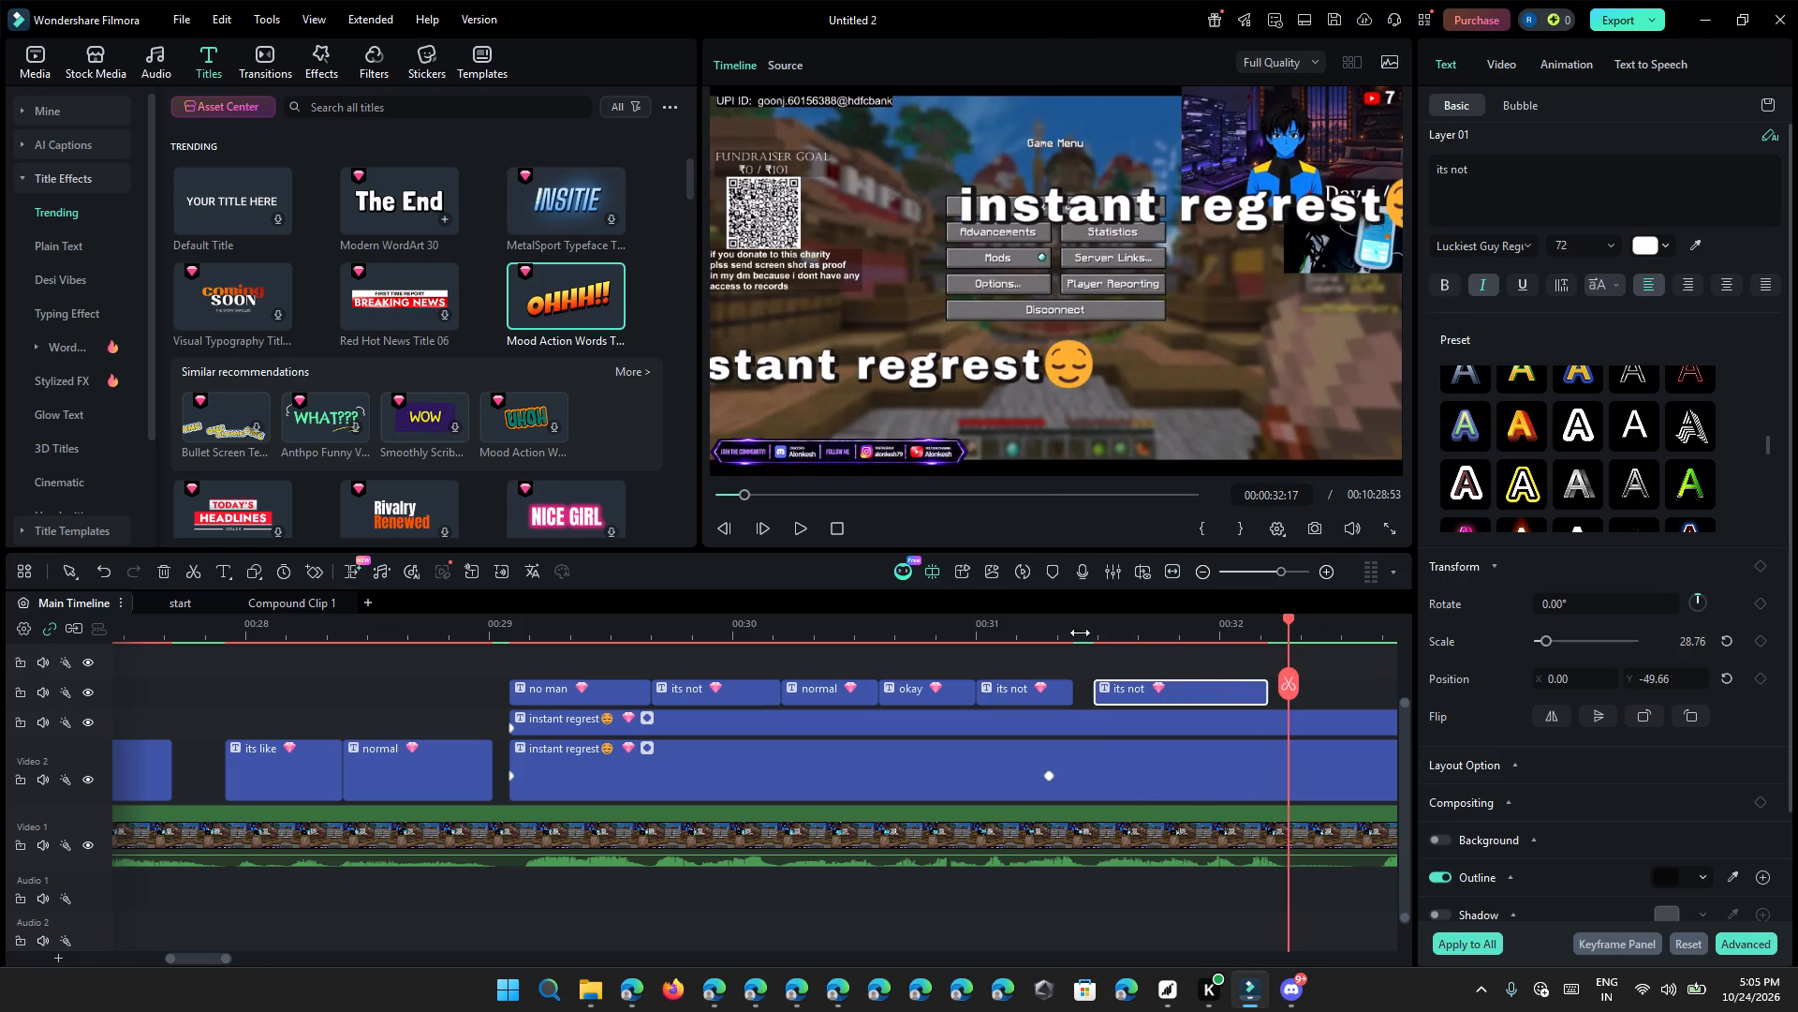
click(802, 524)
click(802, 524)
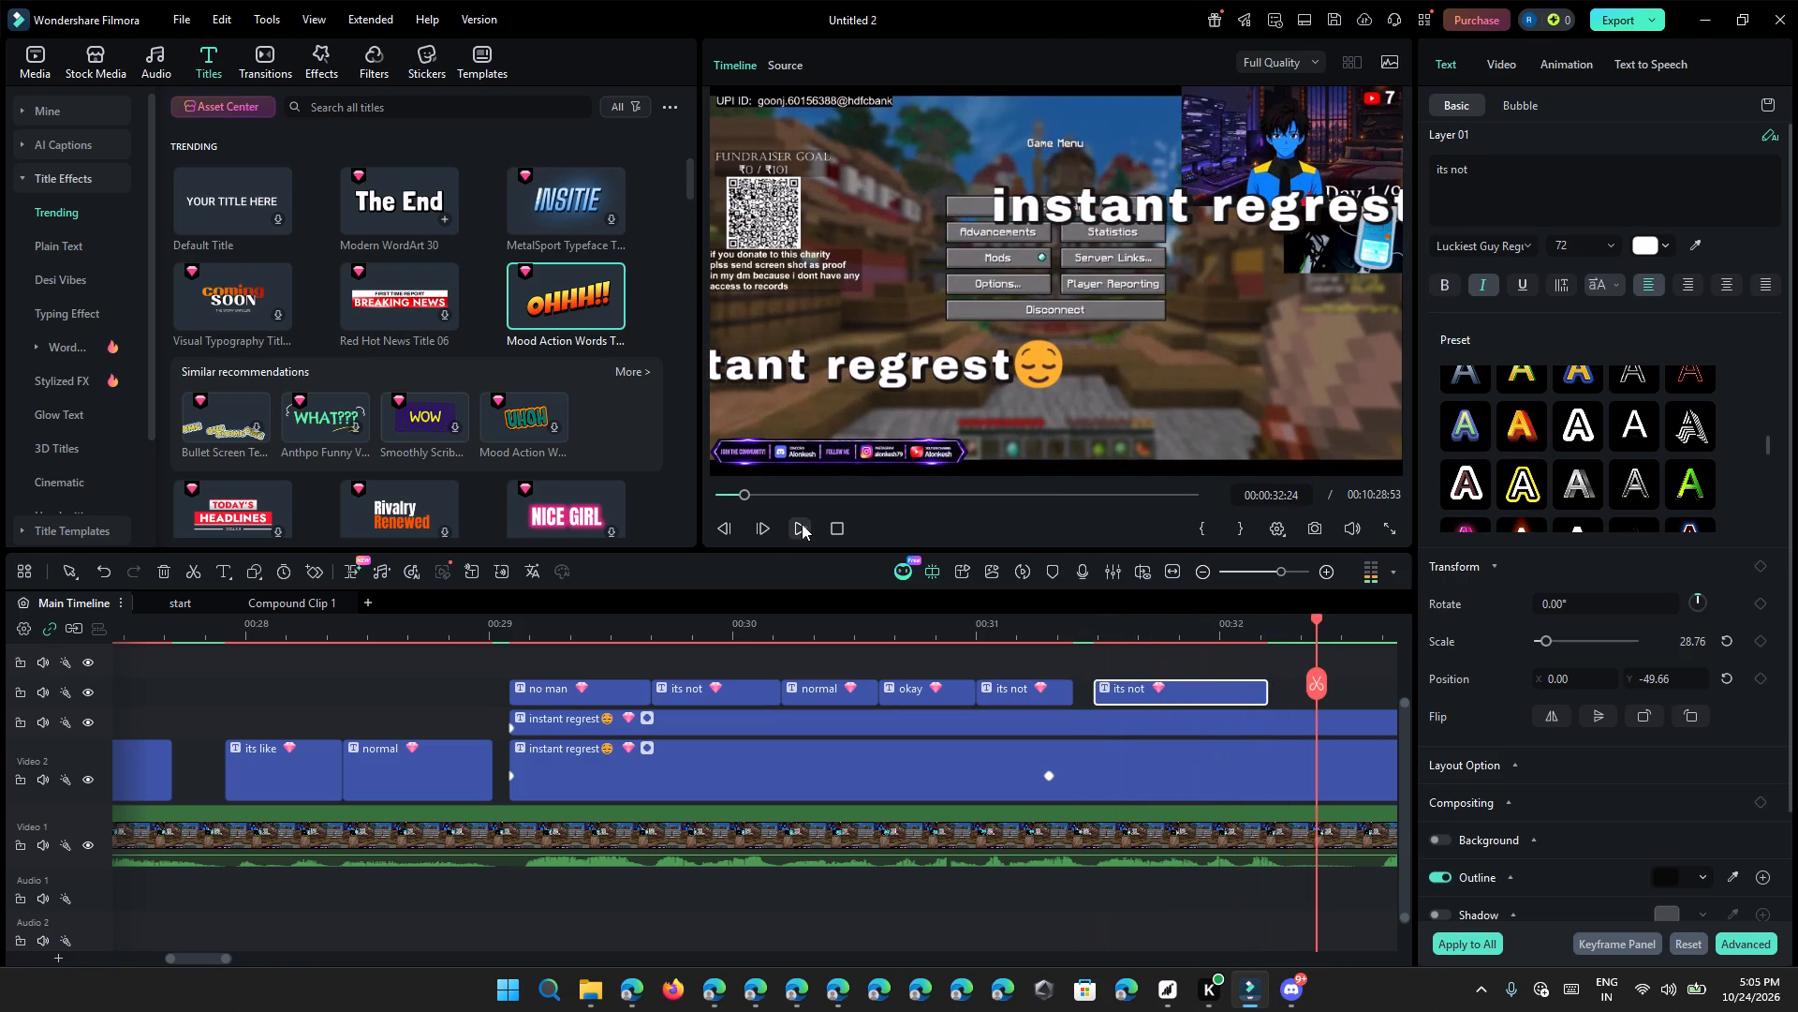
drag(1267, 686, 1226, 686)
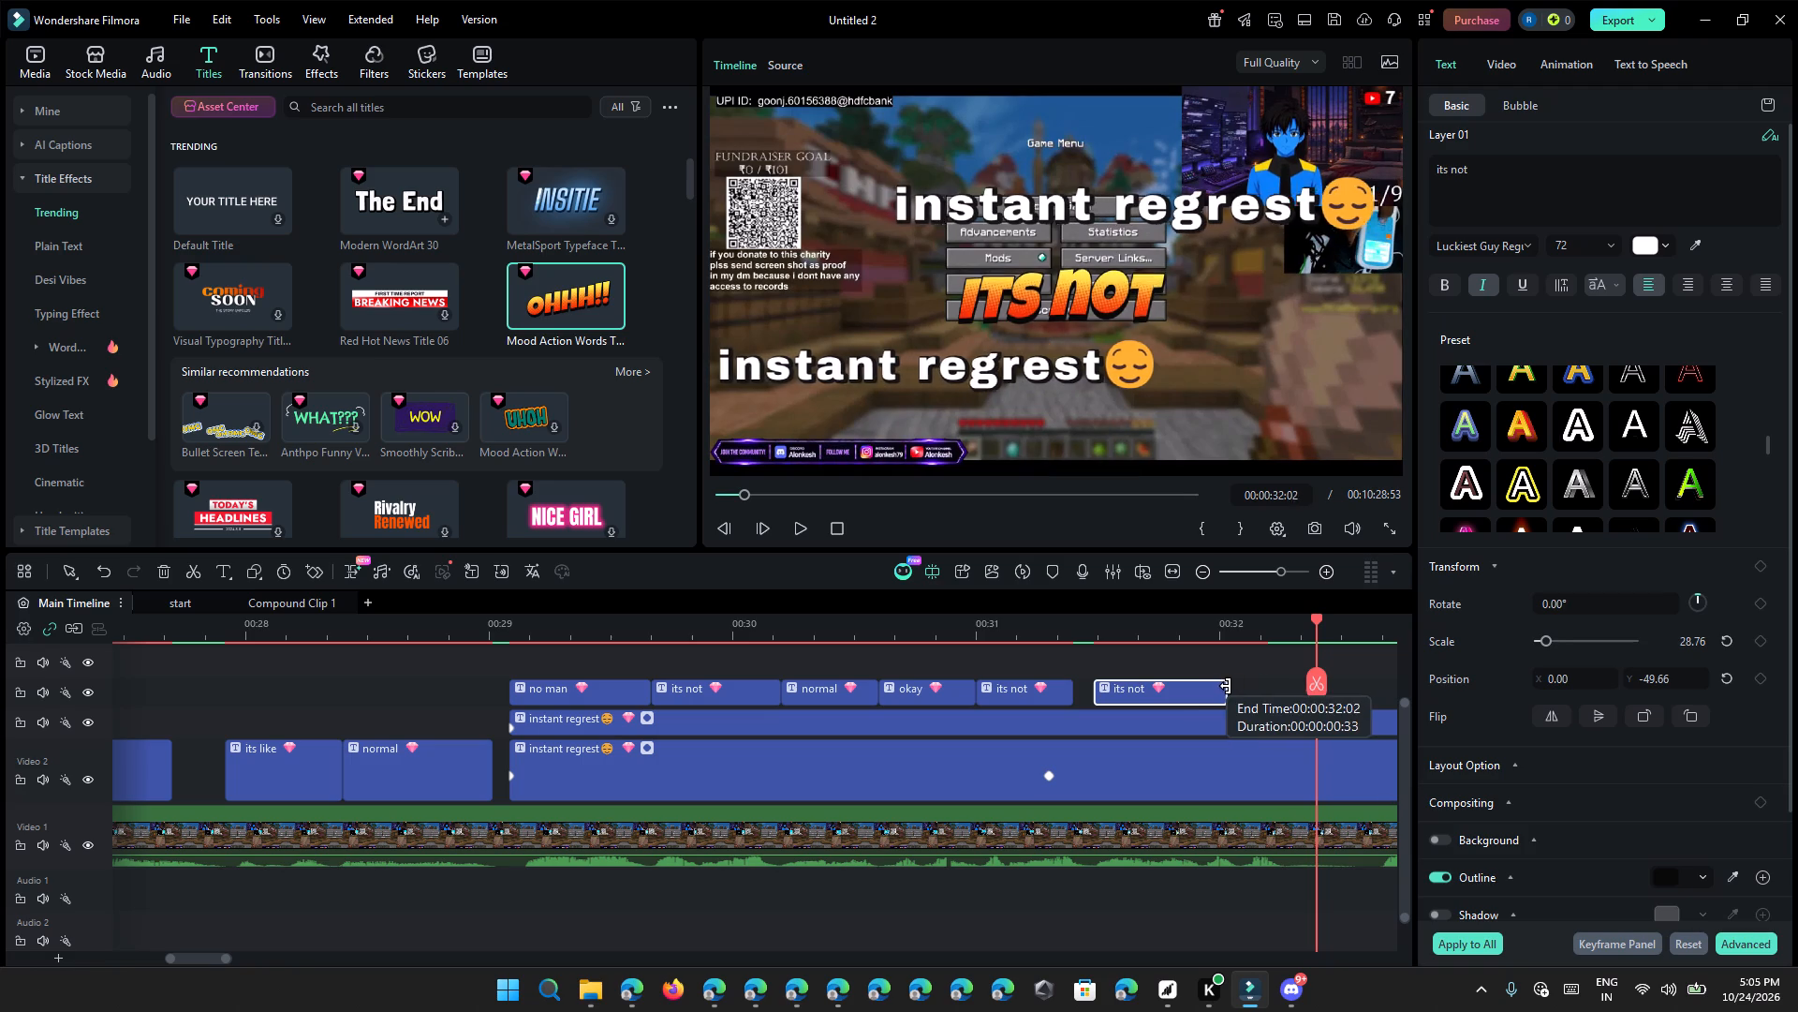
drag(1226, 686, 1202, 686)
Replace the text of the copied title after the second "its not" with "normal".
click(1599, 149)
click(1572, 202)
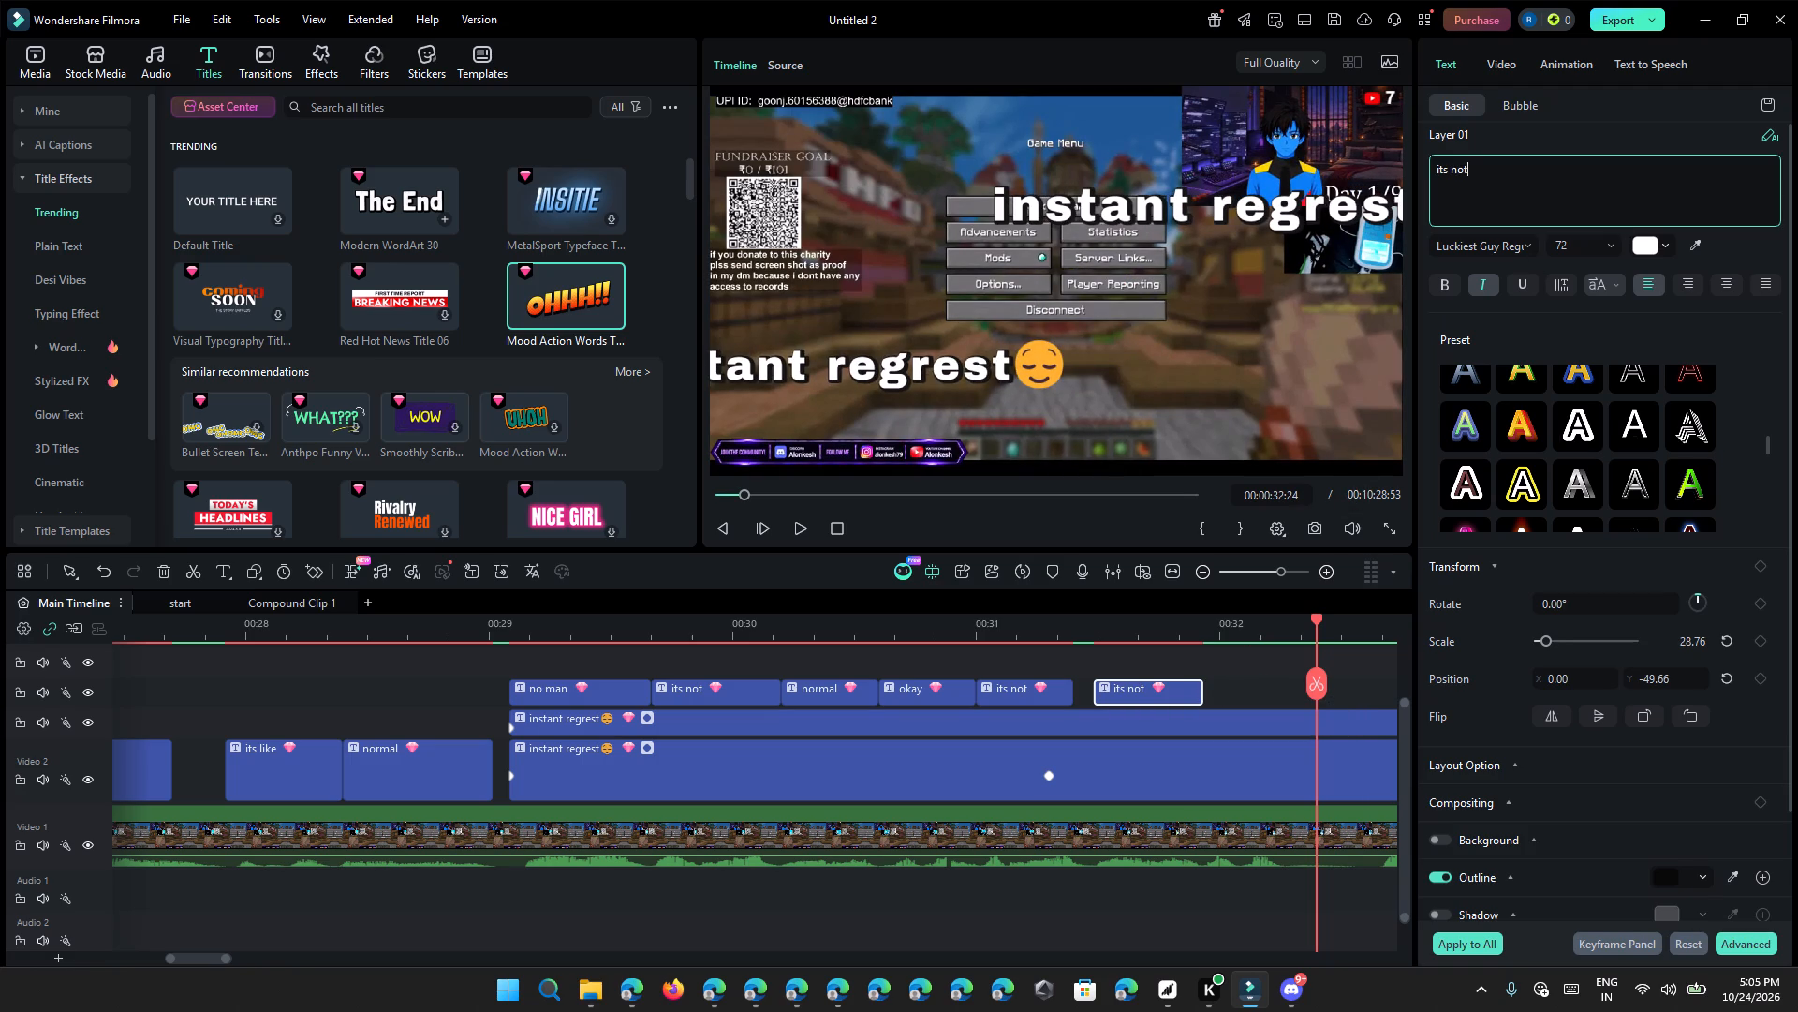
key(ctrl+a)
key(BackSpace)
text(normal)
After a playback check, duplicate the last "normal" title, place the copy directly after it, and change the copy's text to "okay".
click(949, 625)
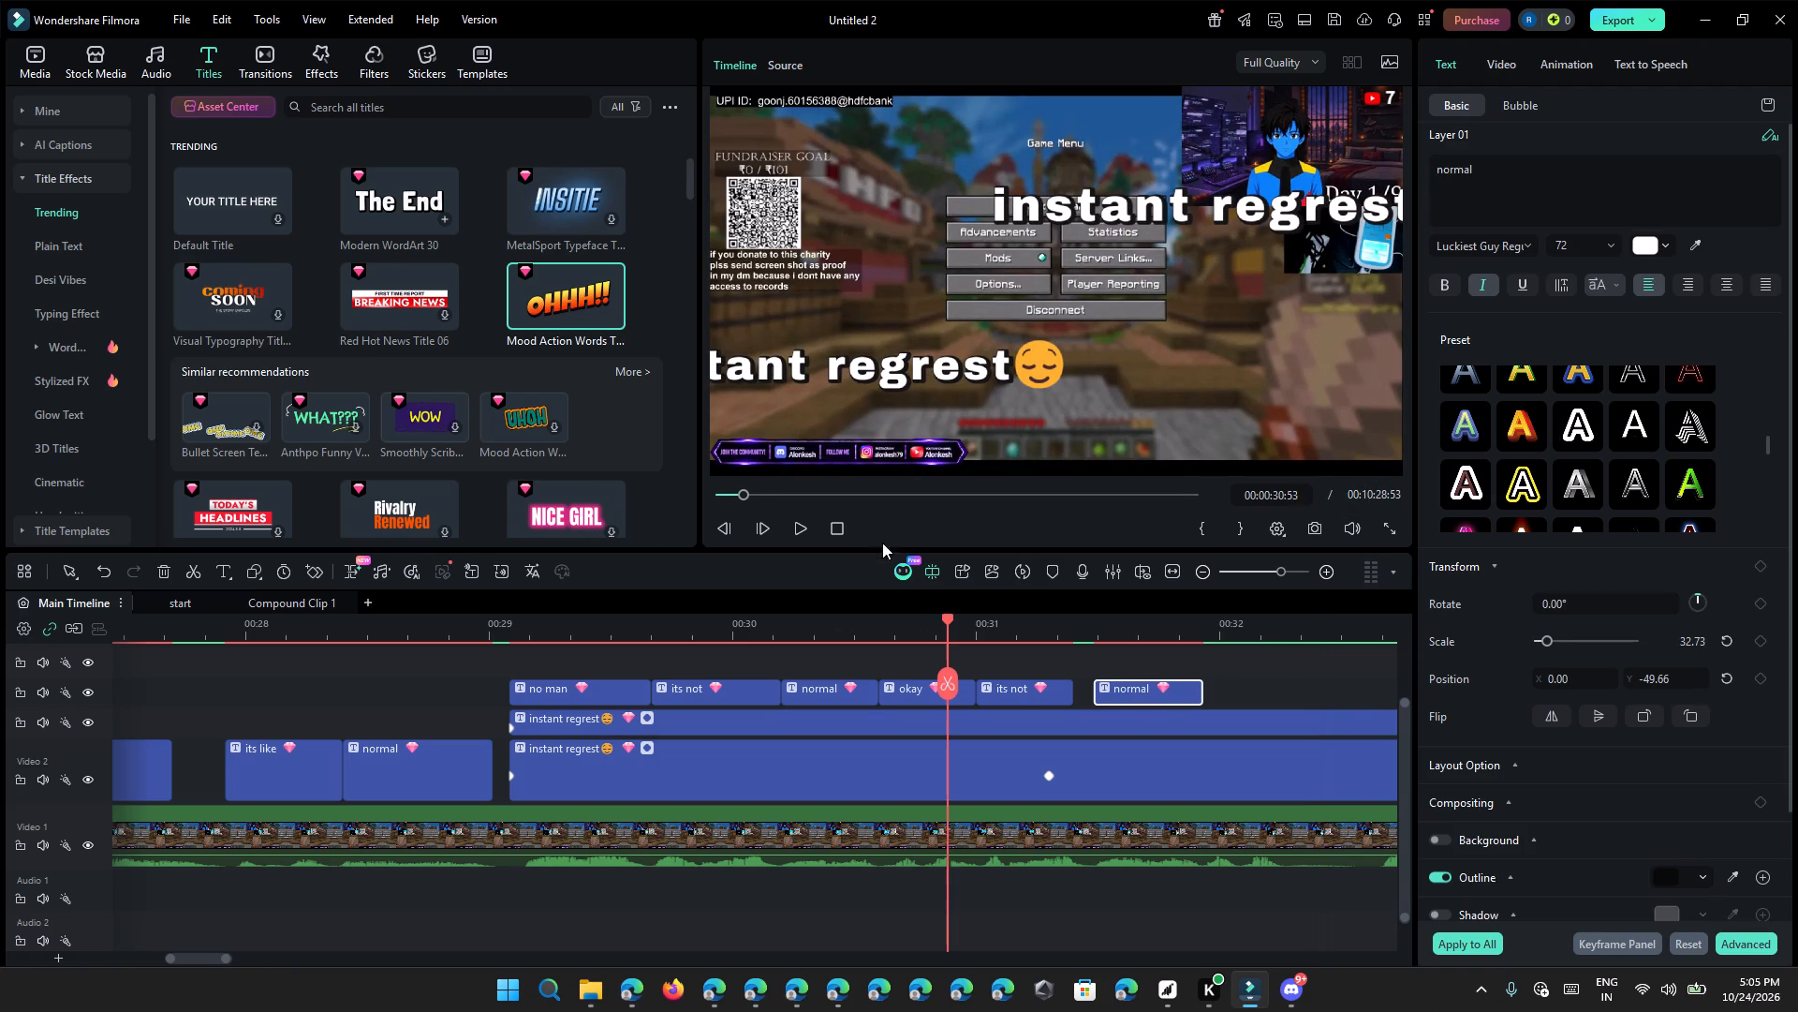
click(803, 526)
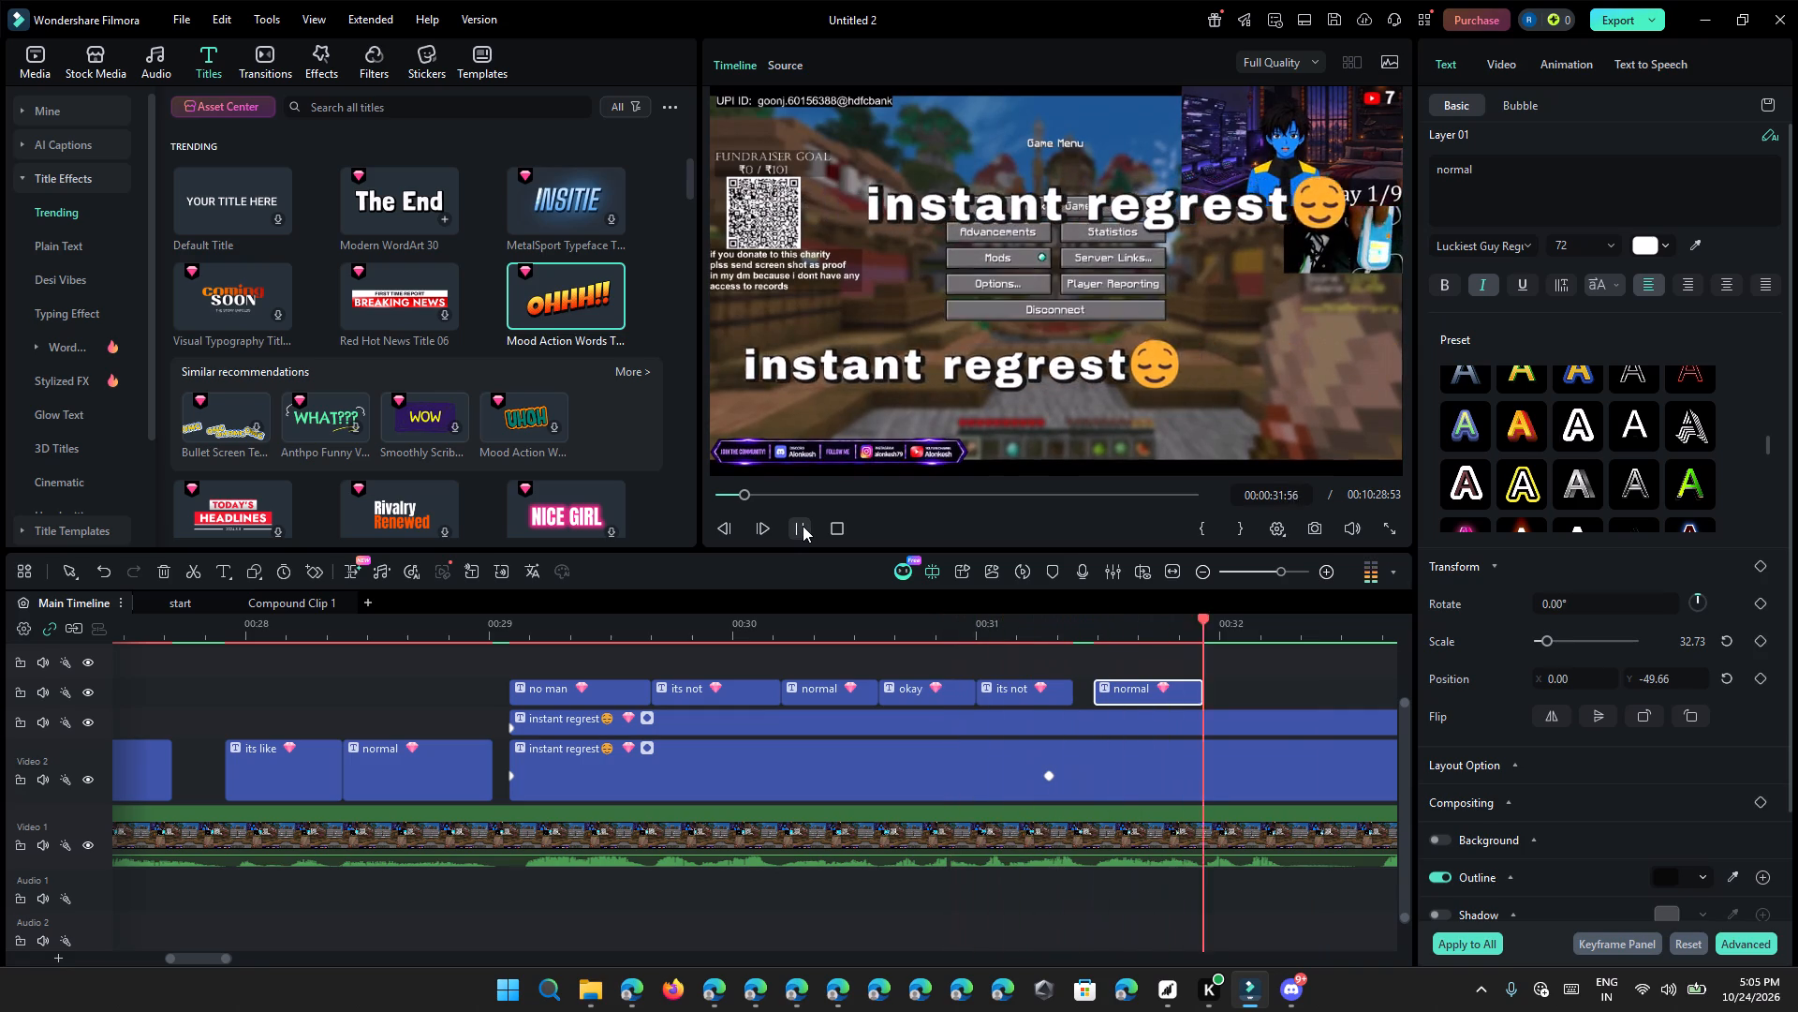
click(803, 526)
right_click(1184, 682)
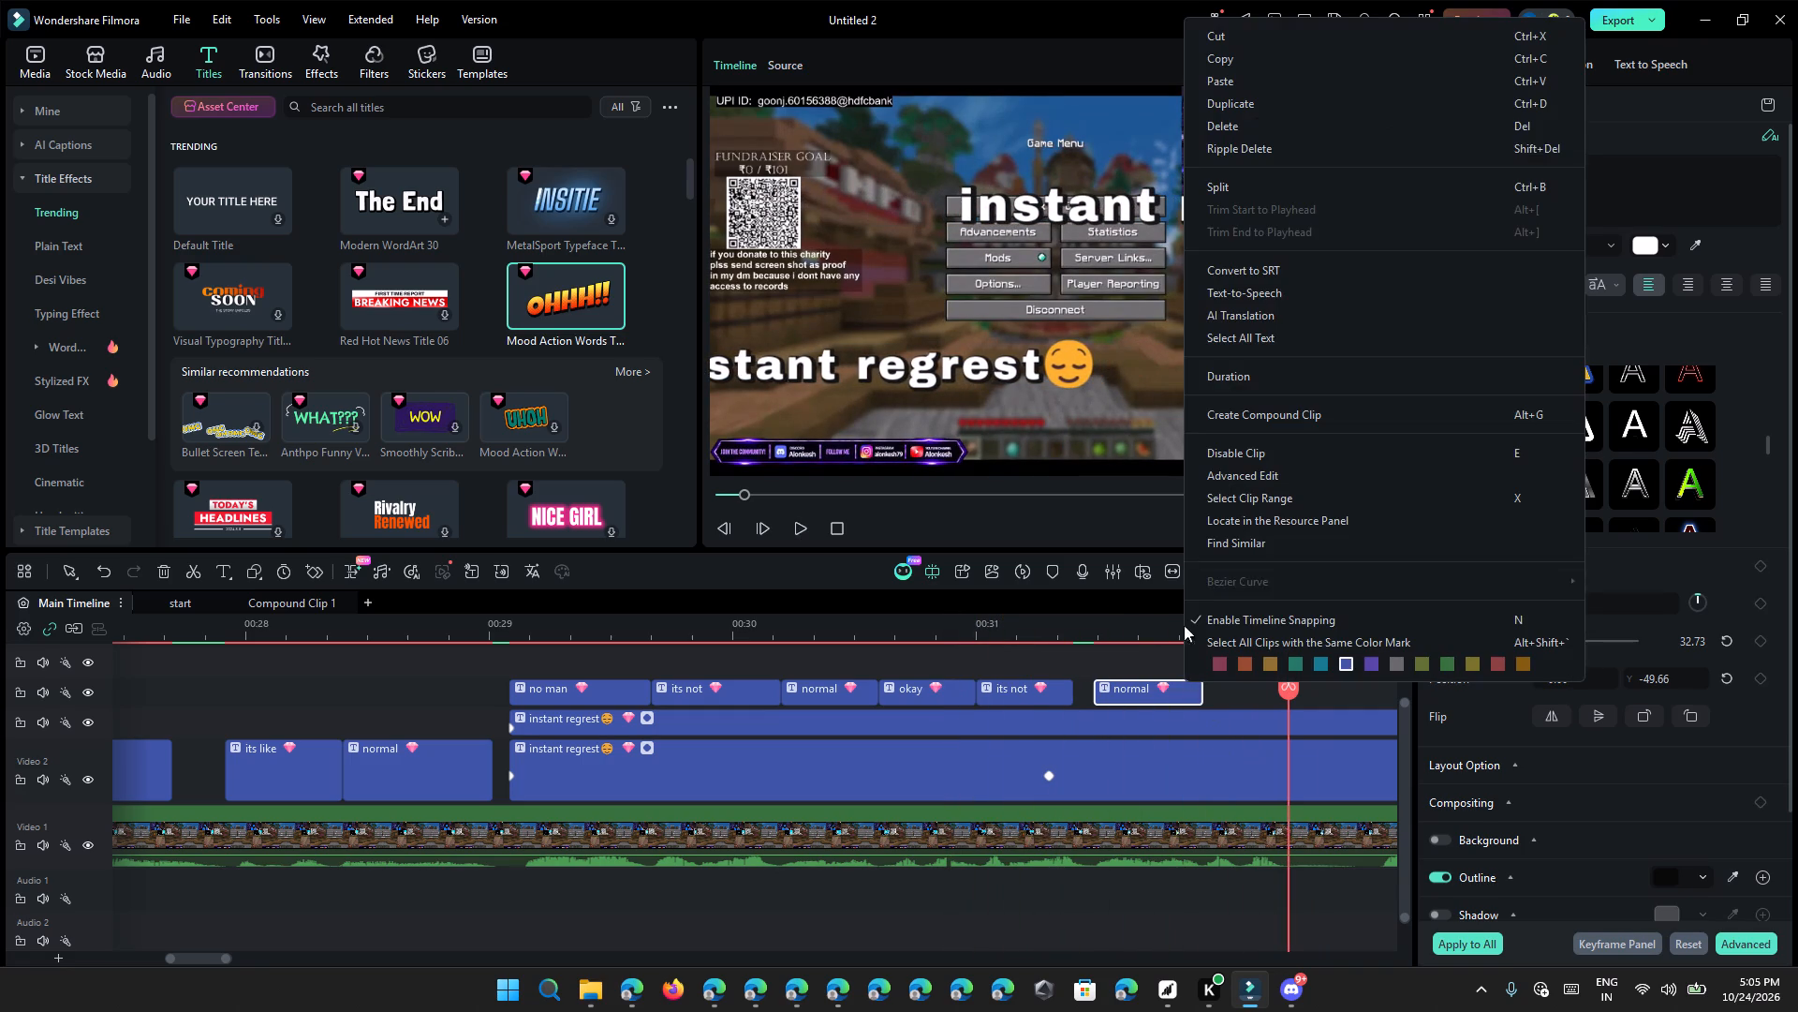
click(1335, 97)
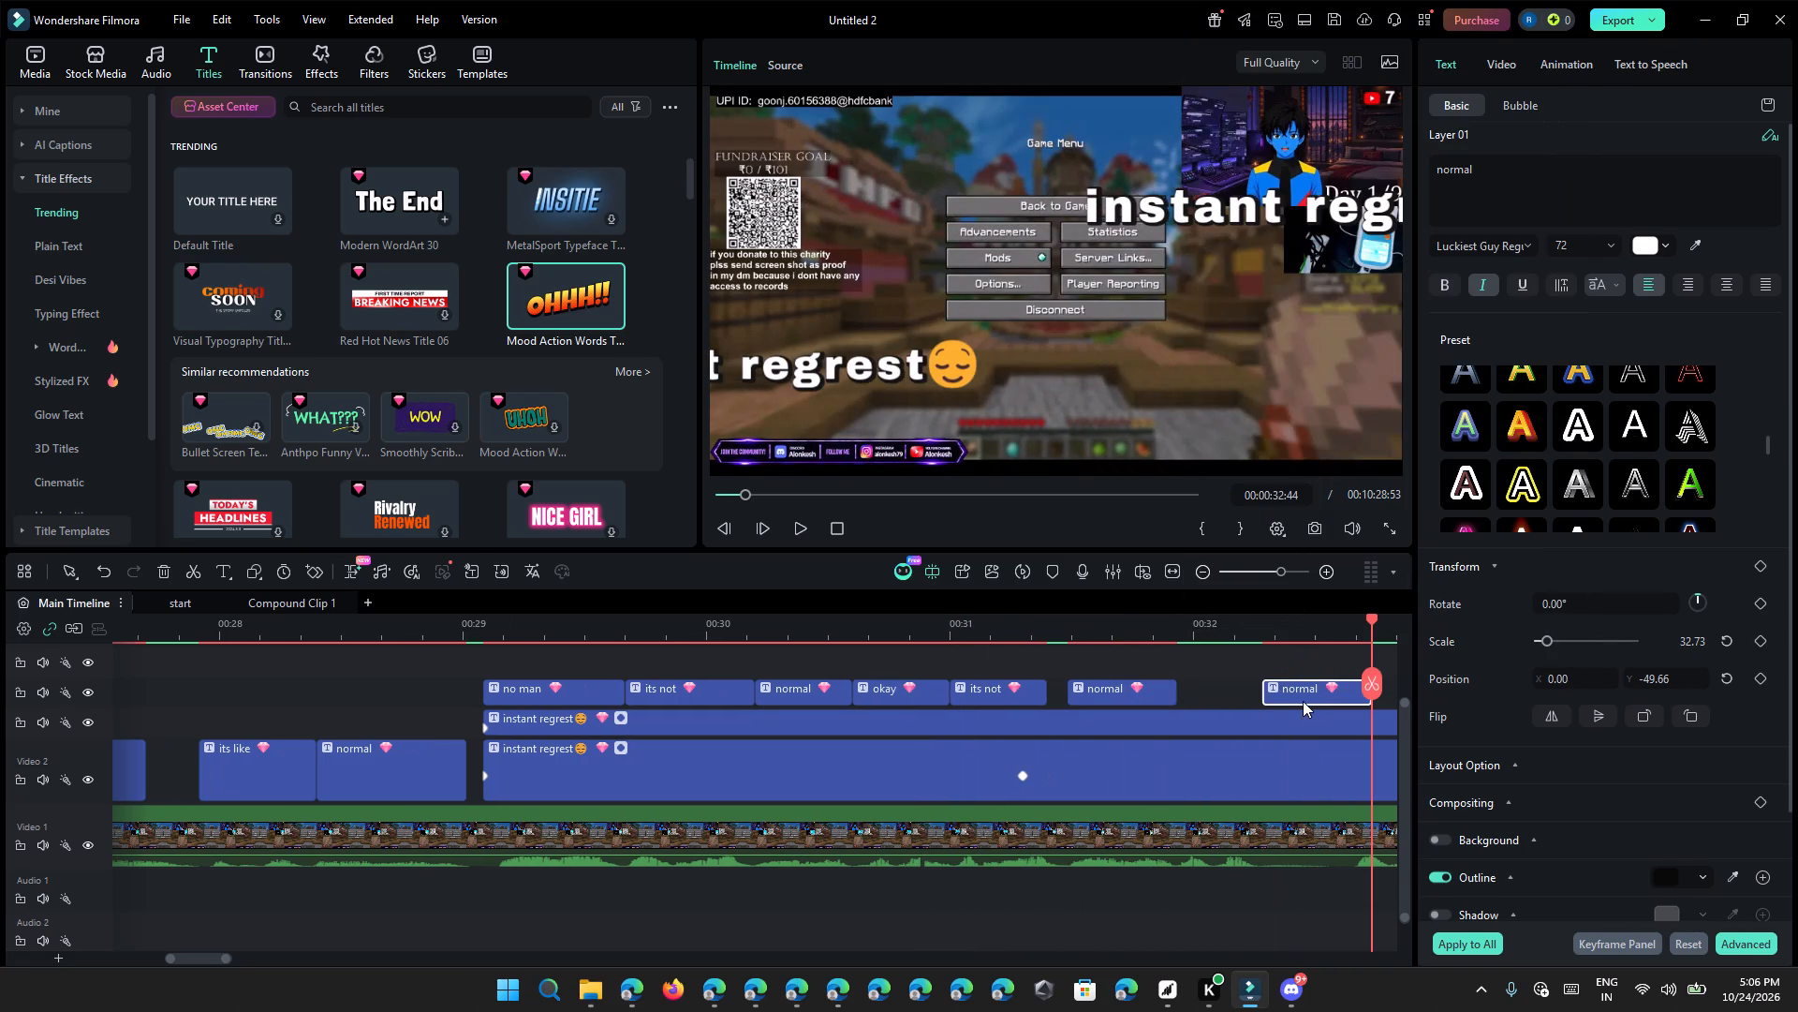
drag(1303, 701, 1221, 693)
click(1521, 186)
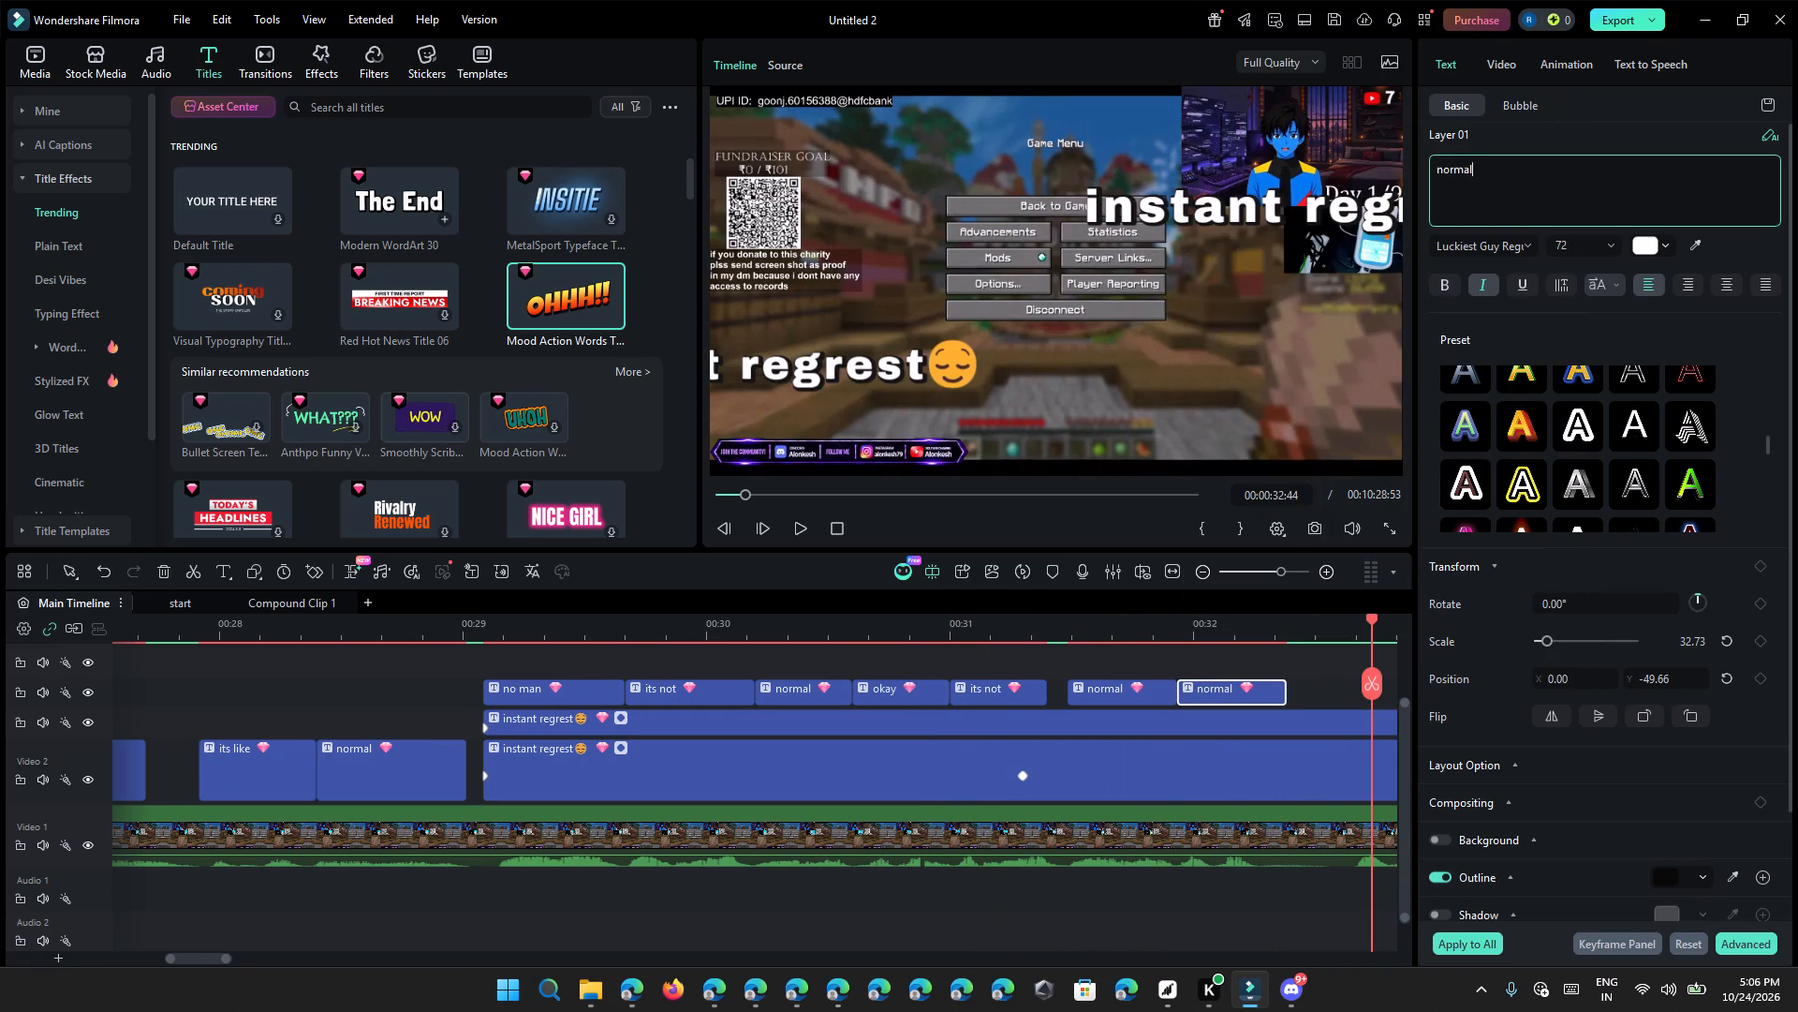
key(ctrl+a)
key(BackSpace)
text(okay)
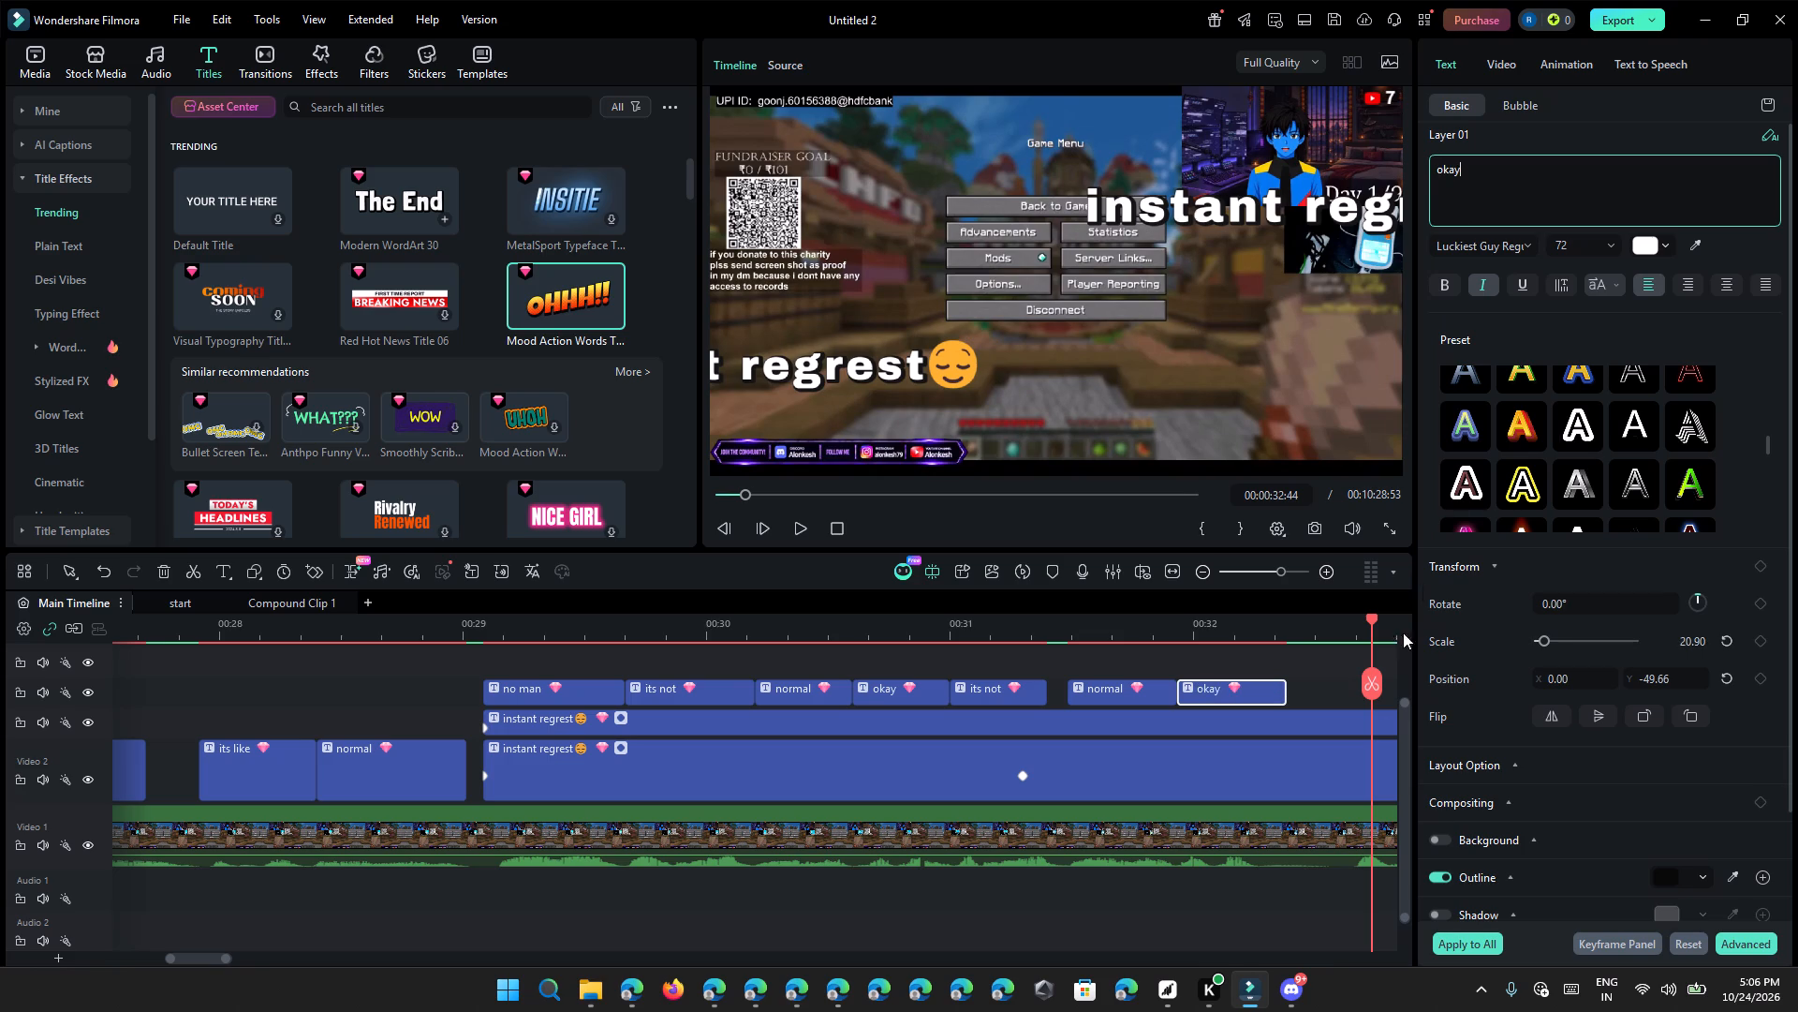
Play back the last "okay" title and the uncaptioned stretch up to about 34 s 47 frames to hear the following speech.
click(1184, 639)
drag(790, 528, 799, 530)
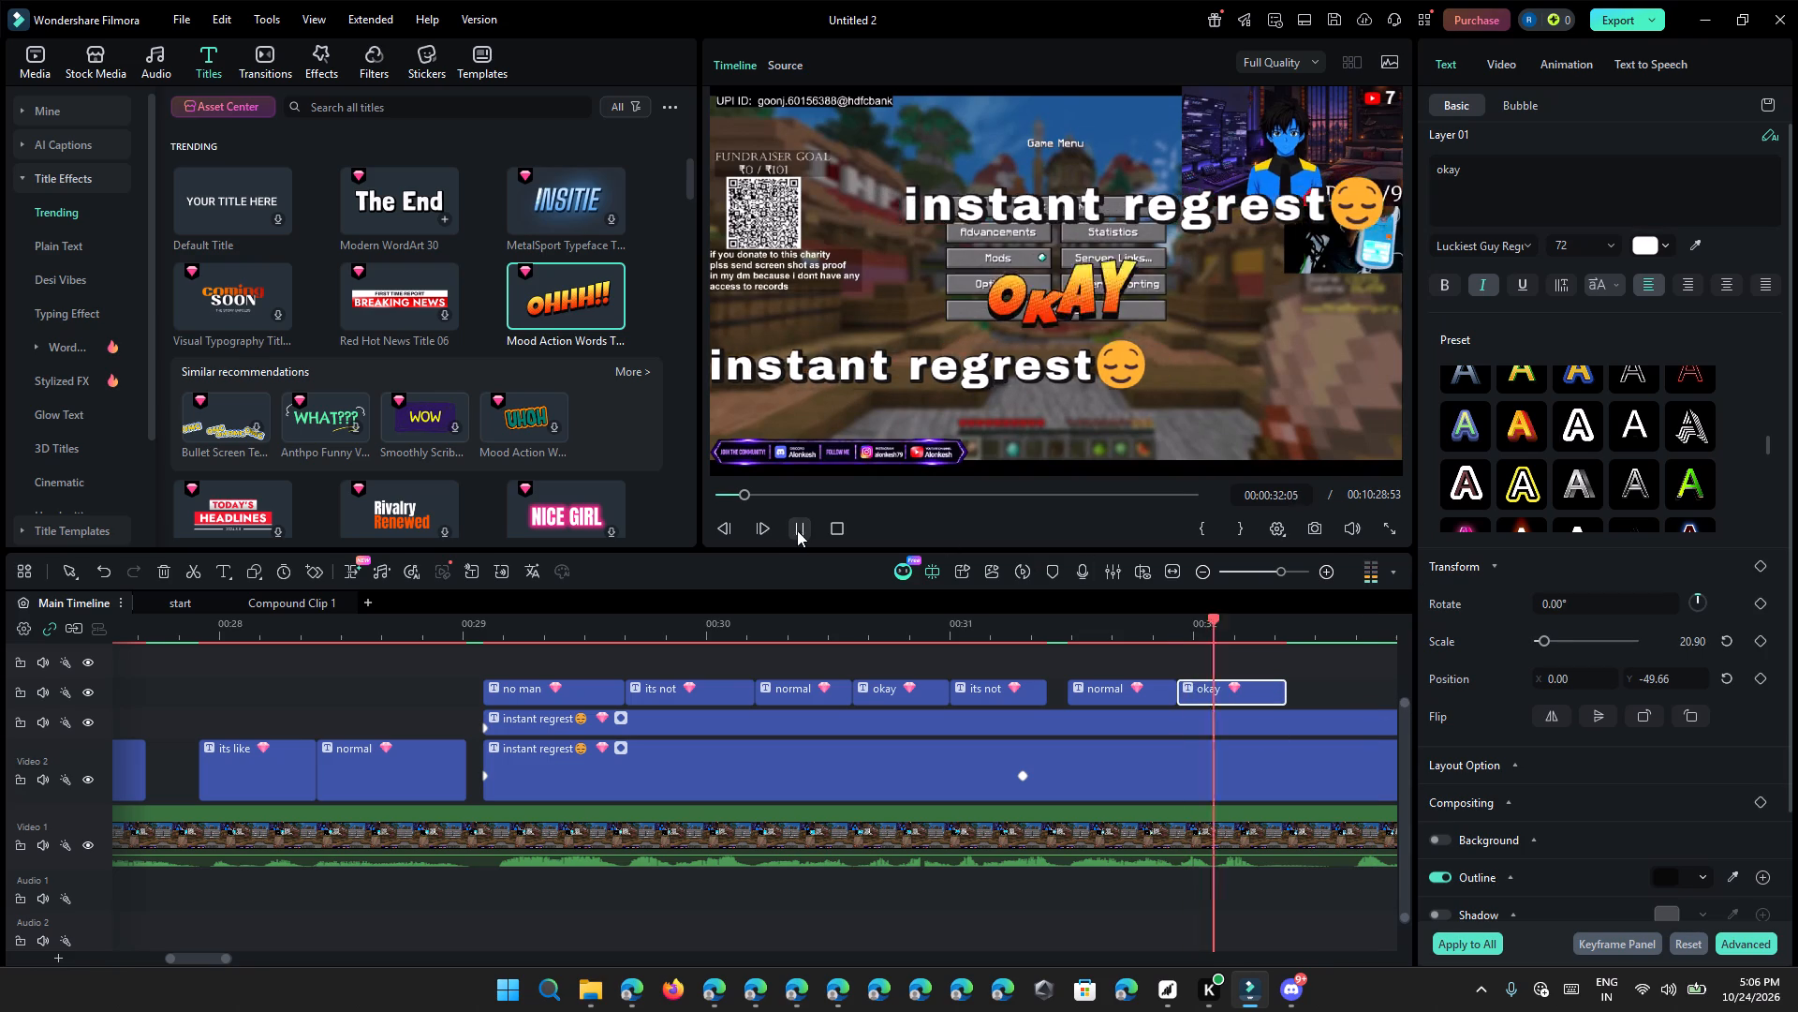
click(788, 527)
ctrl+scroll(771, 719, down, 6)
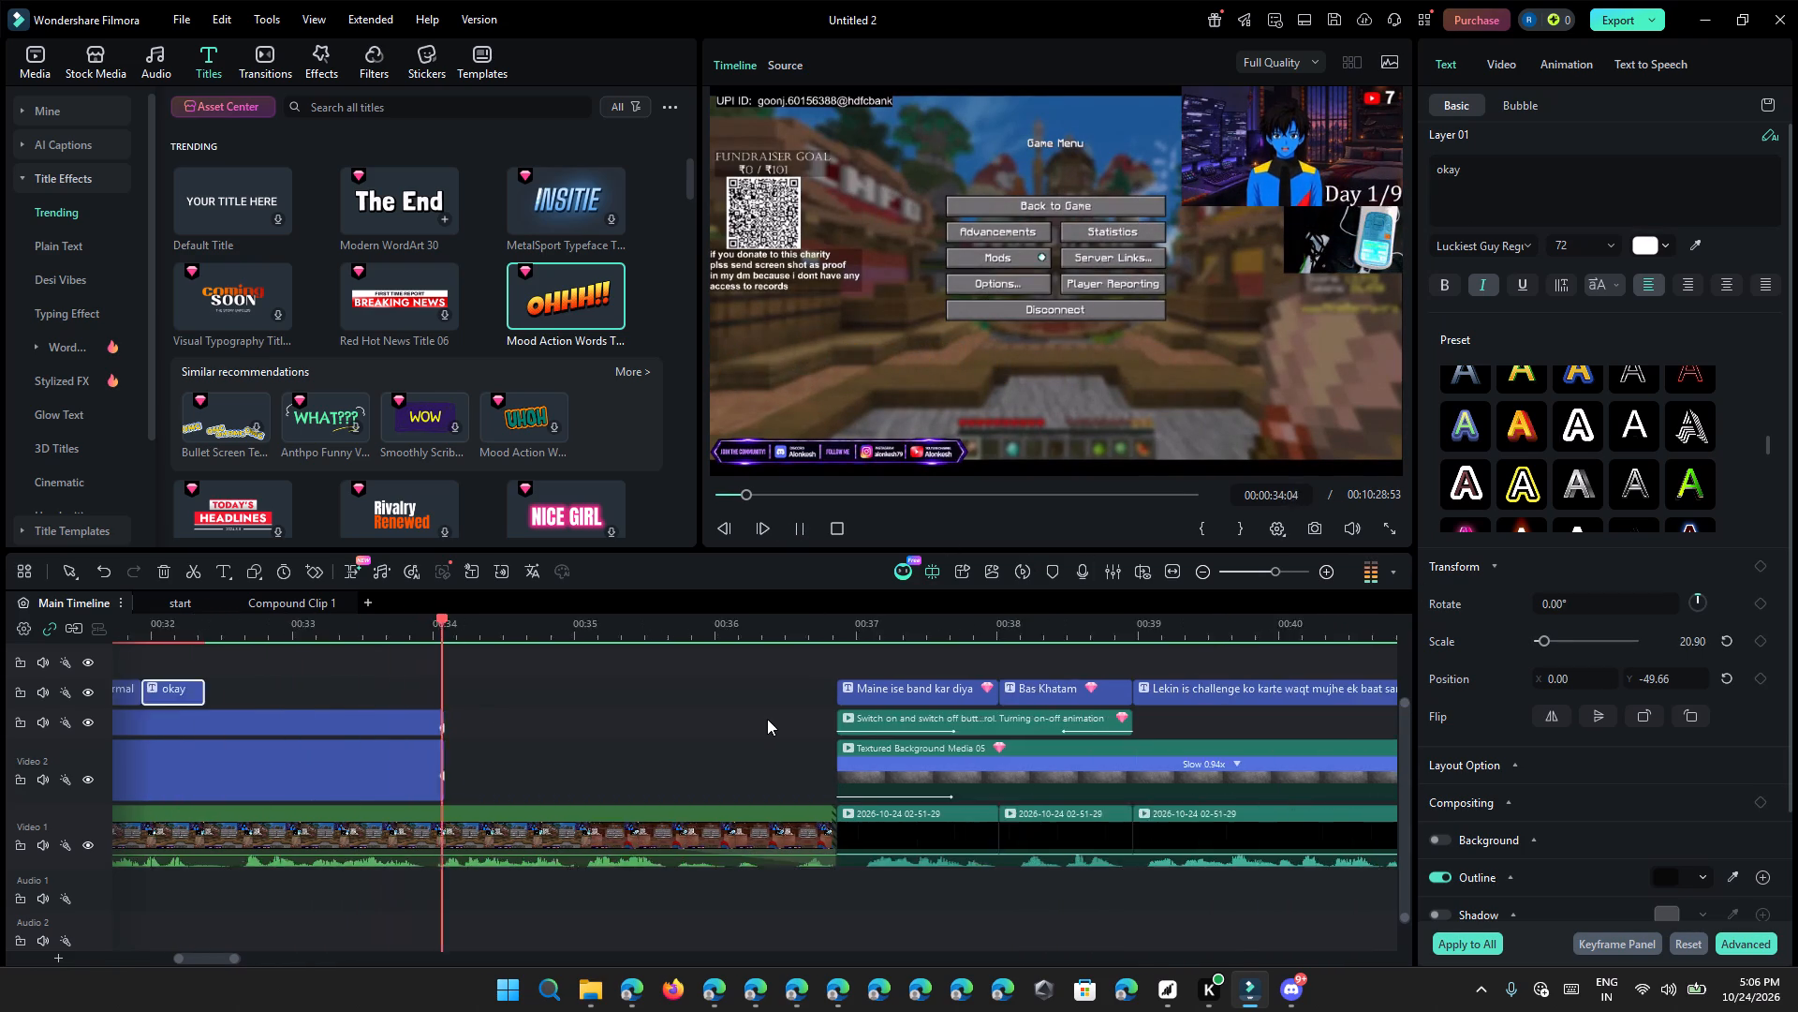
ctrl+scroll(767, 719, down, 3)
click(285, 637)
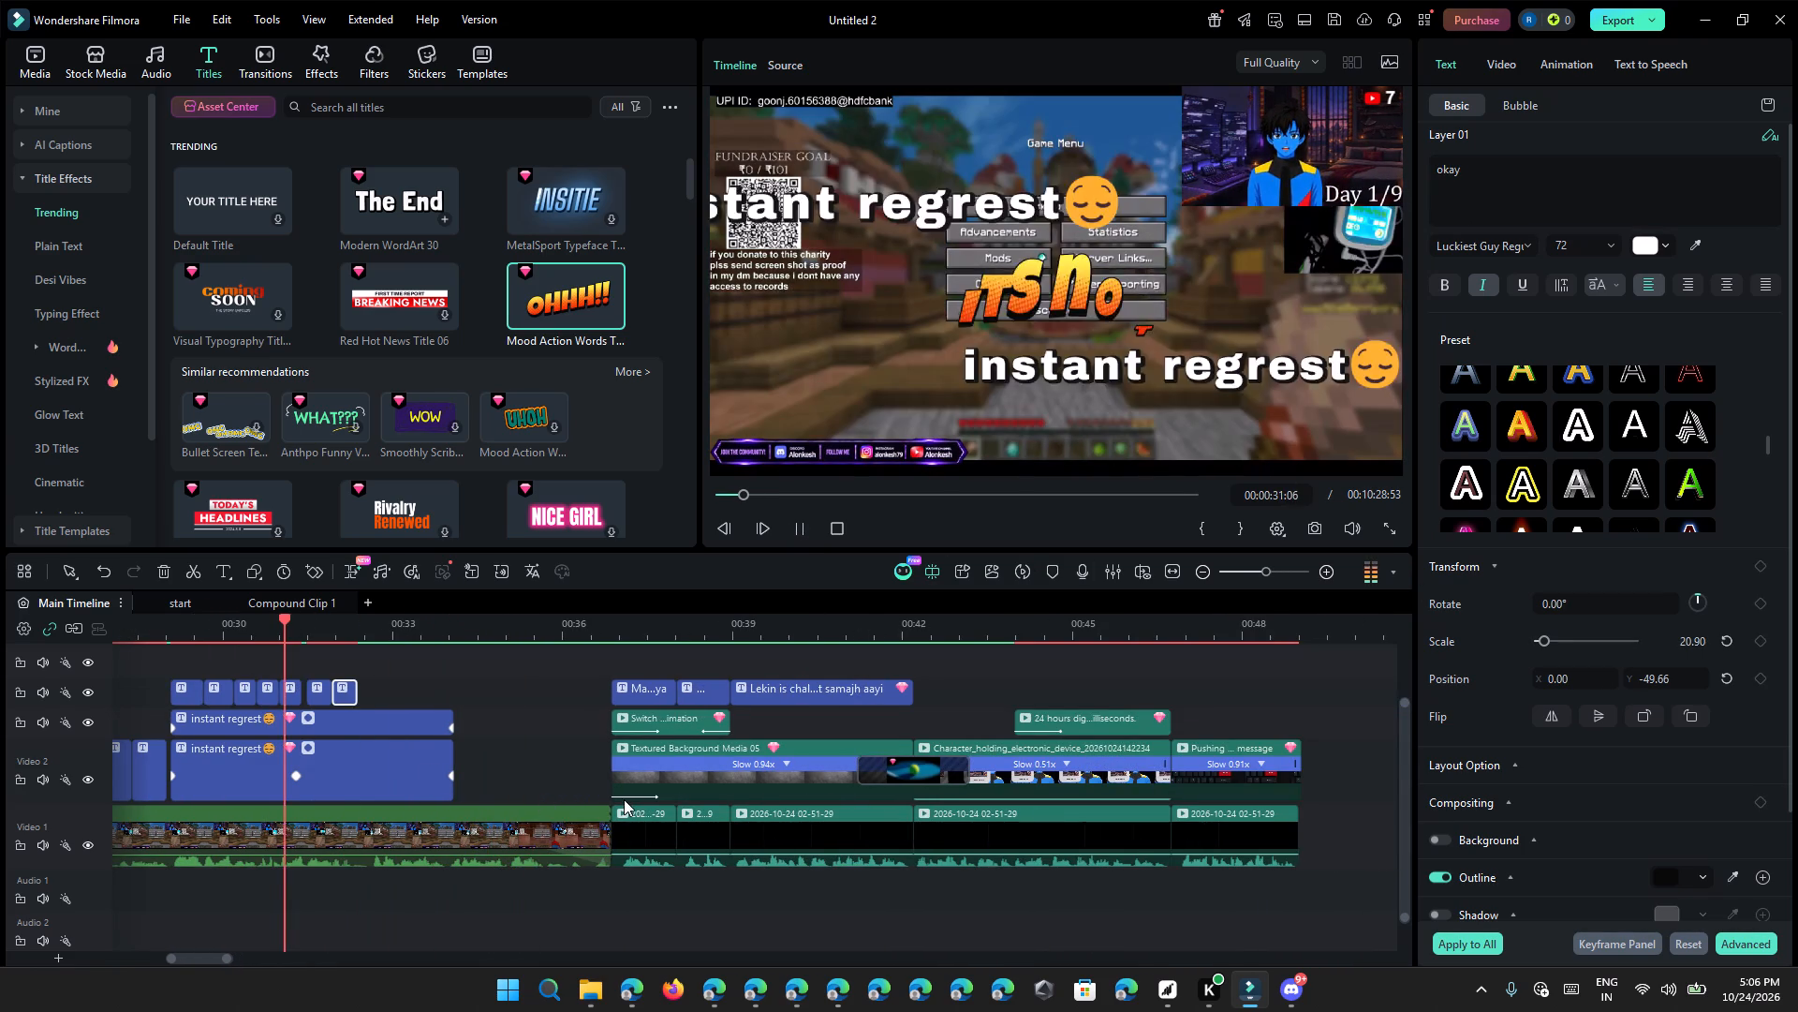
ctrl+scroll(624, 799, up, 6)
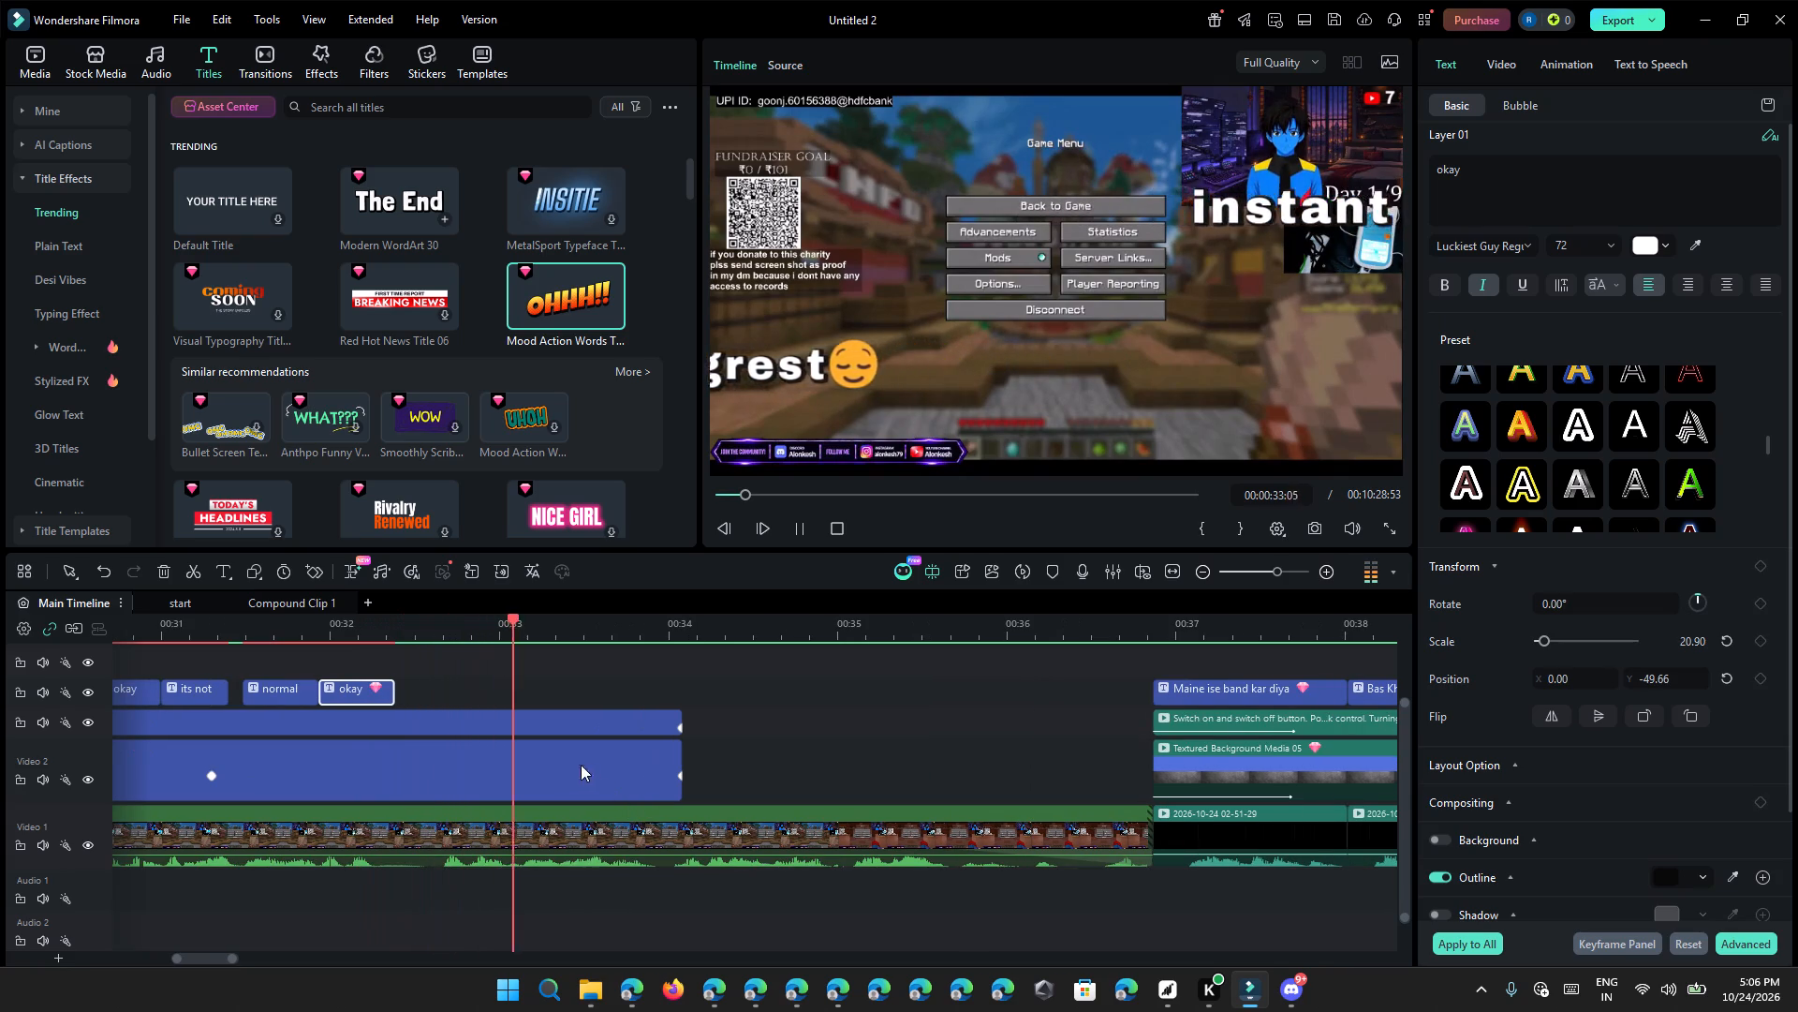
click(803, 536)
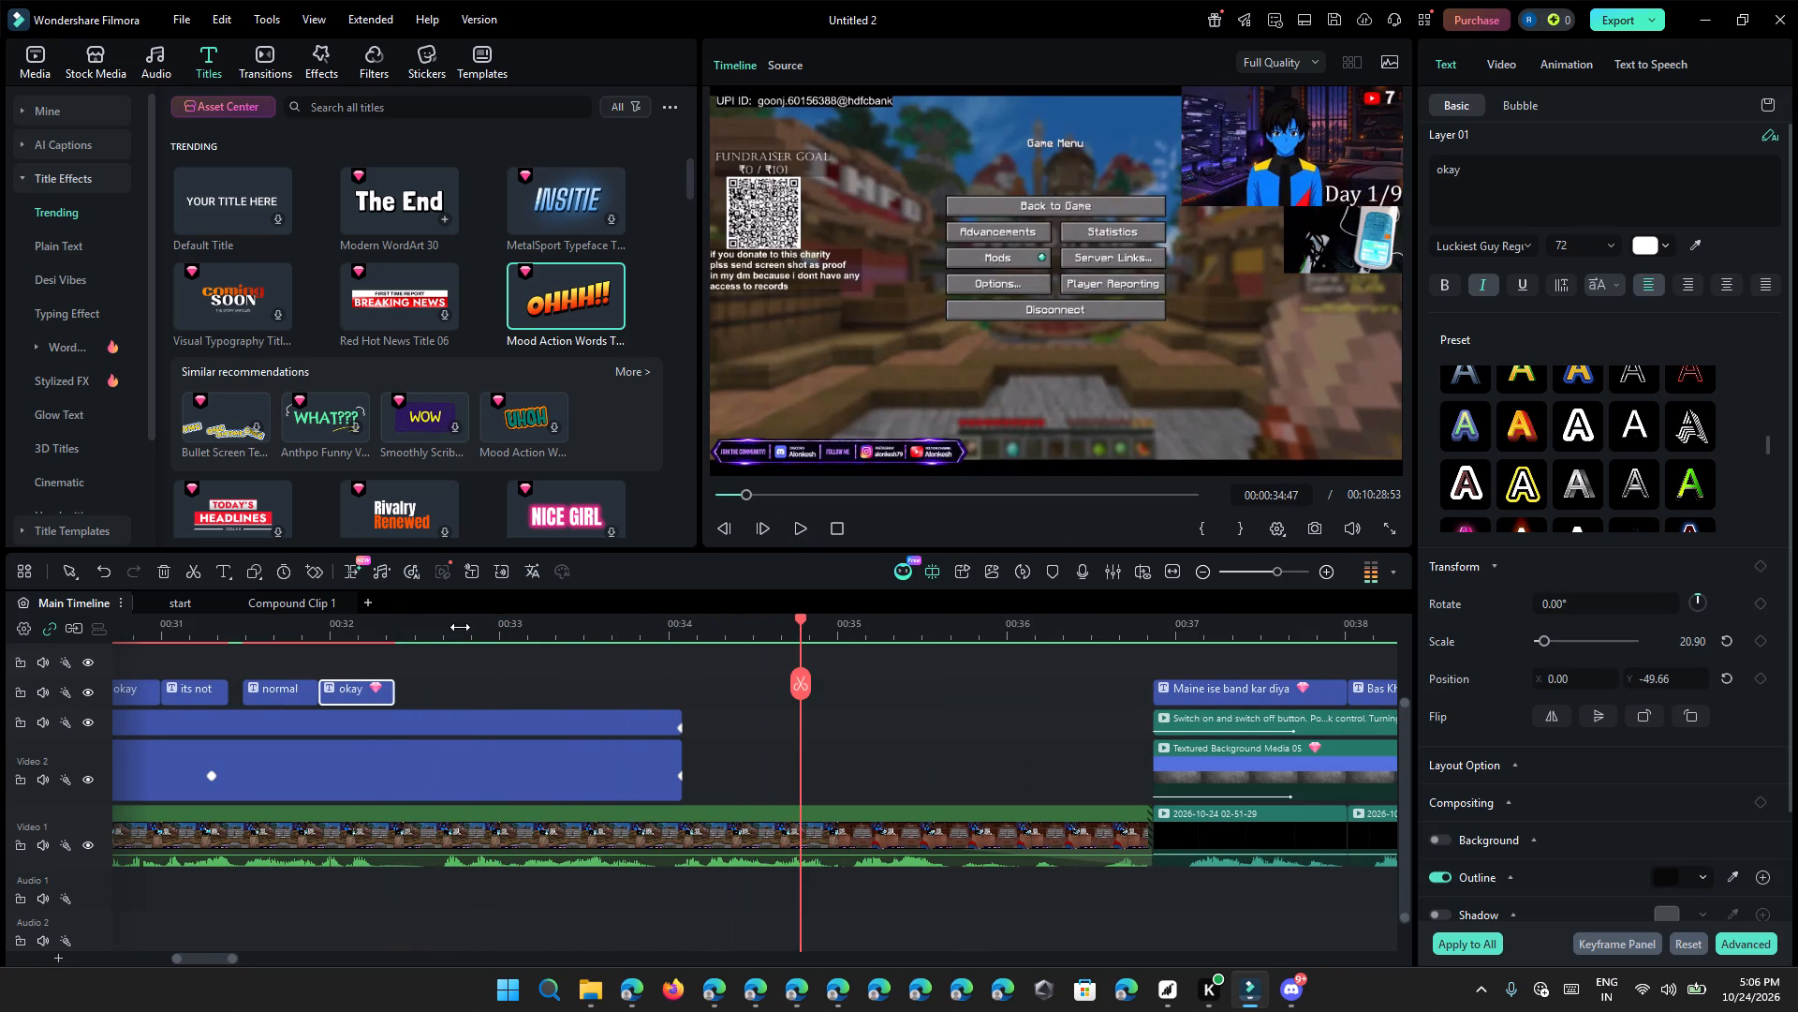
After replaying the speech, duplicate the last "okay" title, place the copy from about 32 s 40 frames, and change its text to "OKAY".
click(427, 630)
click(800, 522)
click(794, 537)
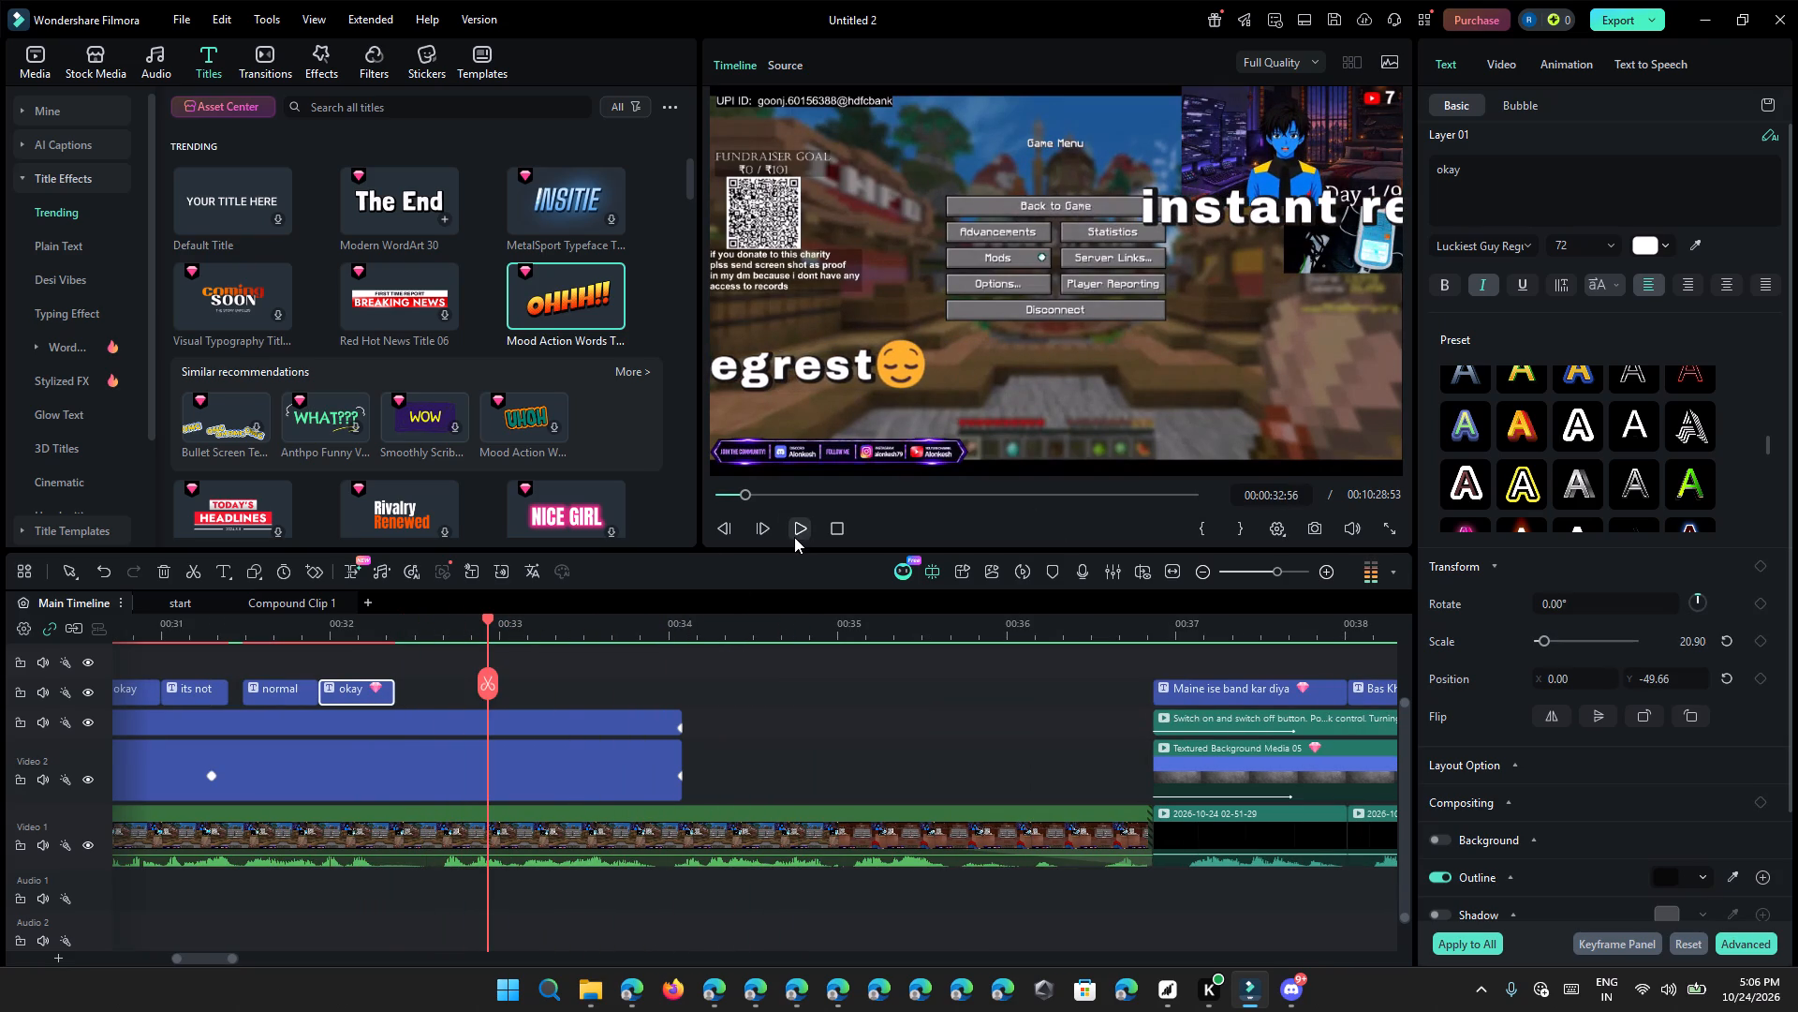
click(794, 537)
click(794, 537)
right_click(365, 684)
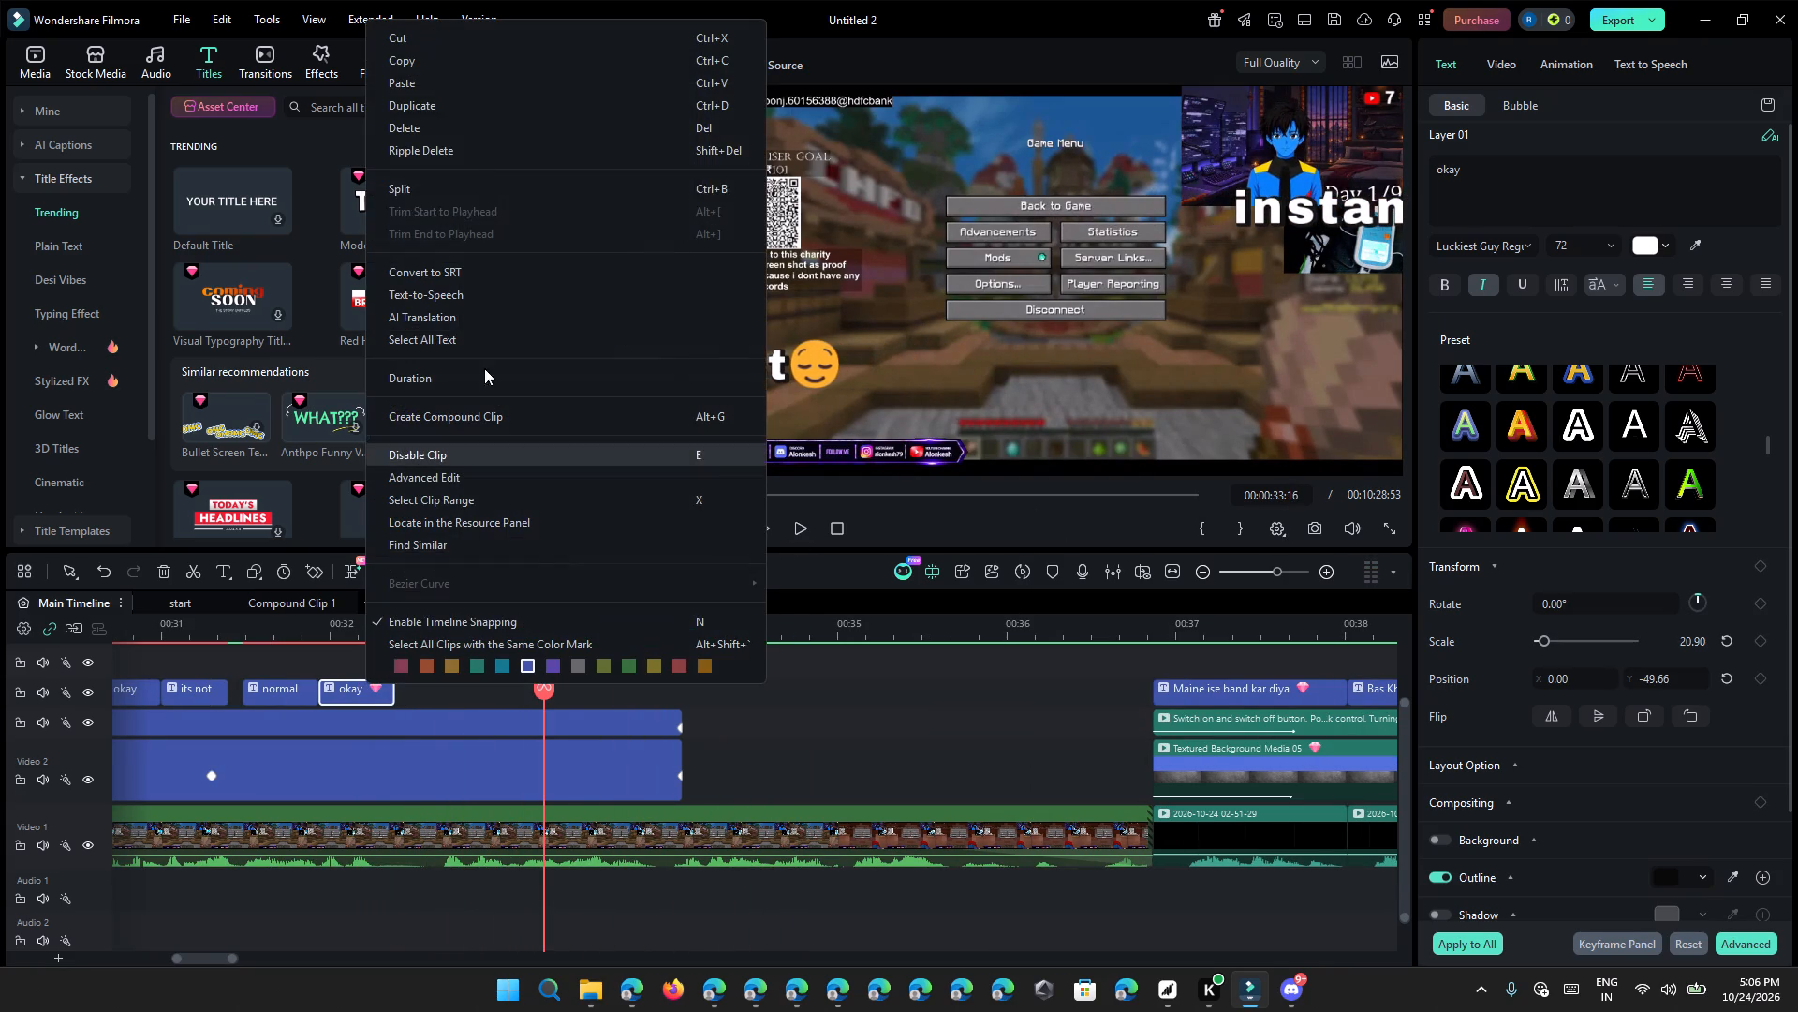
click(553, 103)
drag(588, 687, 578, 687)
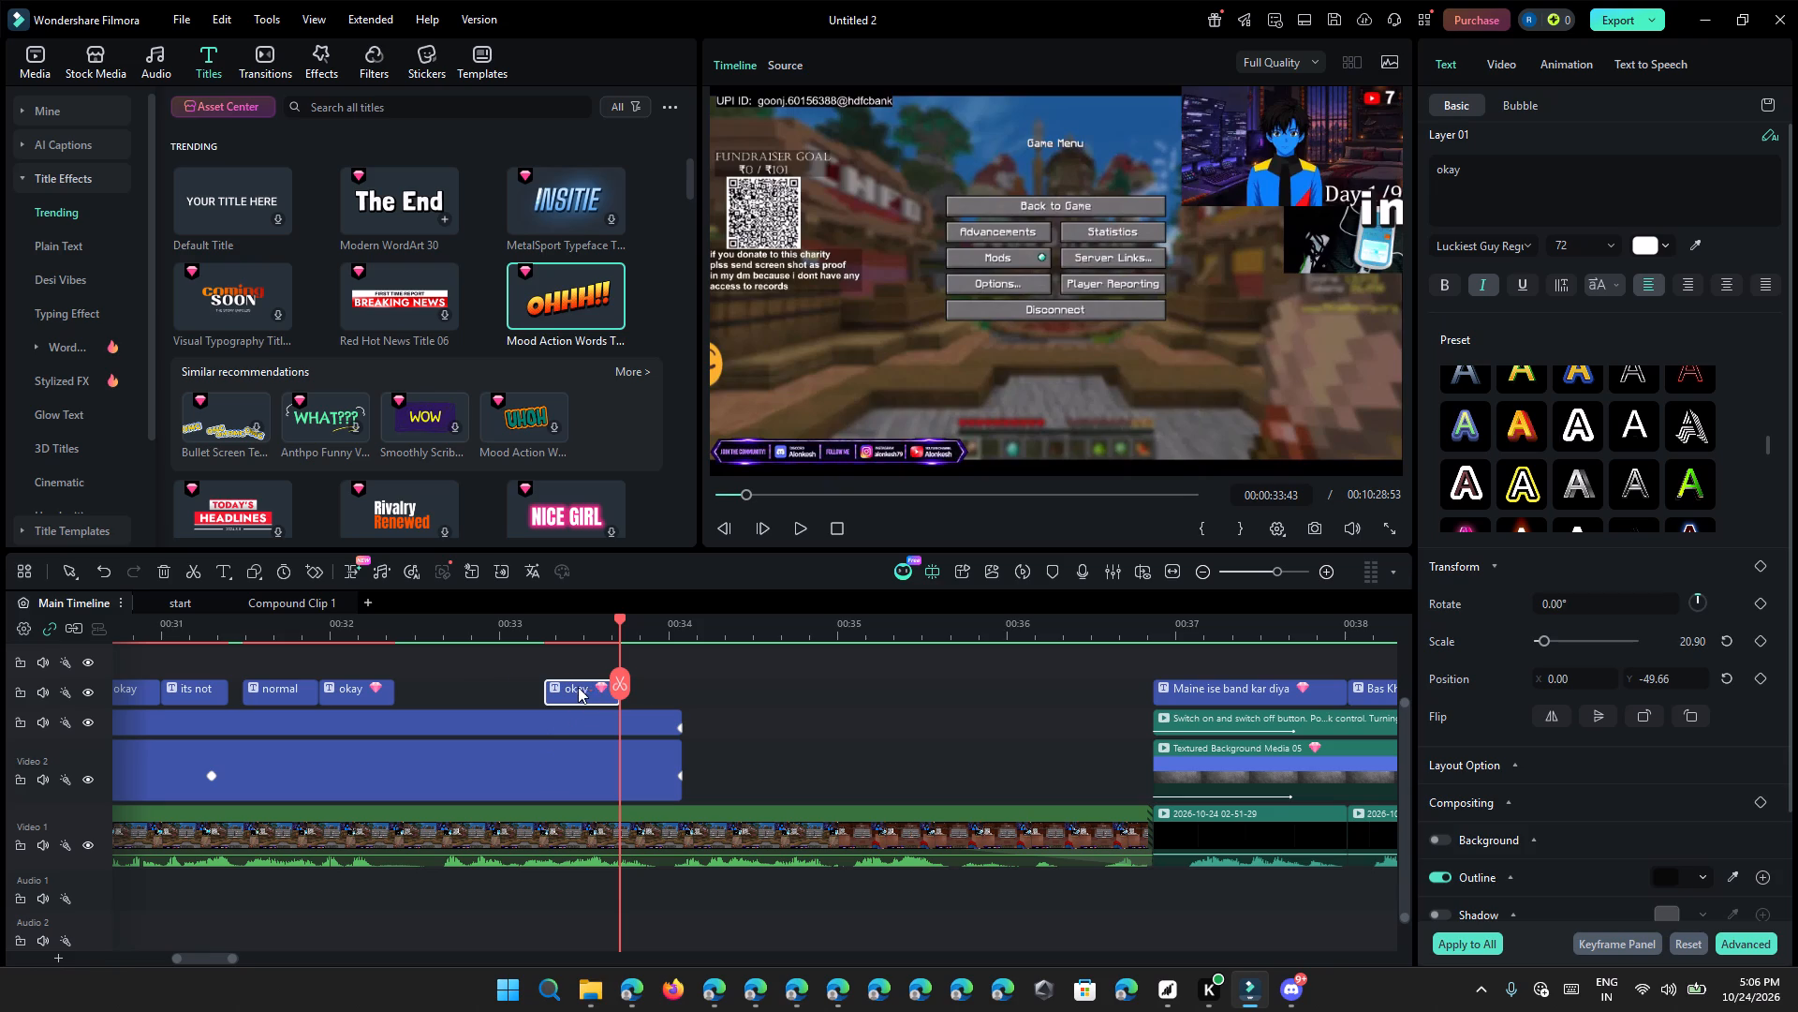
drag(578, 687, 487, 682)
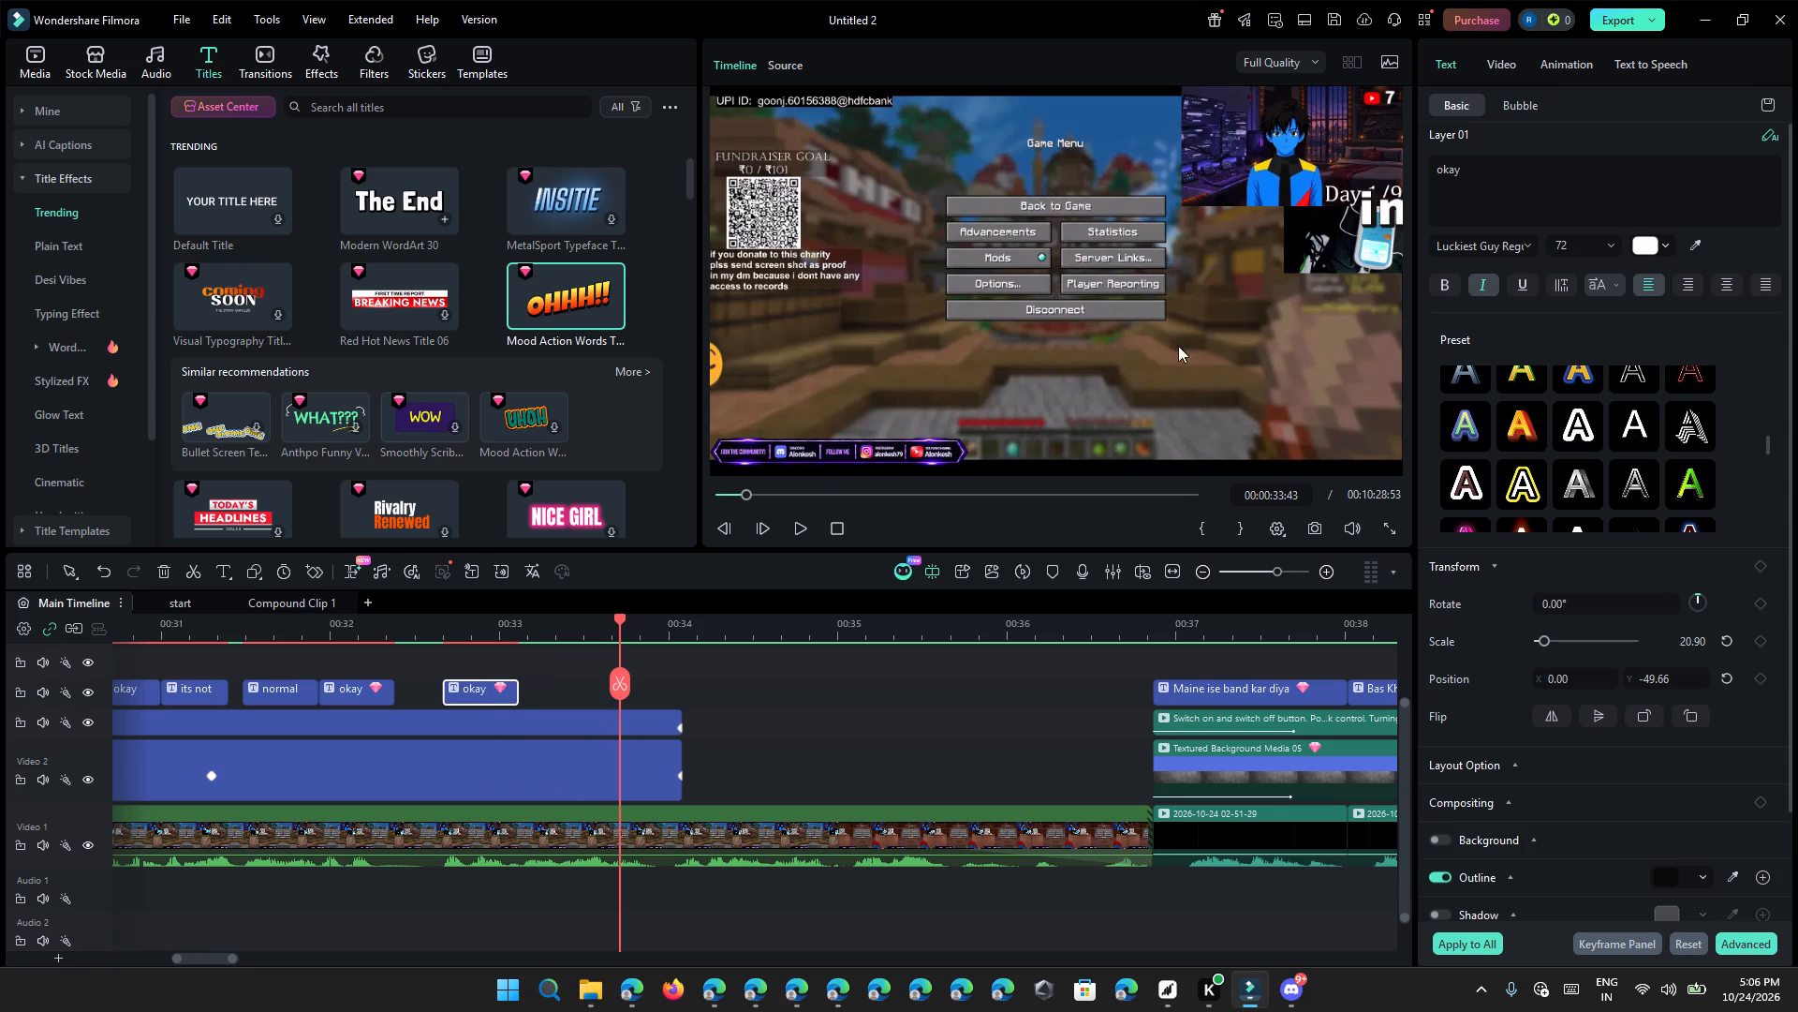
ctrl+click(1577, 183)
key(ctrl+a)
key(BackSpace)
text(OKAY)
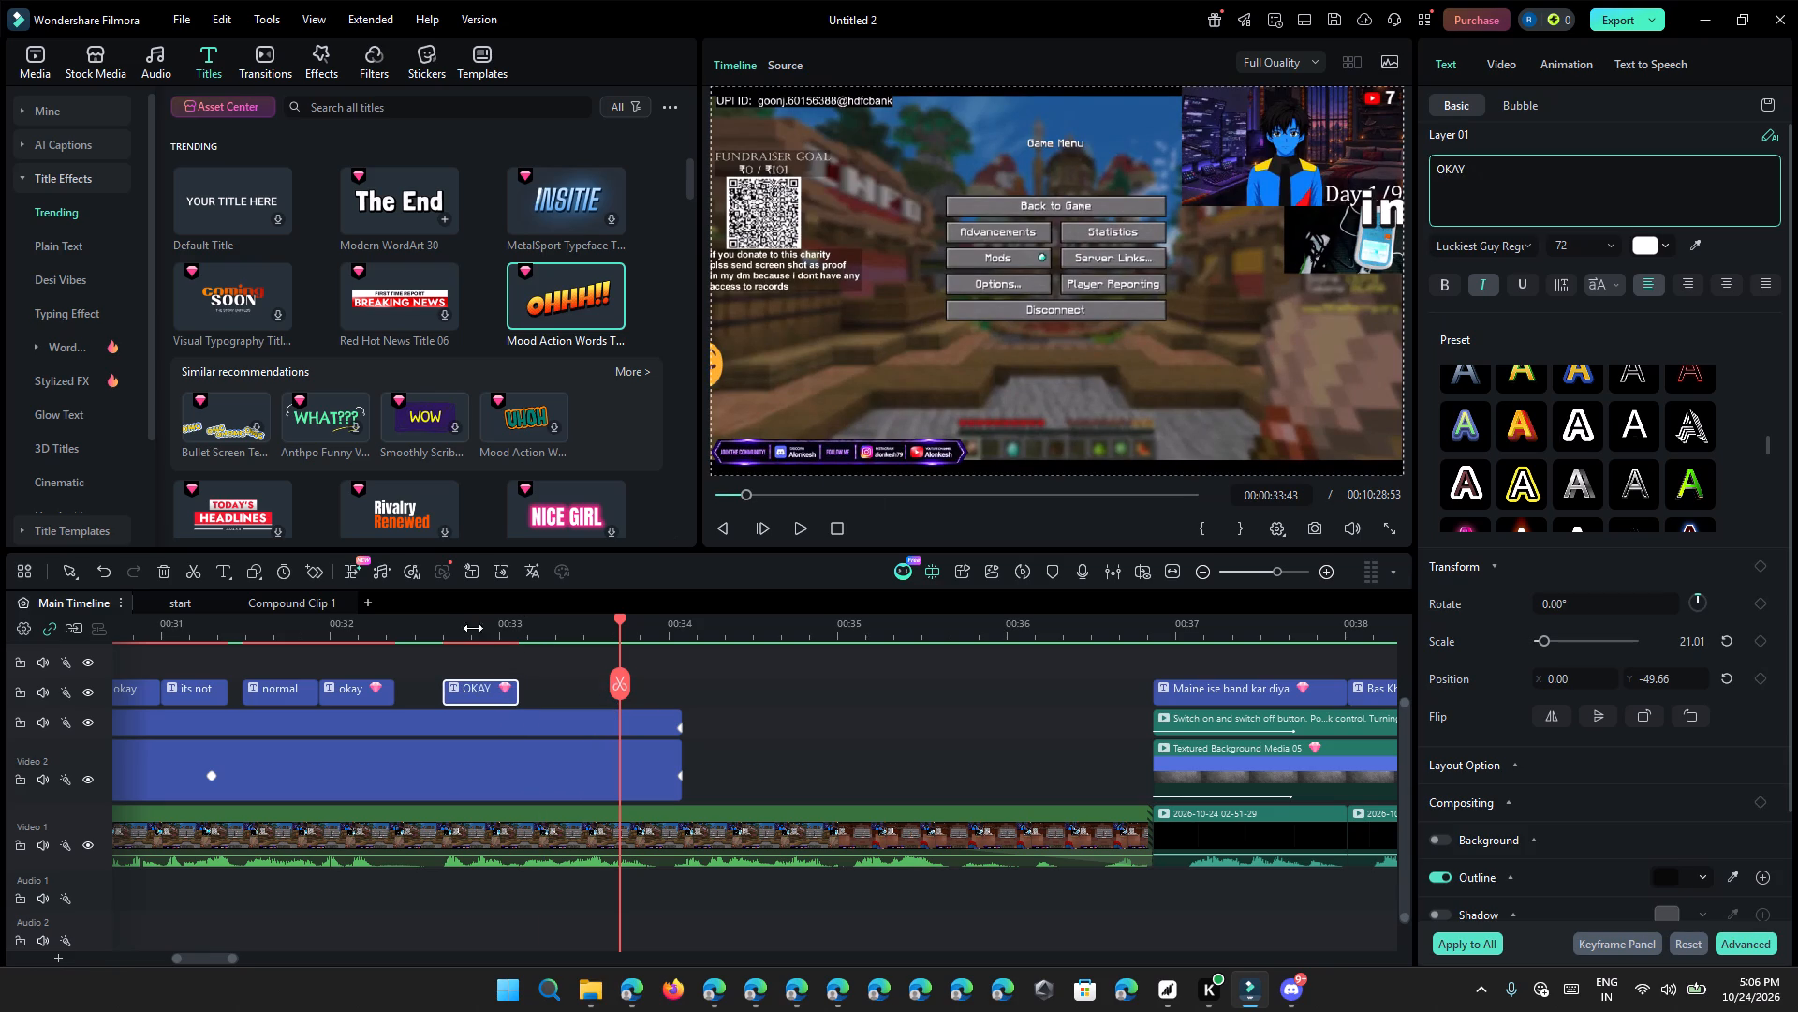
Check the "OKAY" title against the speech and shift it one frame earlier, starting at about 32 s 39 frames.
click(465, 623)
click(800, 519)
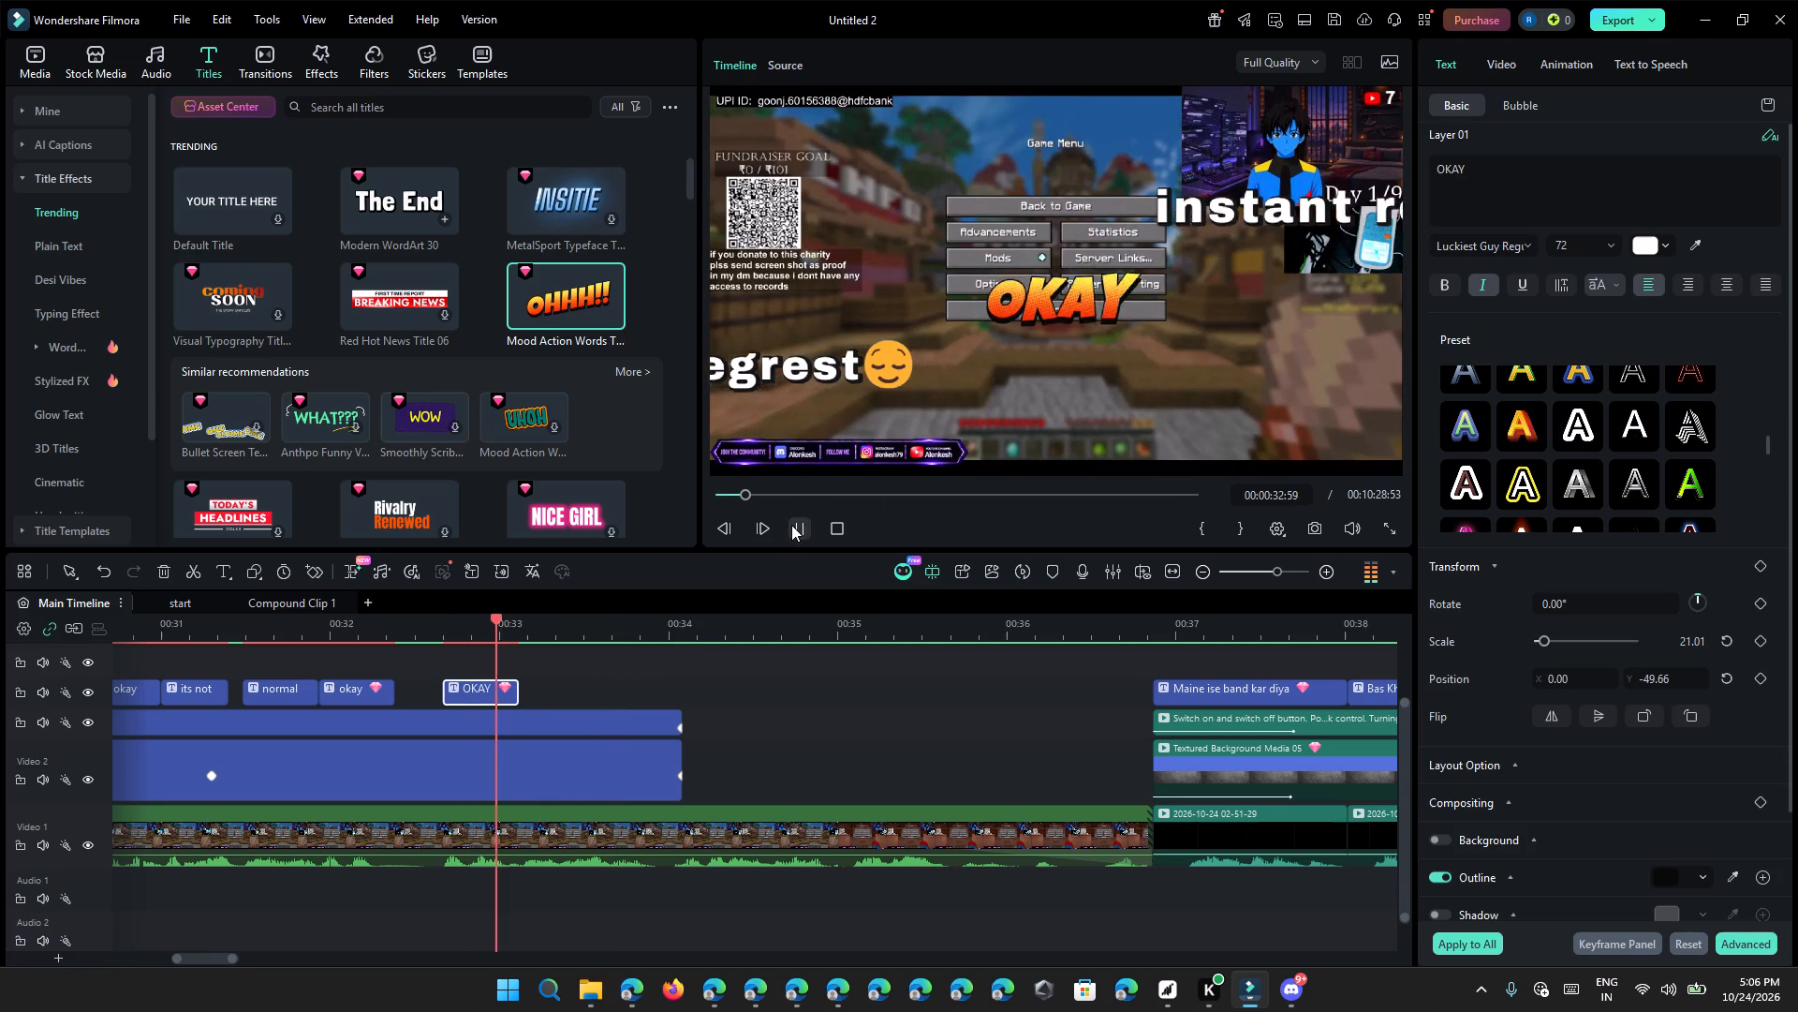
click(791, 525)
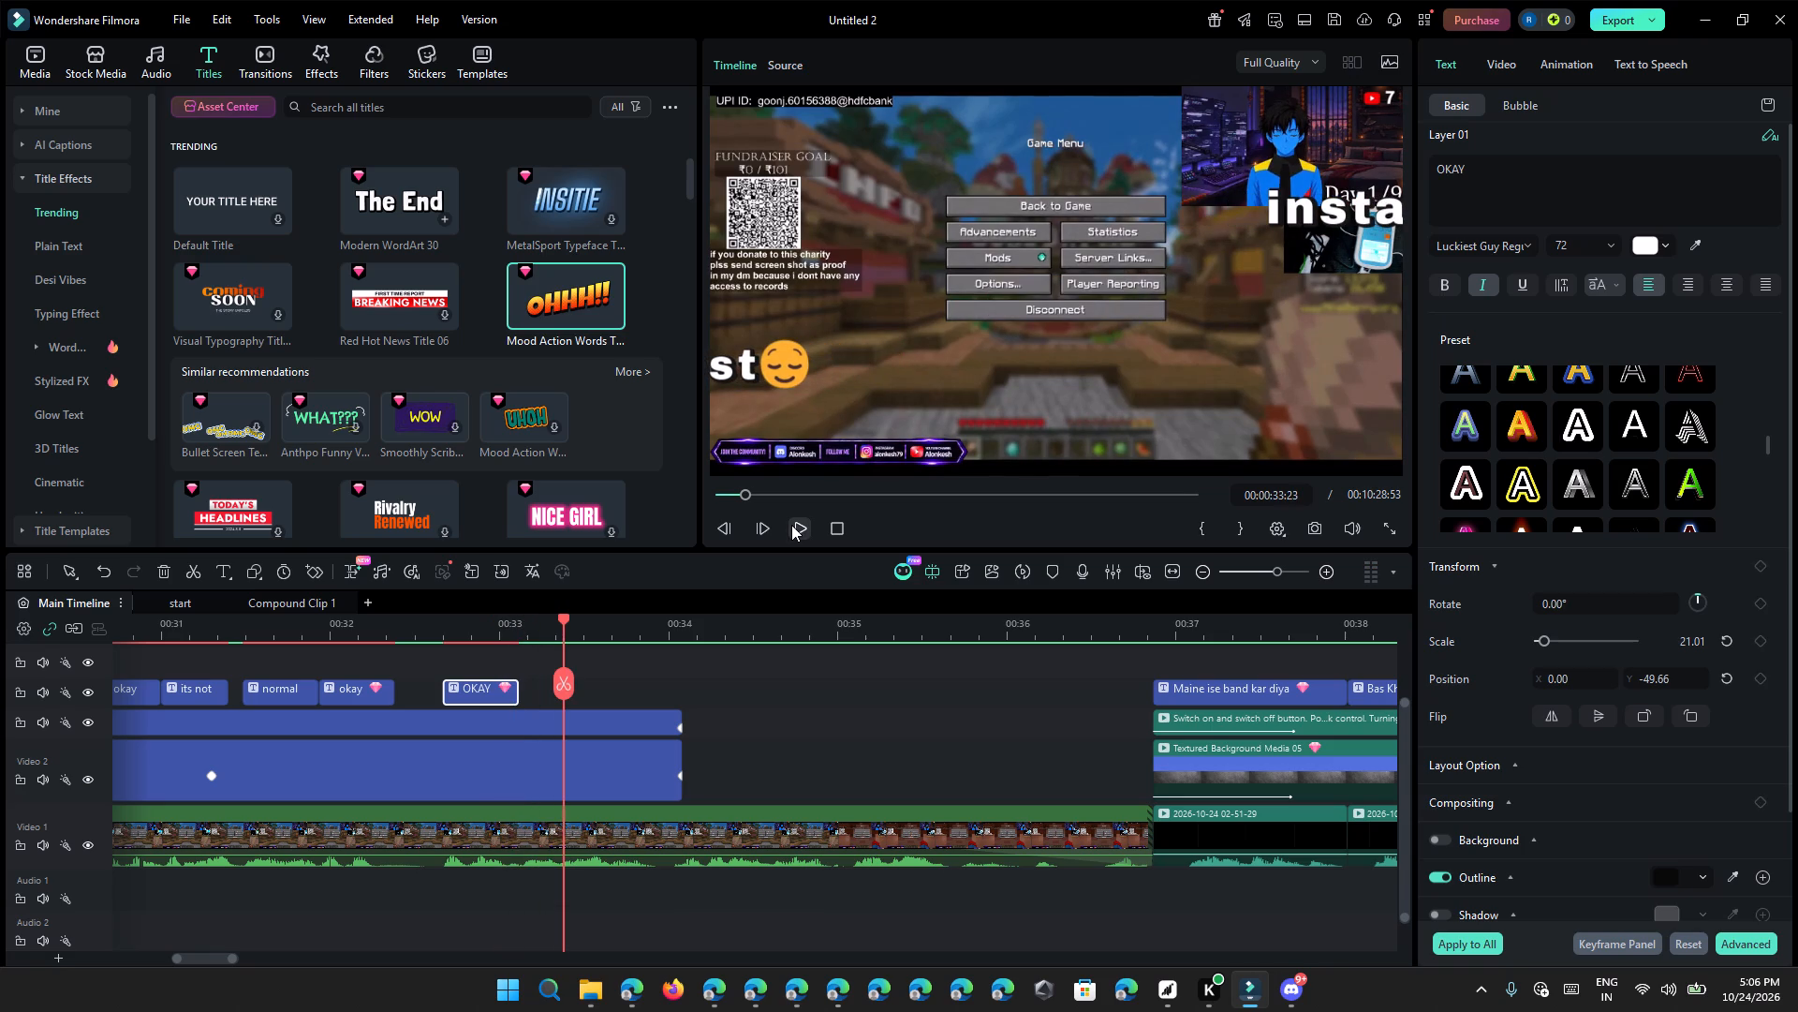
click(433, 621)
click(796, 513)
click(799, 523)
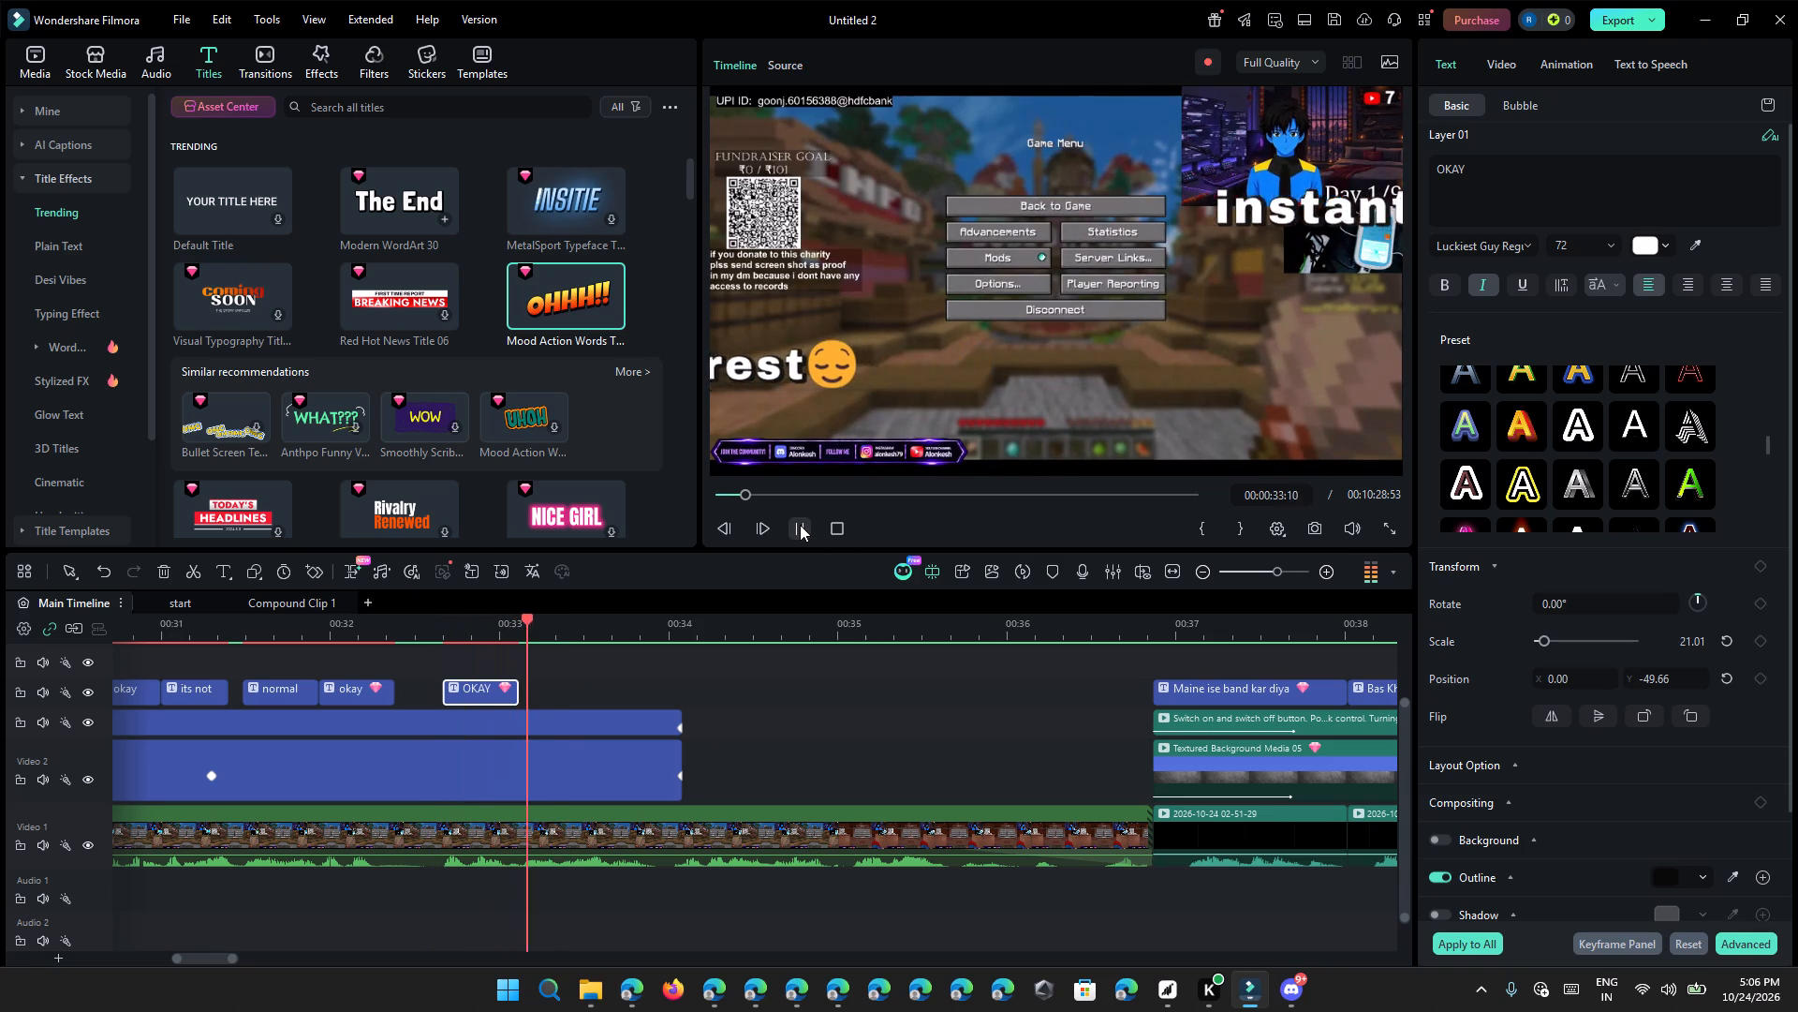
click(800, 525)
click(464, 699)
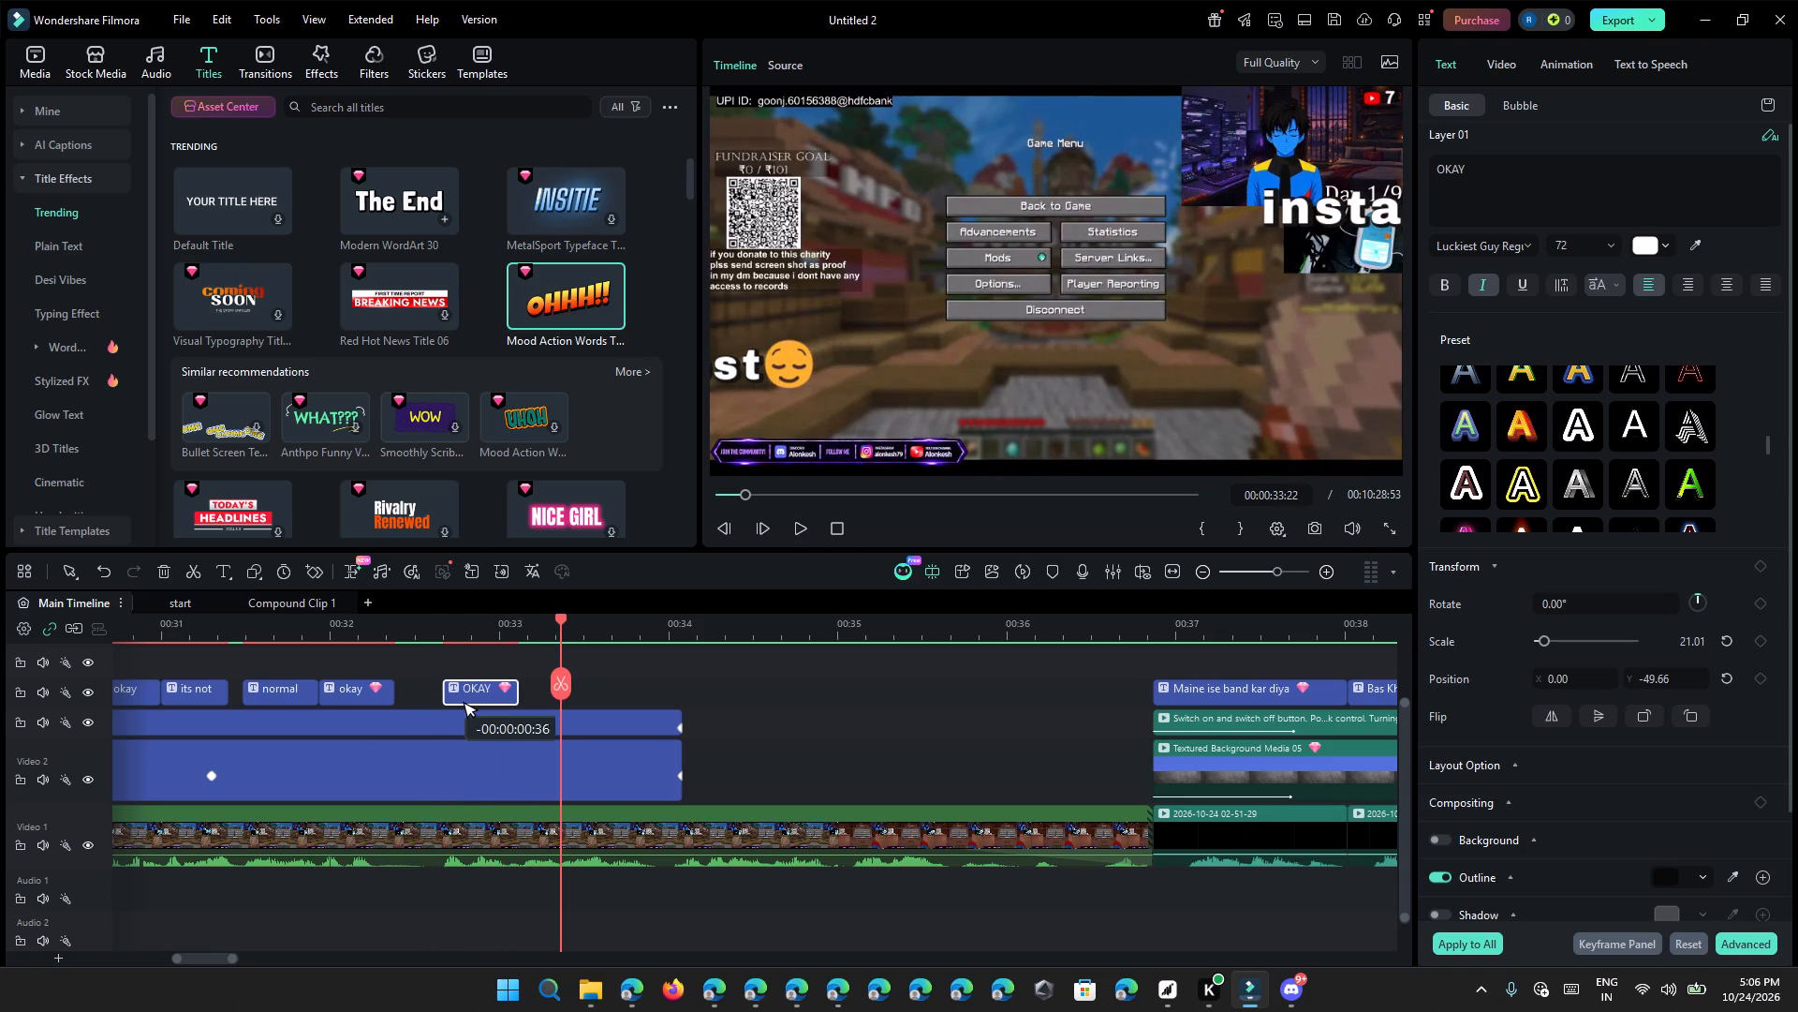
click(454, 632)
ctrl+scroll(553, 655, up, 5)
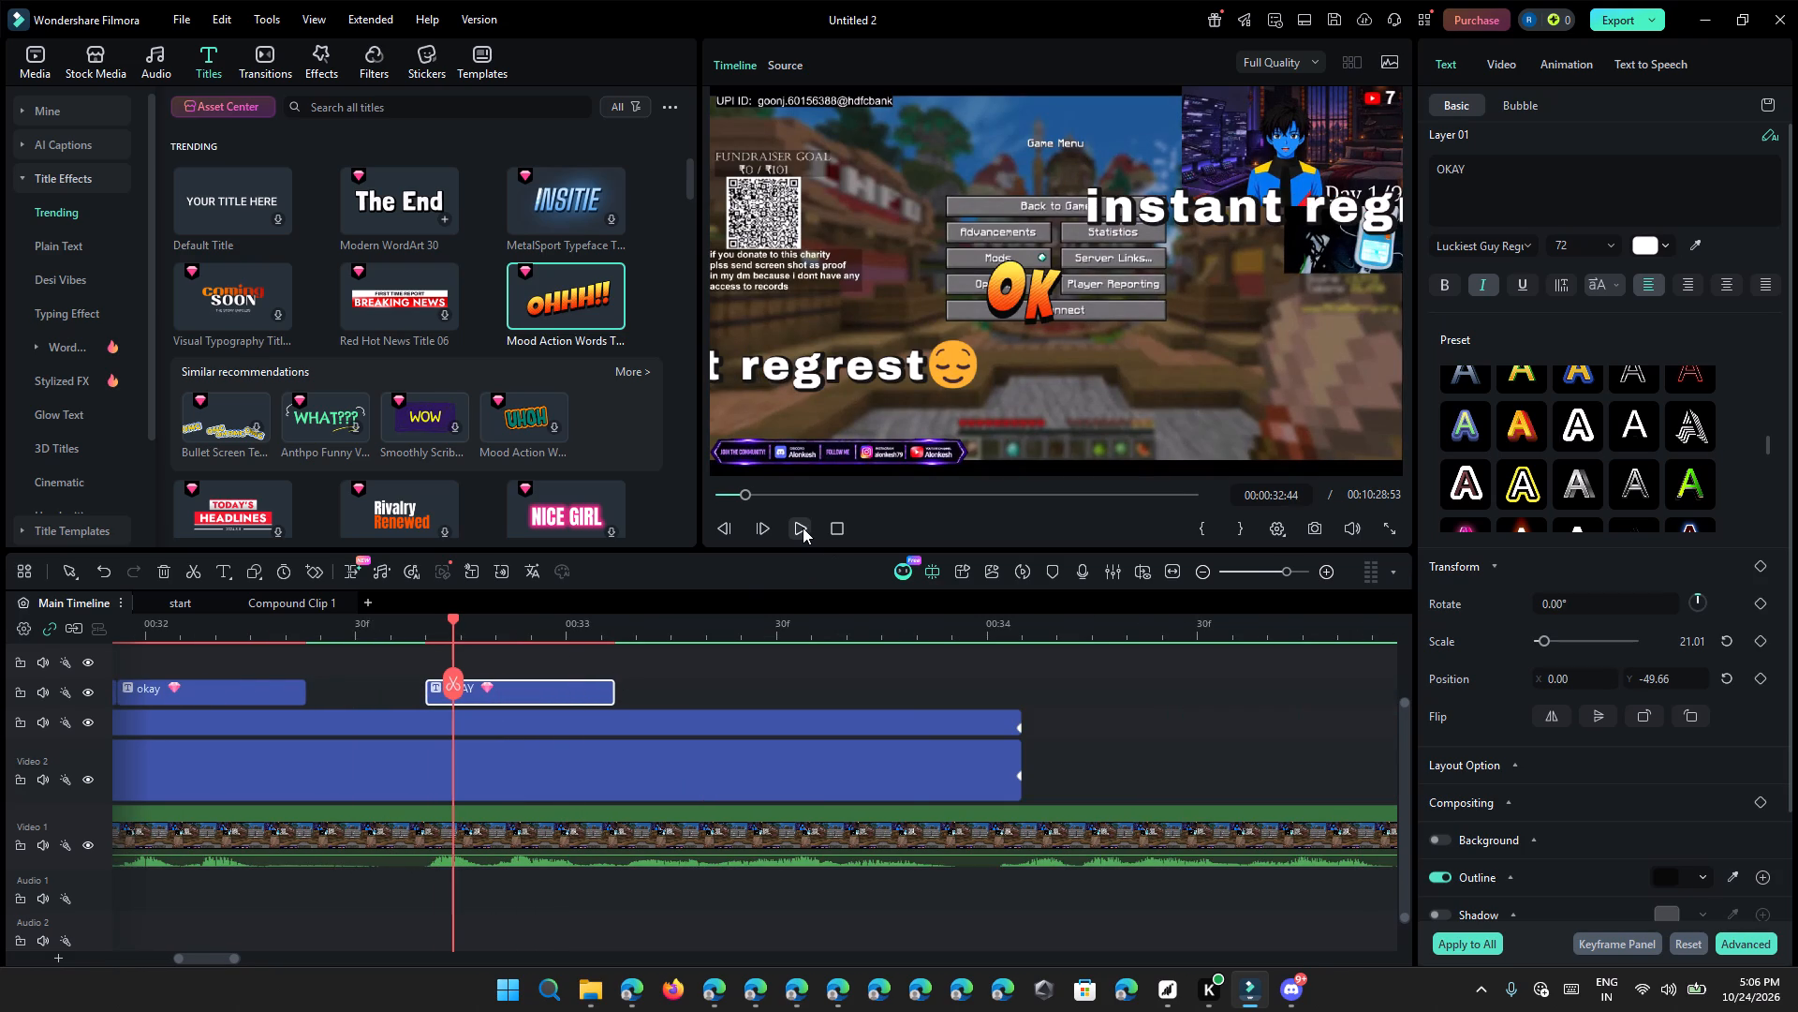
click(803, 528)
click(803, 528)
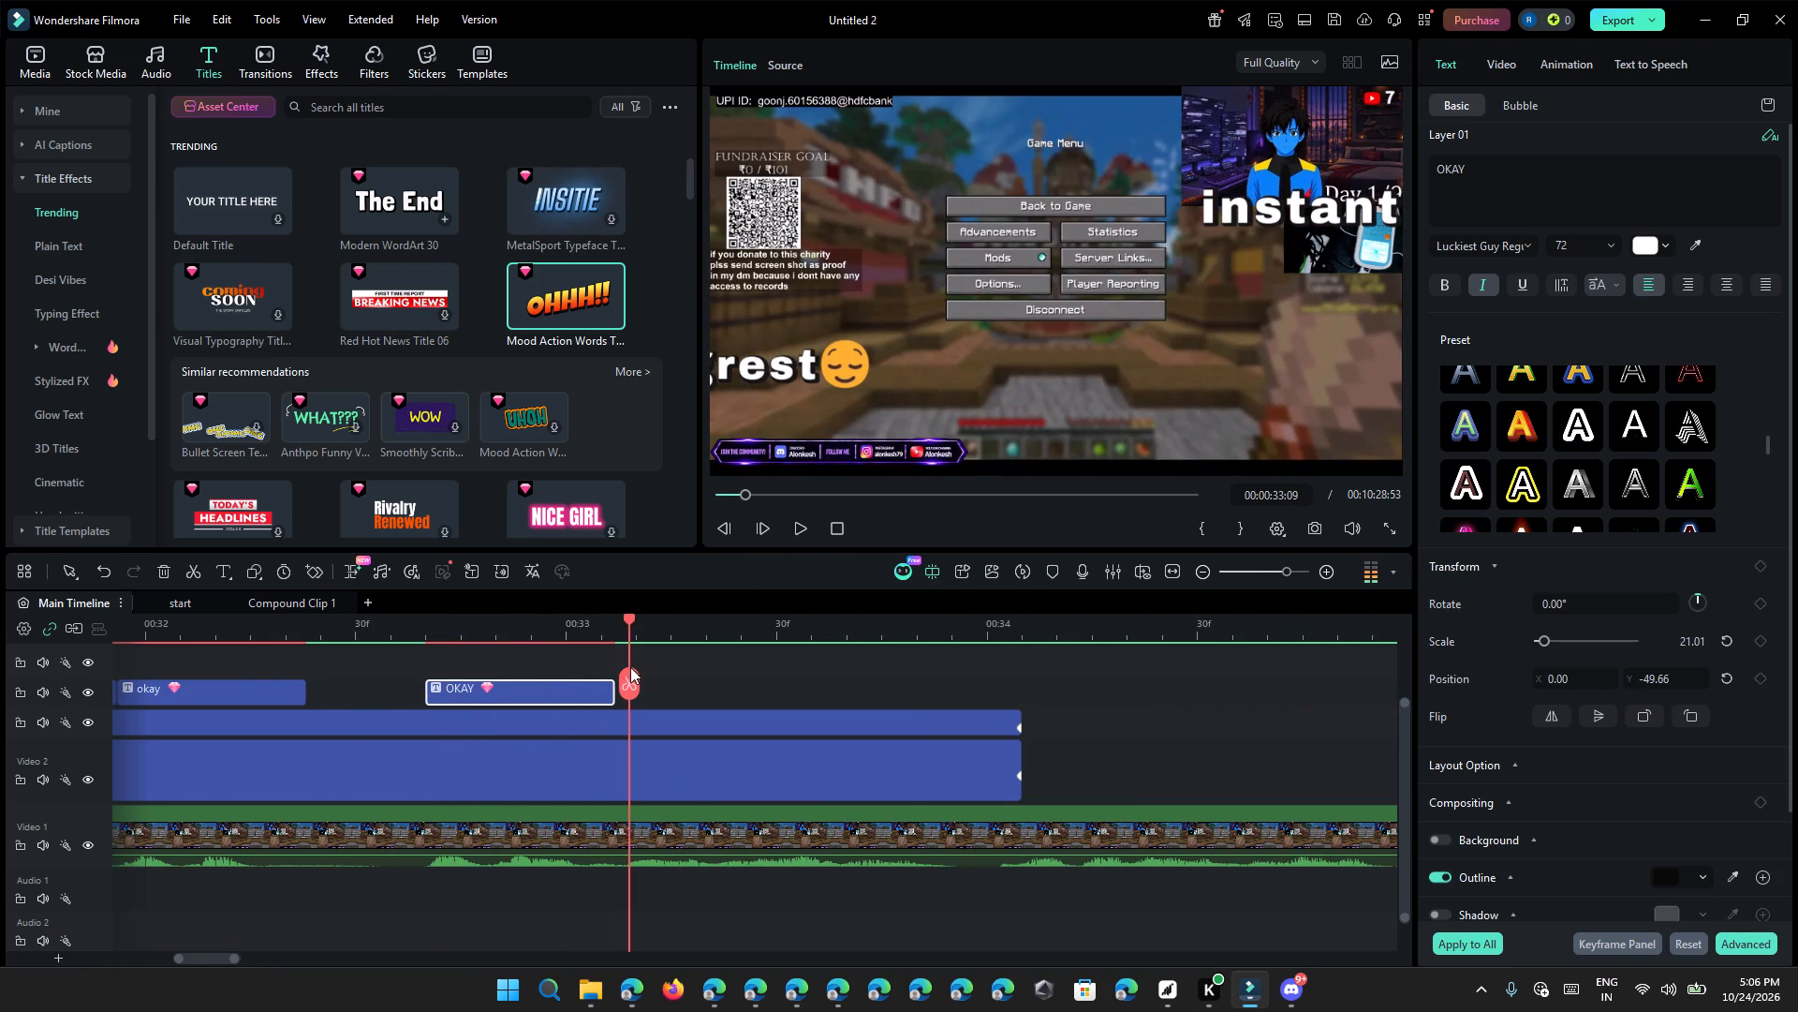
drag(583, 688, 570, 685)
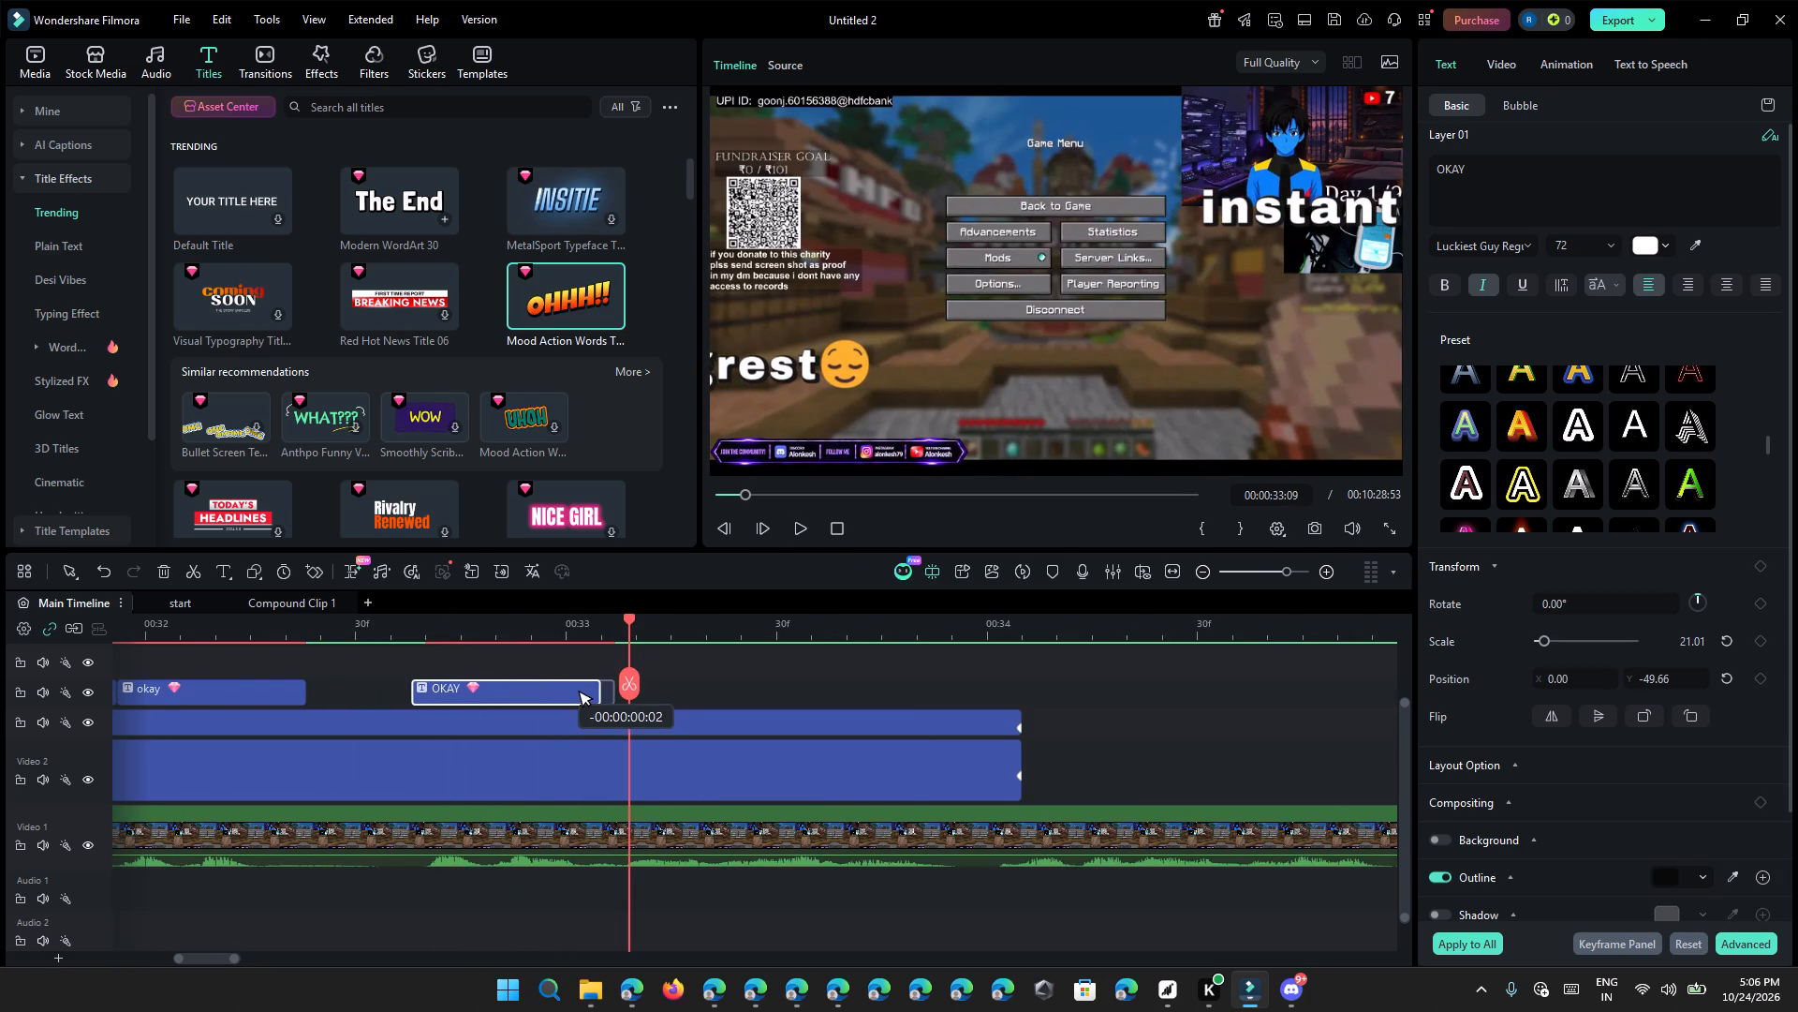
drag(570, 685, 574, 685)
Play on past the "OKAY" title, duplicate it, and place the copy from about 33 s 10 frames to about 33 s 37 frames.
click(793, 518)
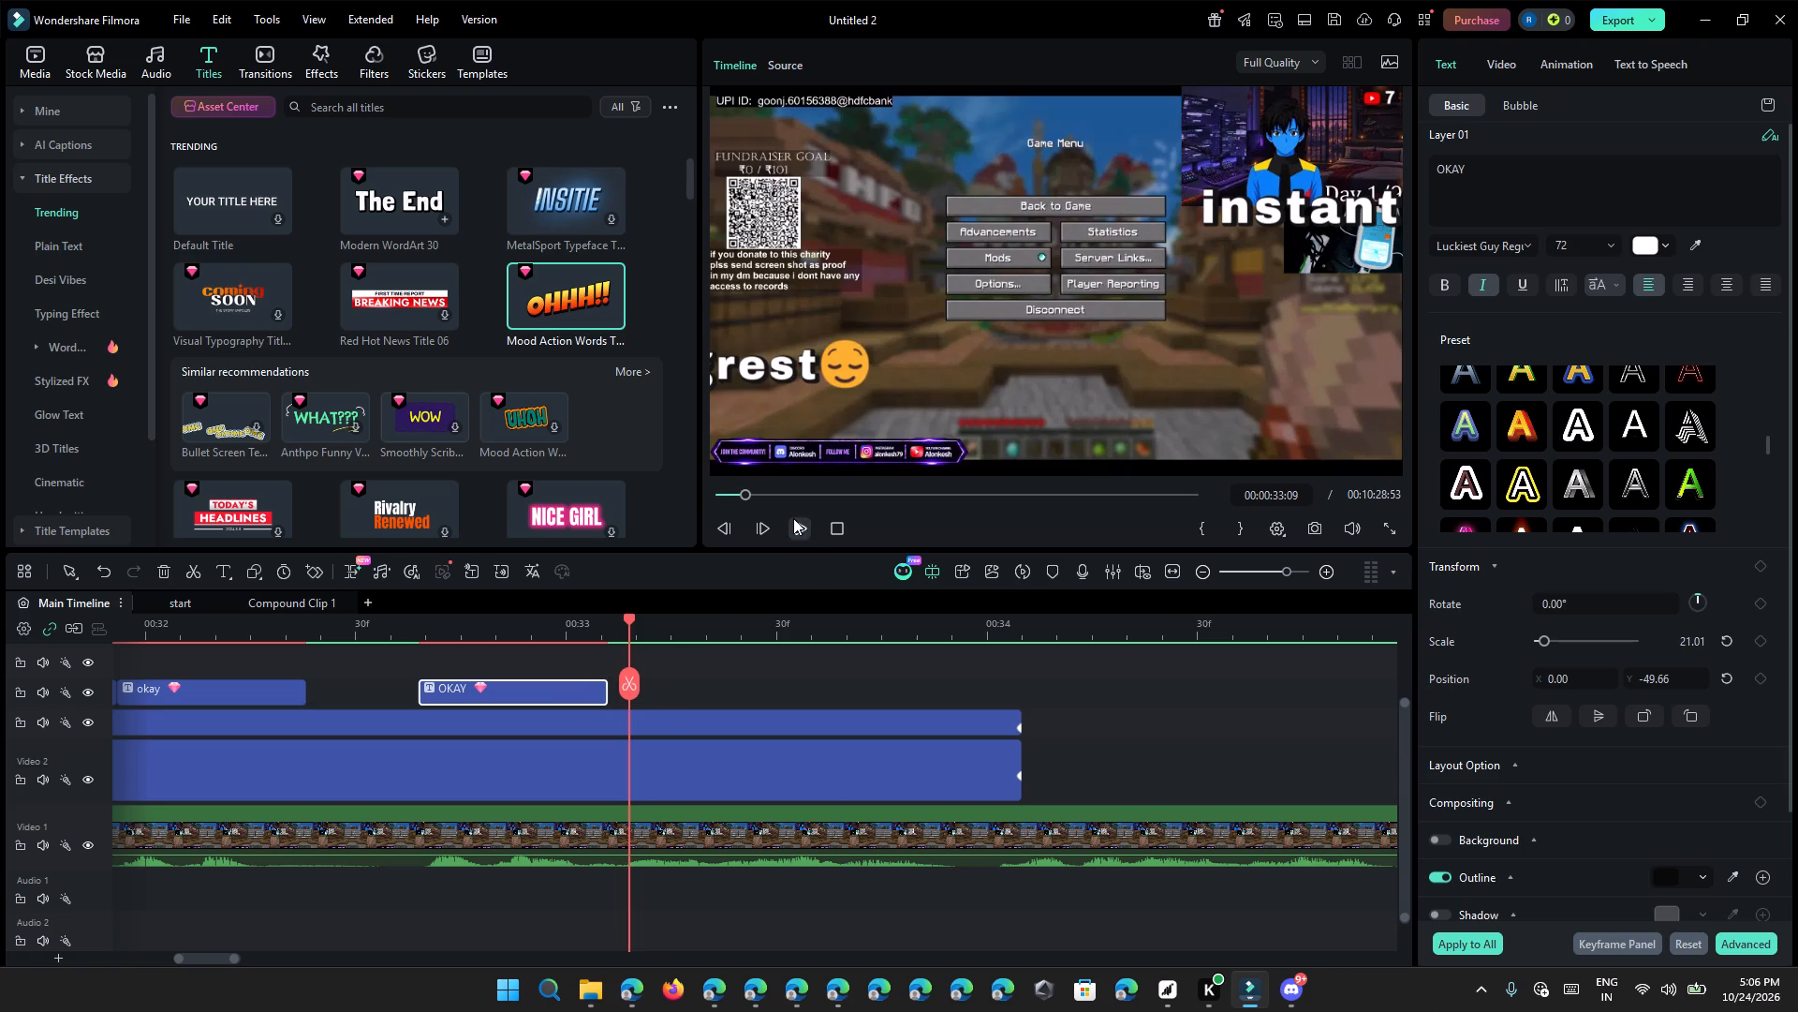
click(798, 526)
right_click(516, 704)
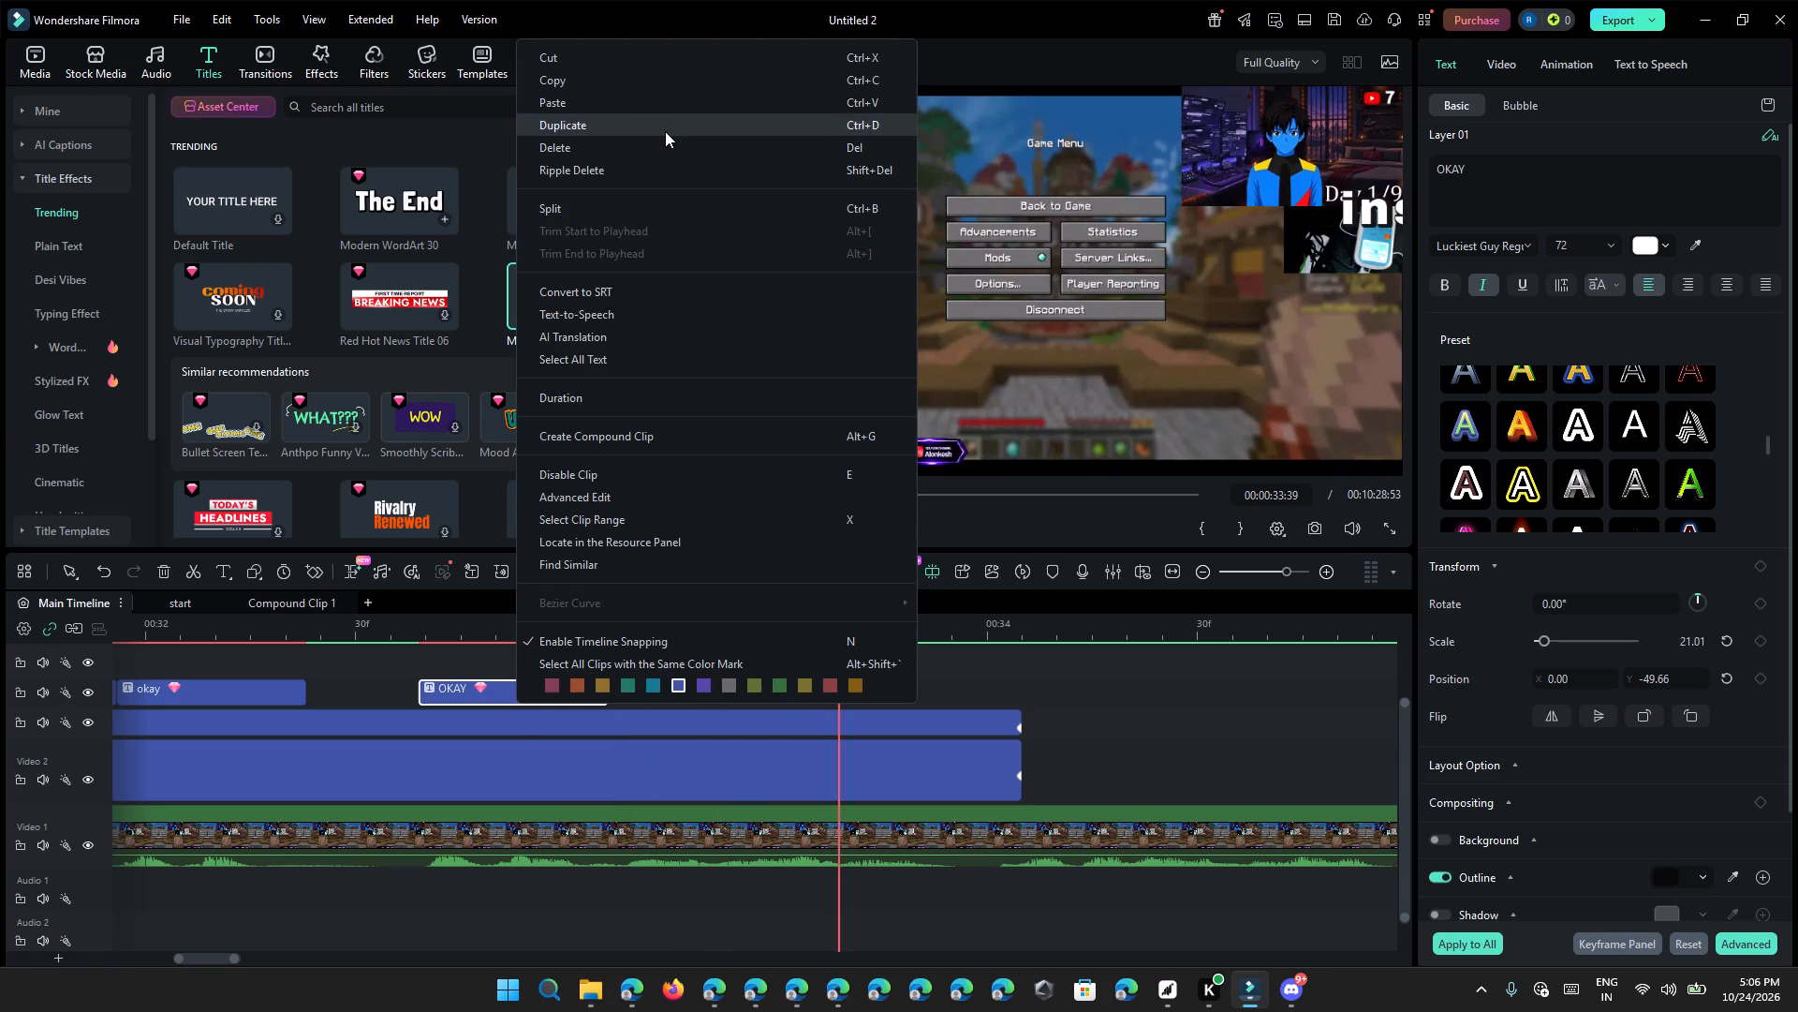
click(668, 127)
drag(903, 679, 698, 685)
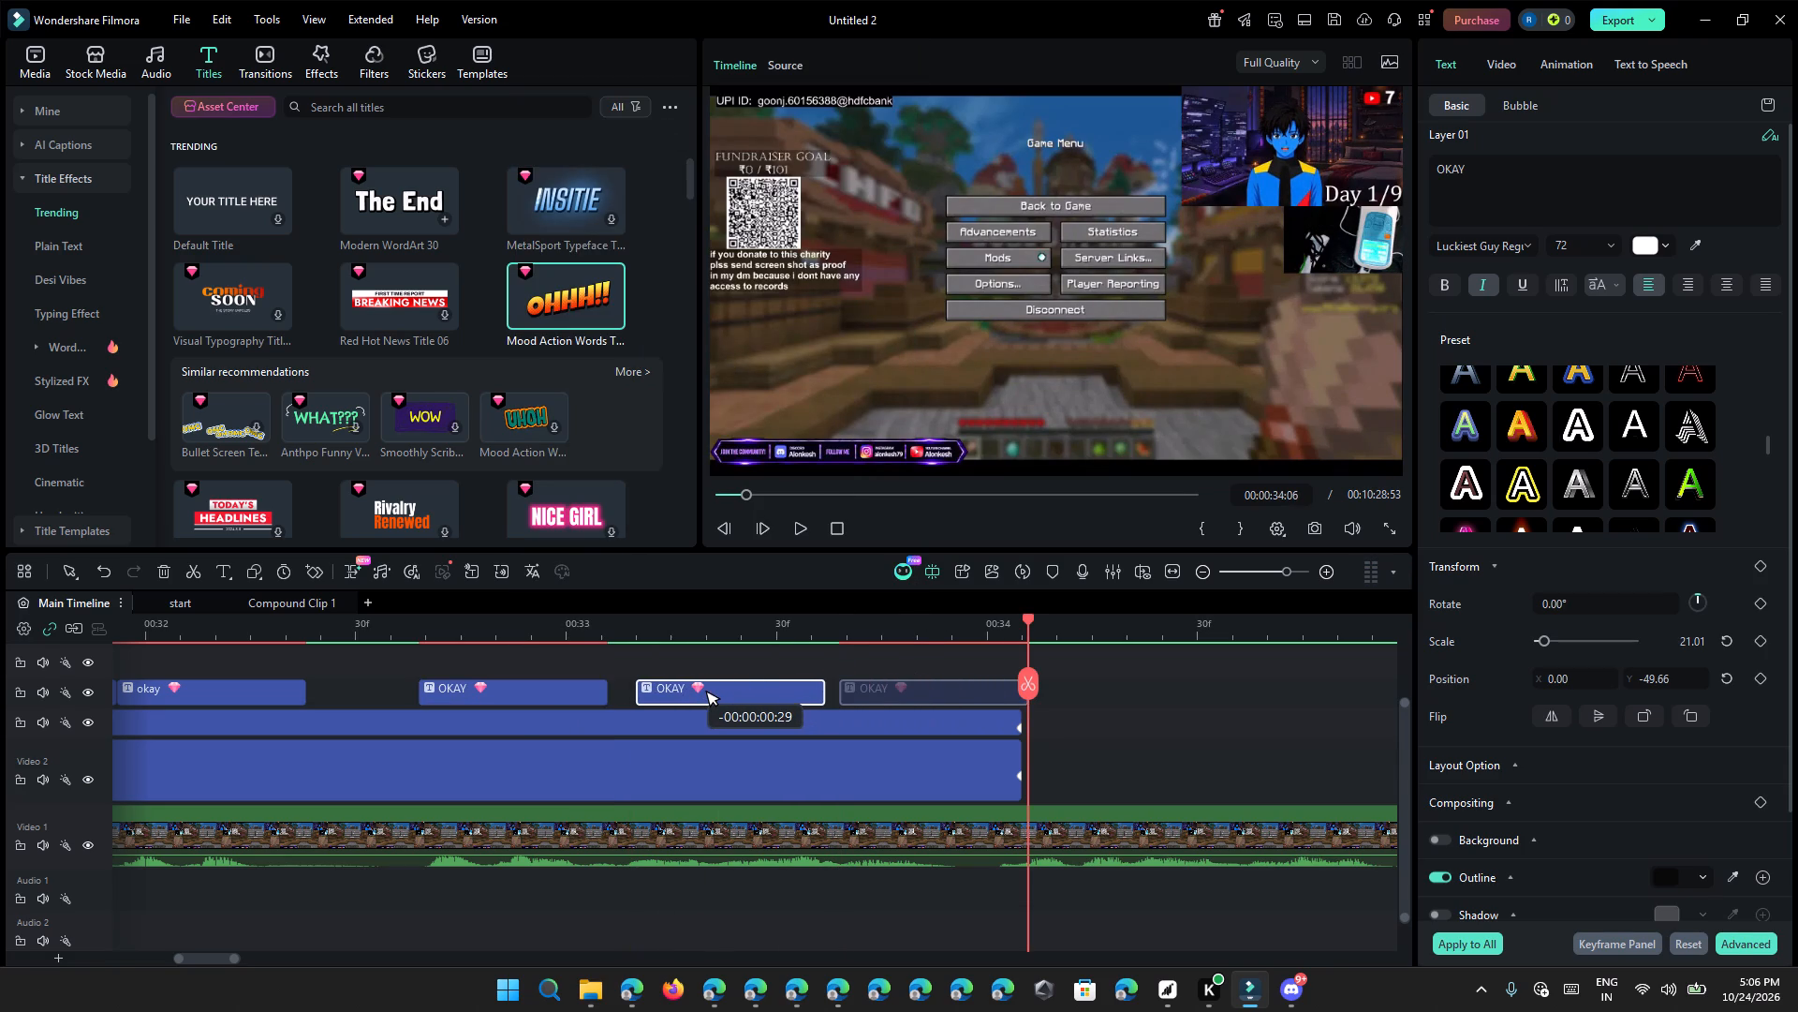
drag(698, 685, 697, 685)
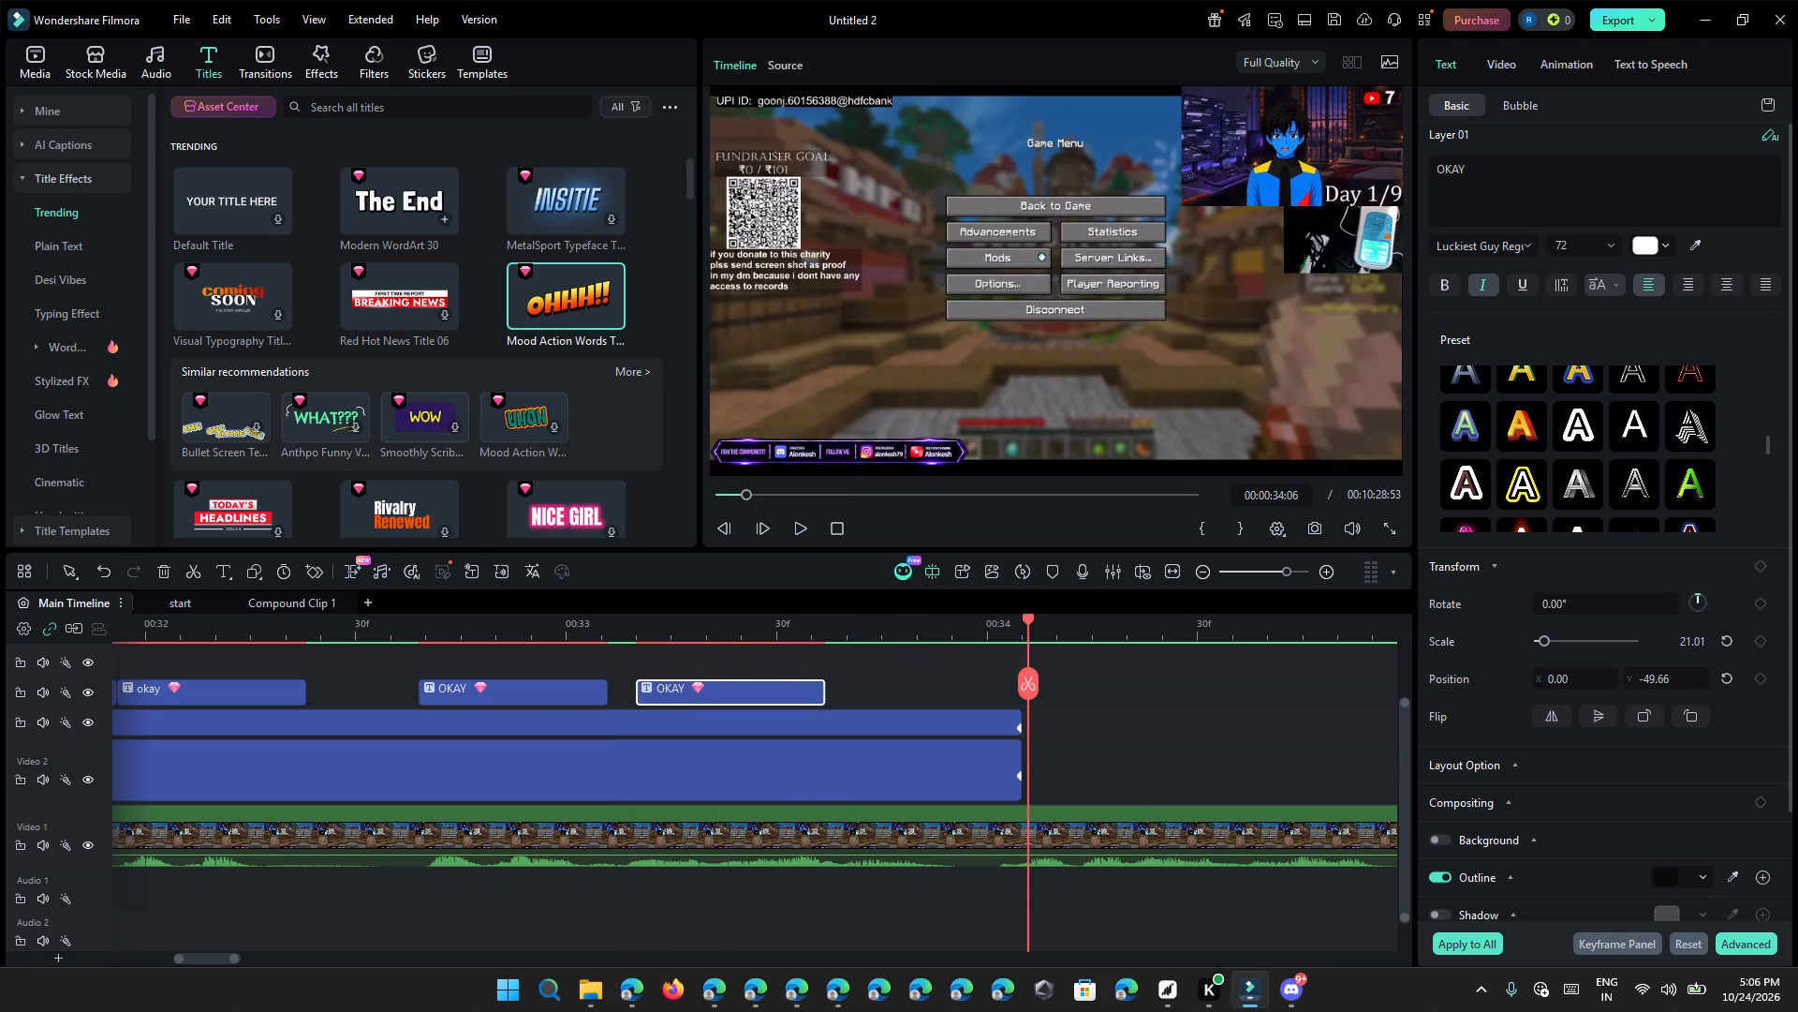
Play back the "OKAY" title and its copy to hear which words are spoken under the copy.
click(1650, 173)
click(432, 627)
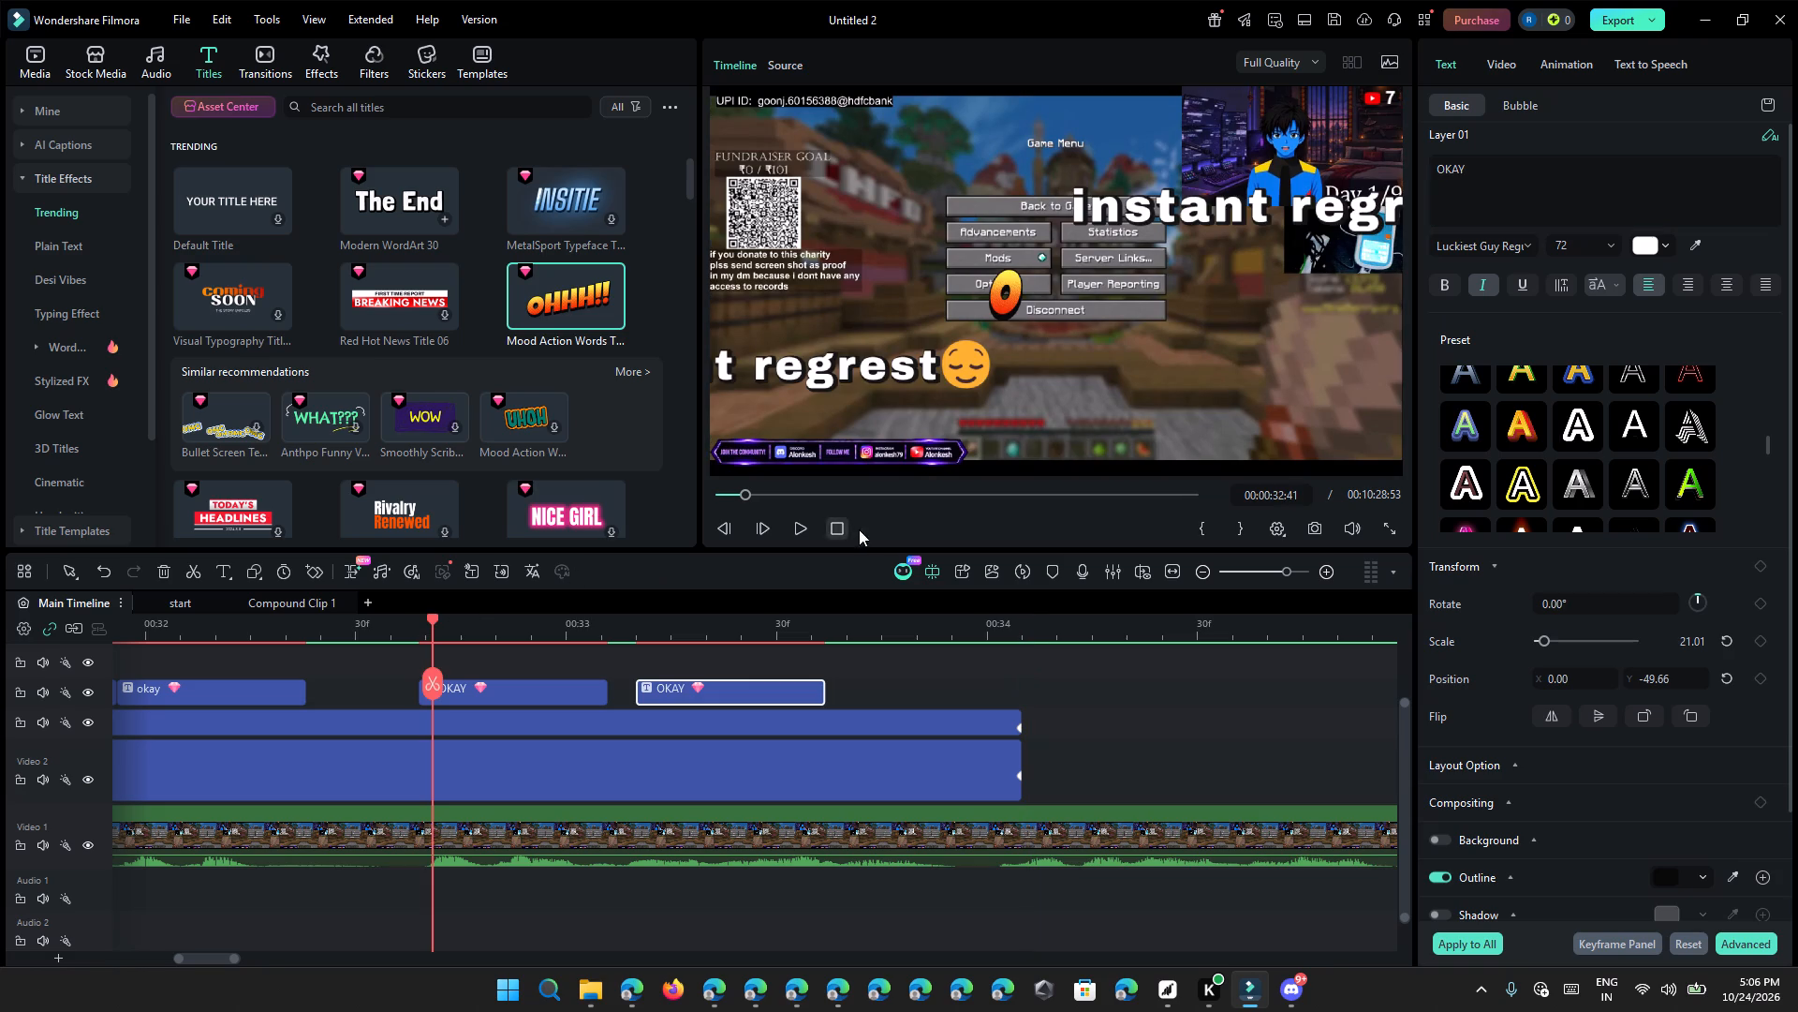
click(812, 530)
click(805, 530)
click(804, 530)
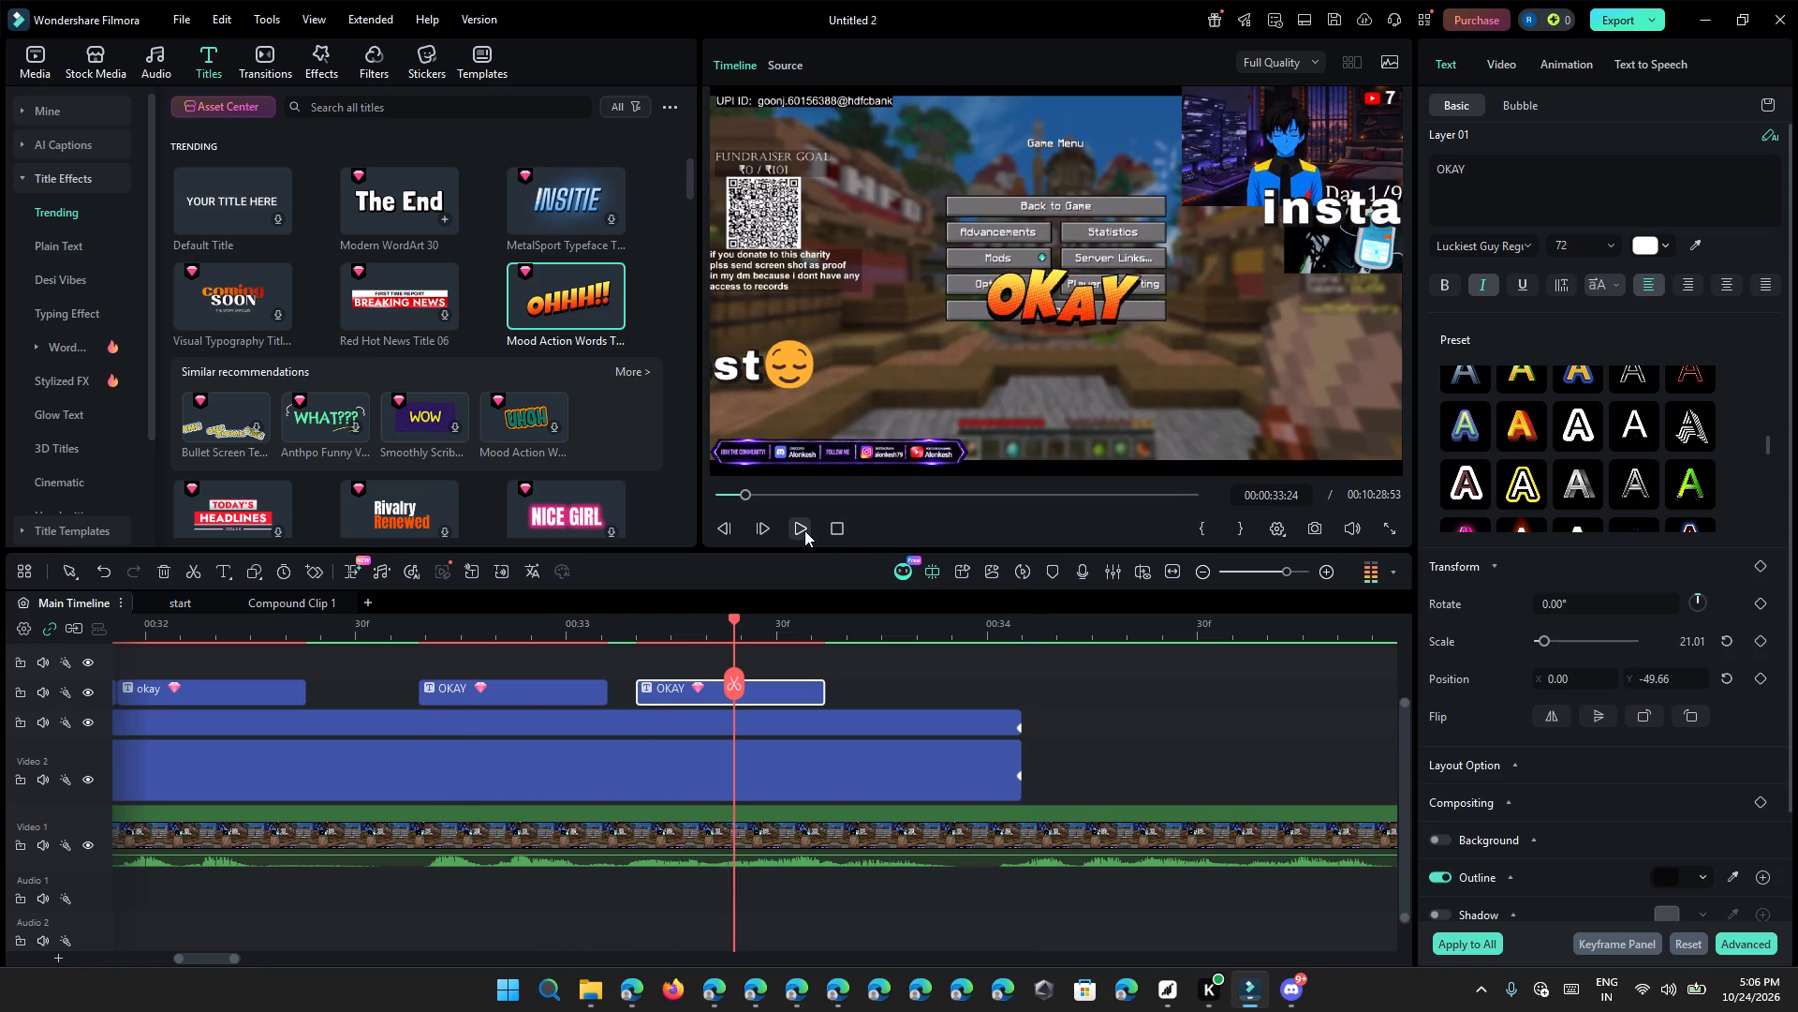
click(804, 530)
click(804, 530)
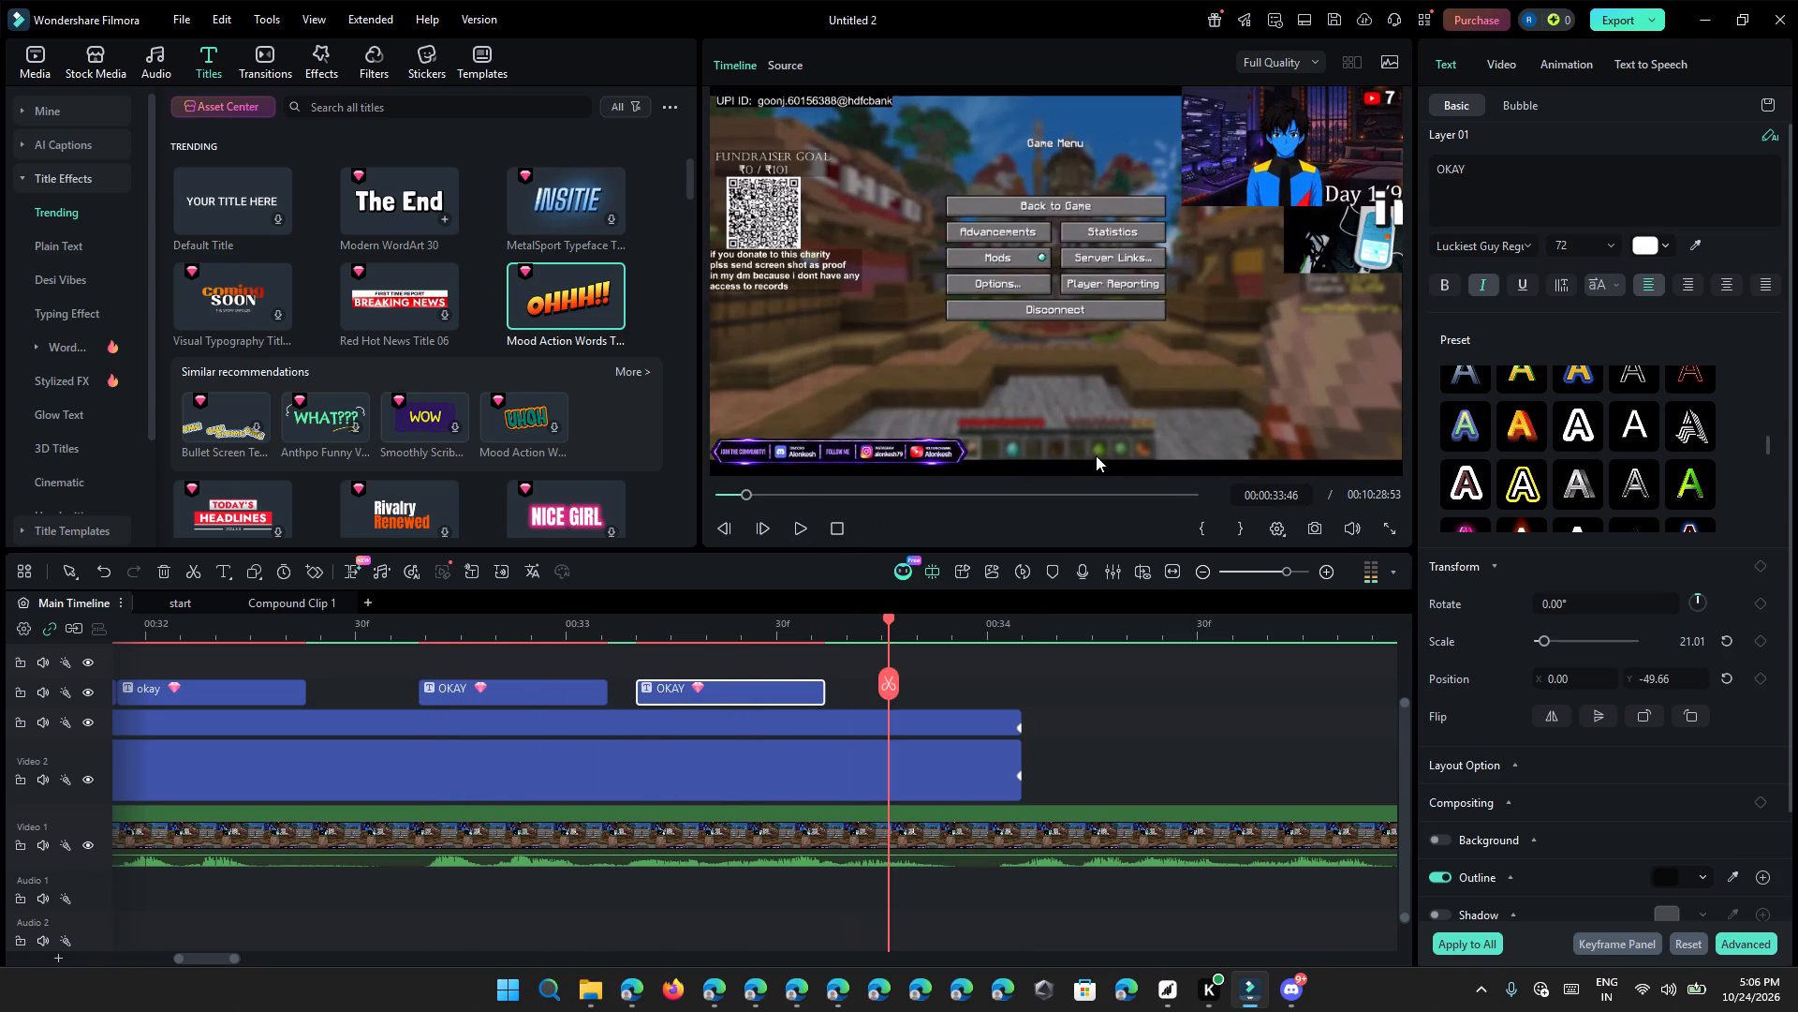
click(643, 636)
double_click(803, 541)
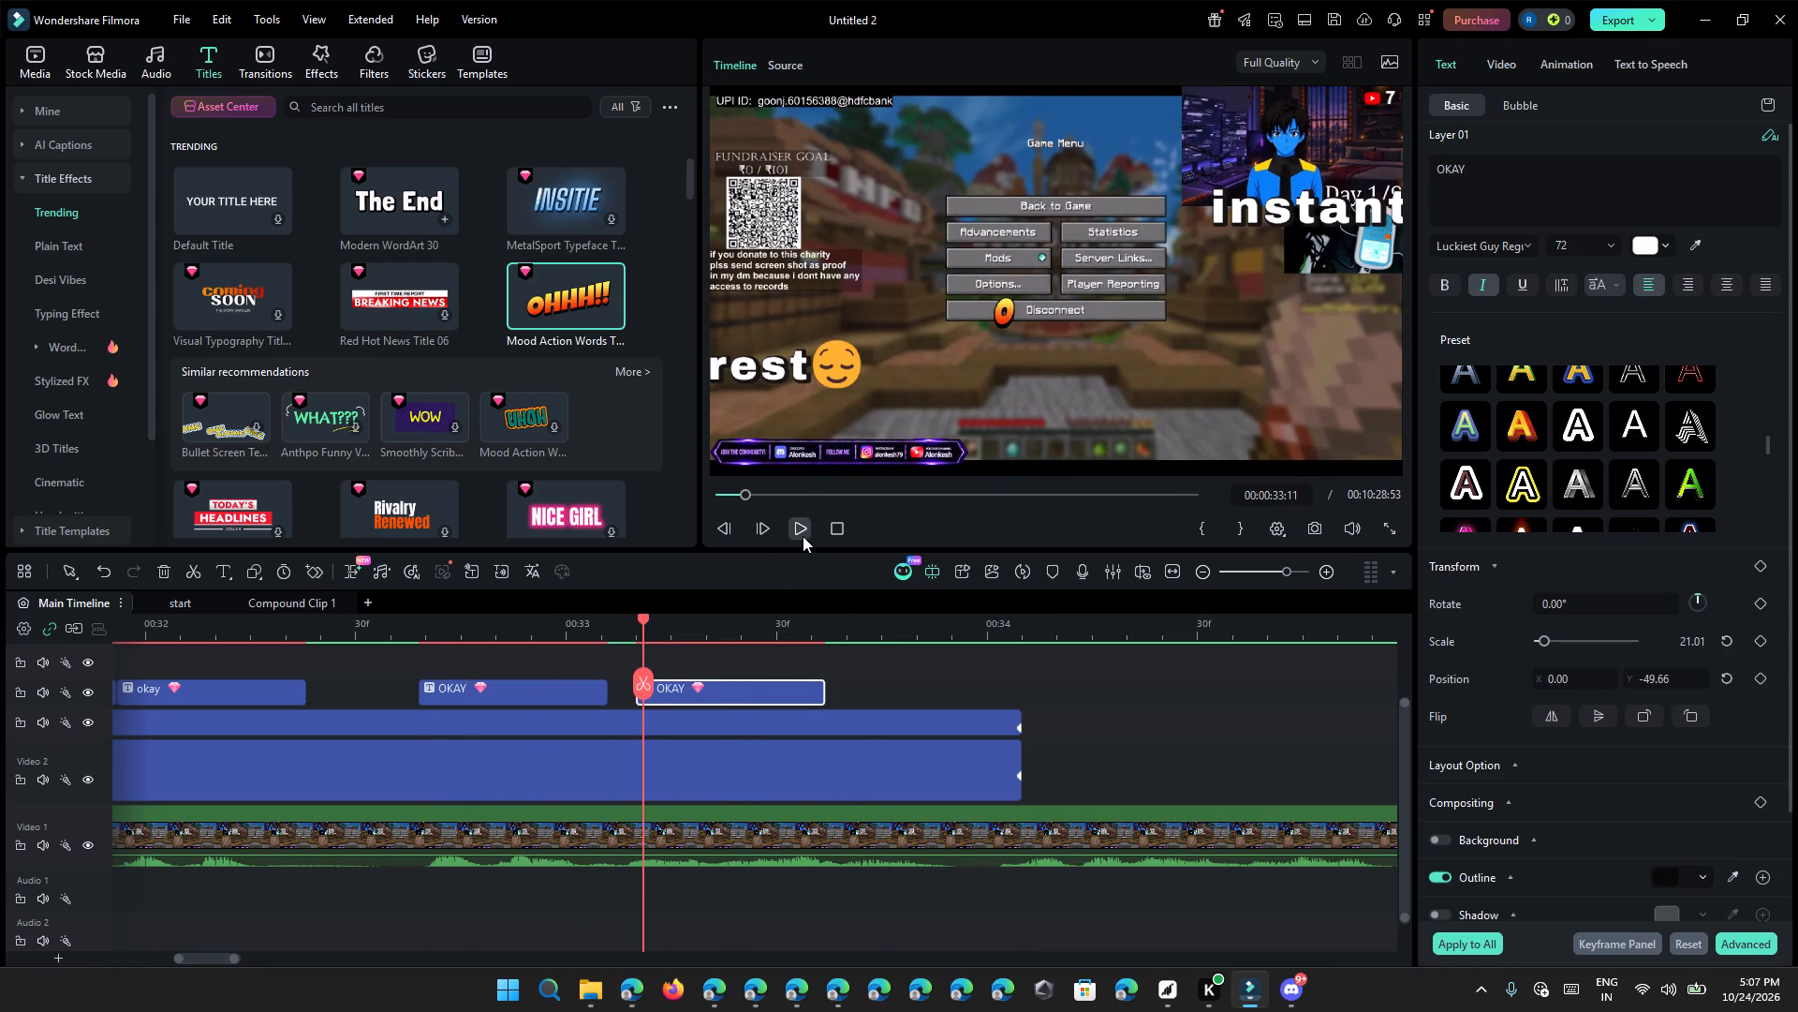
click(803, 536)
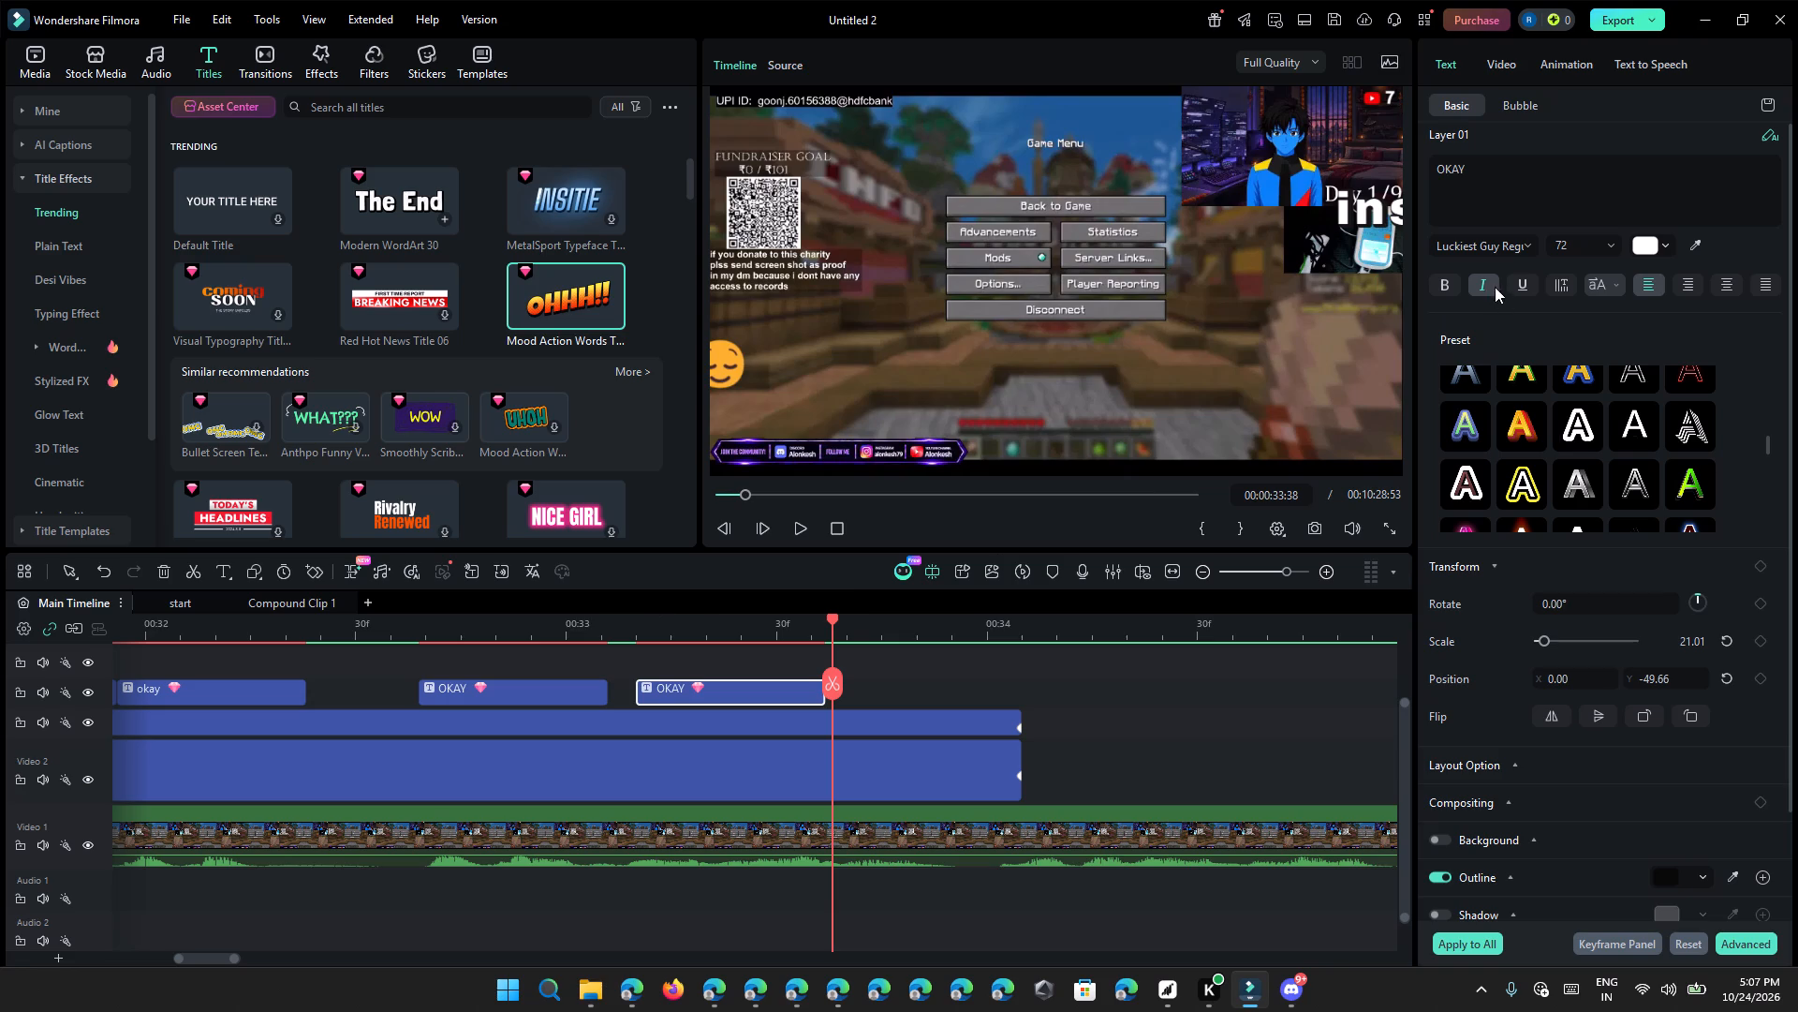
Replace the text of the copied "OKAY" title with "not normal" and play it back against the speech.
click(1531, 175)
key(ctrl+a)
key(BackSpace)
text(not normal)
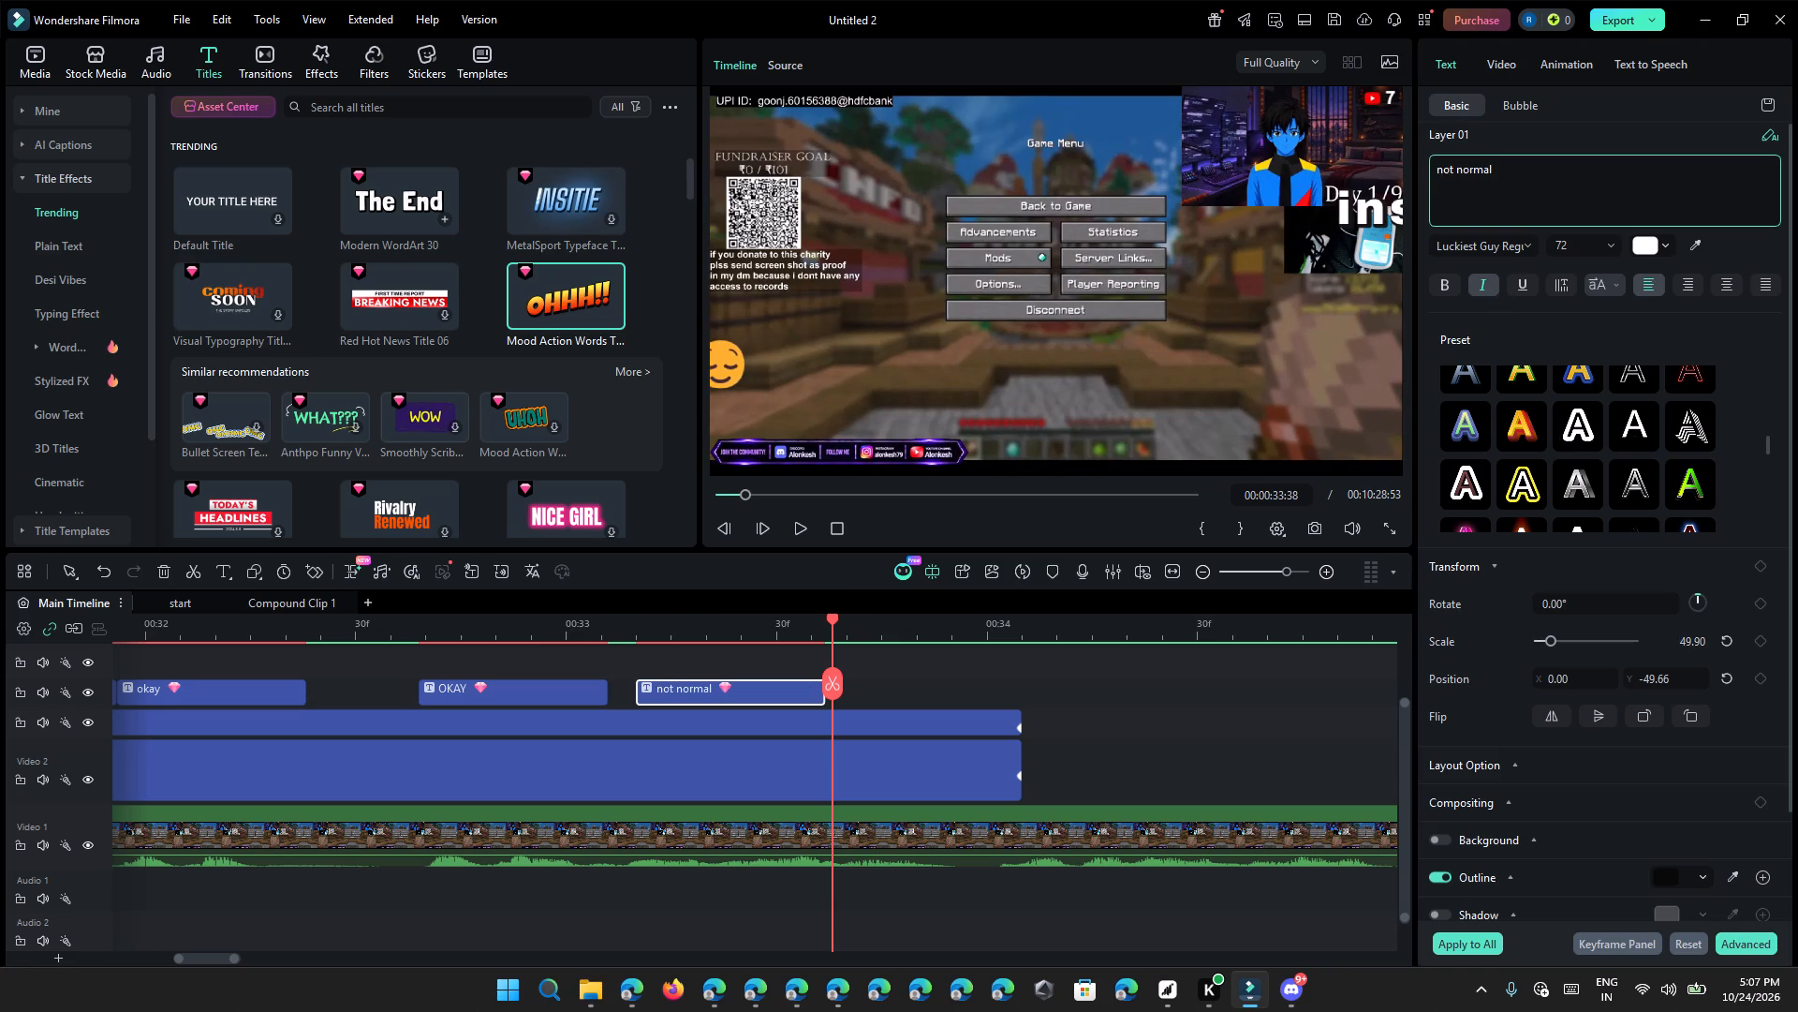
click(641, 625)
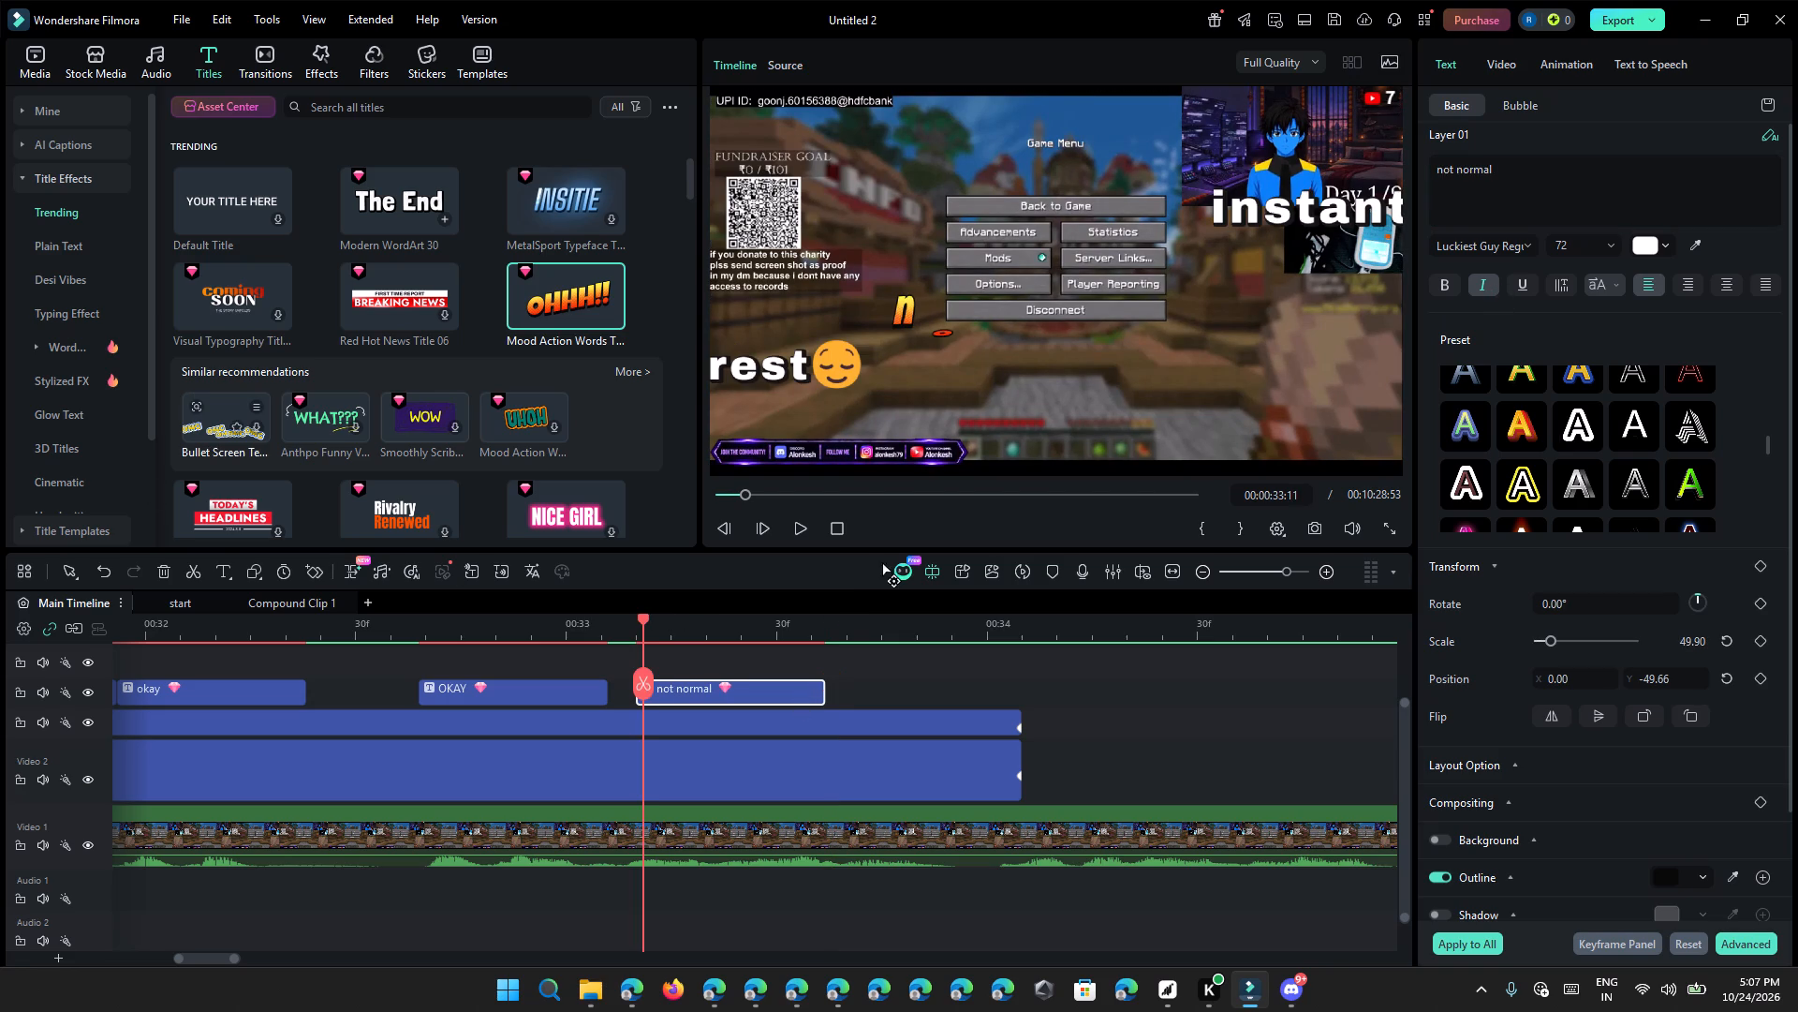
click(810, 532)
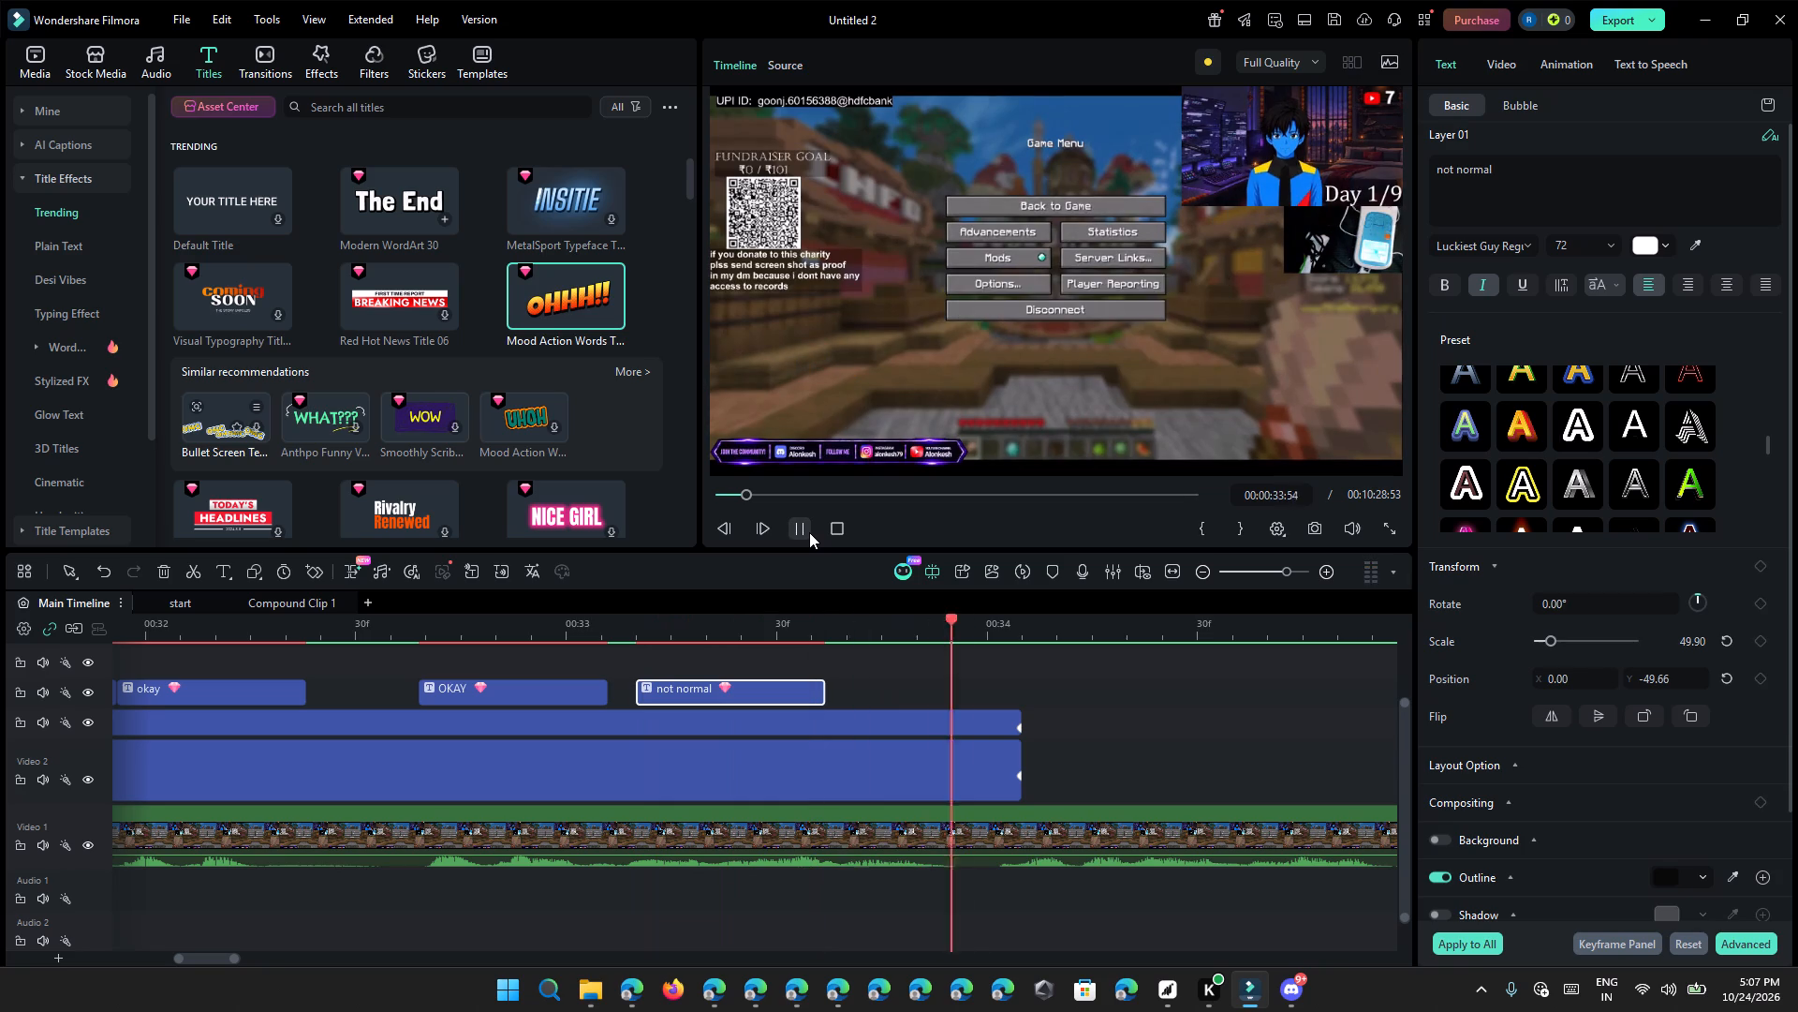
click(809, 532)
click(444, 642)
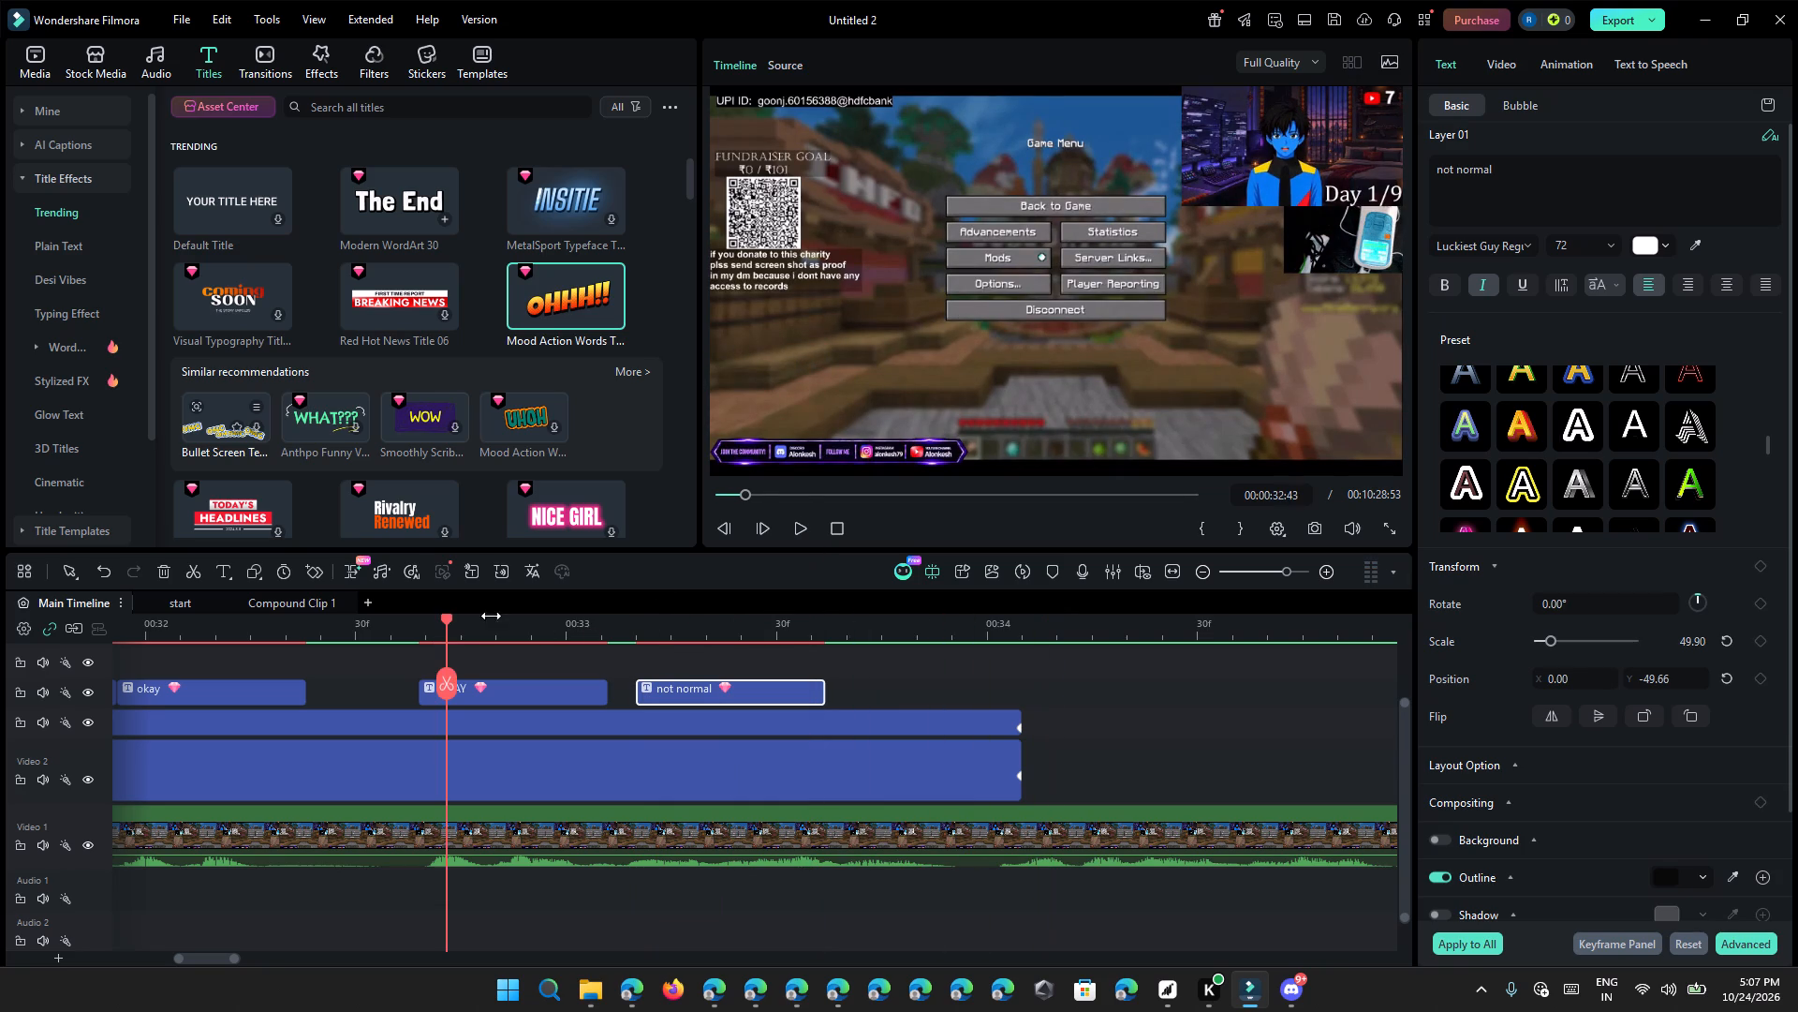
Switch to the browser window showing the Bedwars stream on YouTube.
click(709, 990)
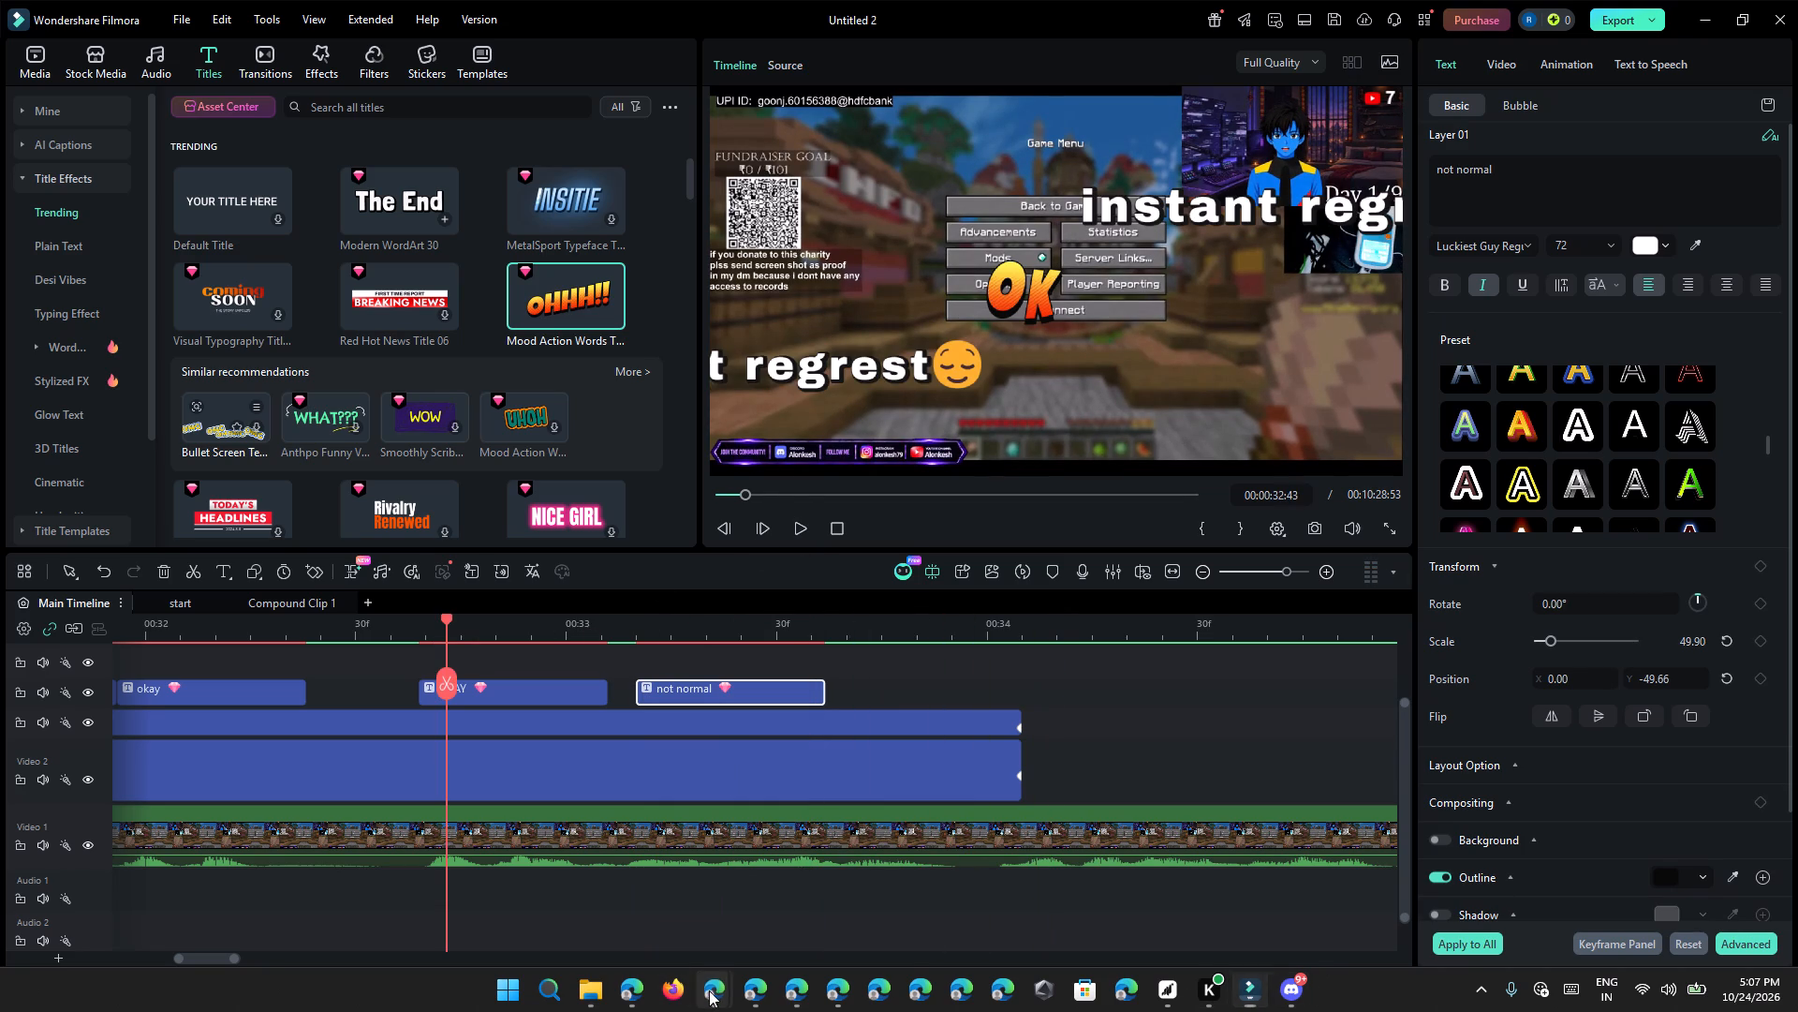
click(654, 913)
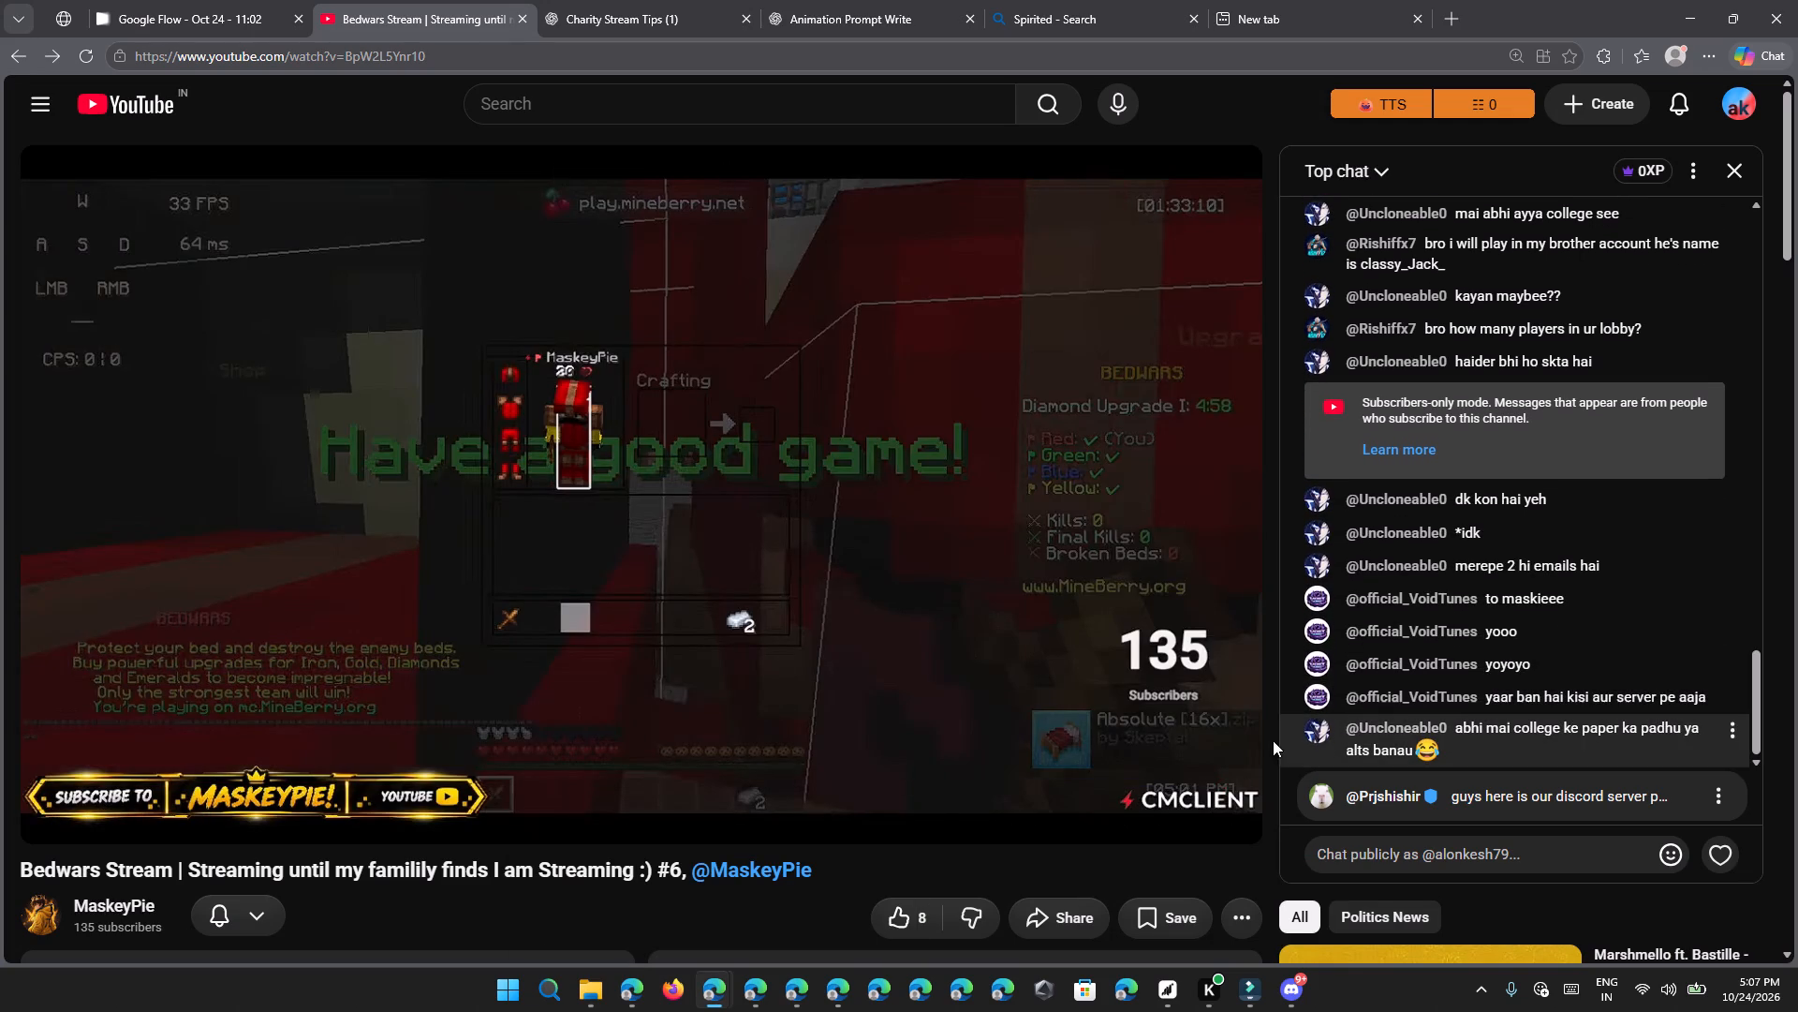
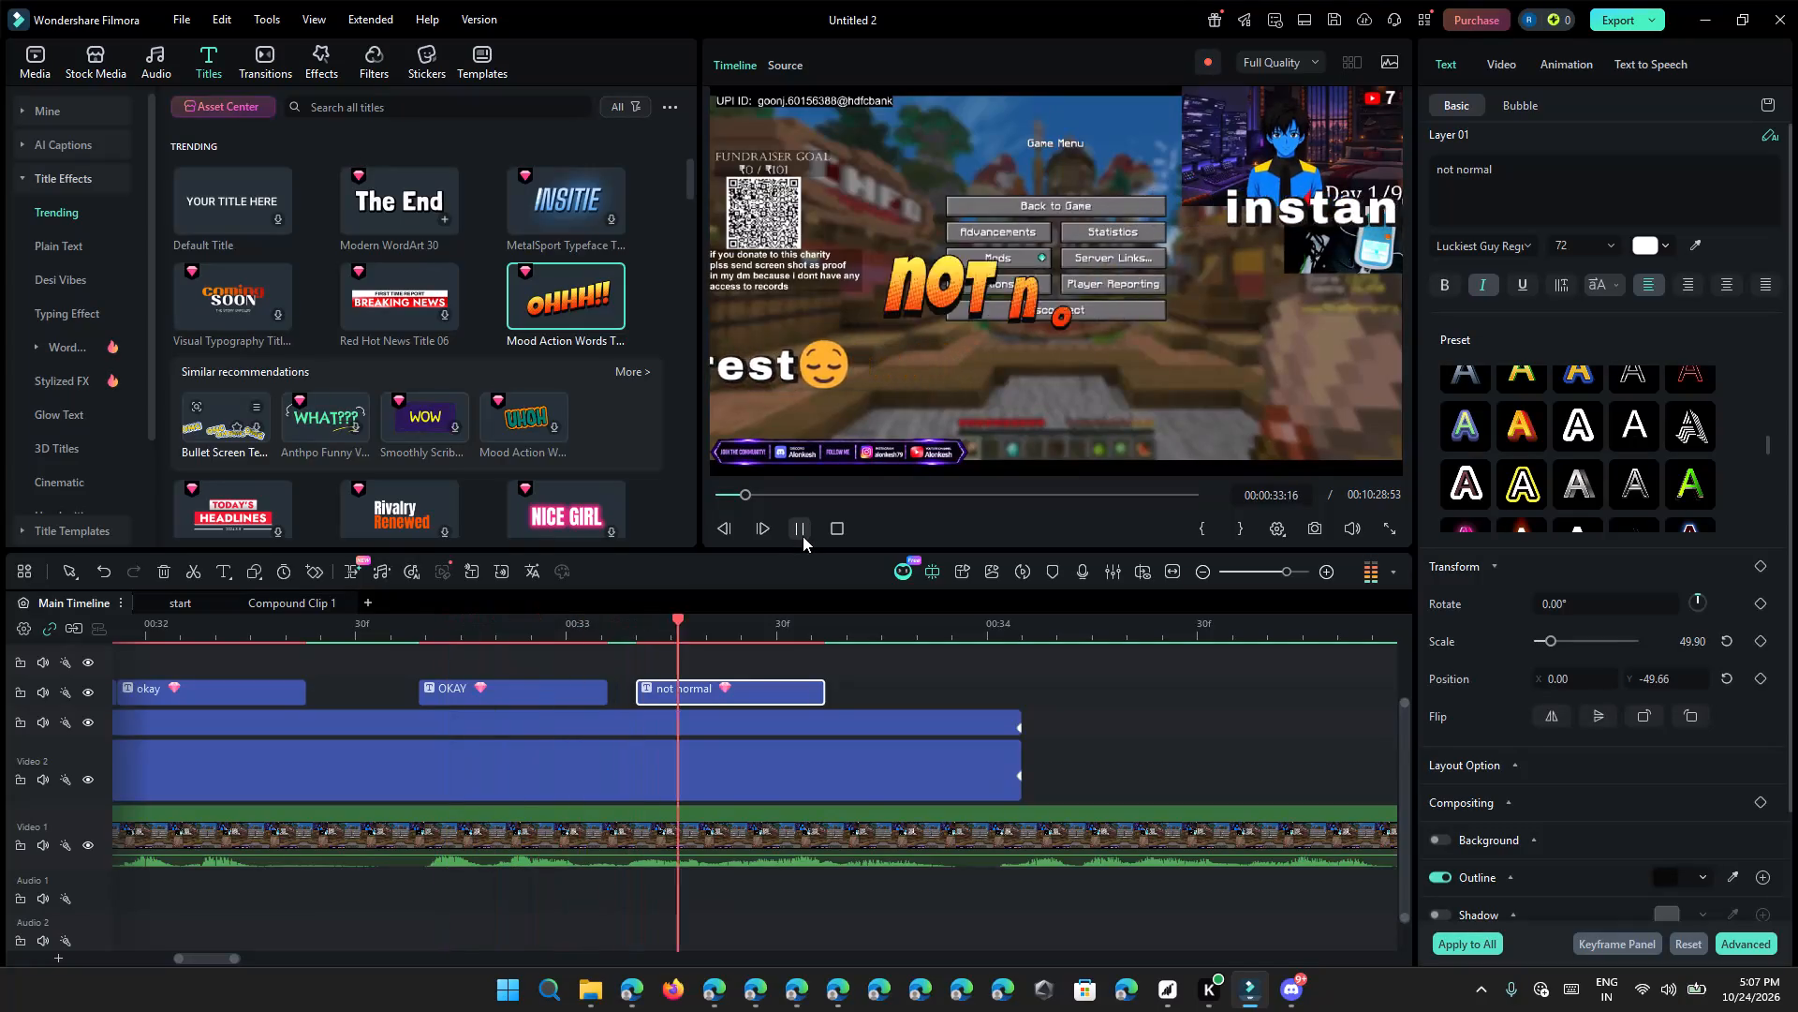
Play on past the "not normal" title to about 36 s to hear the remaining speech before the next clip.
click(803, 536)
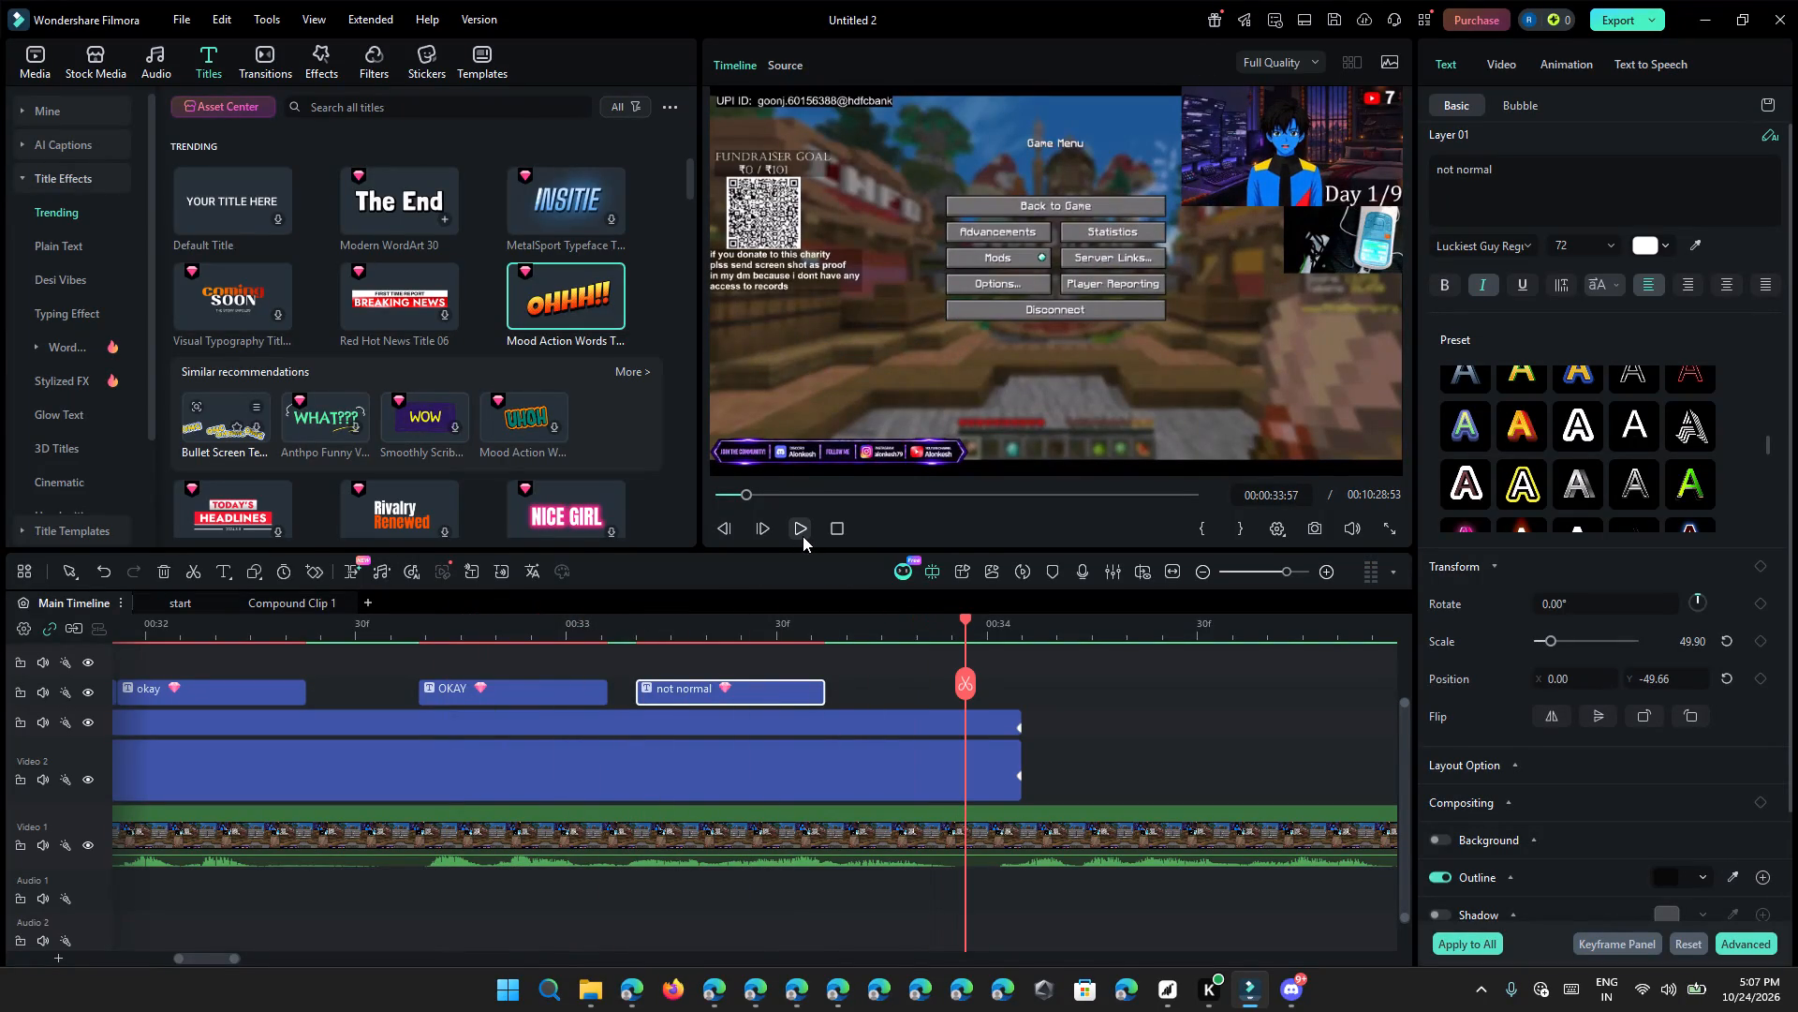
click(803, 536)
click(803, 536)
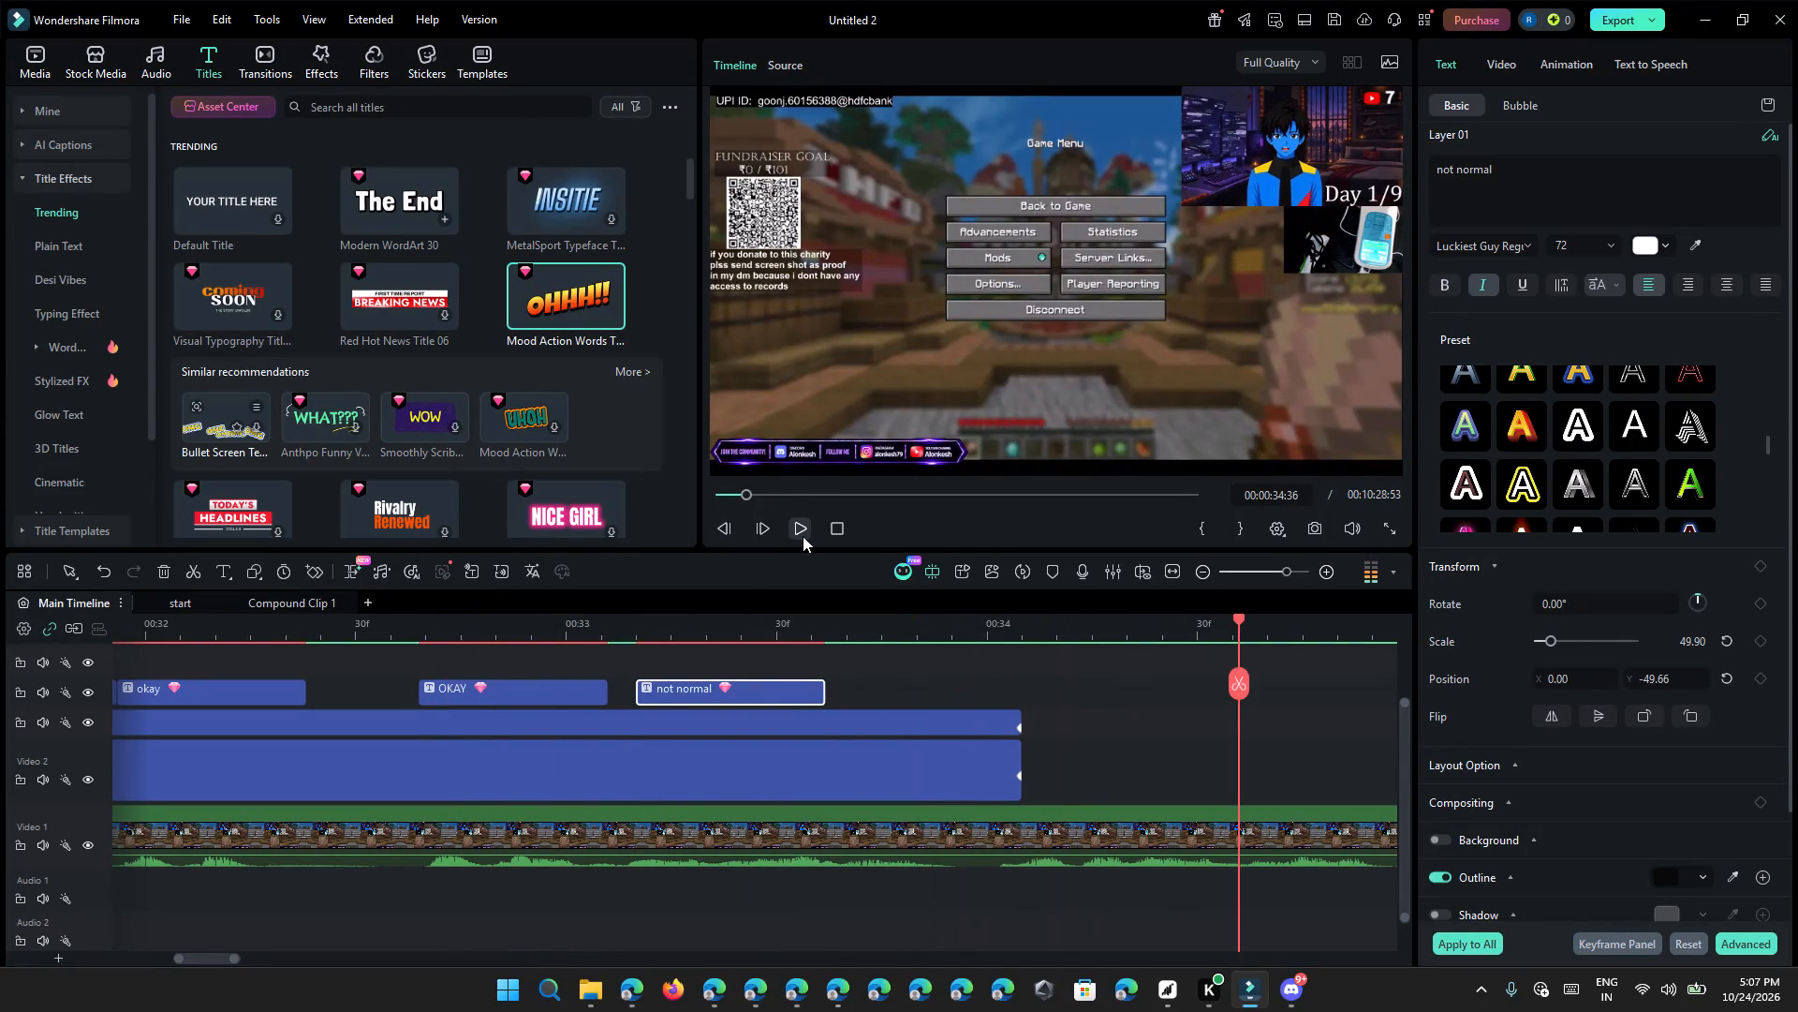
click(803, 536)
click(803, 536)
click(803, 536)
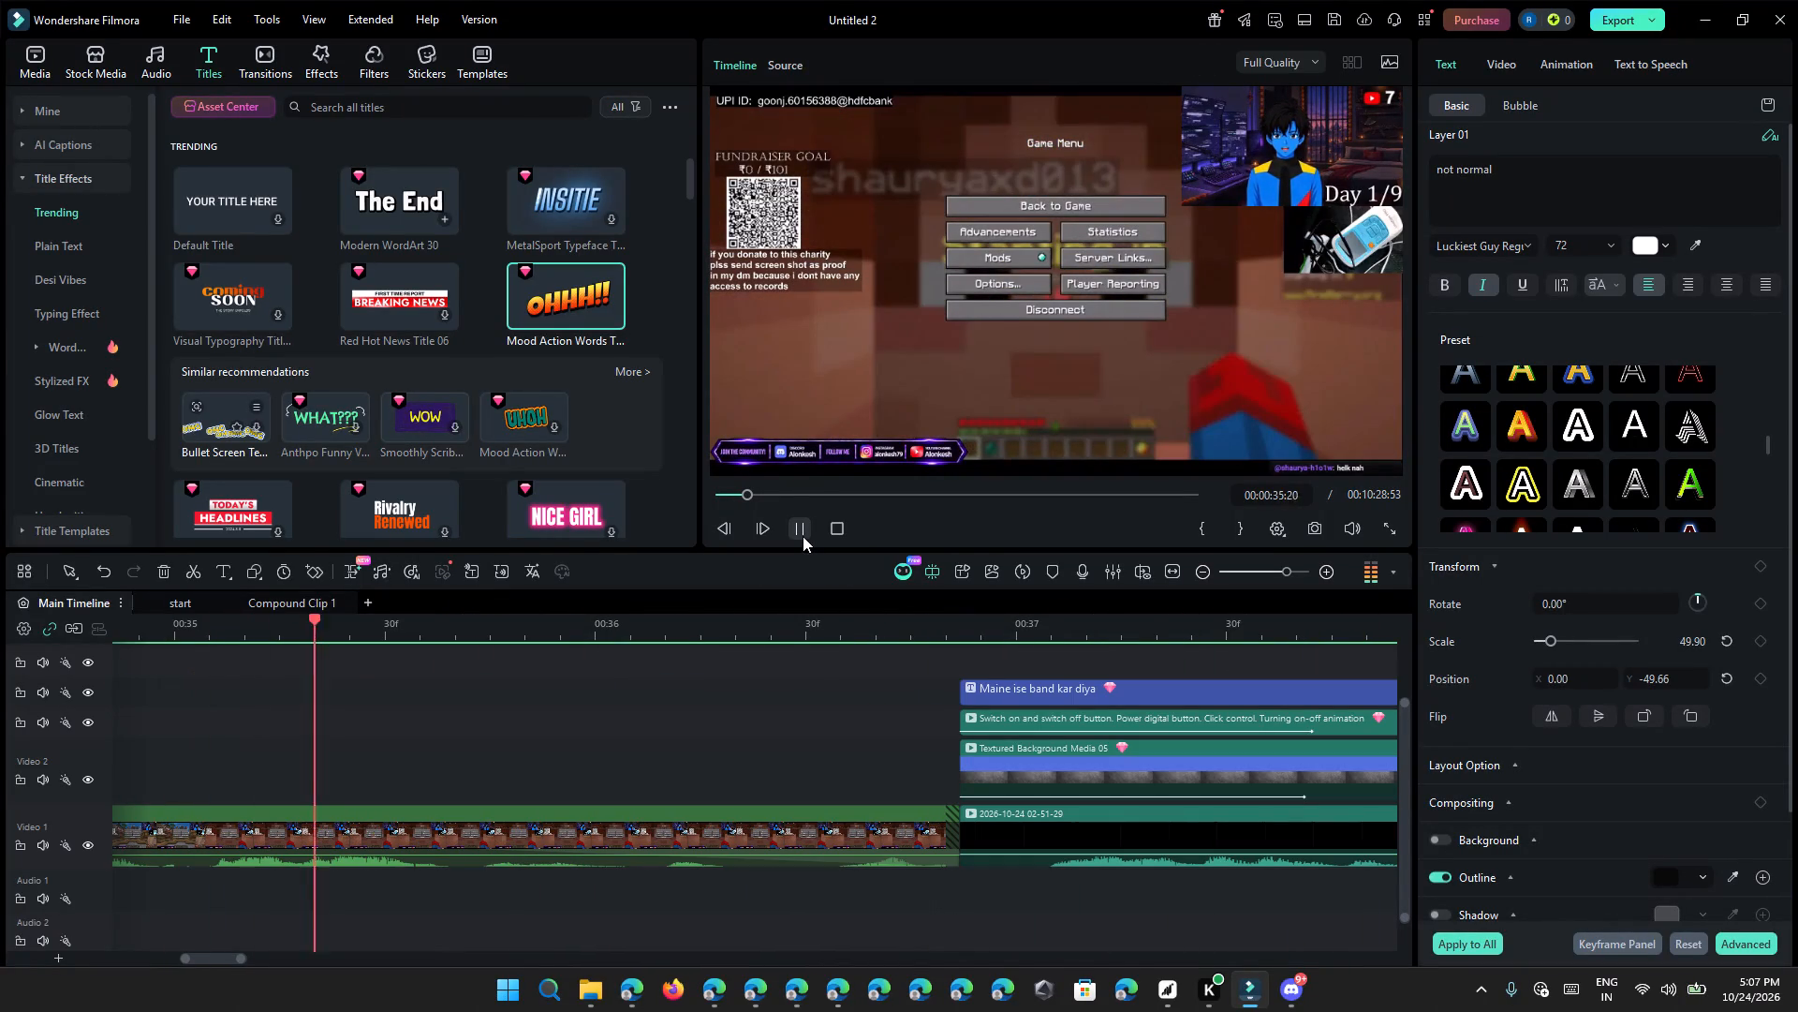
click(803, 536)
Review the captioned section by playing the timeline from about 19 s 41 frames to about 37 s.
ctrl+scroll(827, 828, down, 2)
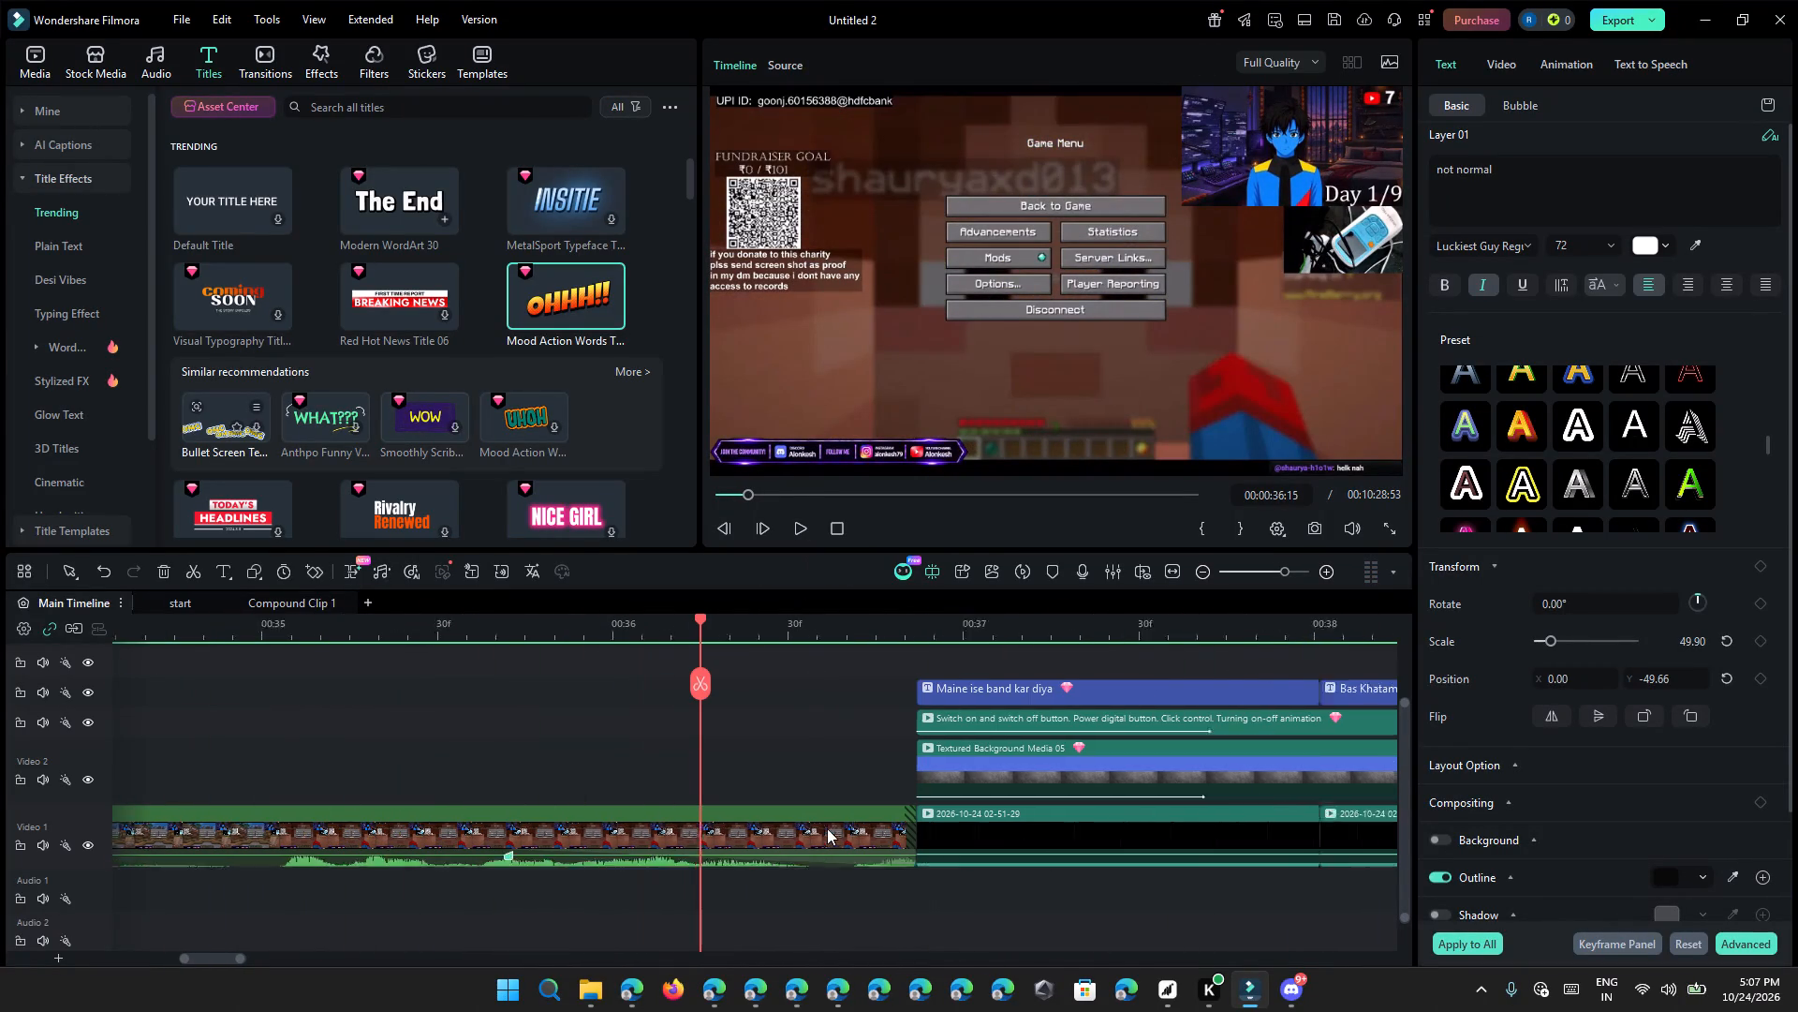
ctrl+scroll(827, 828, down, 13)
click(156, 637)
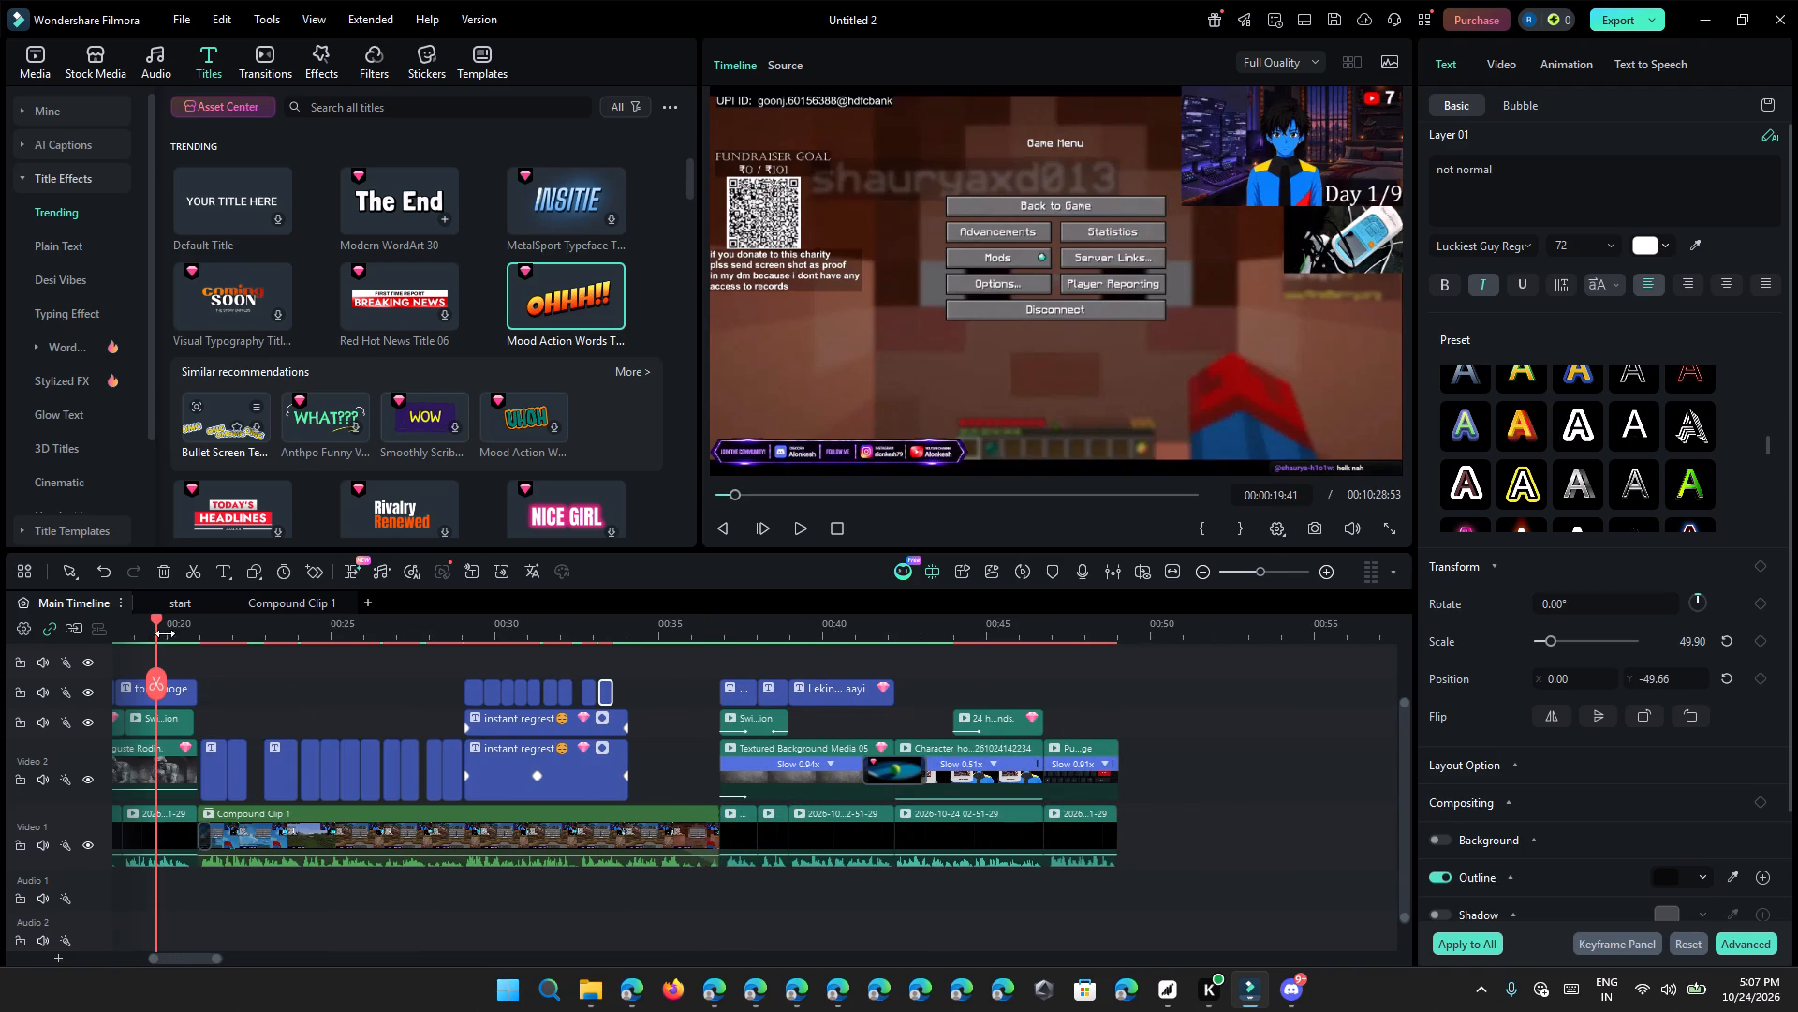
click(797, 534)
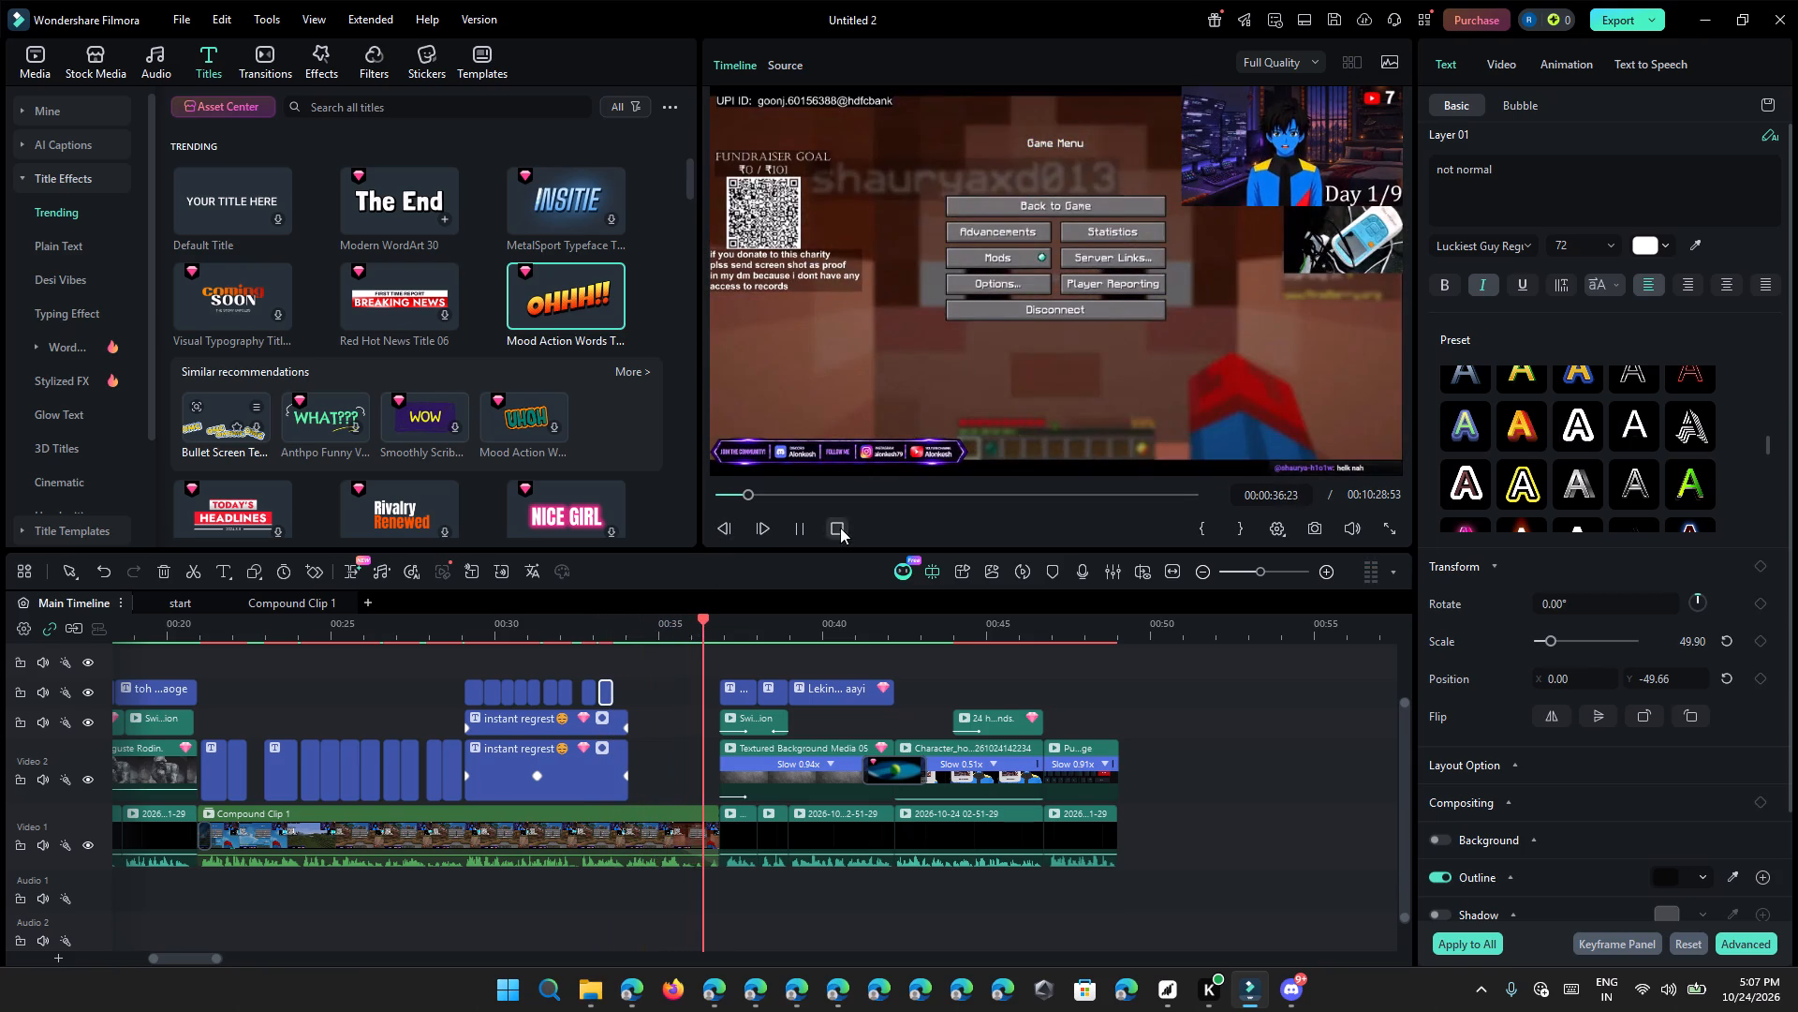
click(808, 528)
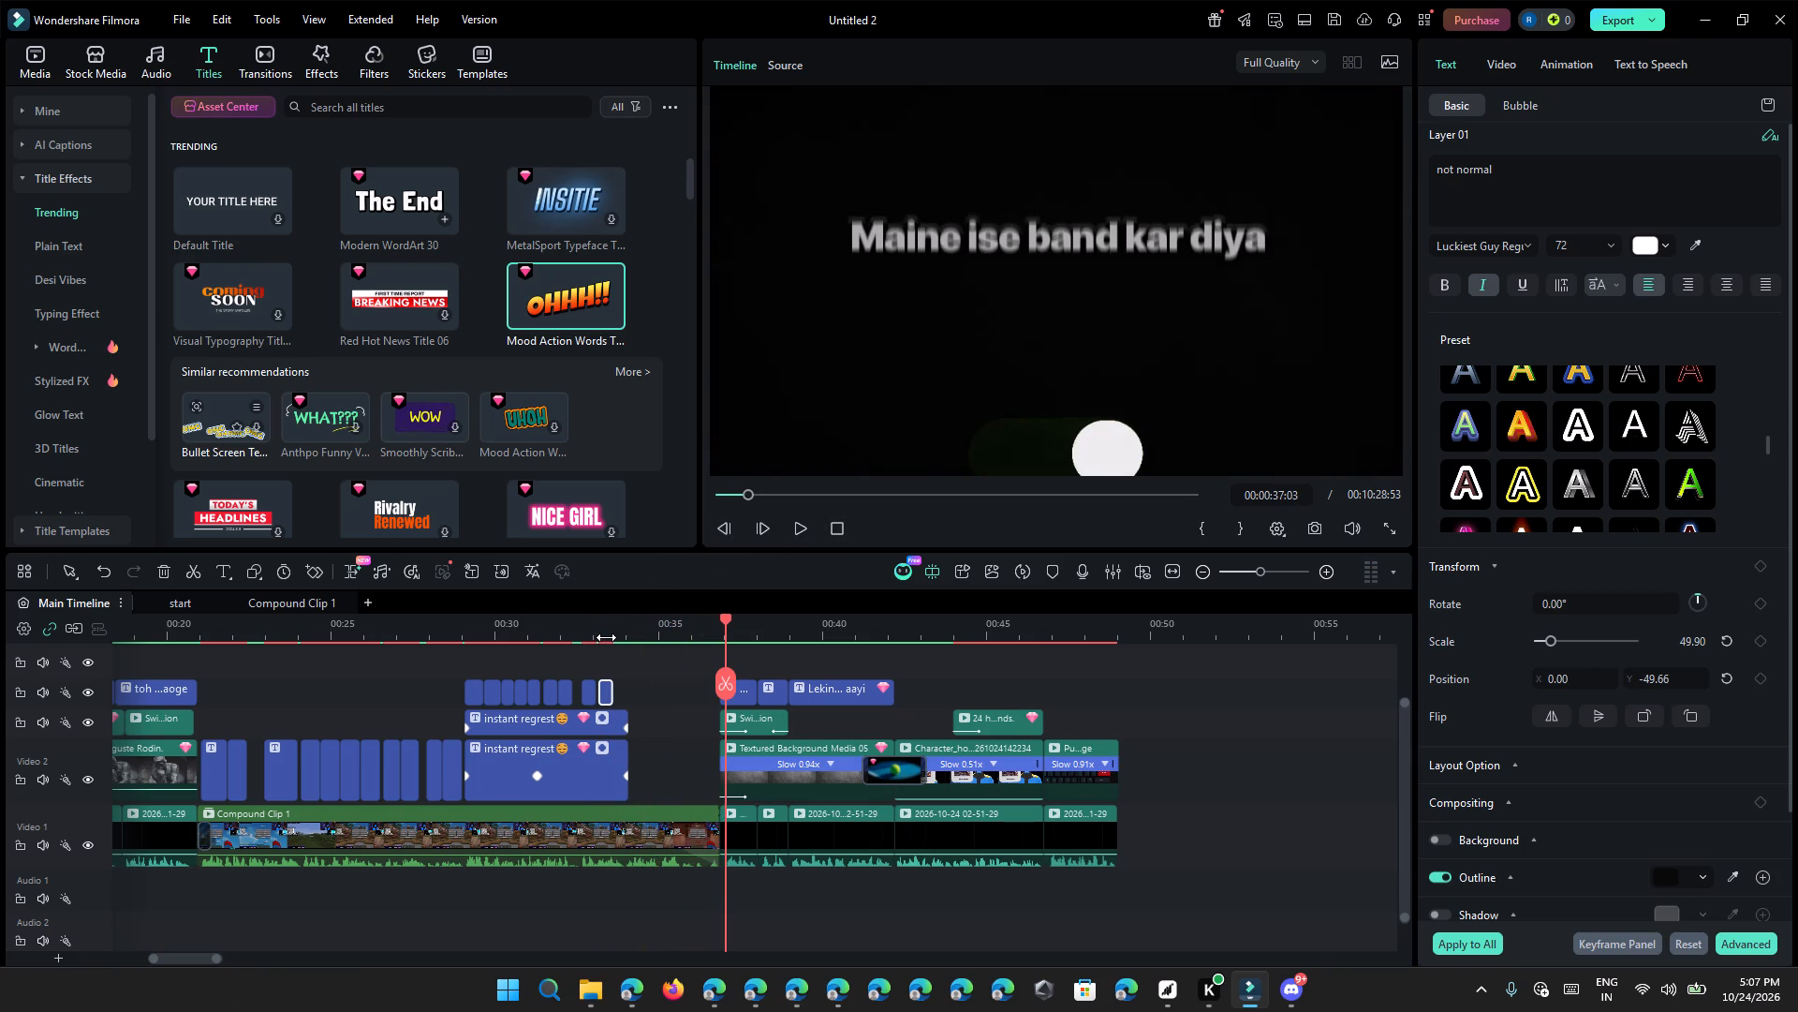
Play back the "not normal" title against the speech and extend its end to about 33 s 50 frames.
click(611, 630)
ctrl+scroll(757, 733, up, 8)
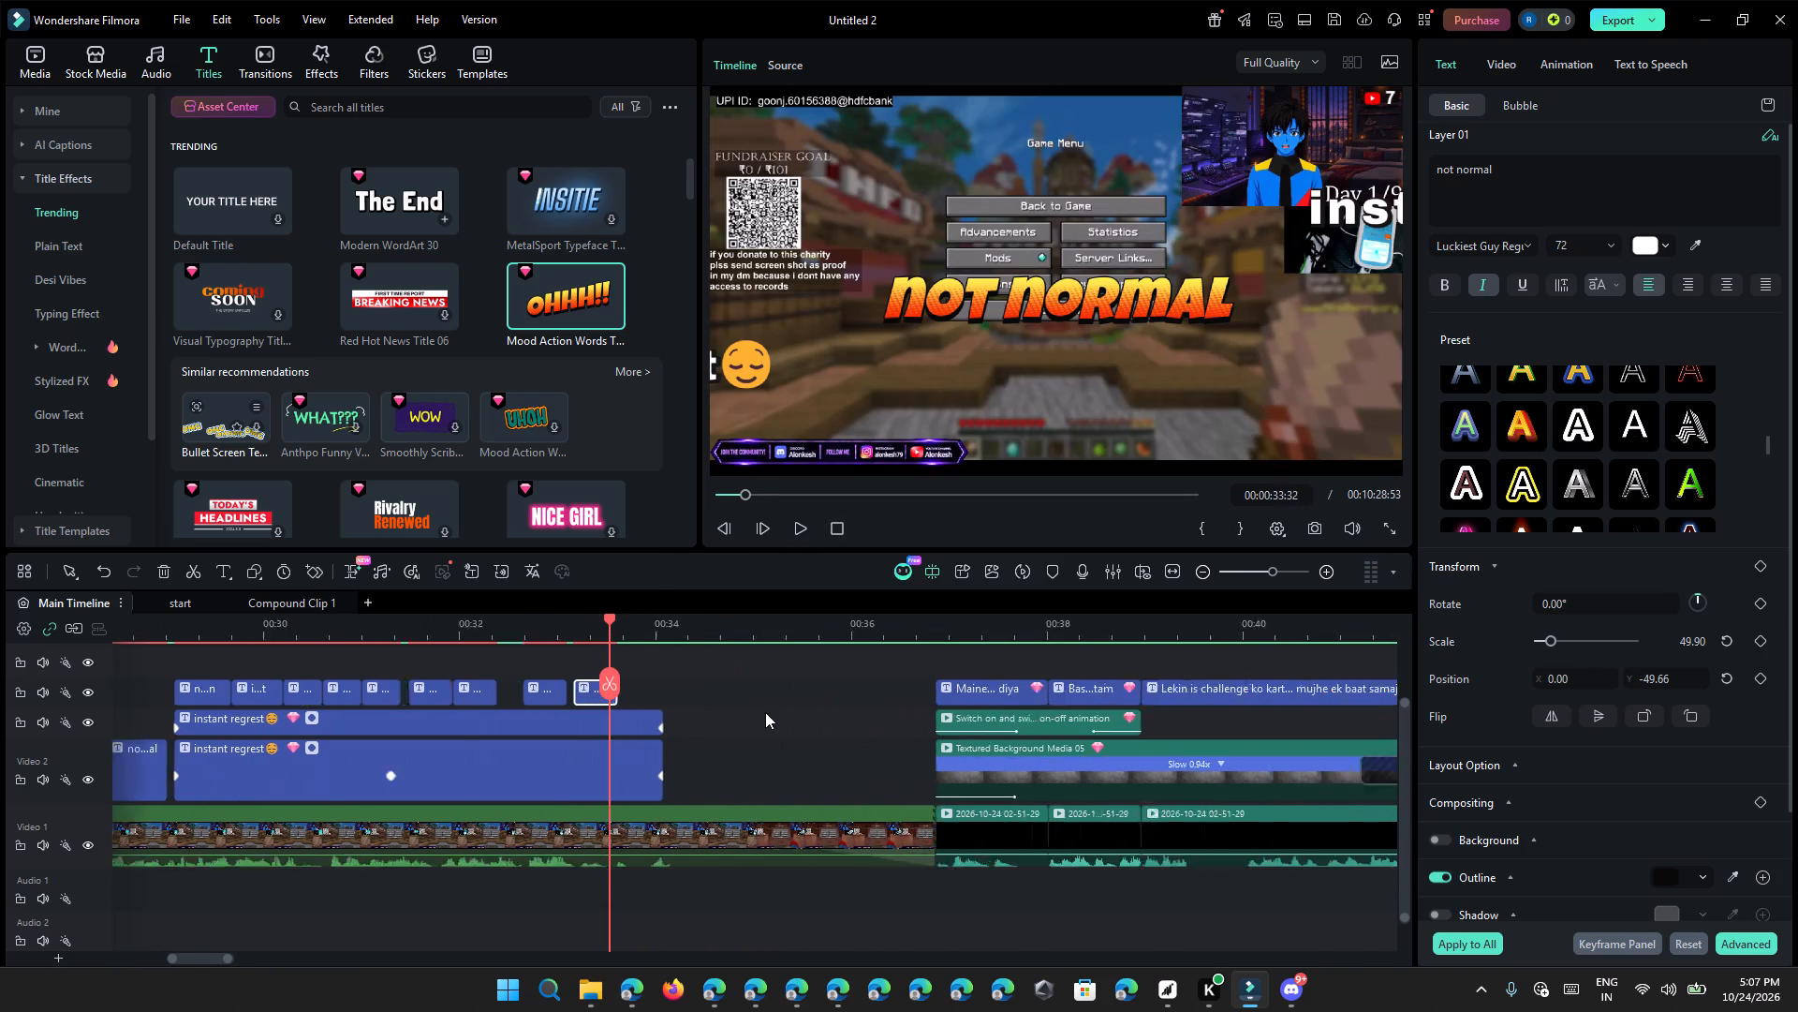
ctrl+scroll(765, 712, up, 2)
click(800, 524)
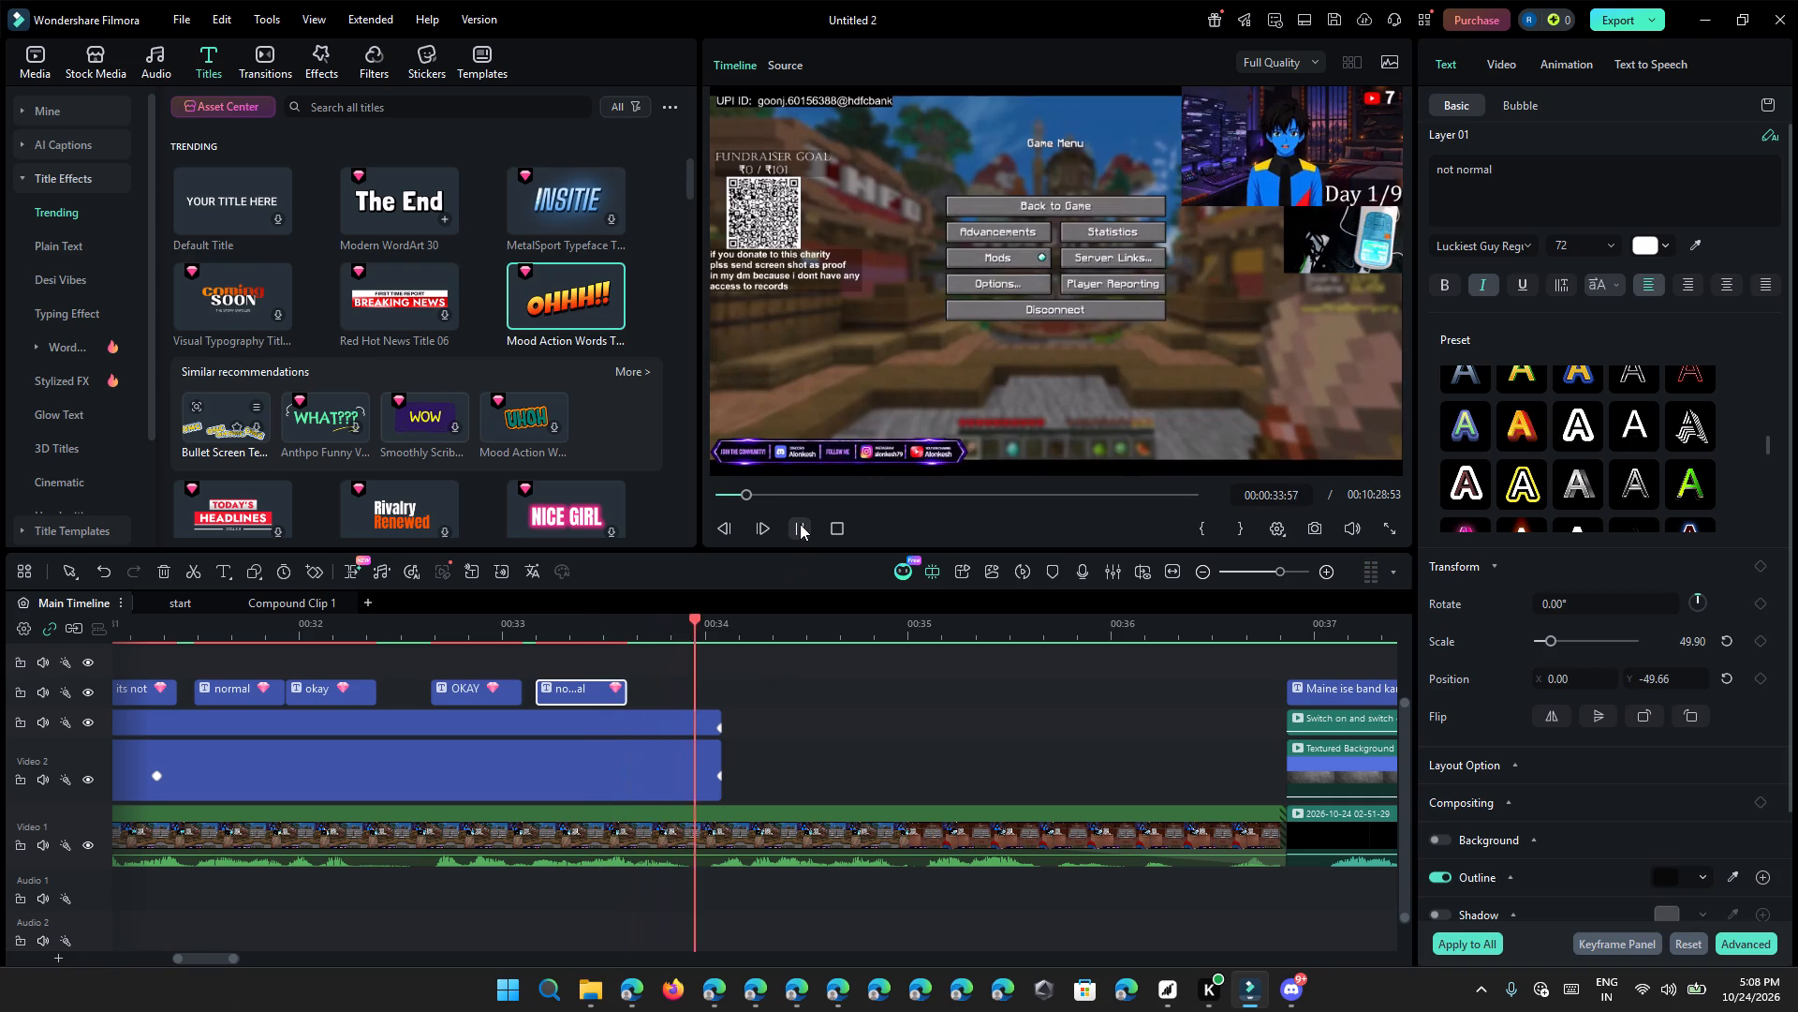
click(556, 625)
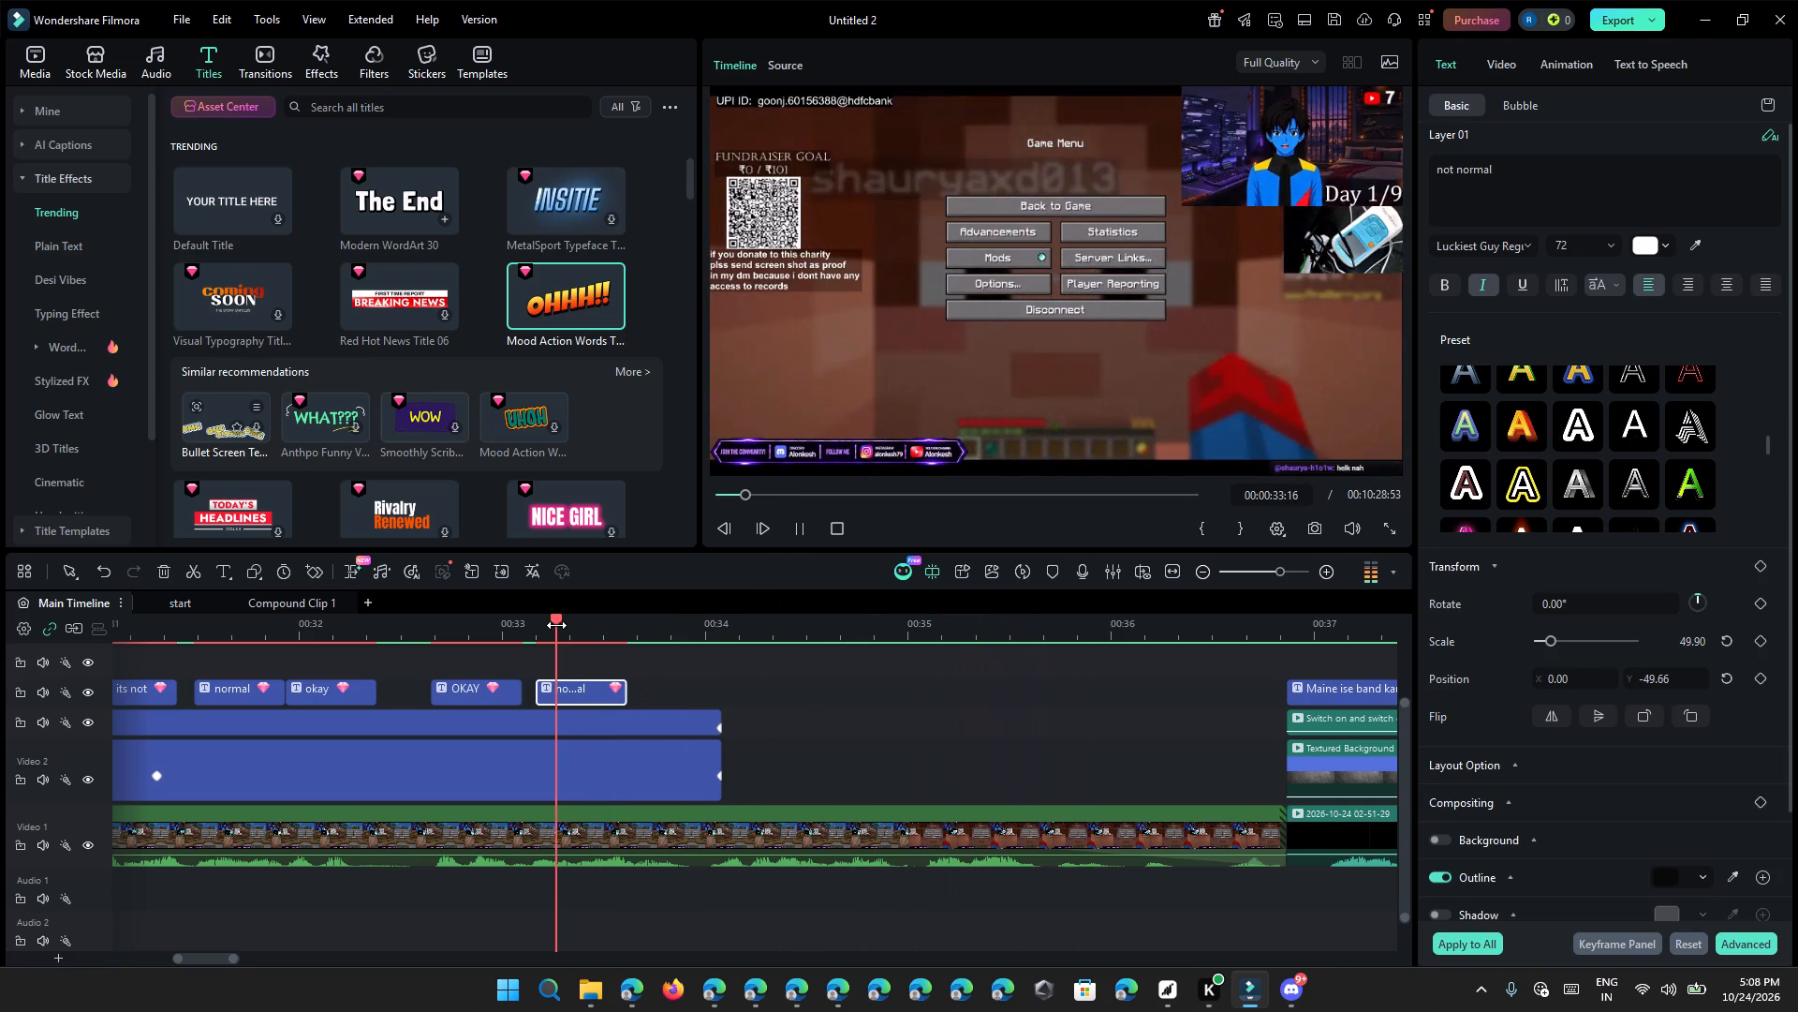
click(619, 692)
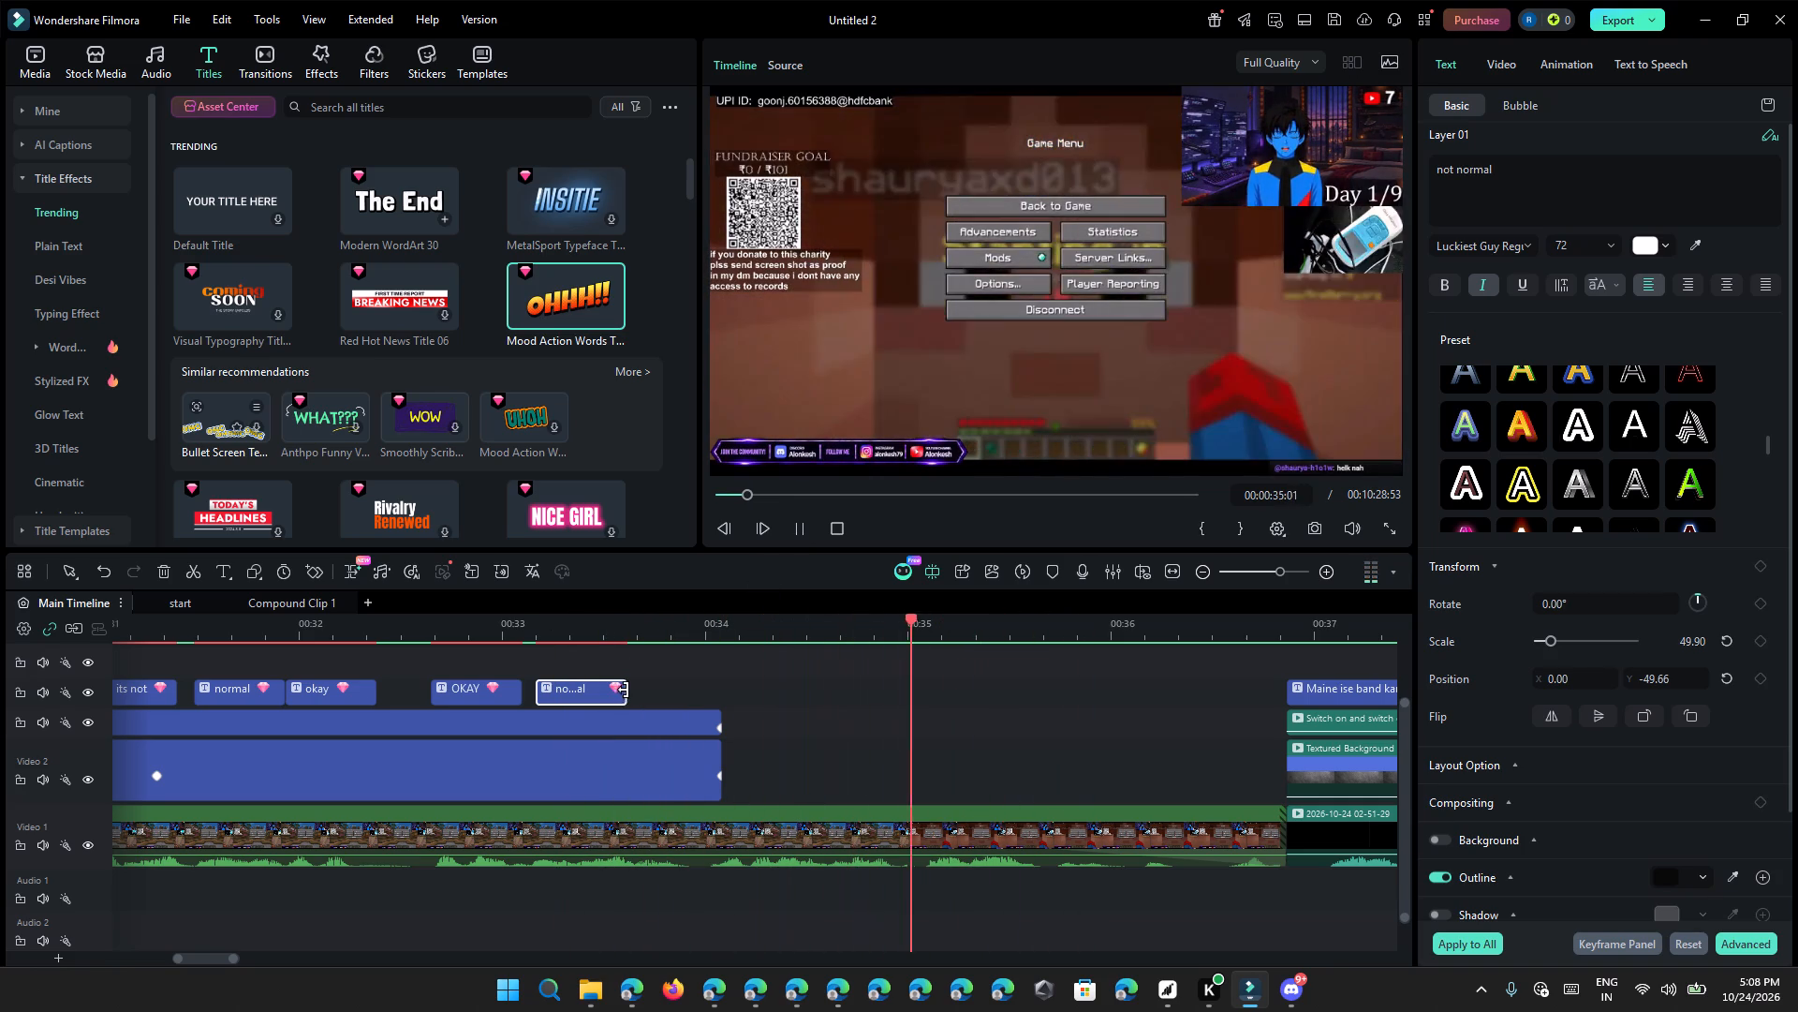
drag(624, 690, 671, 694)
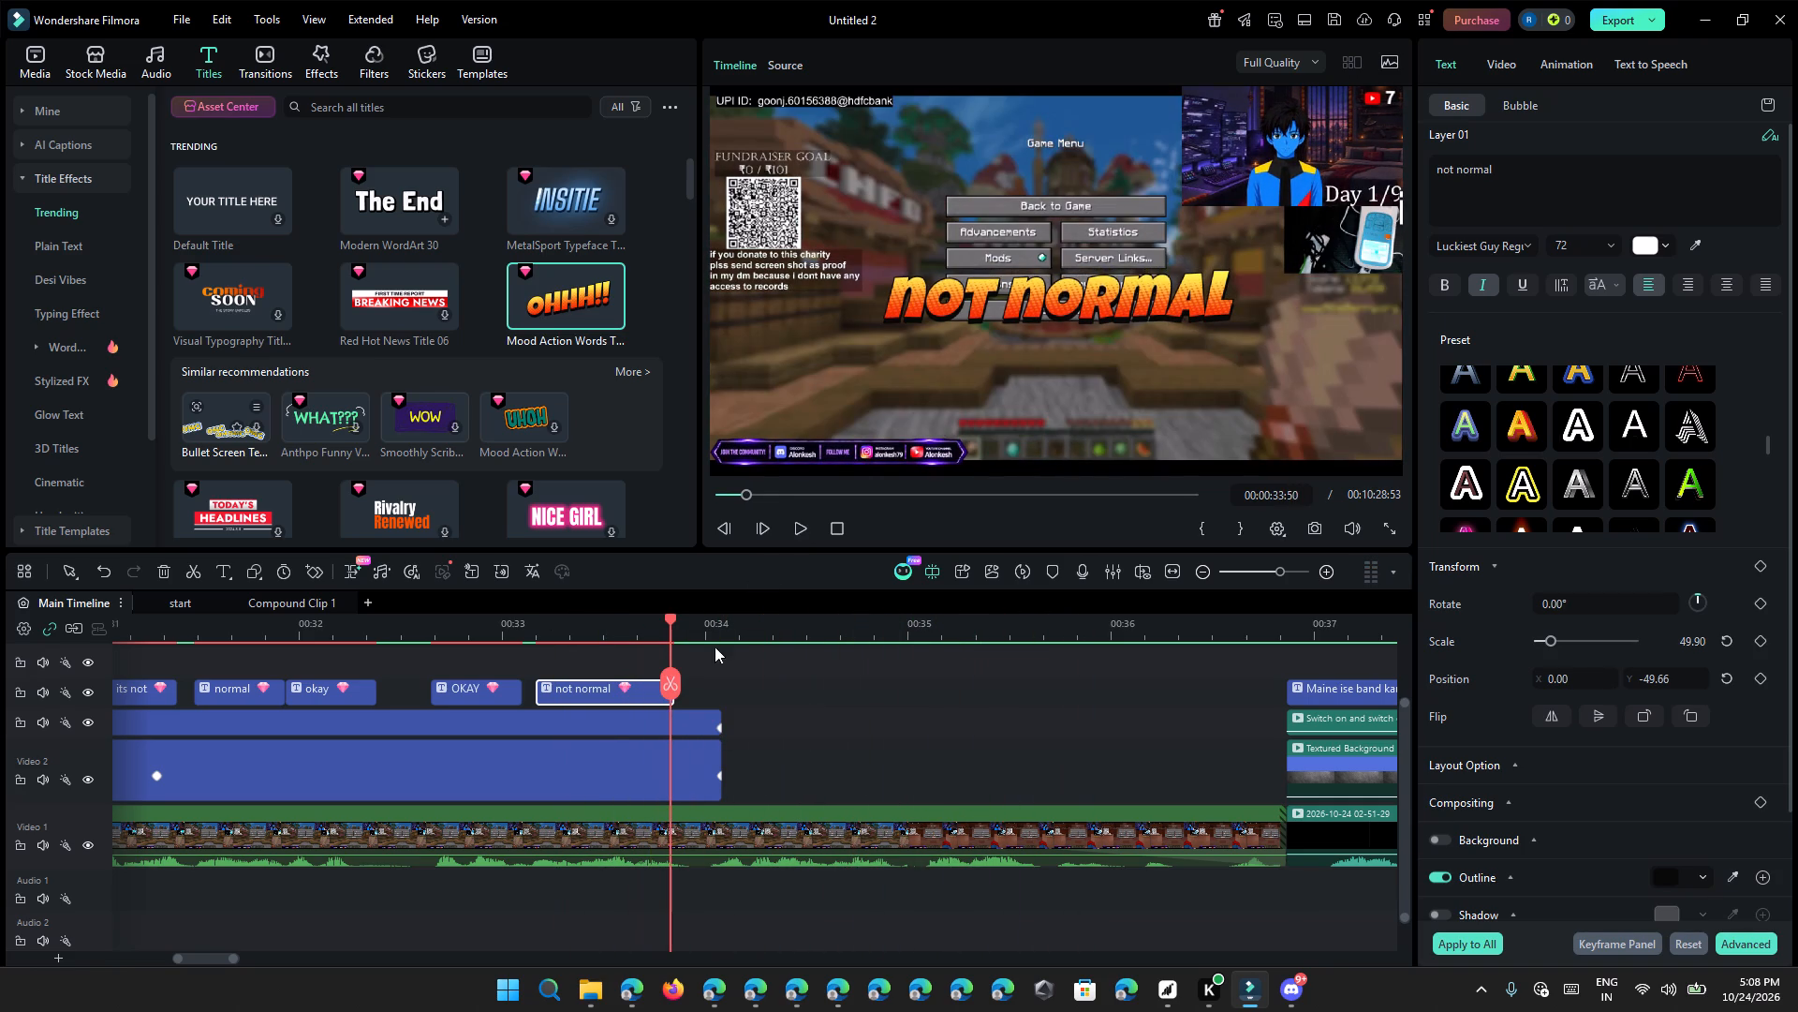
Play on past the extended "not normal" title to hear the words spoken from about 34 s.
click(805, 530)
click(805, 530)
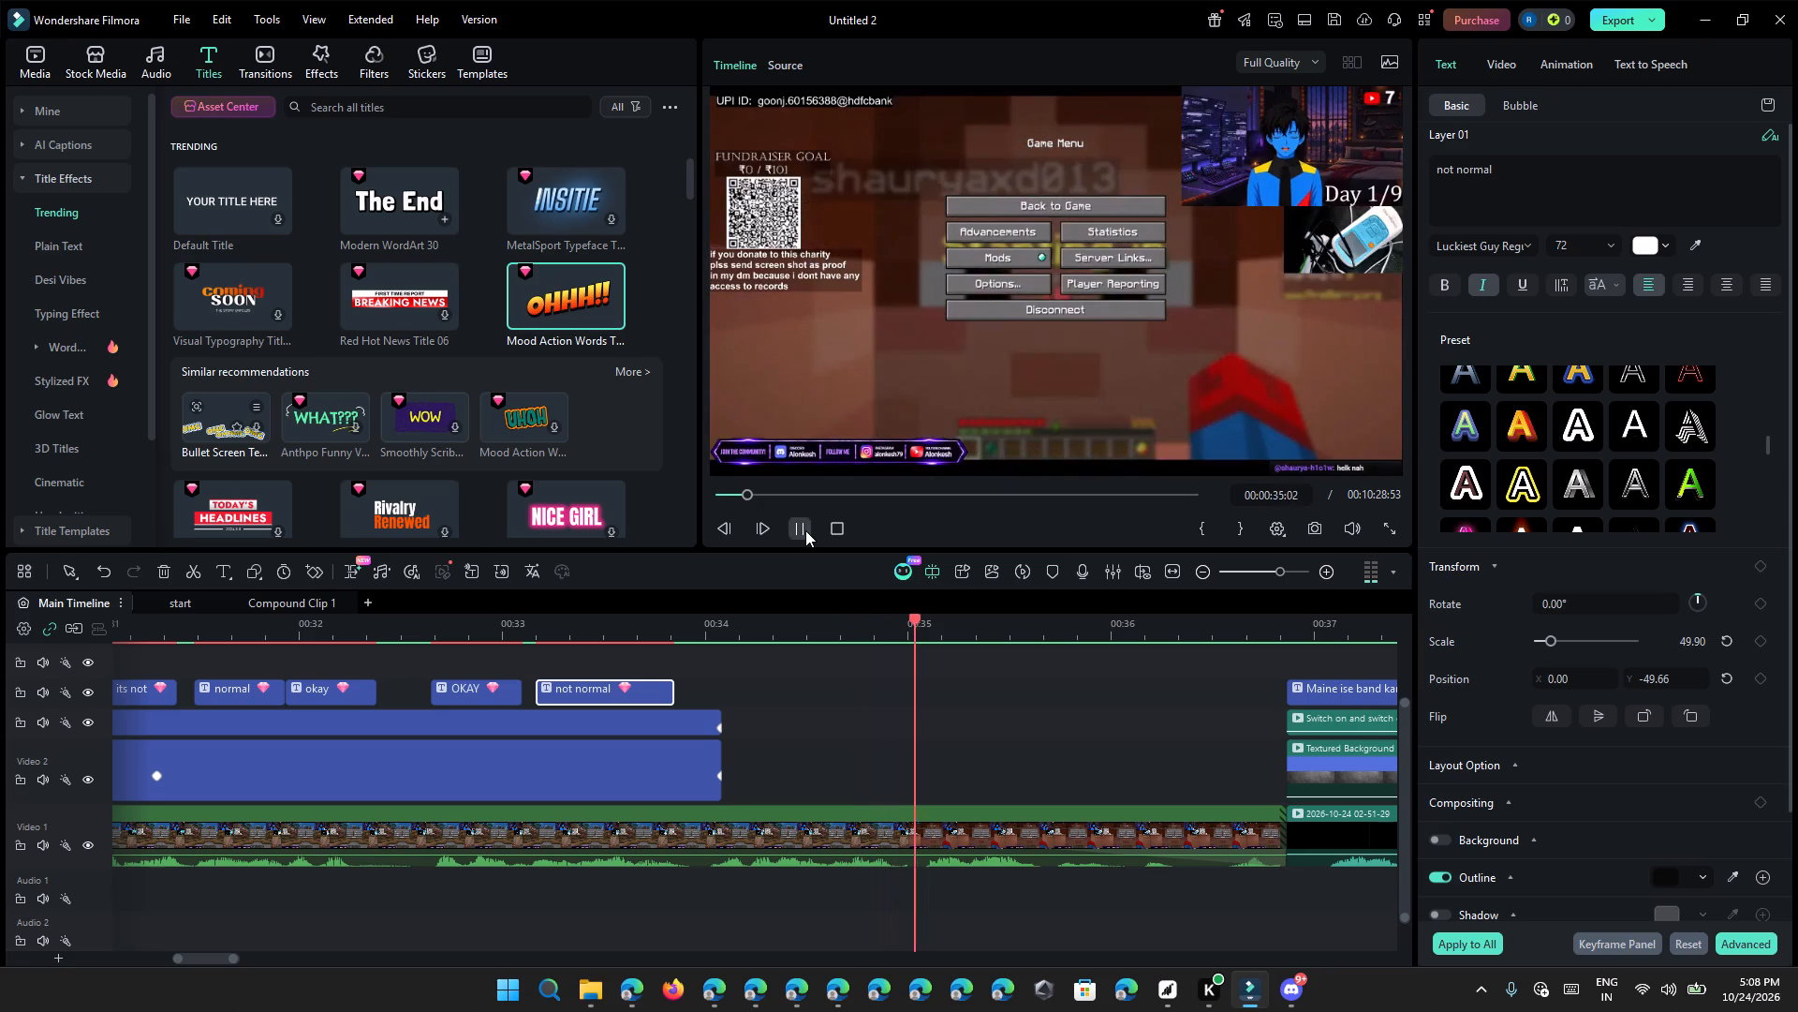
click(713, 621)
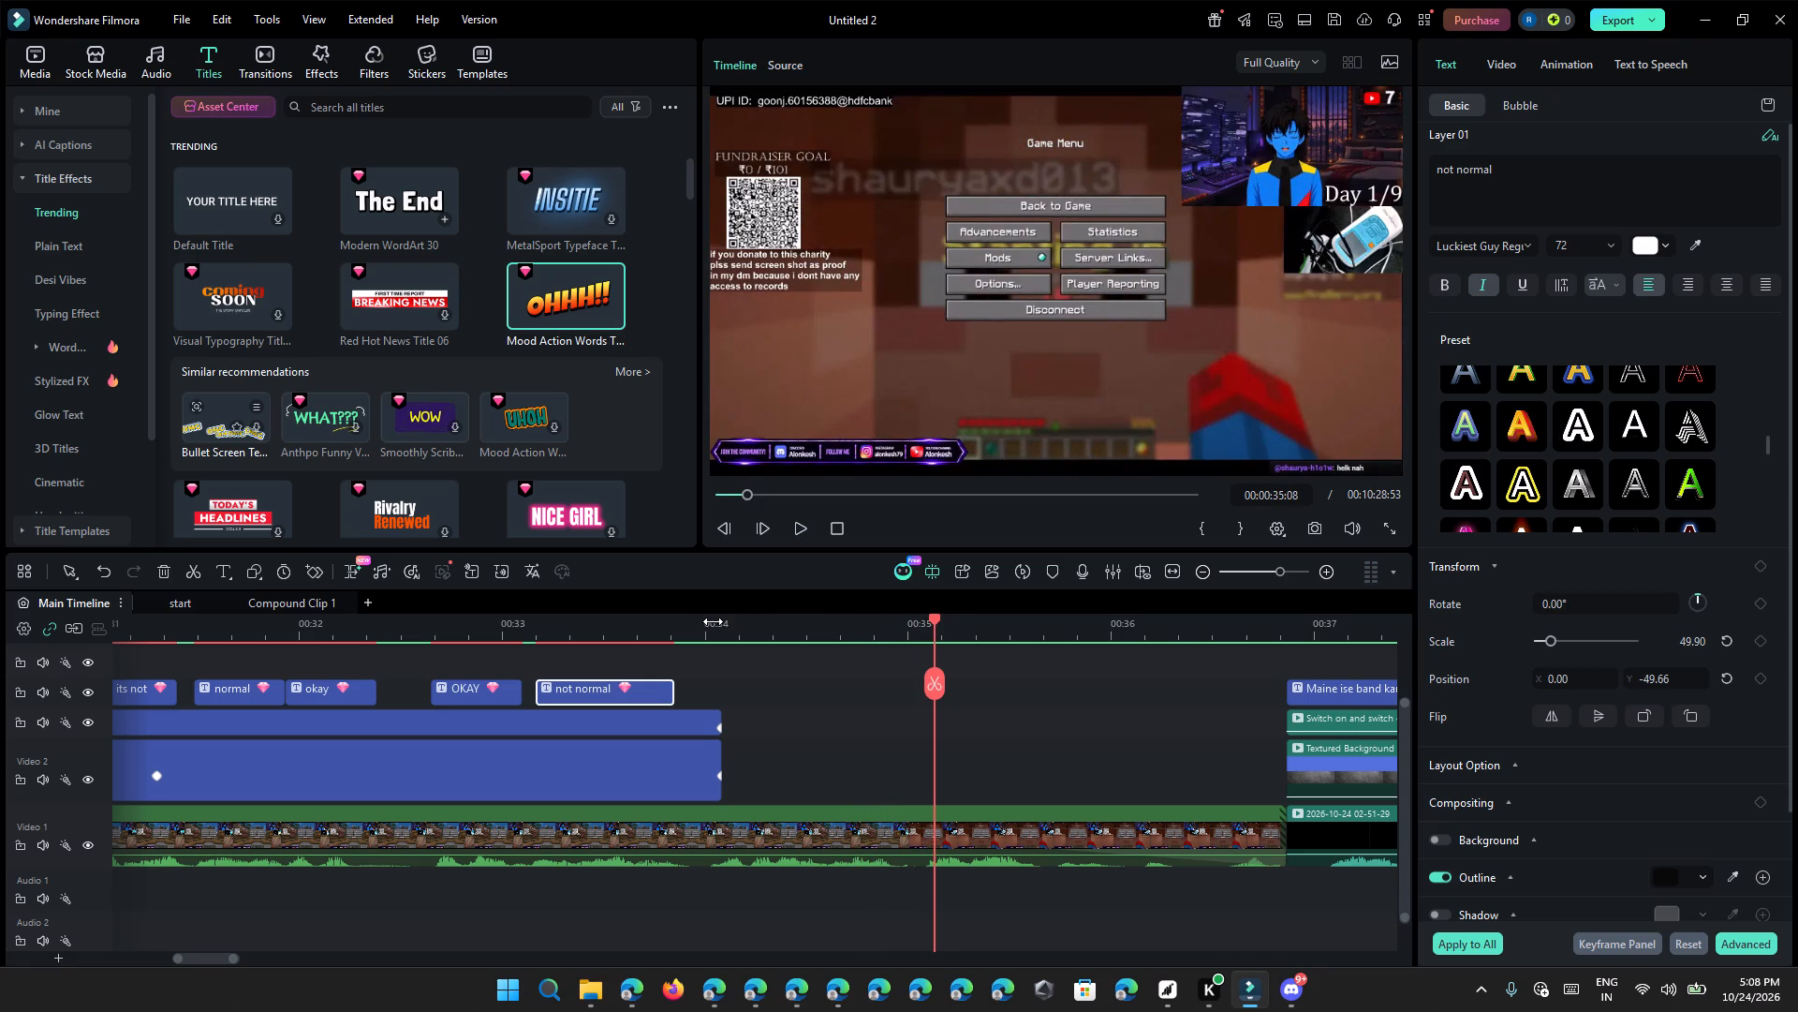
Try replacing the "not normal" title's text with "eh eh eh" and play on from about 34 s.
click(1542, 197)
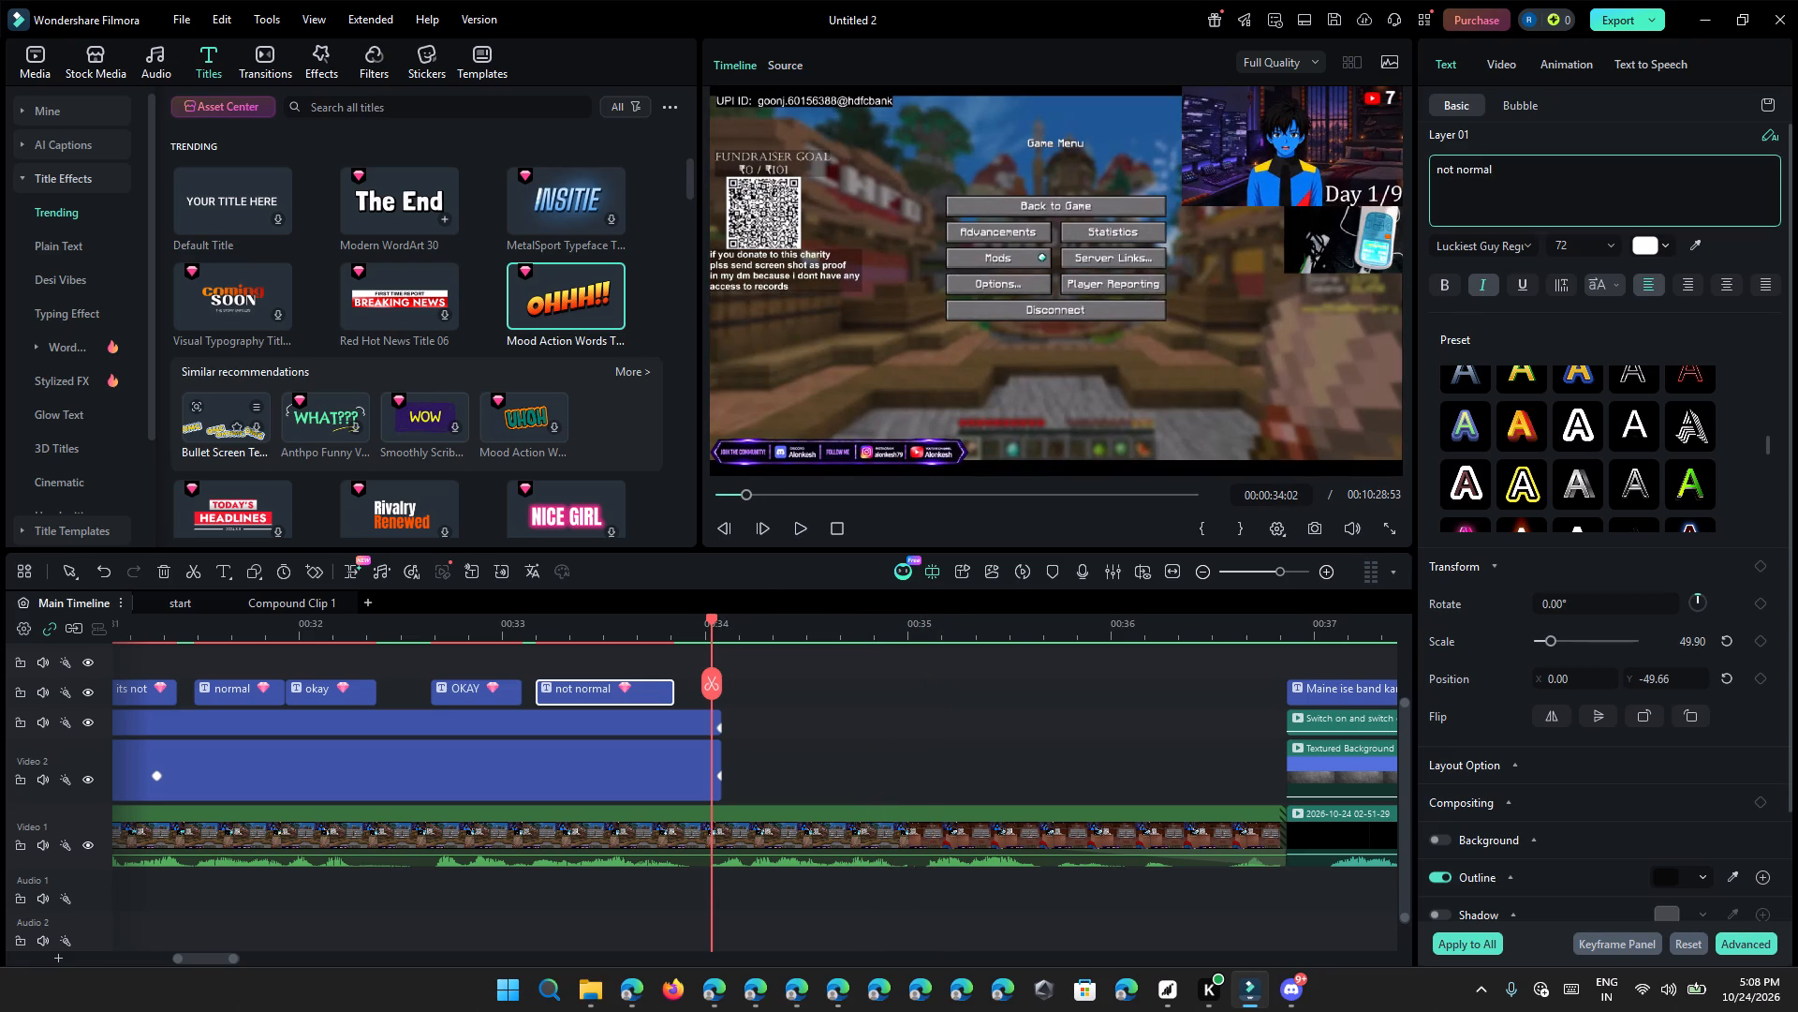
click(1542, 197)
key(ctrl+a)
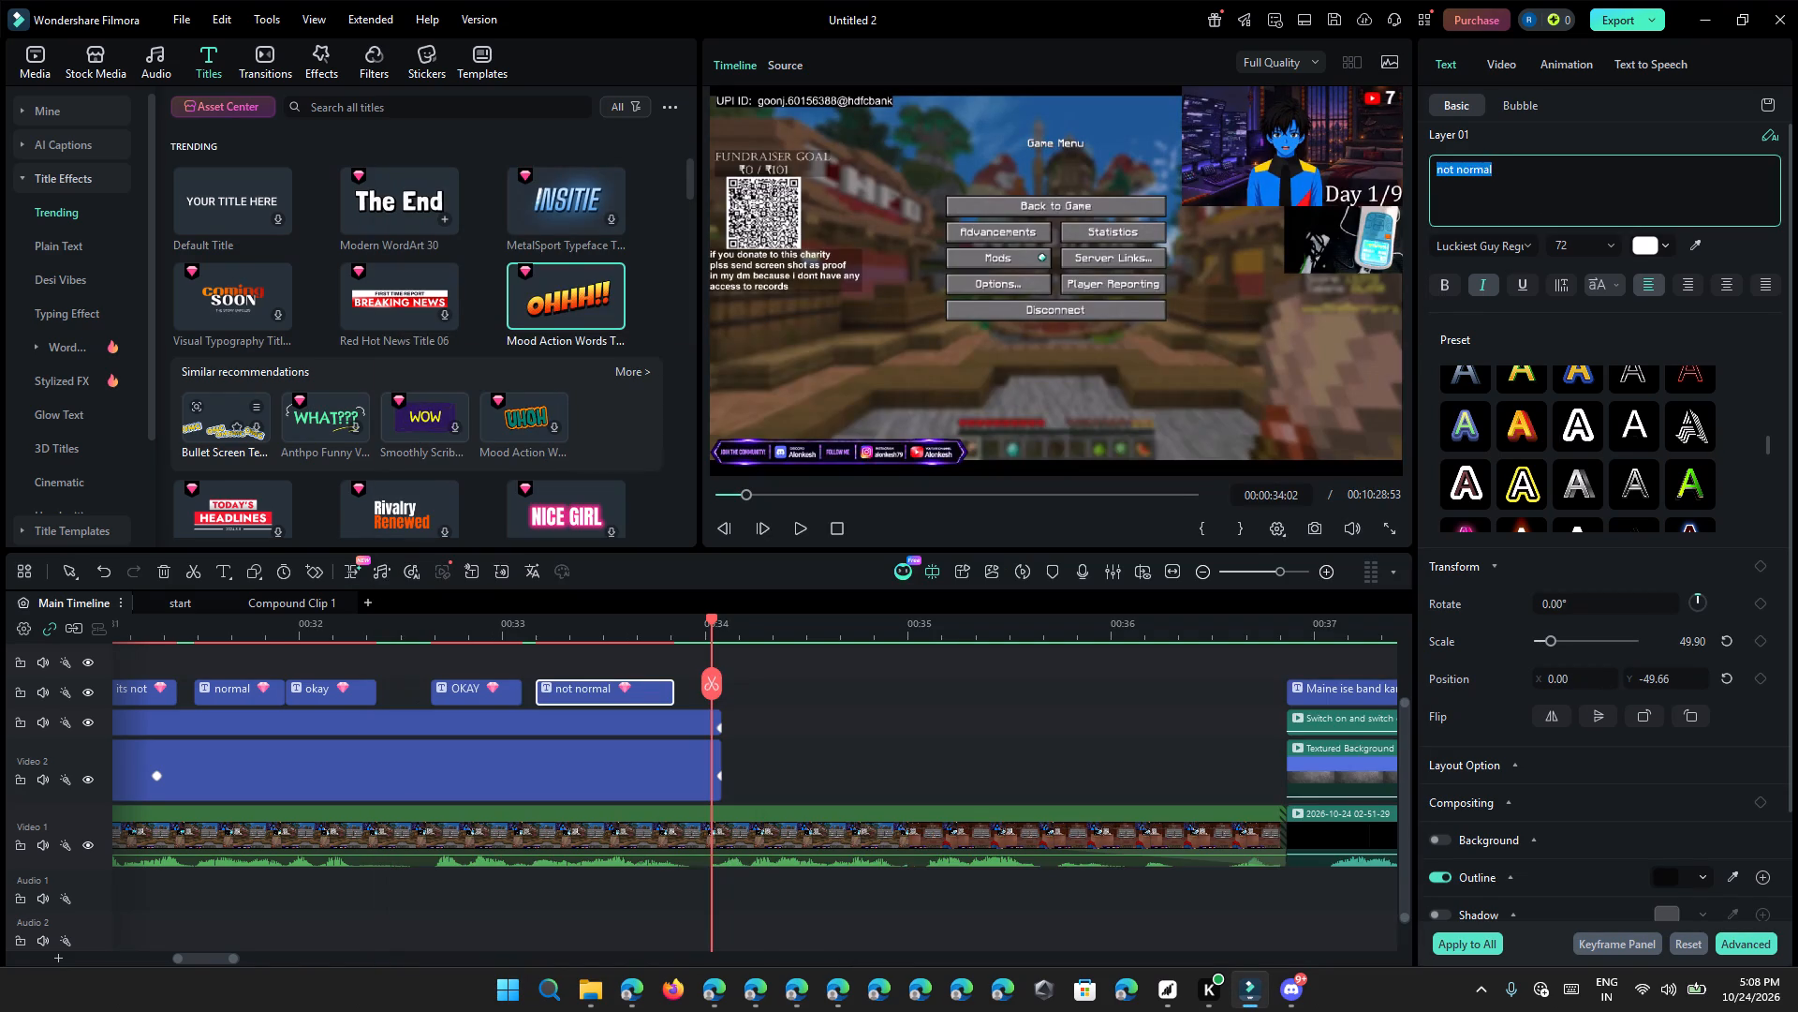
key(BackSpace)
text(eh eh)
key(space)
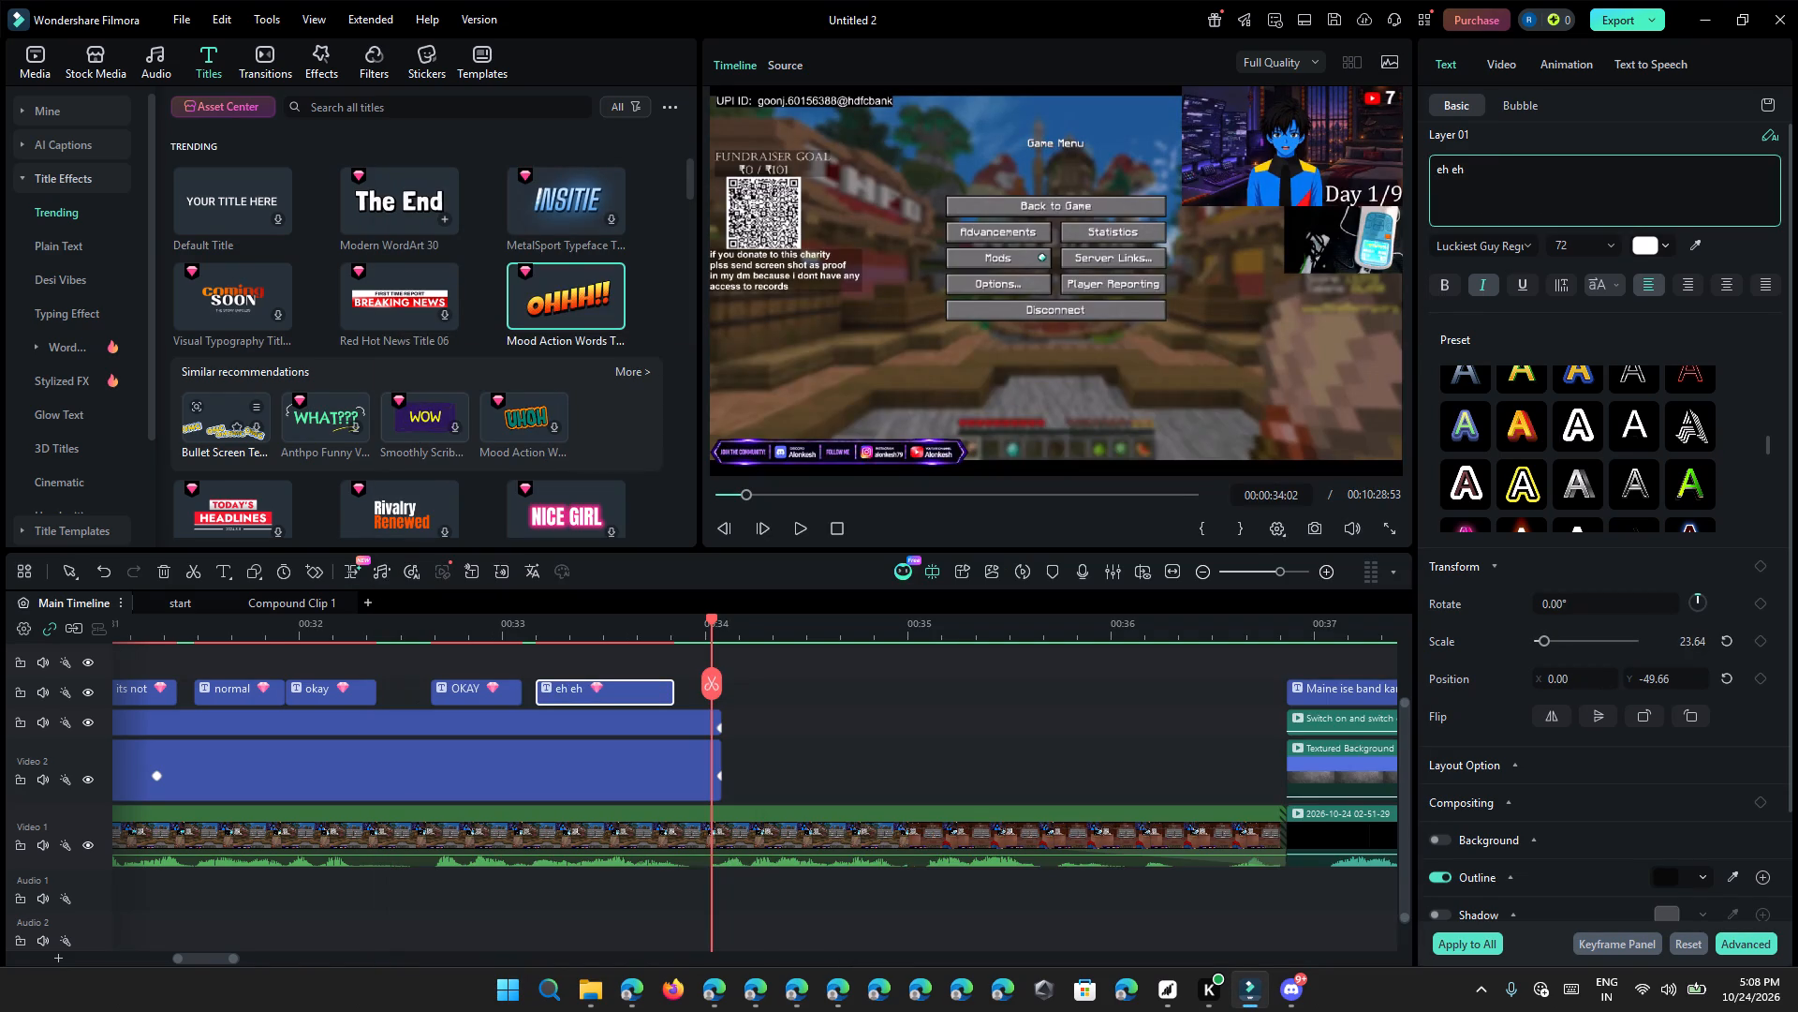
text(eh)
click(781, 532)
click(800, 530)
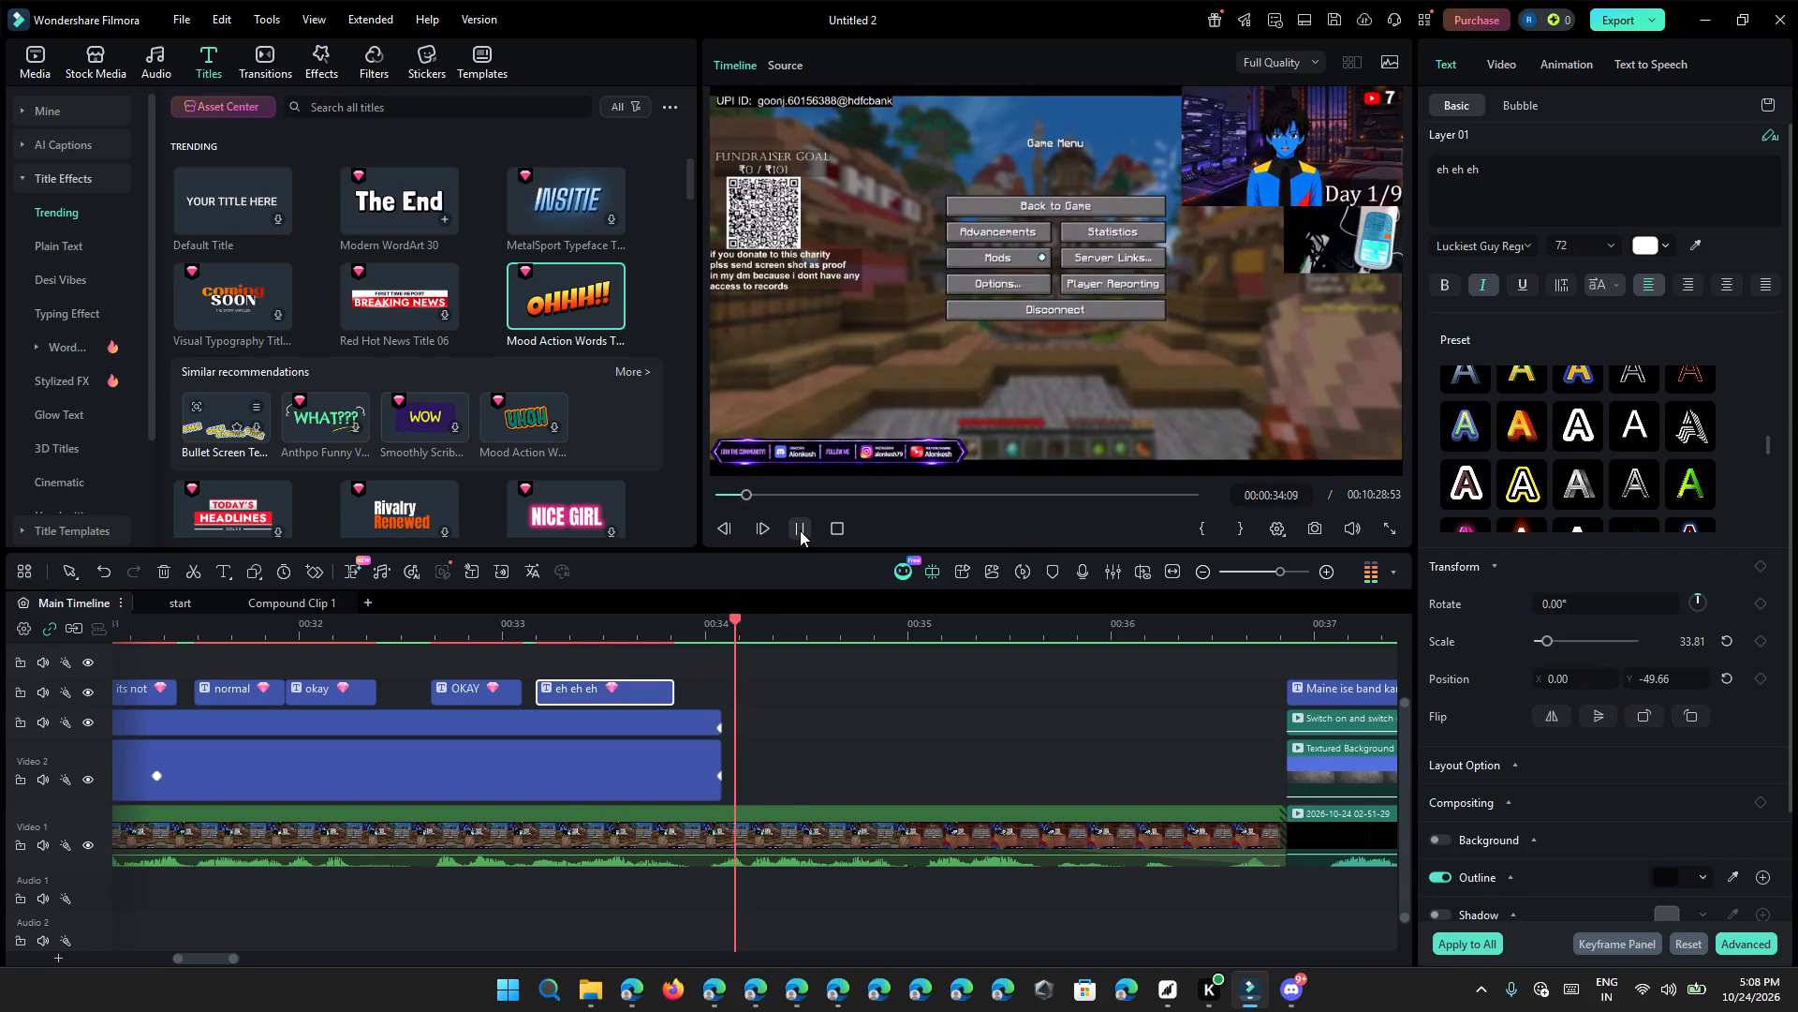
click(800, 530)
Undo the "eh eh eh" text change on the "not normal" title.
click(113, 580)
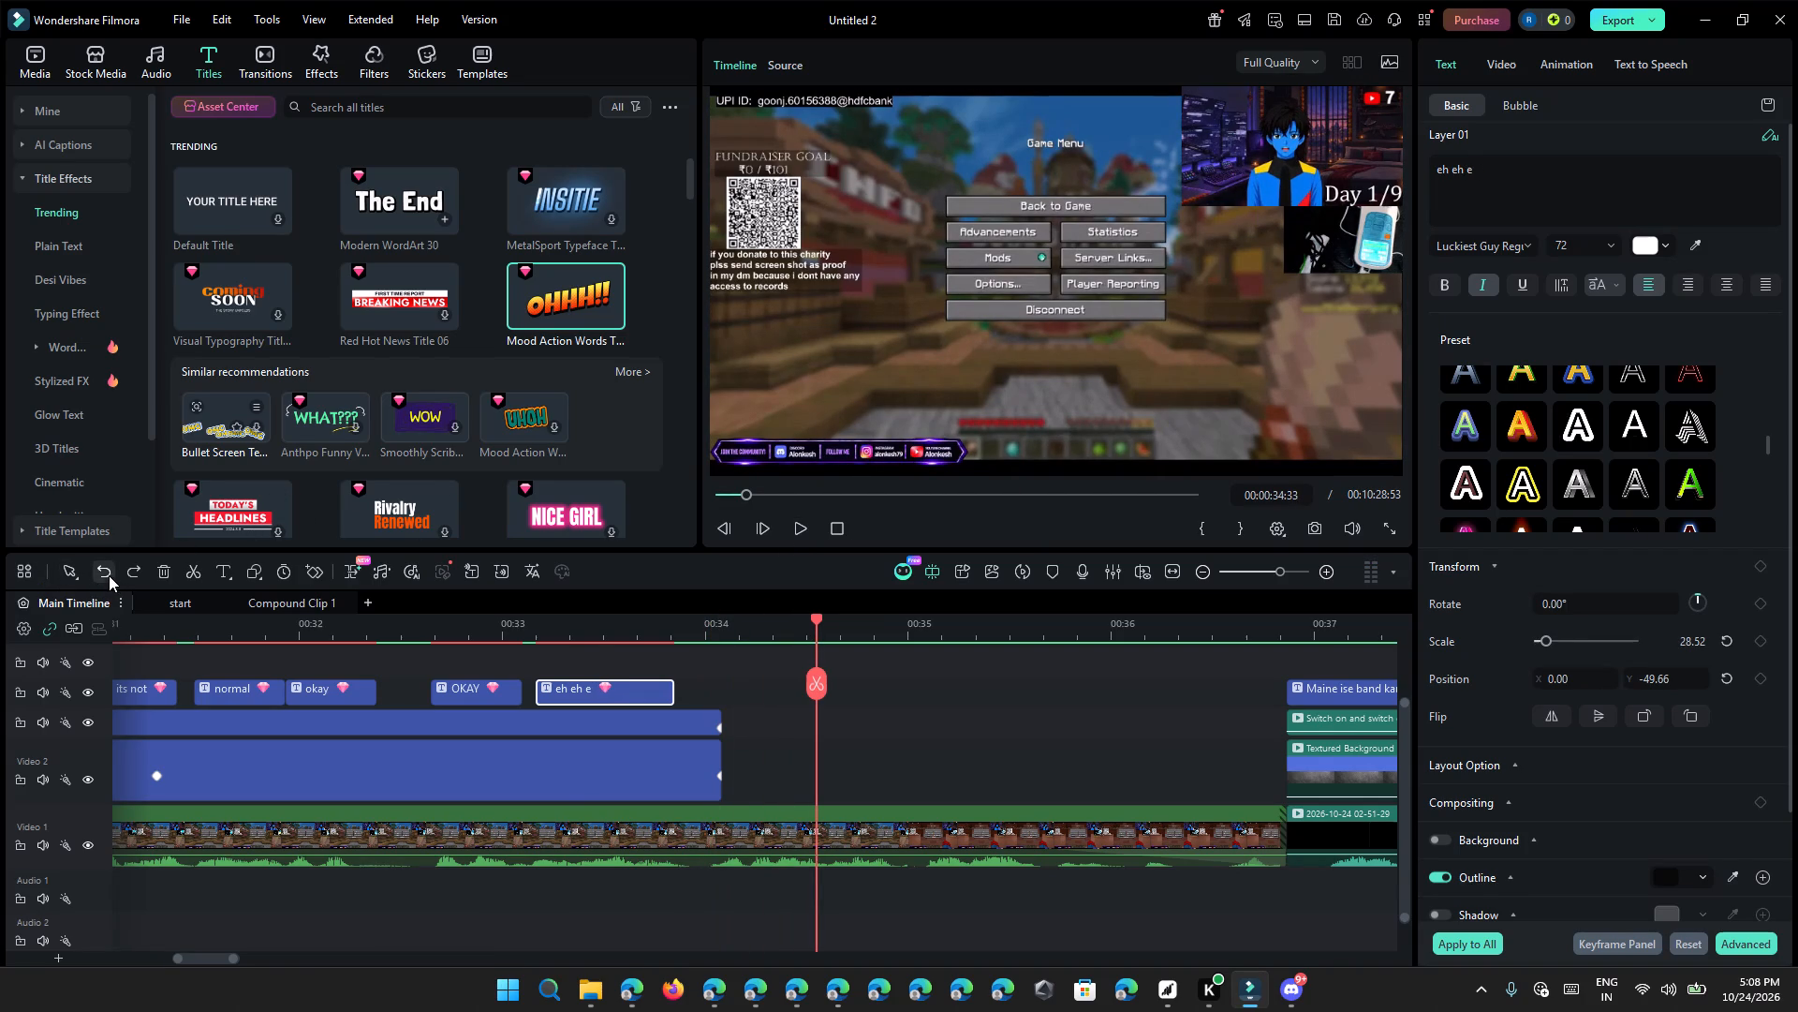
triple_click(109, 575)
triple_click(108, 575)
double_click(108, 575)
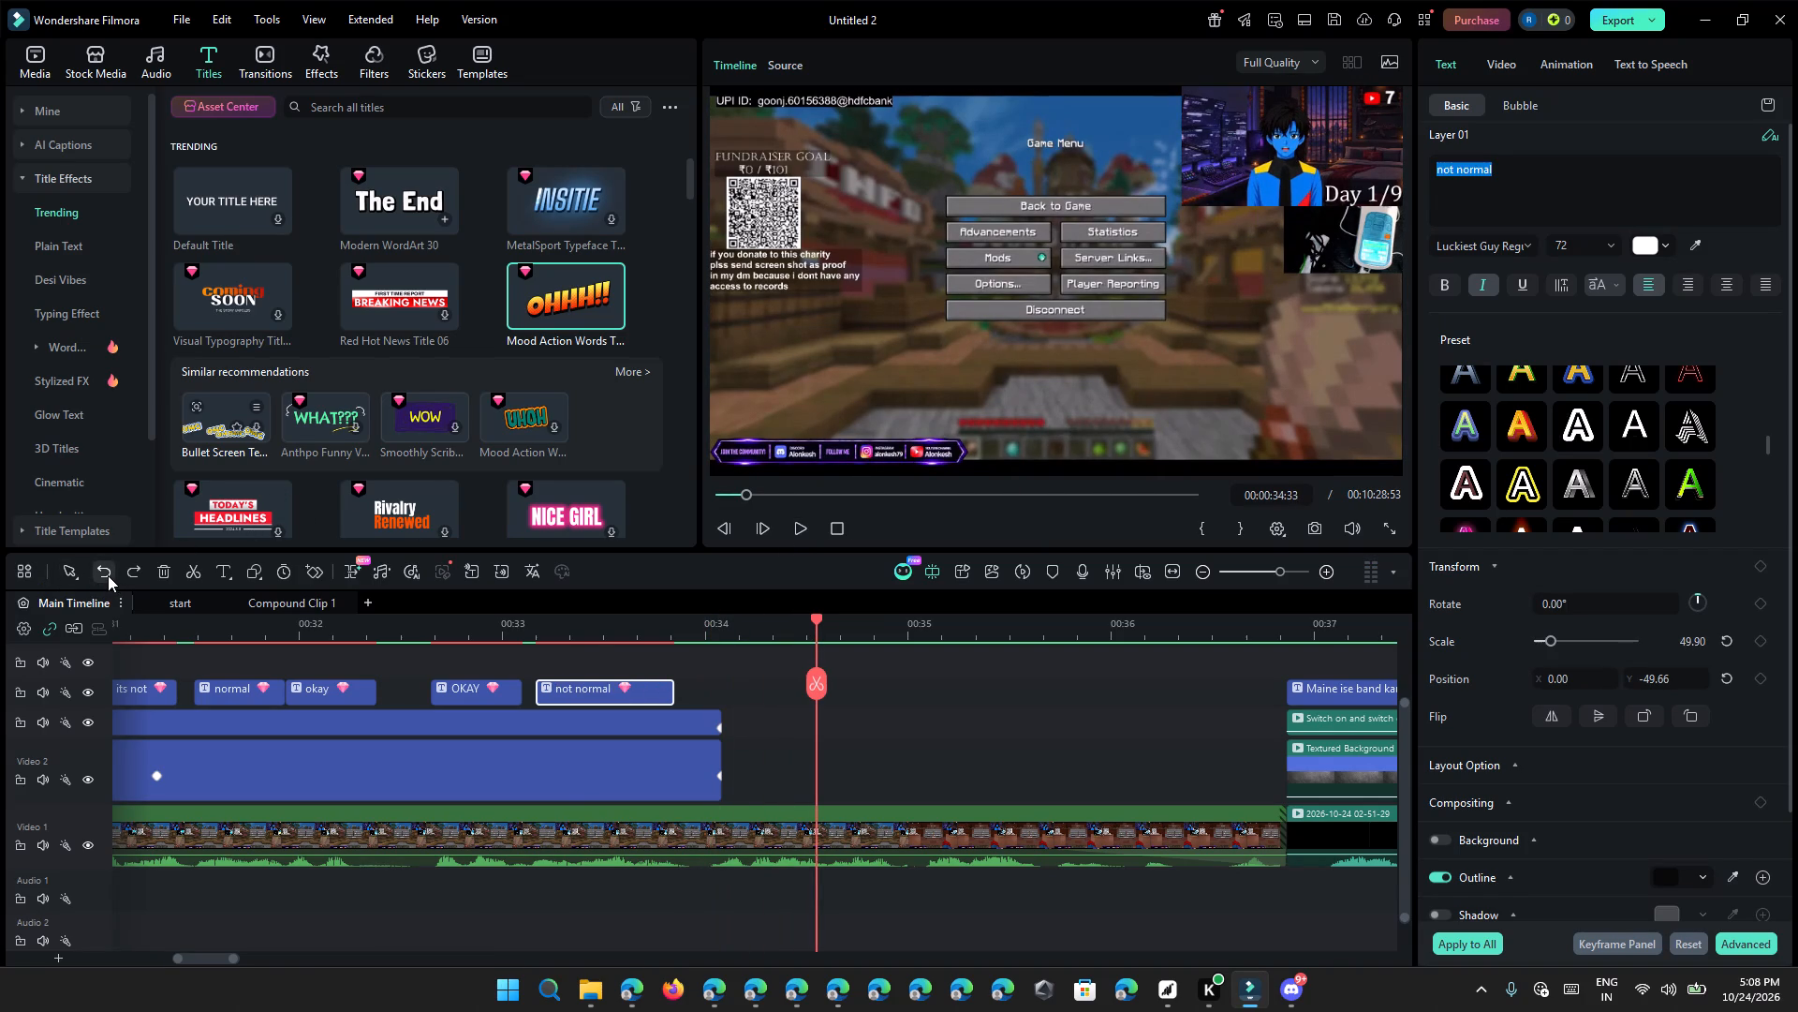
Duplicate the "not normal" title and place the copy from about 34 s 5 frames to about 34 s 46 frames.
right_click(597, 700)
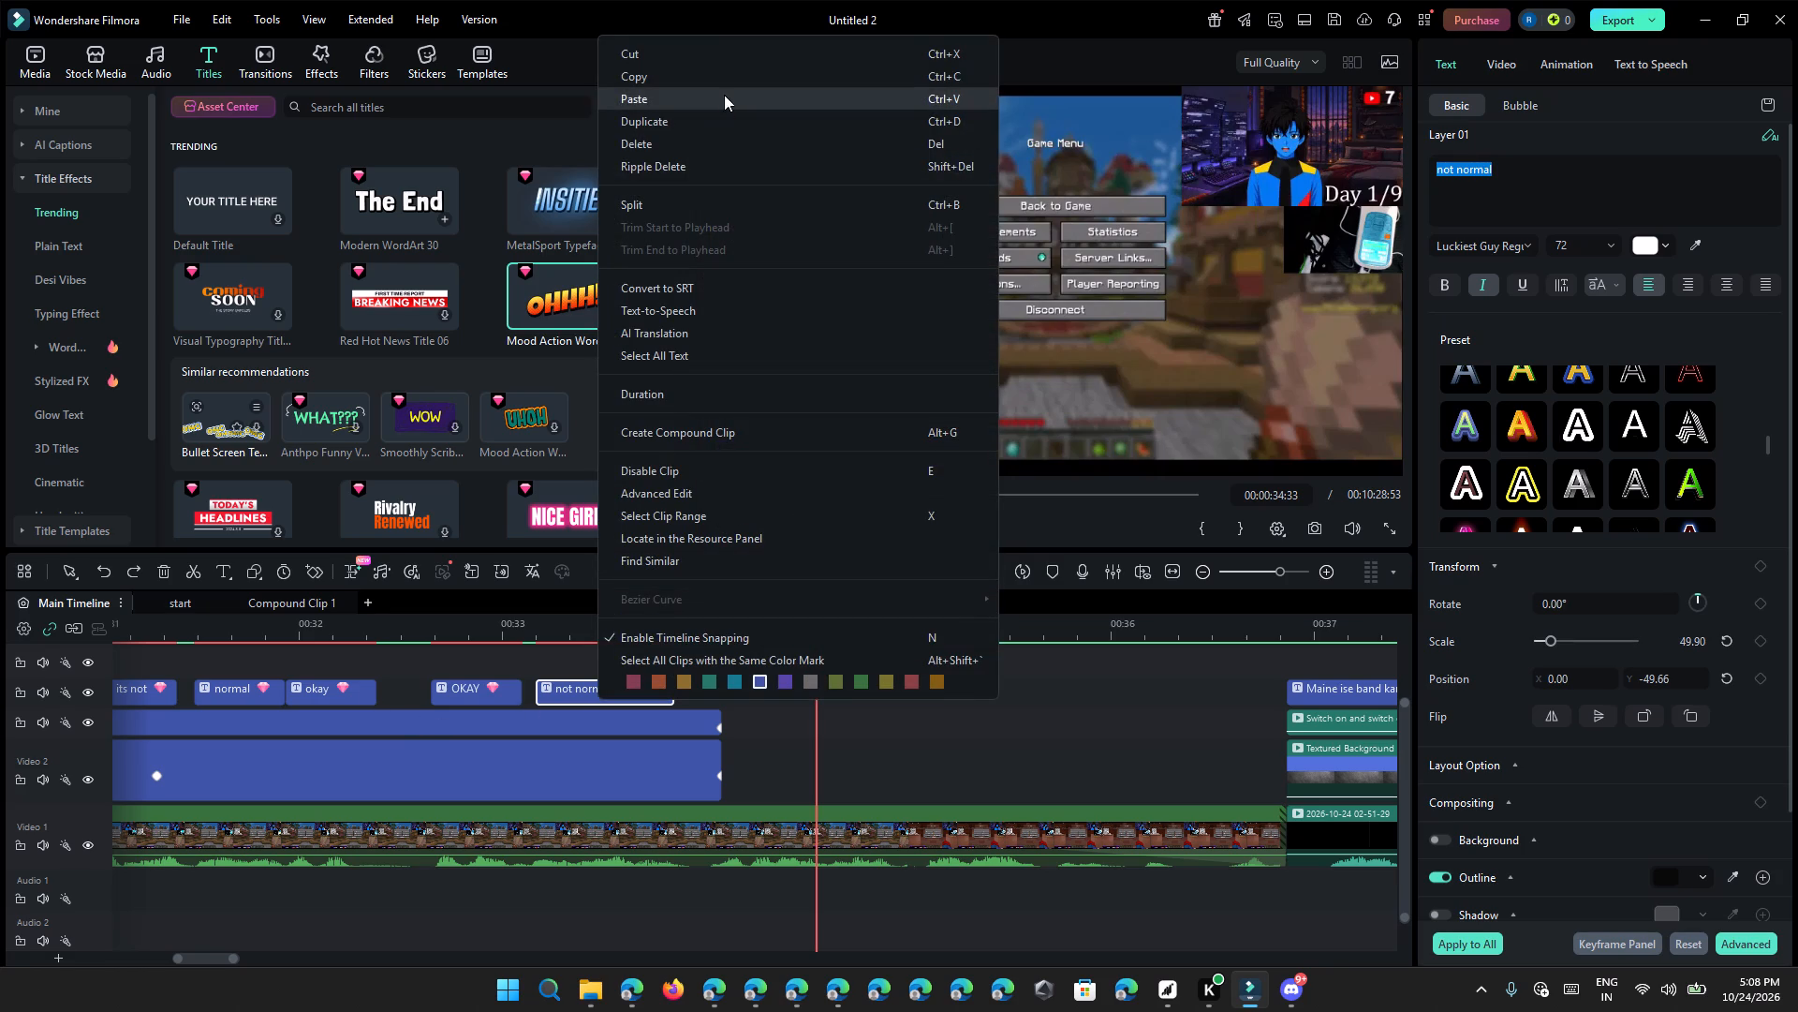
click(714, 126)
drag(872, 690, 795, 688)
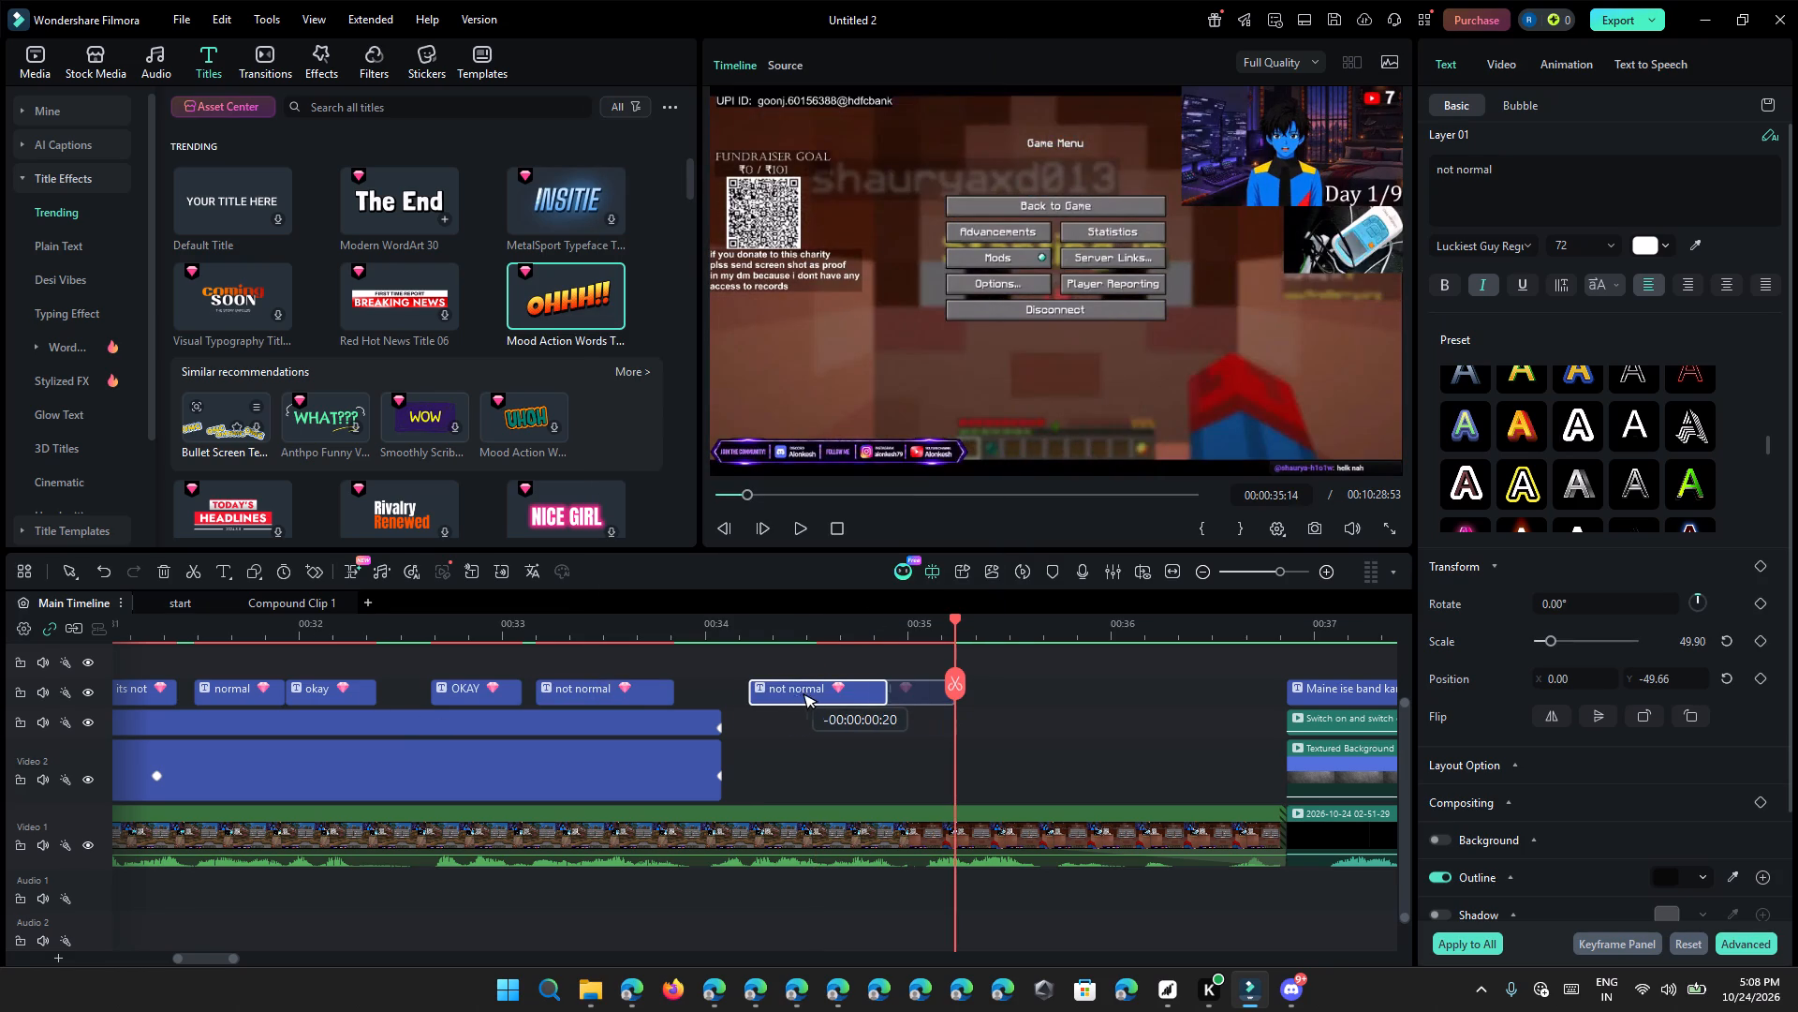
drag(795, 688, 768, 685)
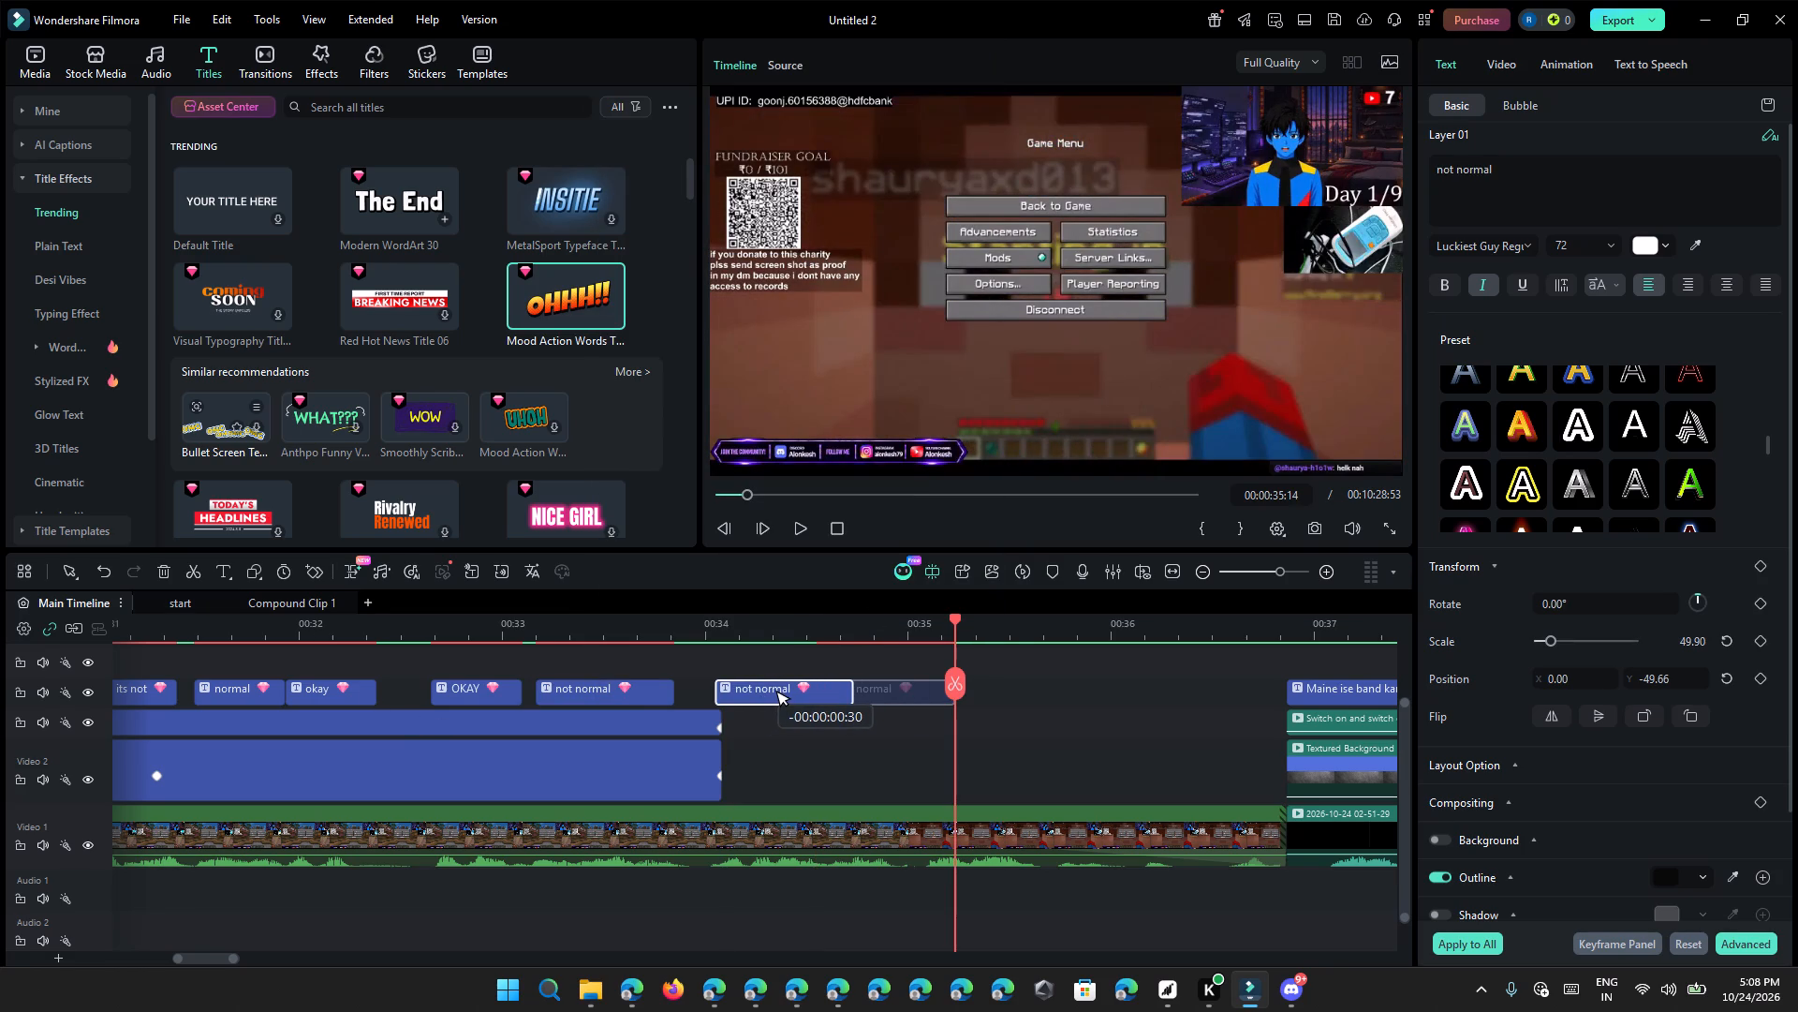
drag(768, 685, 772, 685)
Replace the text of the copied "not normal" title with "eh eh eh".
ctrl+click(1578, 194)
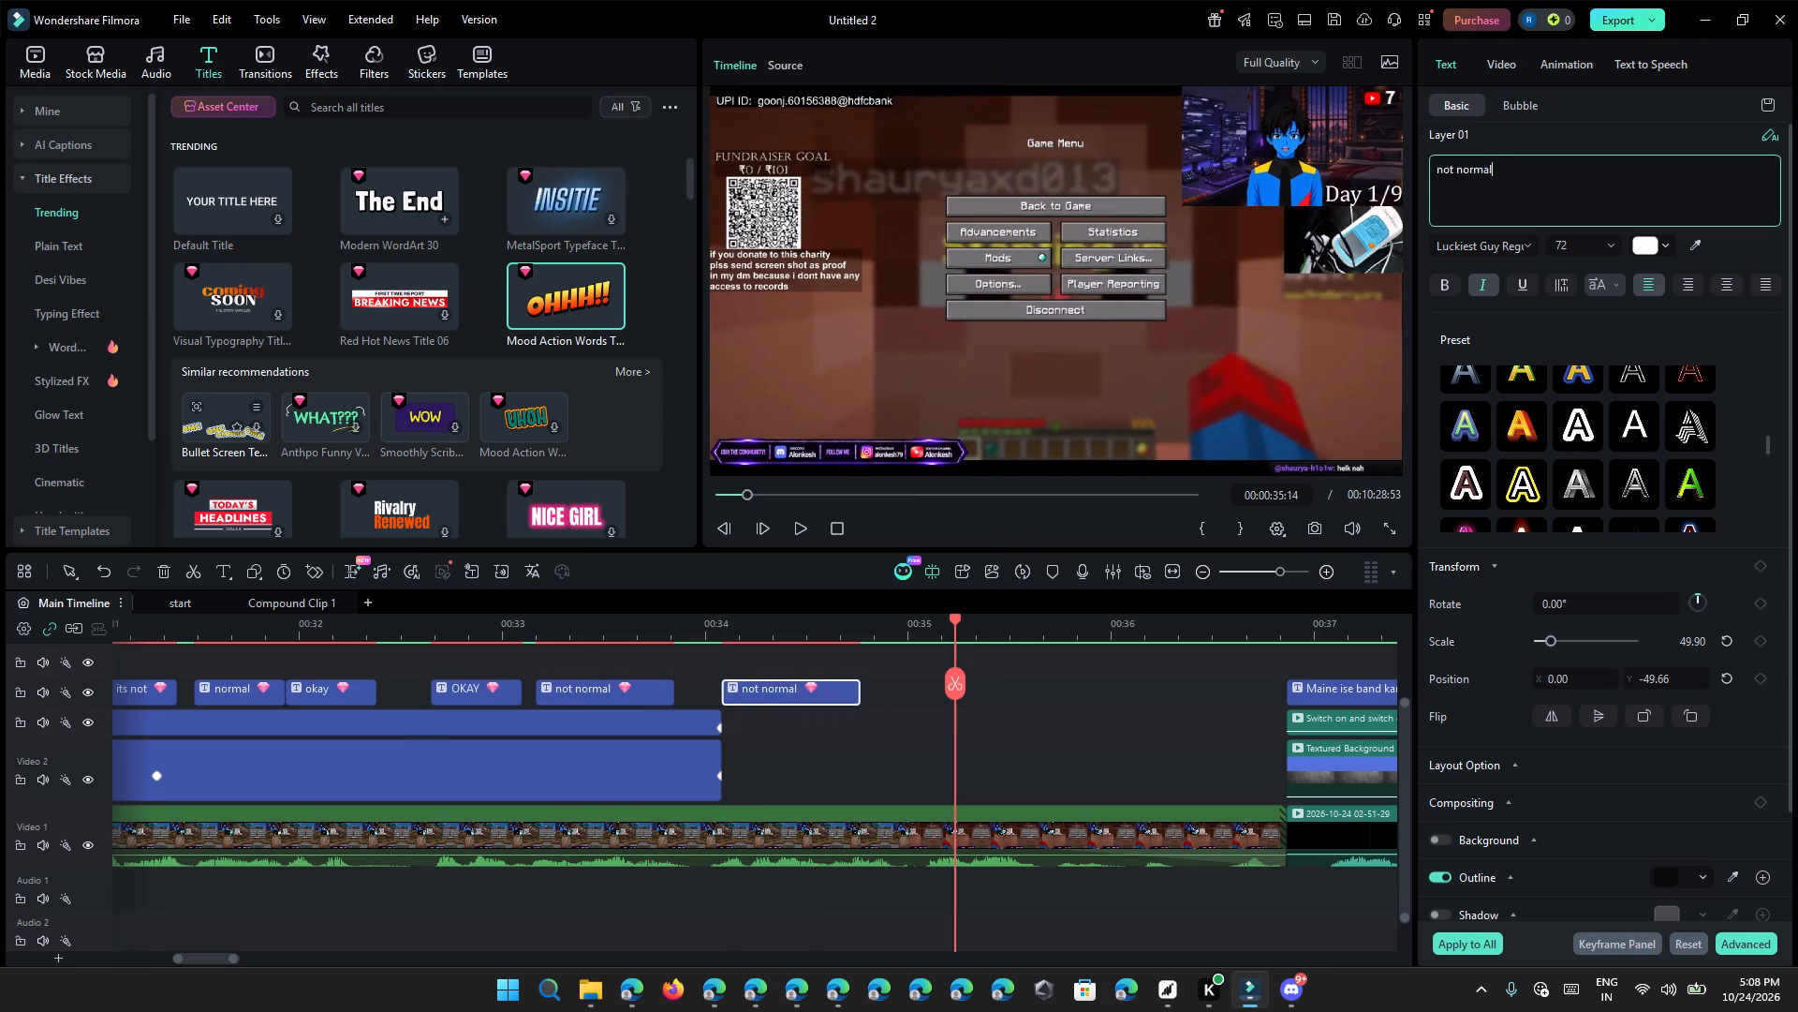
key(ctrl+a)
key(BackSpace)
text(eh eh eh)
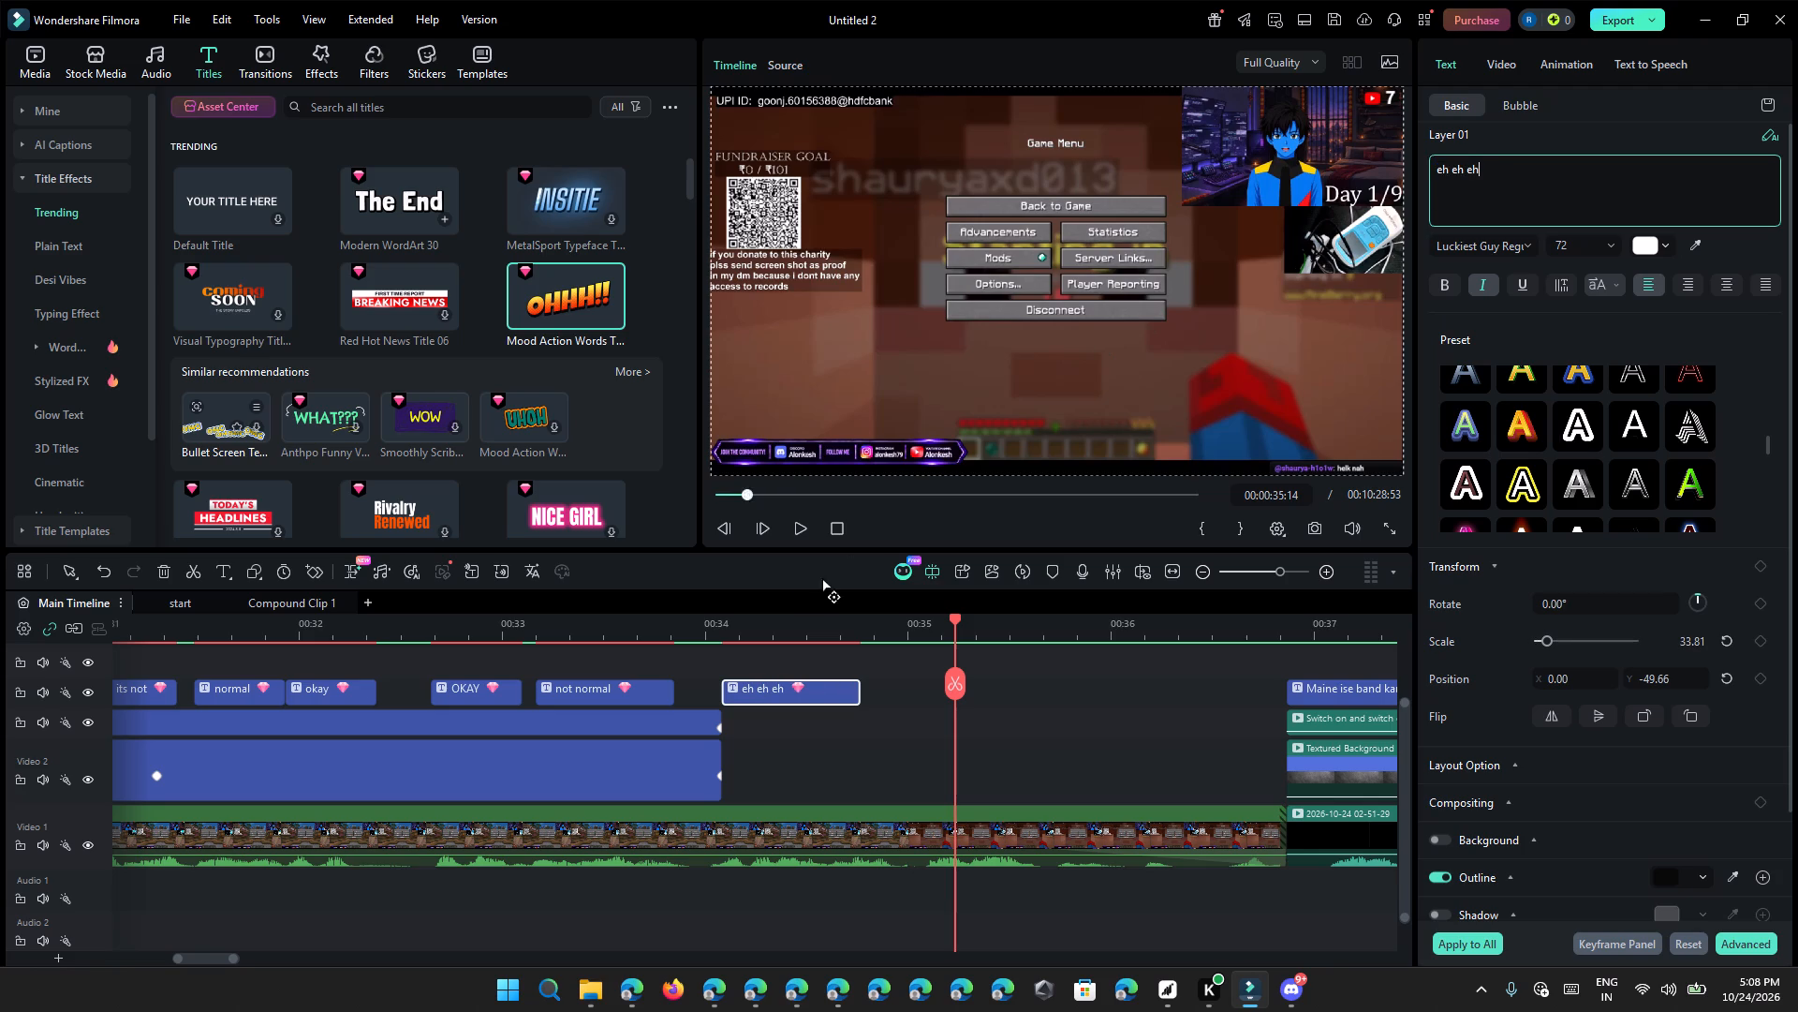
Play back the "eh eh eh" title against the speech and extend its end slightly to about 34 s 48 frames.
click(692, 623)
click(789, 534)
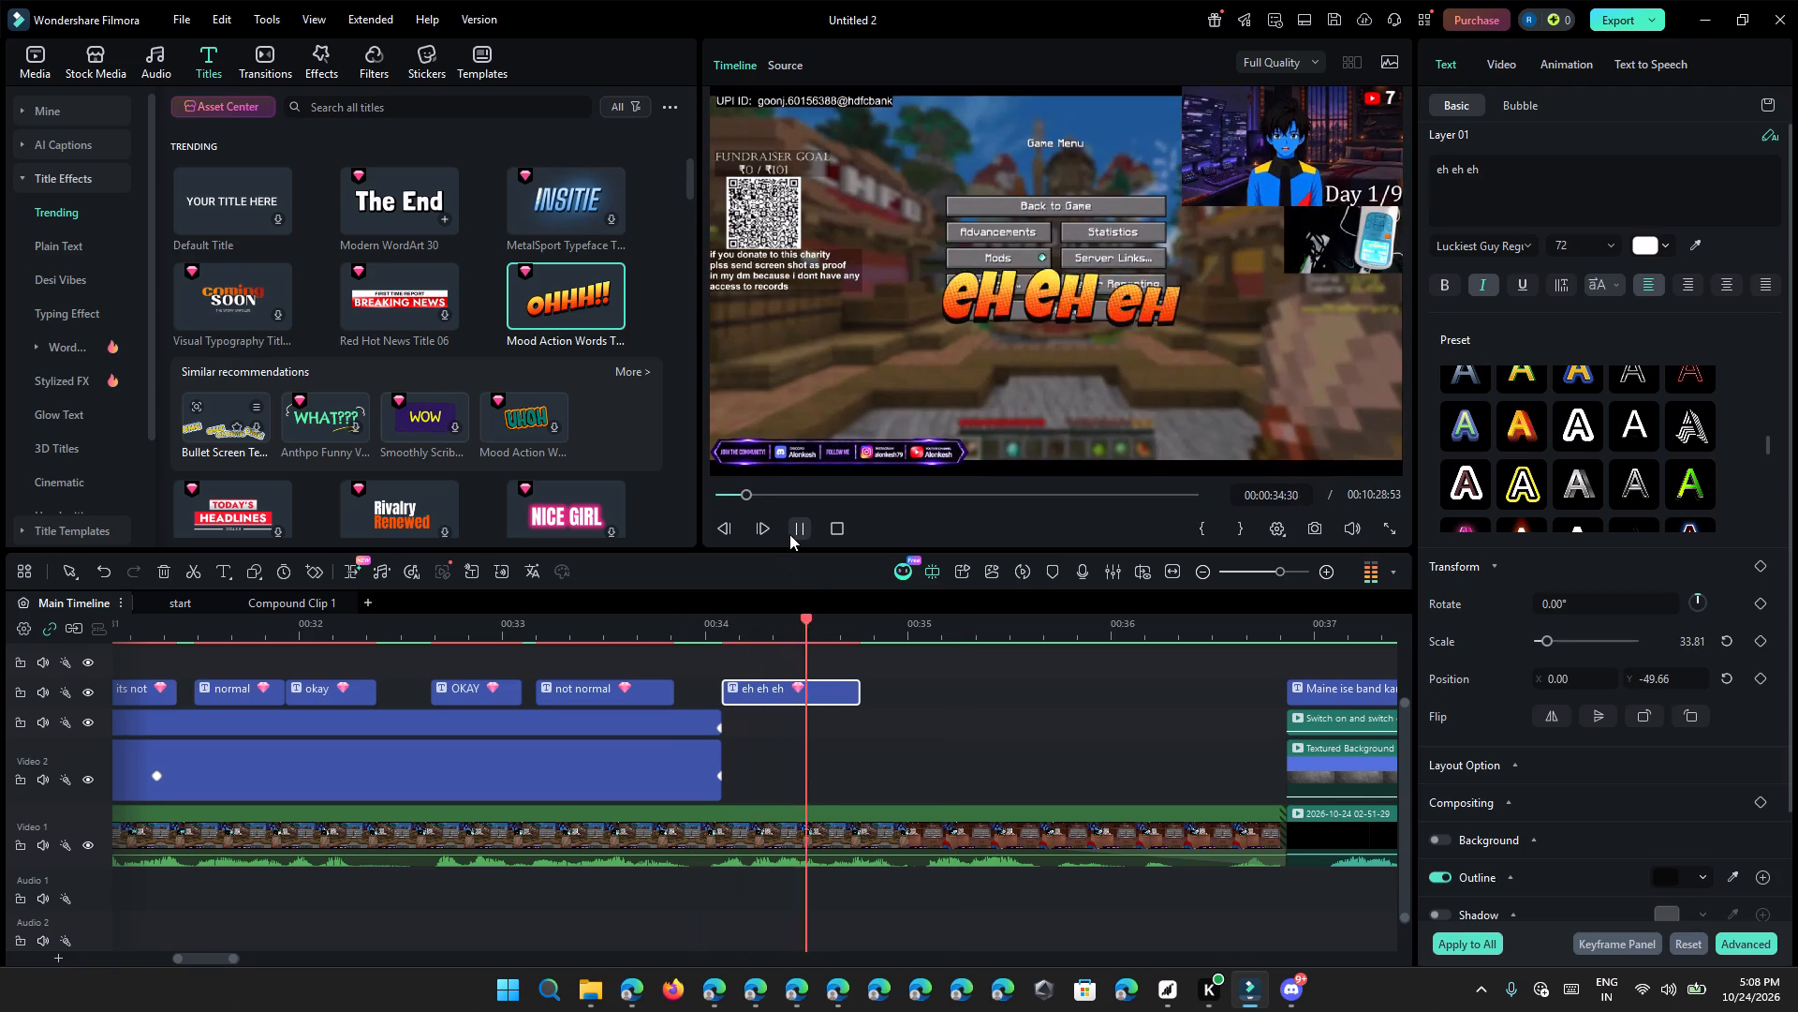
click(789, 534)
click(789, 534)
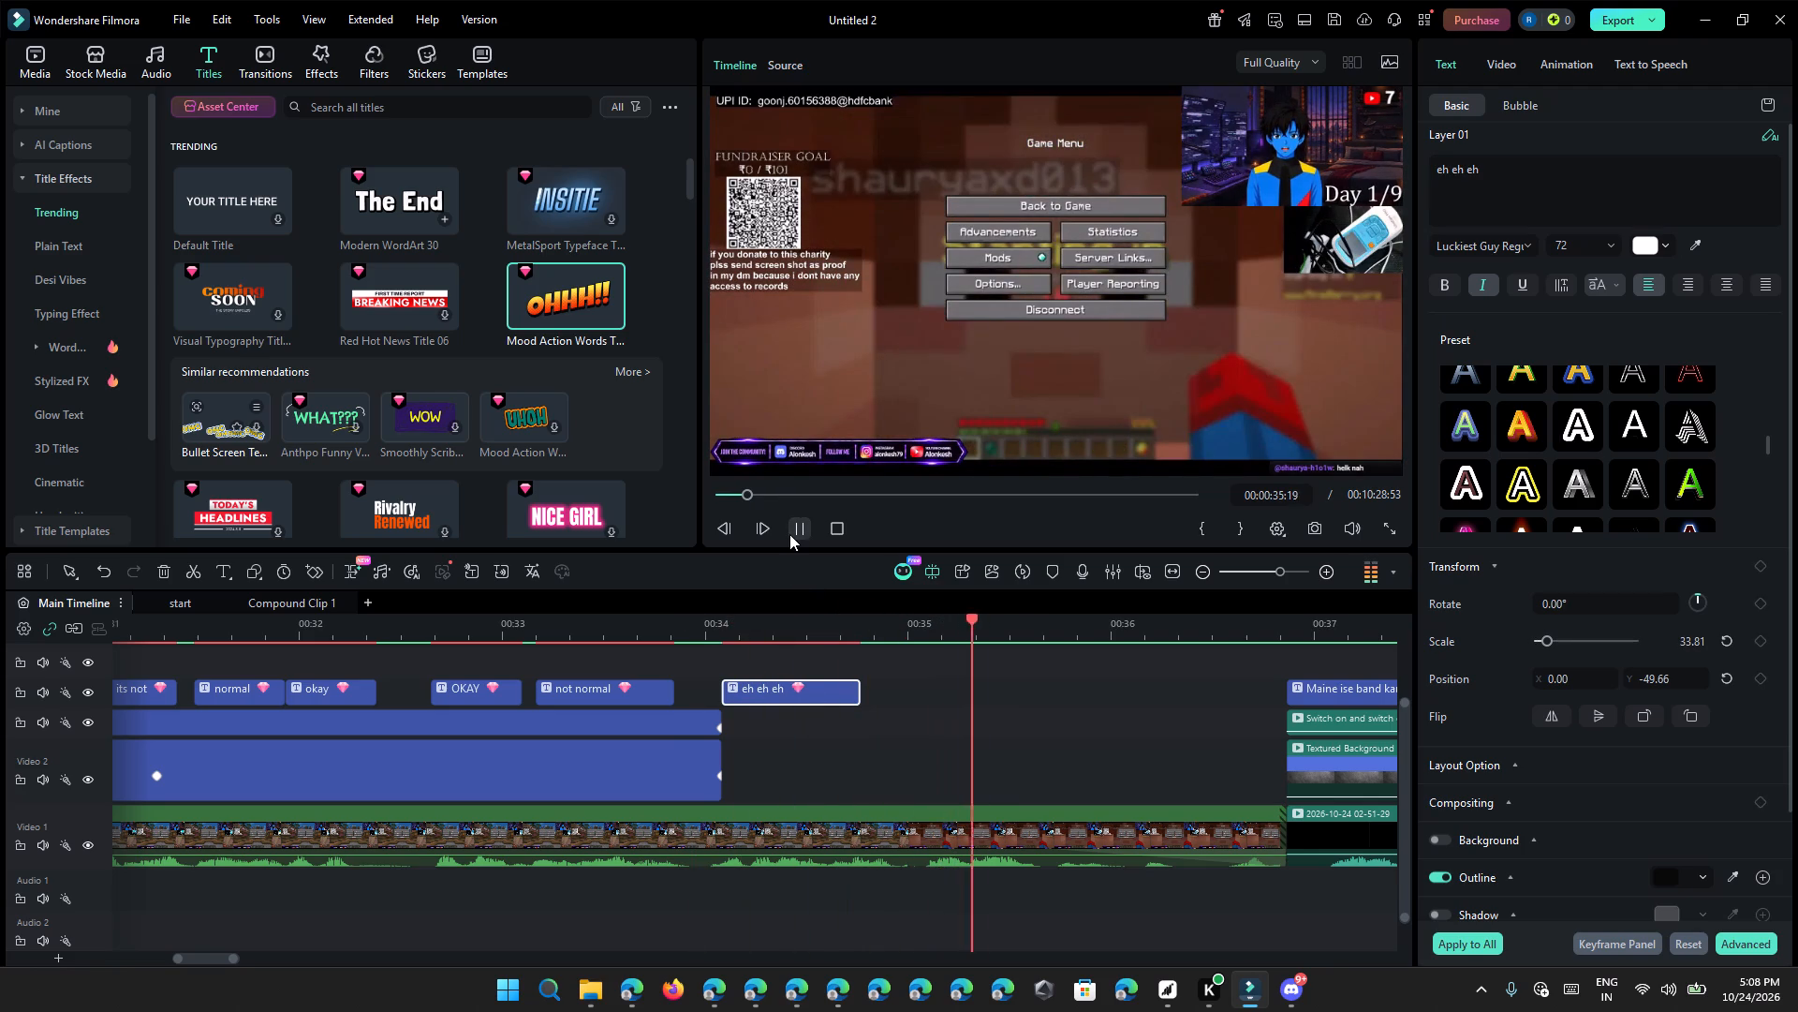
click(789, 534)
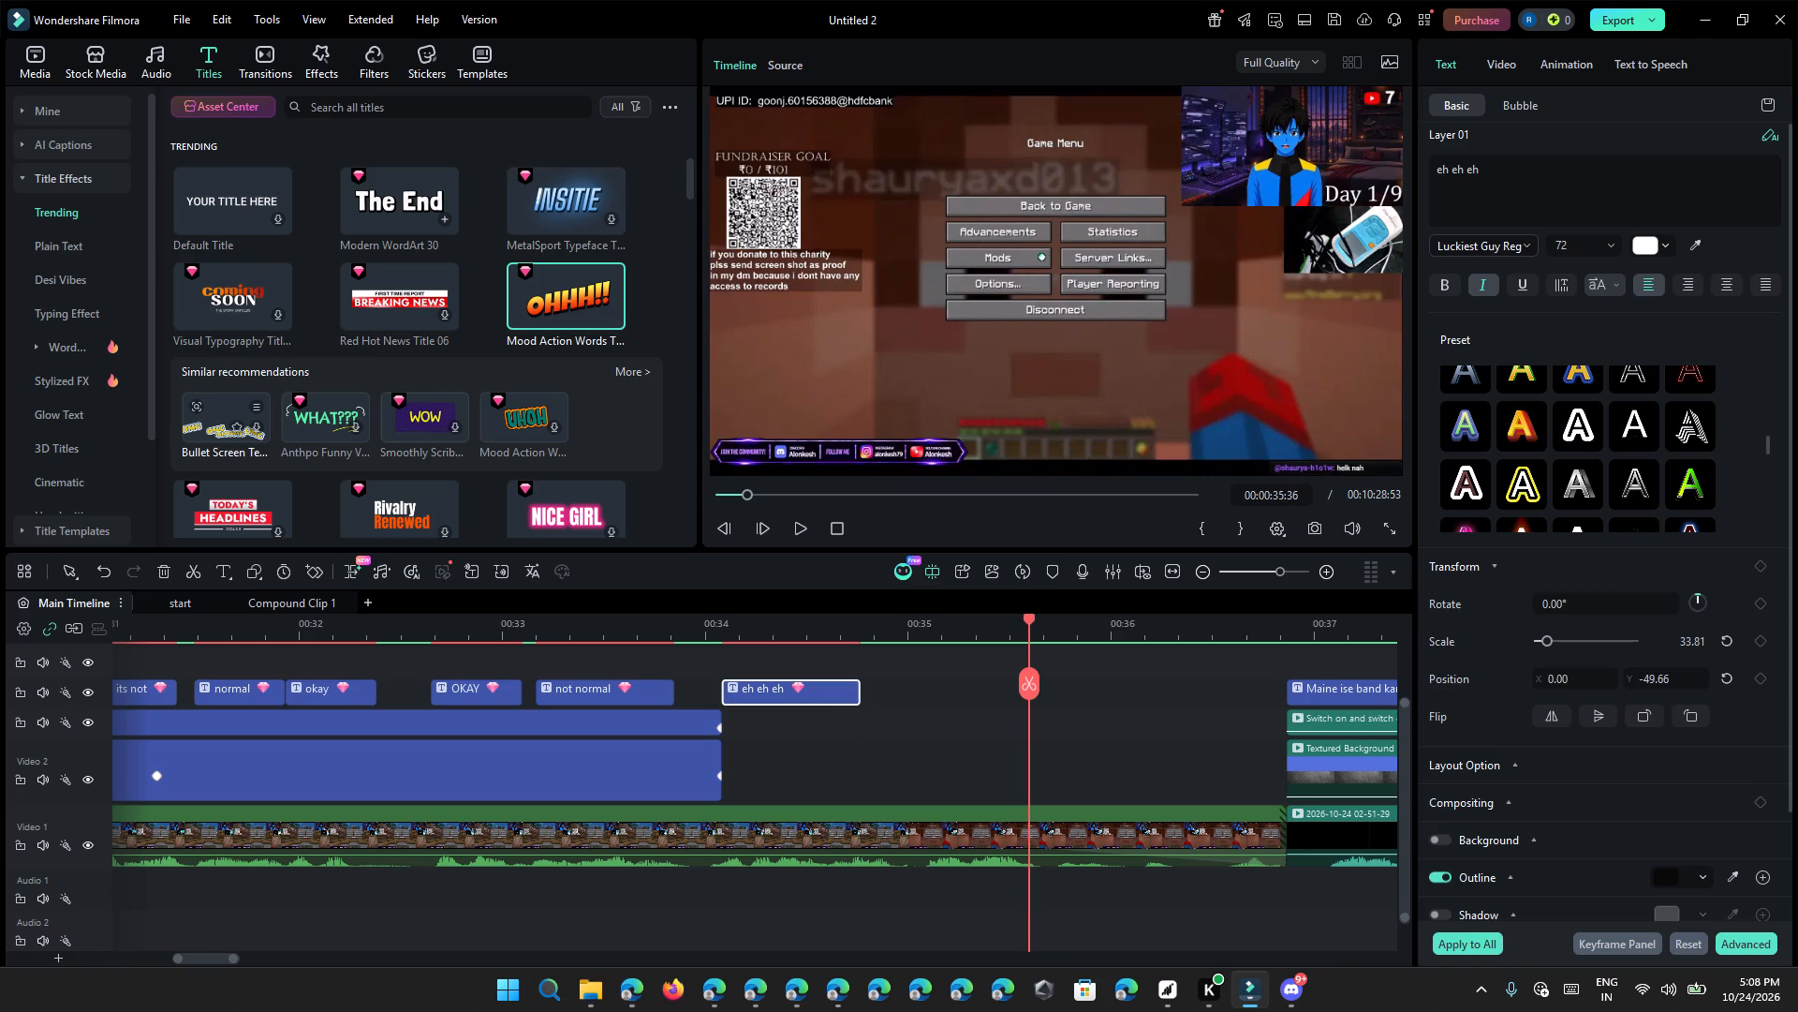
click(859, 690)
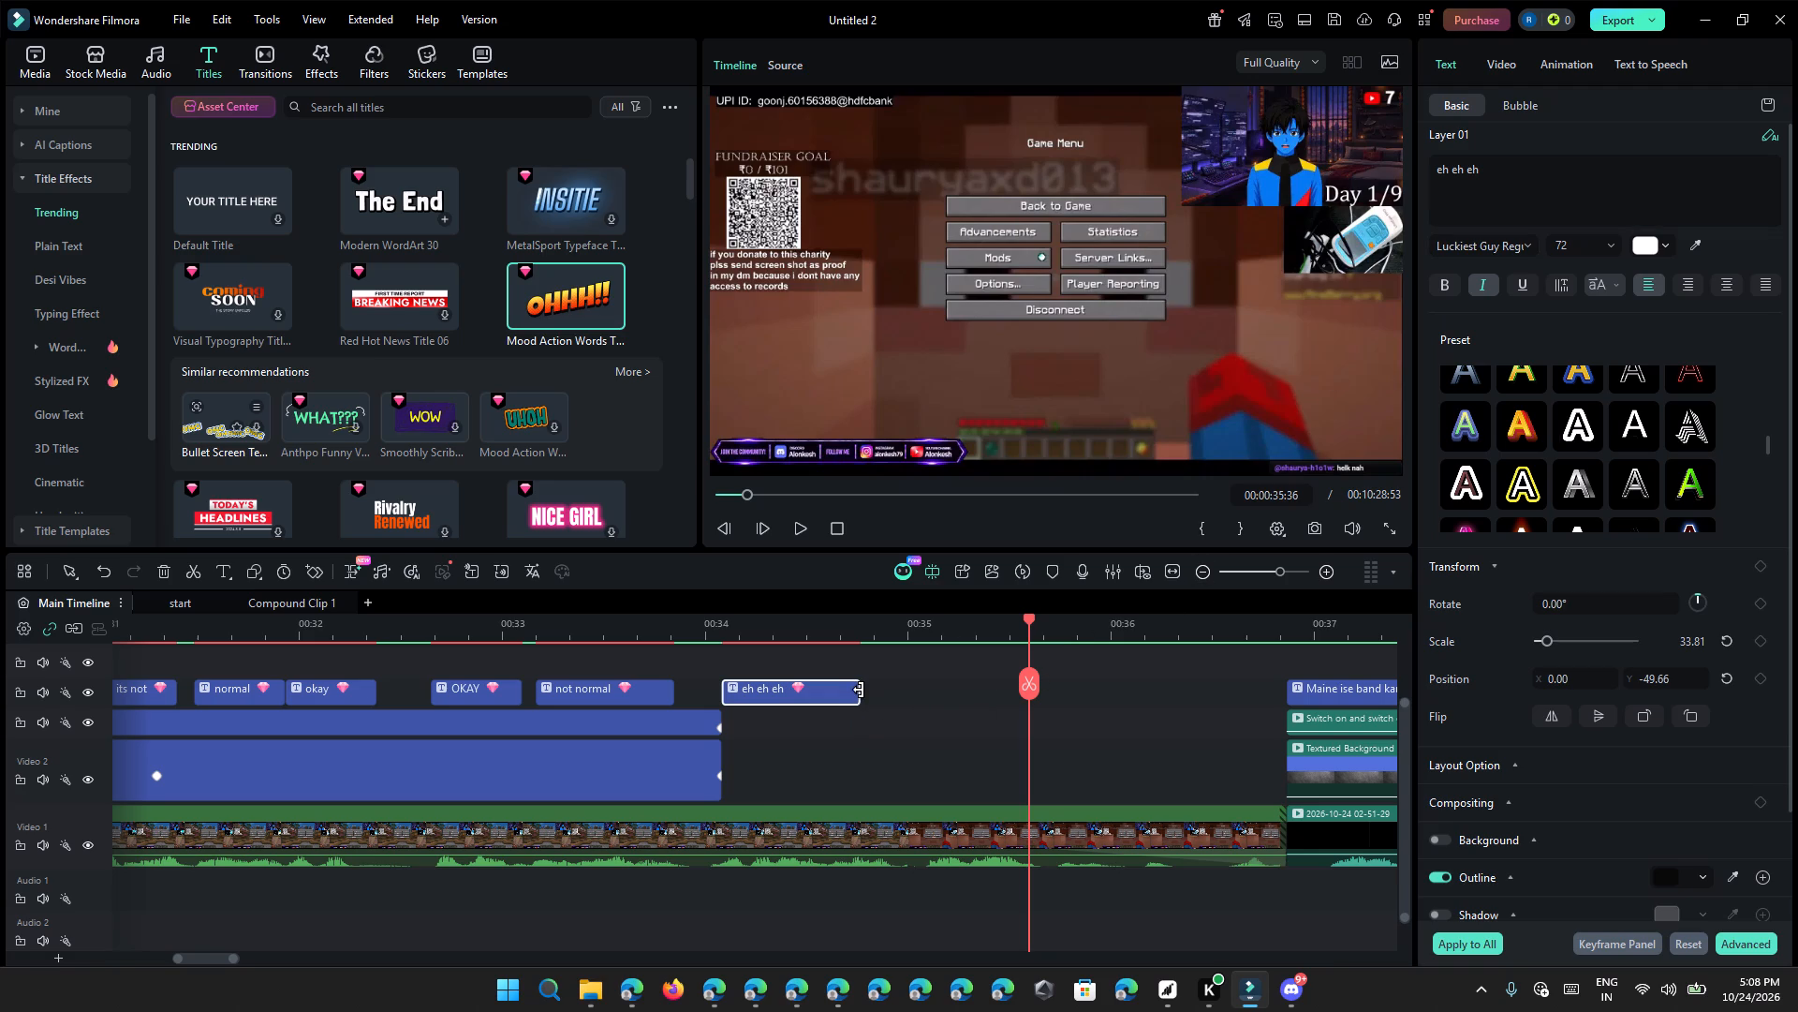
Duplicate the "eh eh eh" title and place the copy from about 35 s 4 frames to about 35 s 47 frames.
right_click(843, 689)
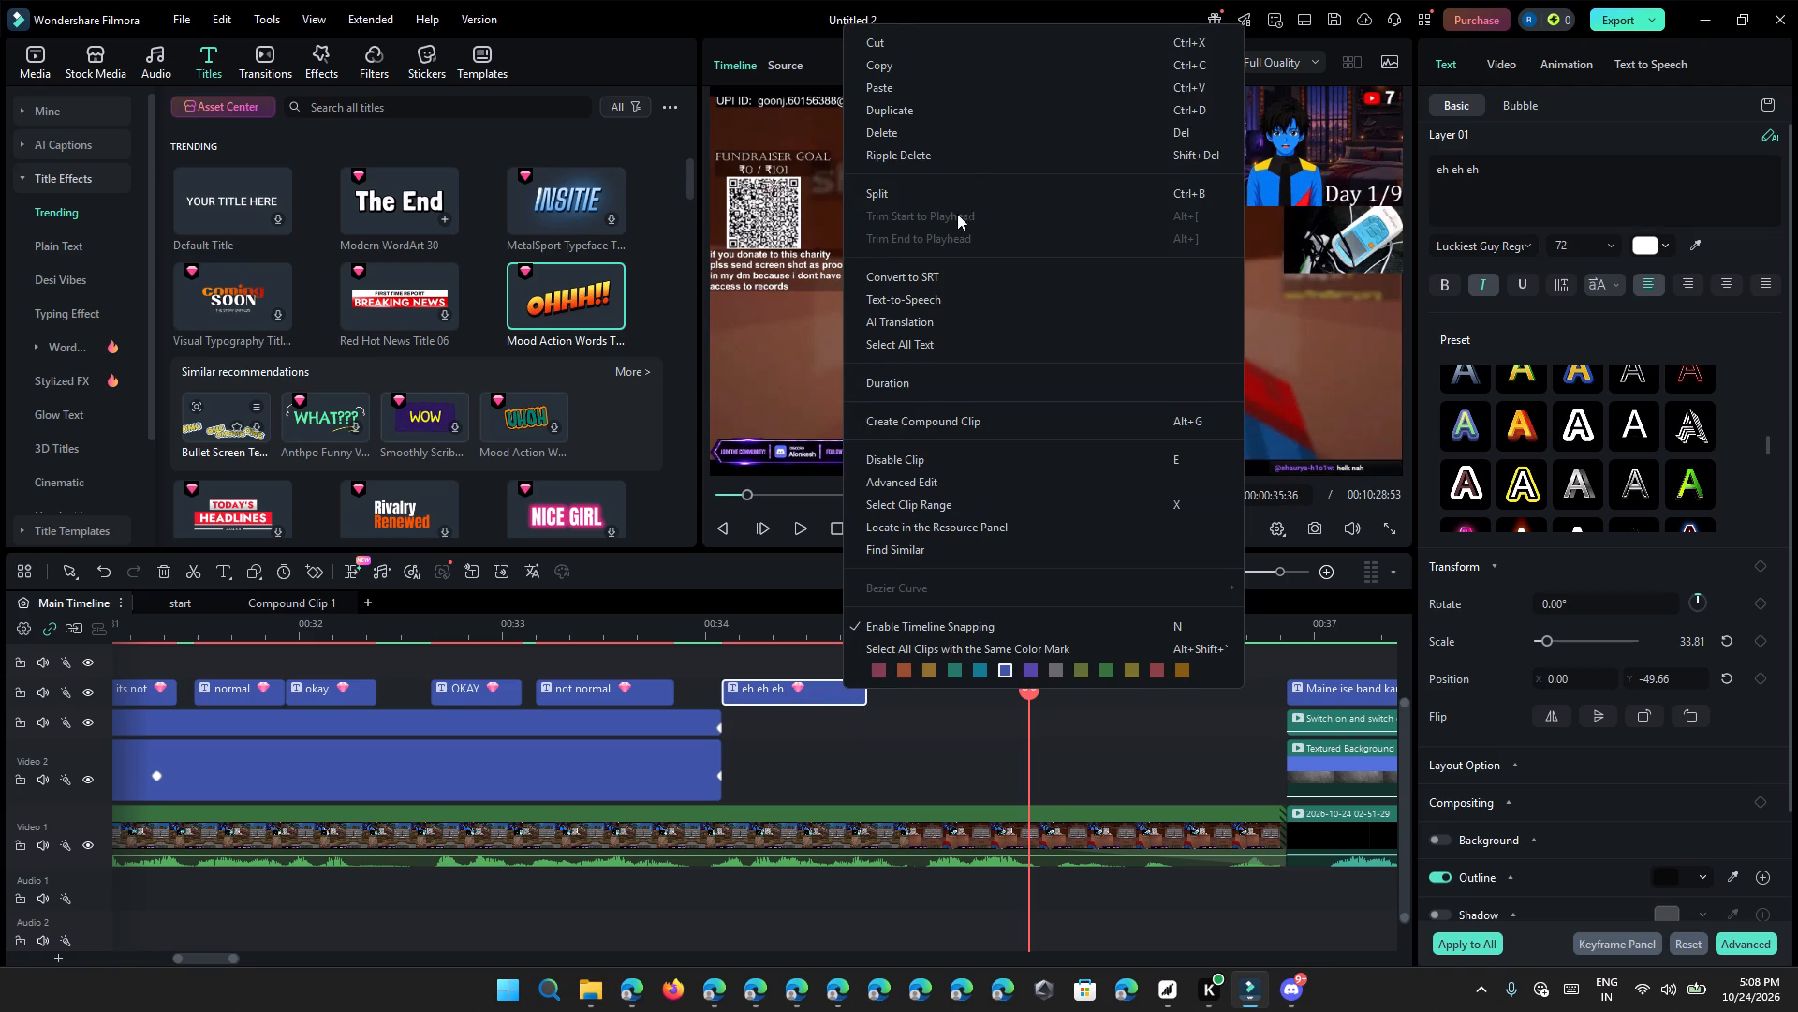
click(961, 110)
drag(1071, 692, 965, 702)
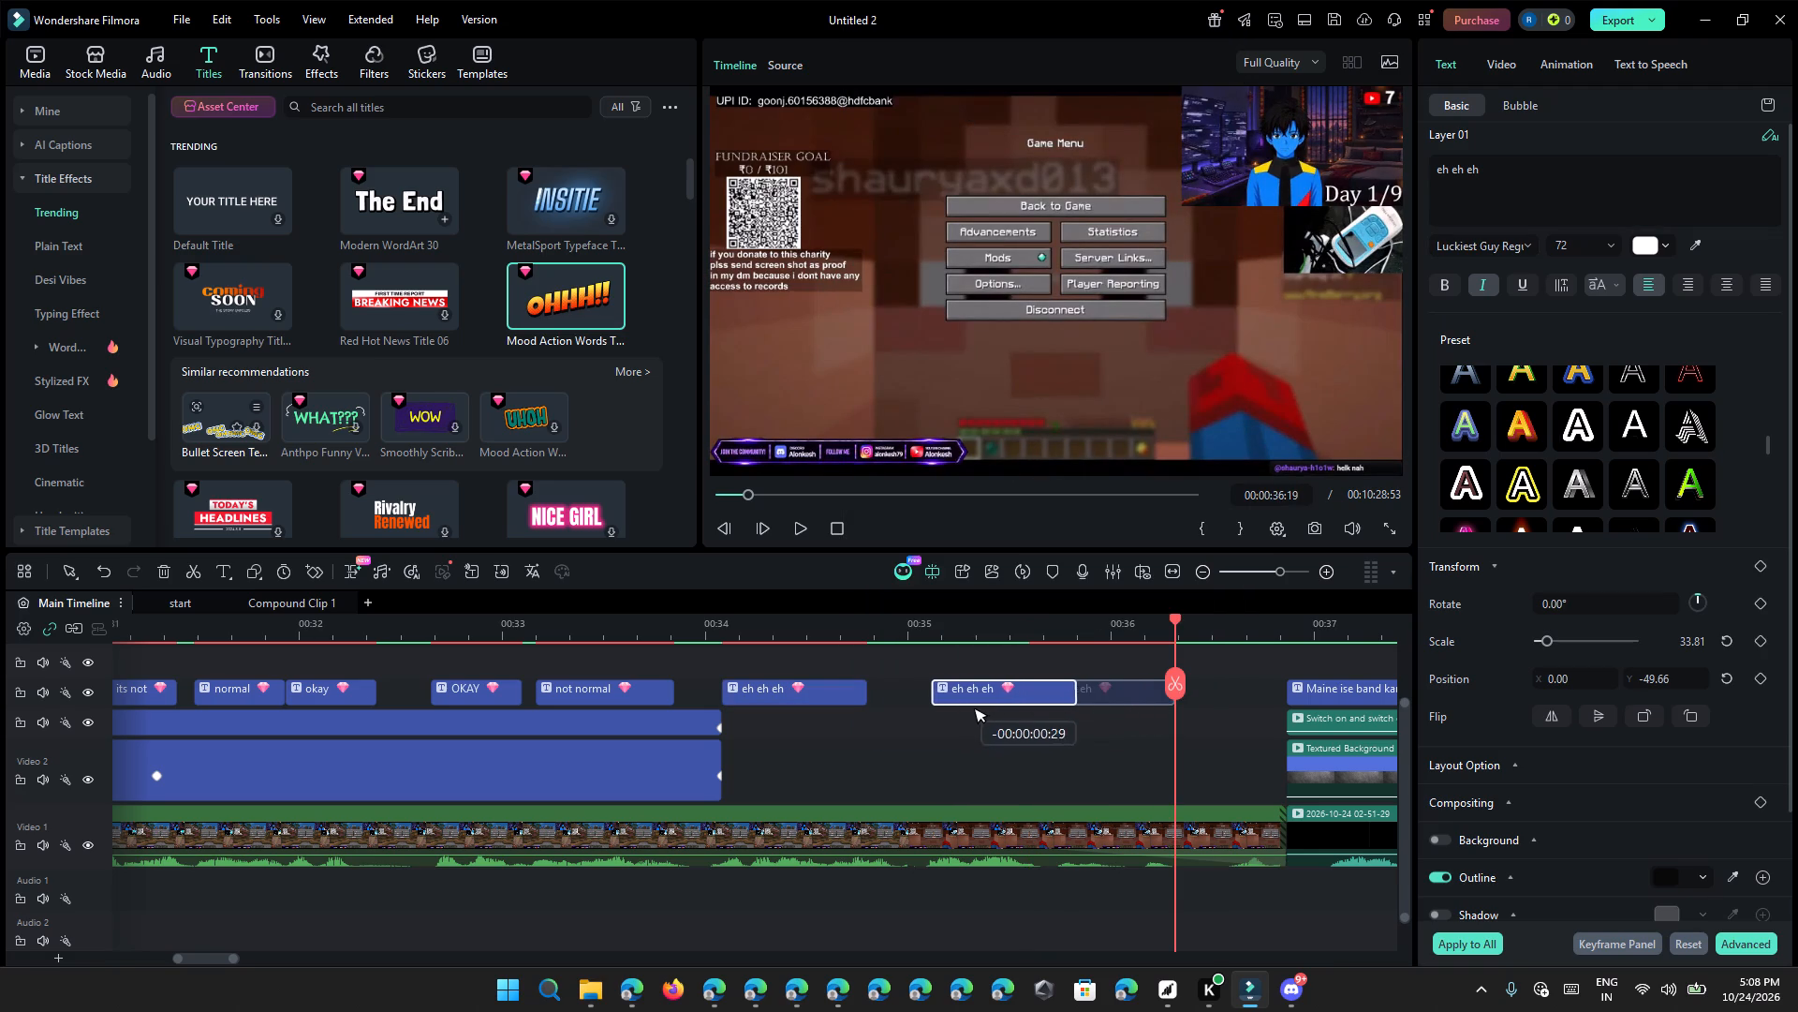
drag(965, 702, 963, 699)
Replace the text of the copied "eh eh eh" title with "wait".
click(1577, 180)
key(ctrl+a)
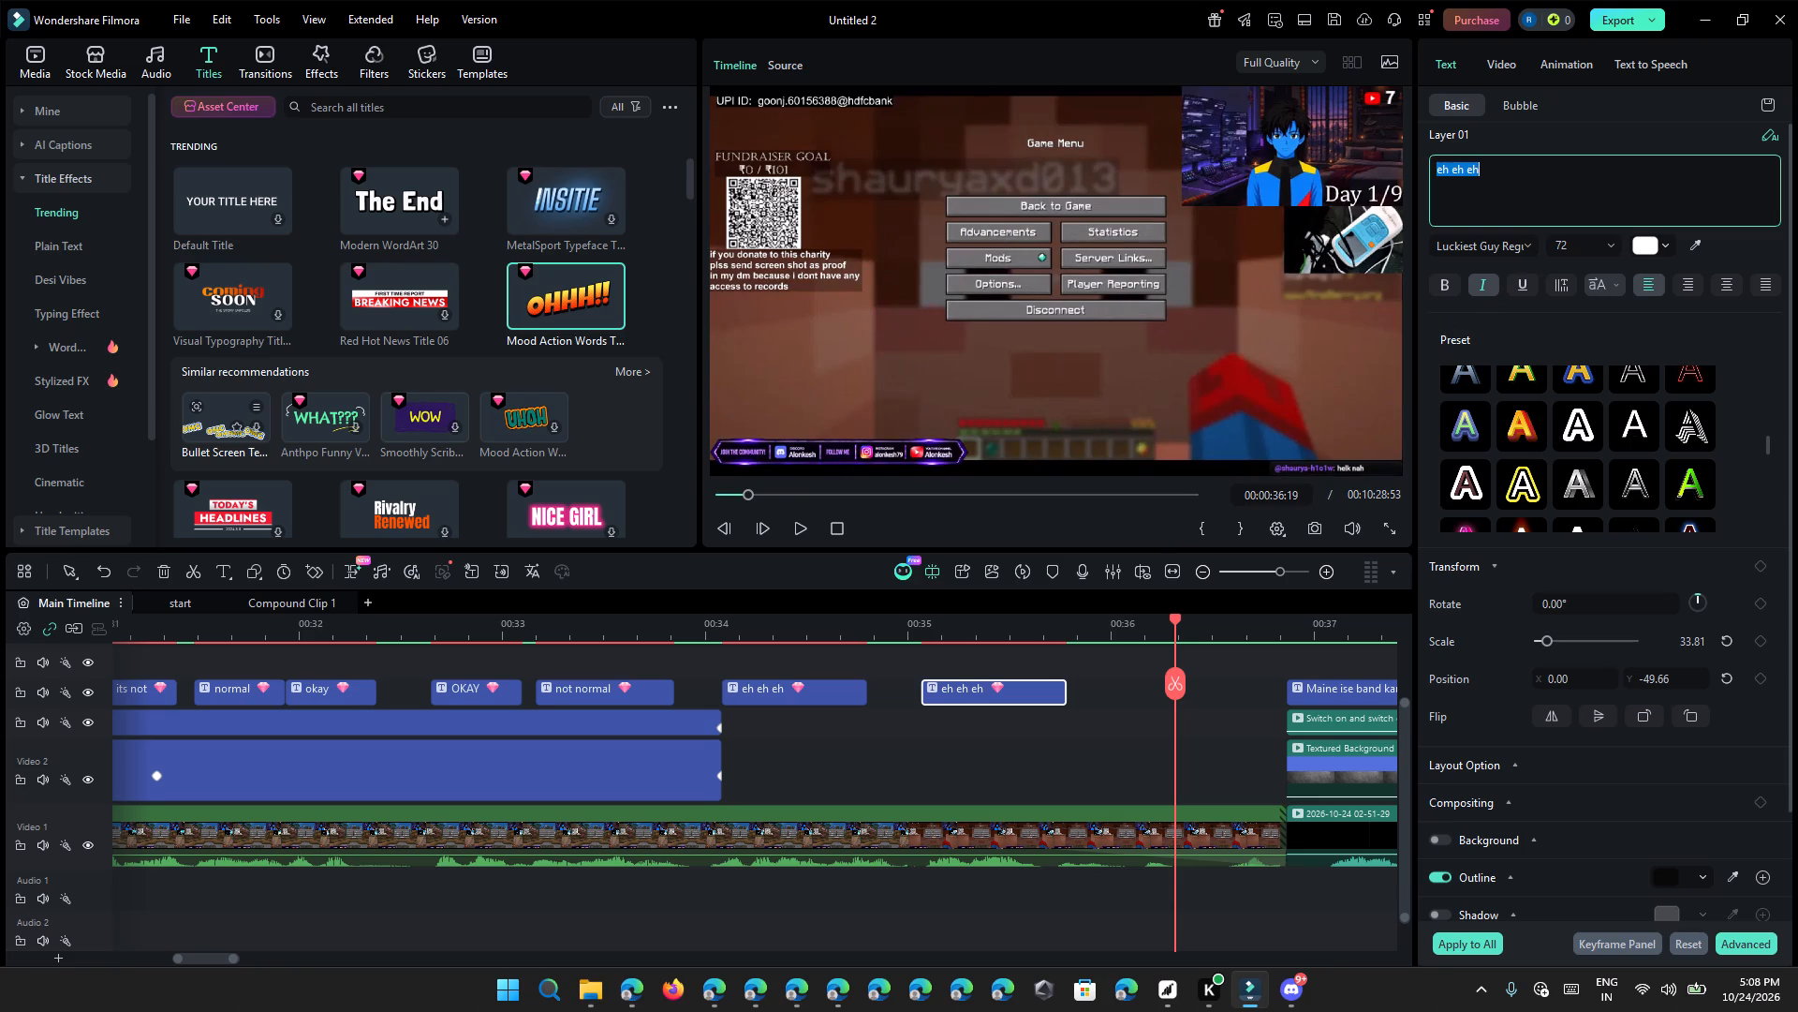
key(BackSpace)
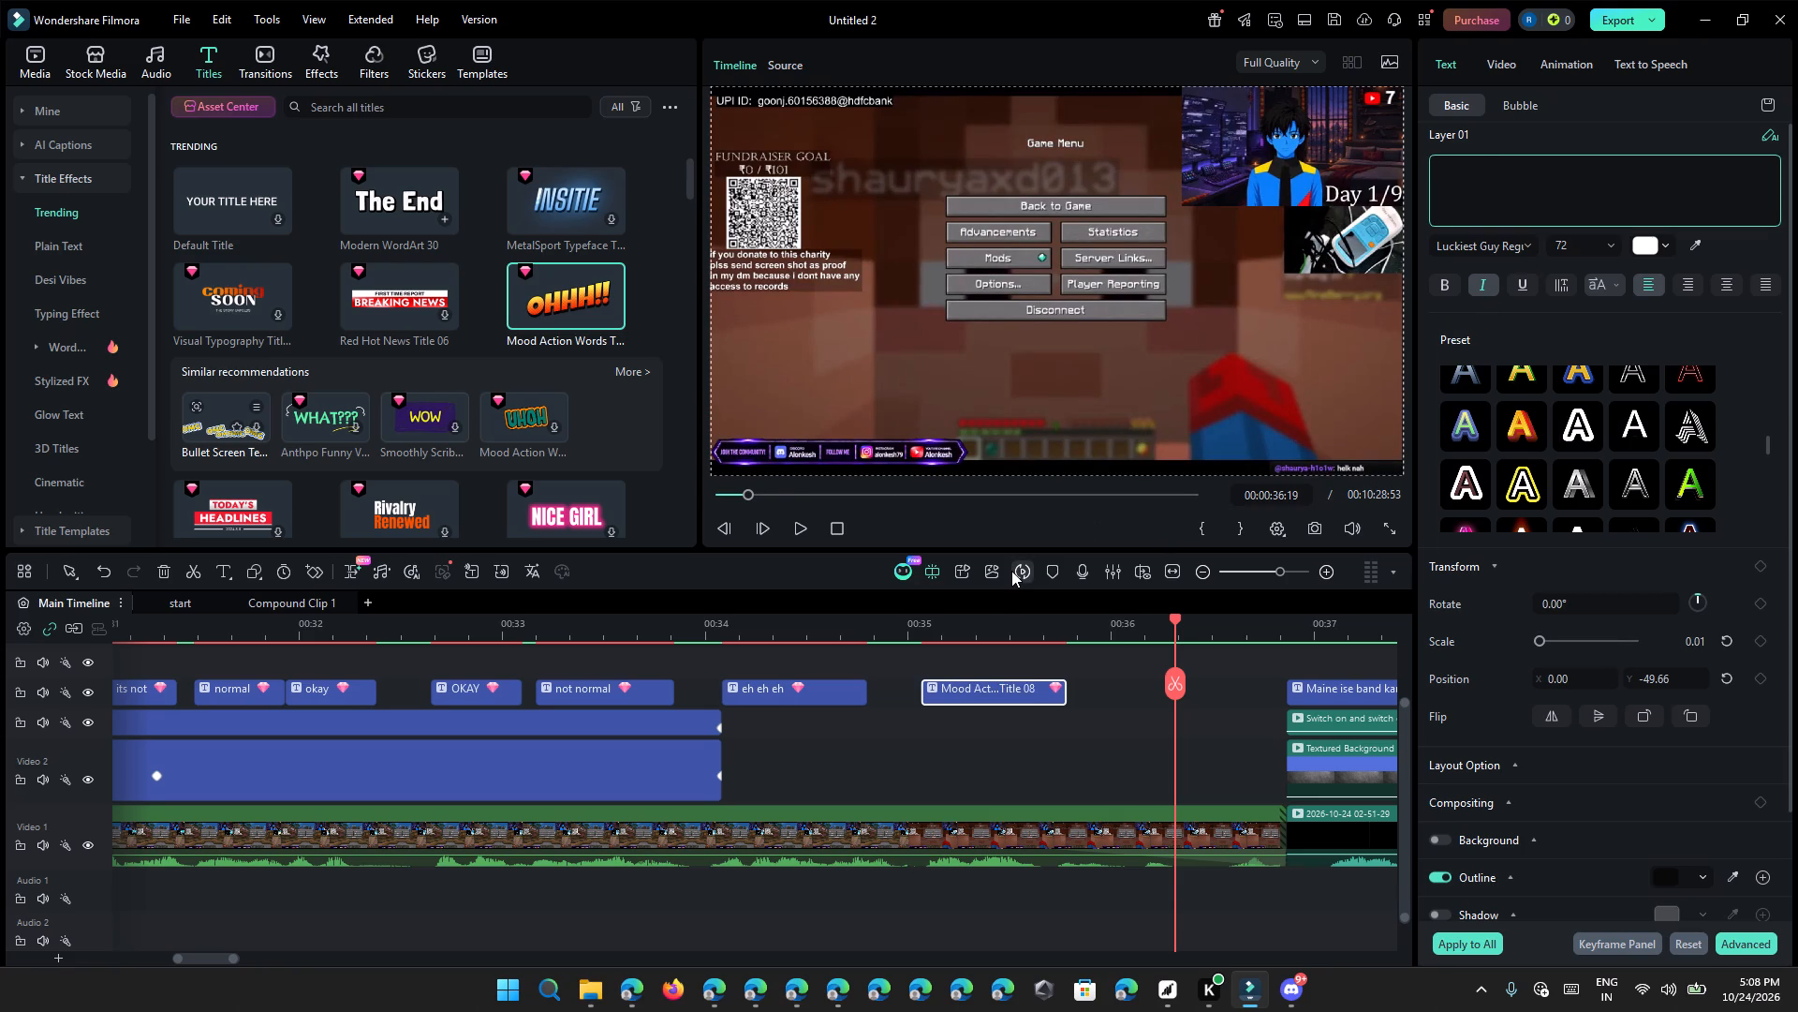
text(wait)
Play back from "eh eh eh", shorten that title to end at about 34 s 37 frames, and move "wait" directly after it.
click(706, 623)
click(807, 539)
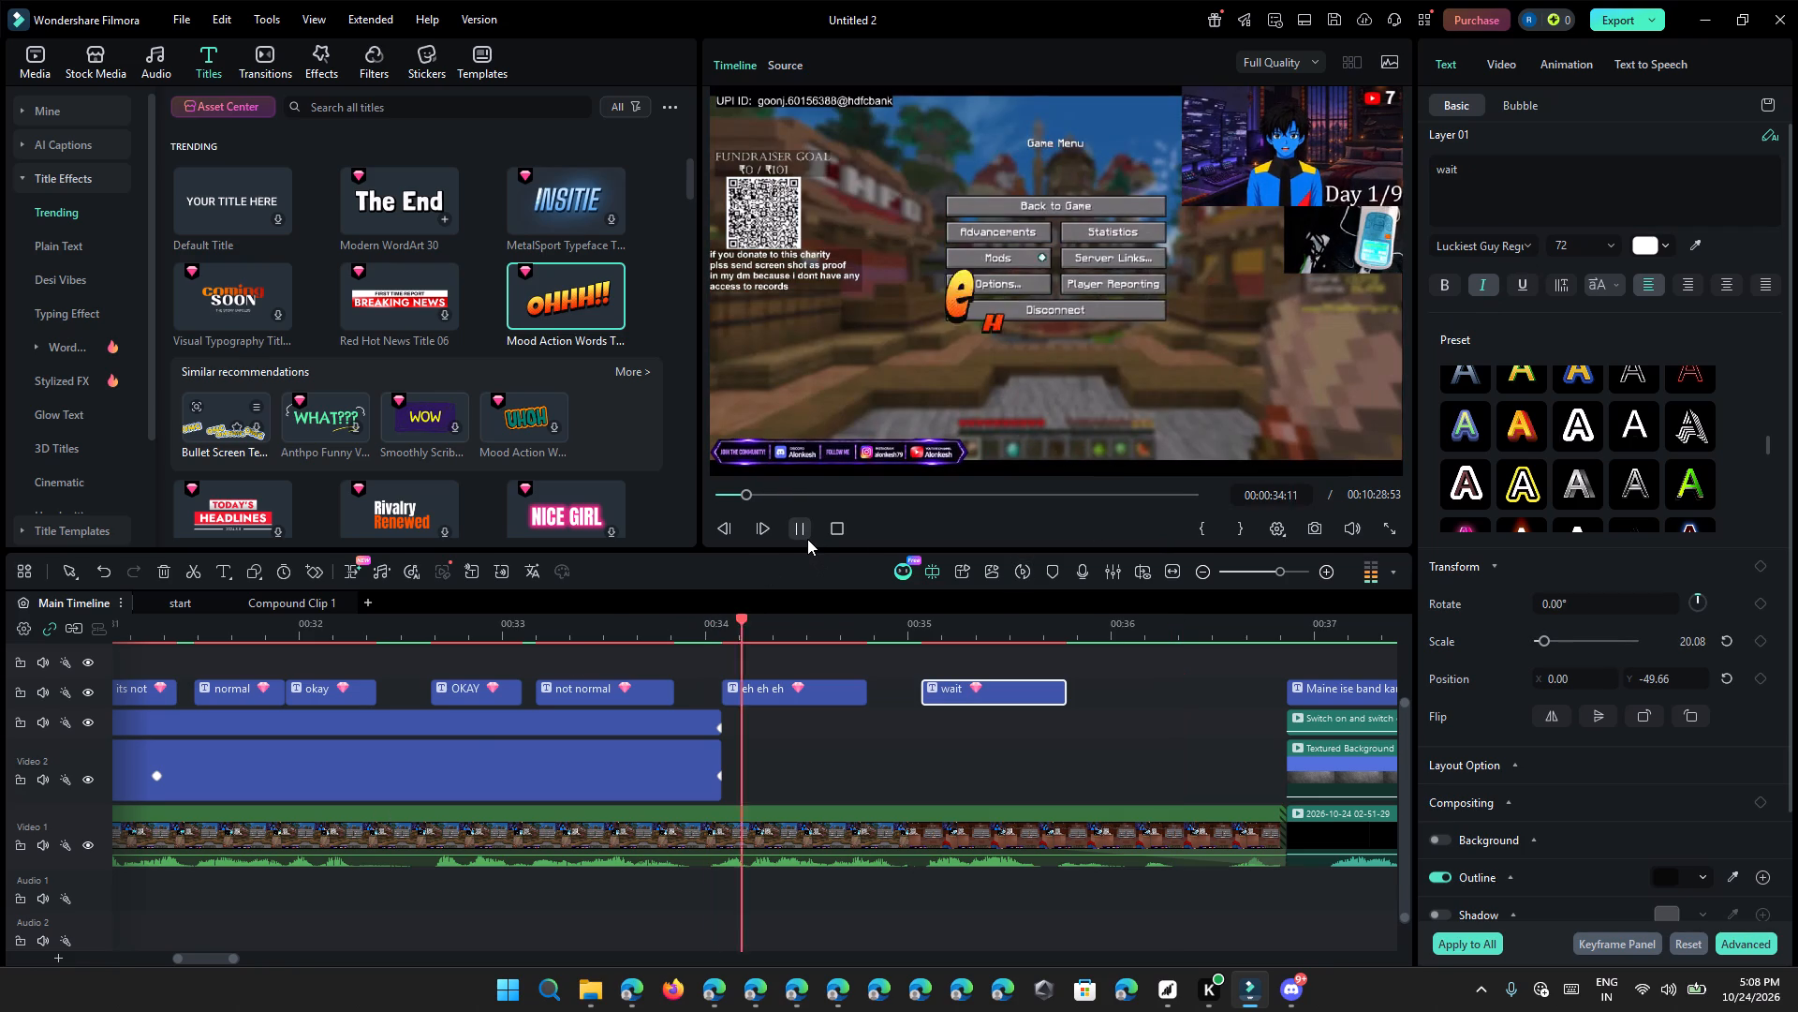
click(807, 539)
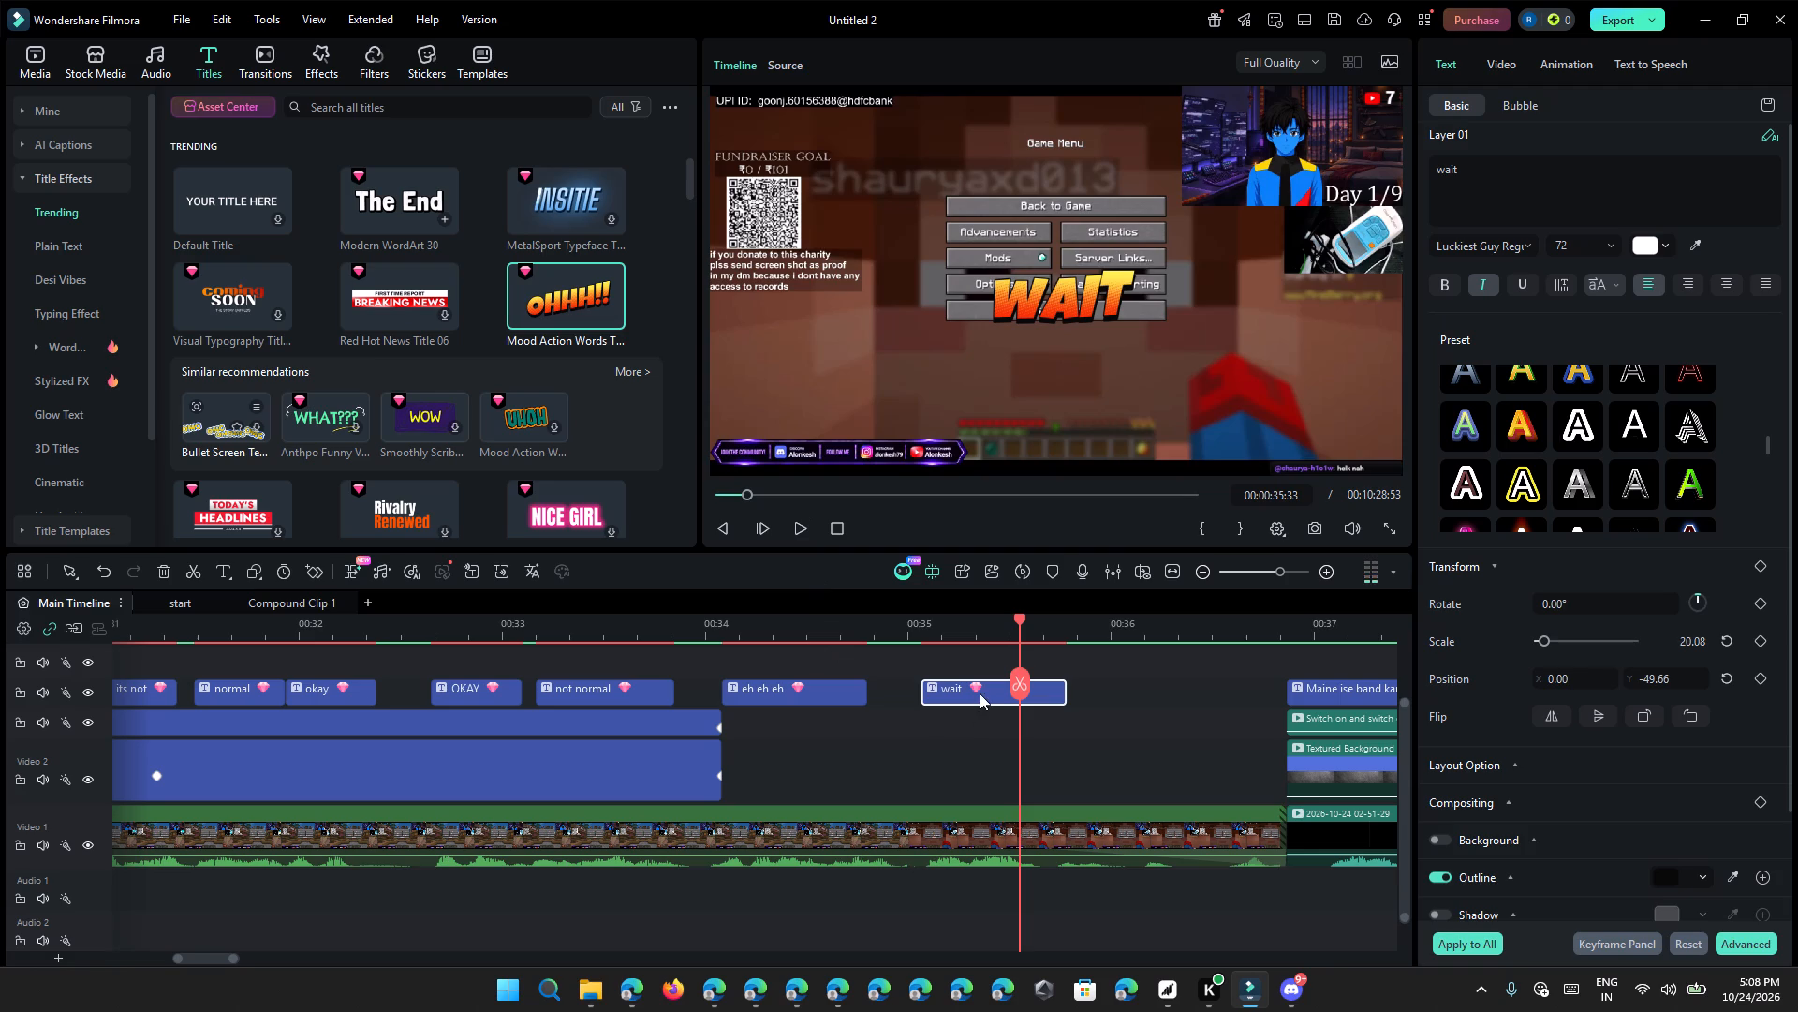
drag(980, 693, 929, 697)
drag(865, 692, 833, 692)
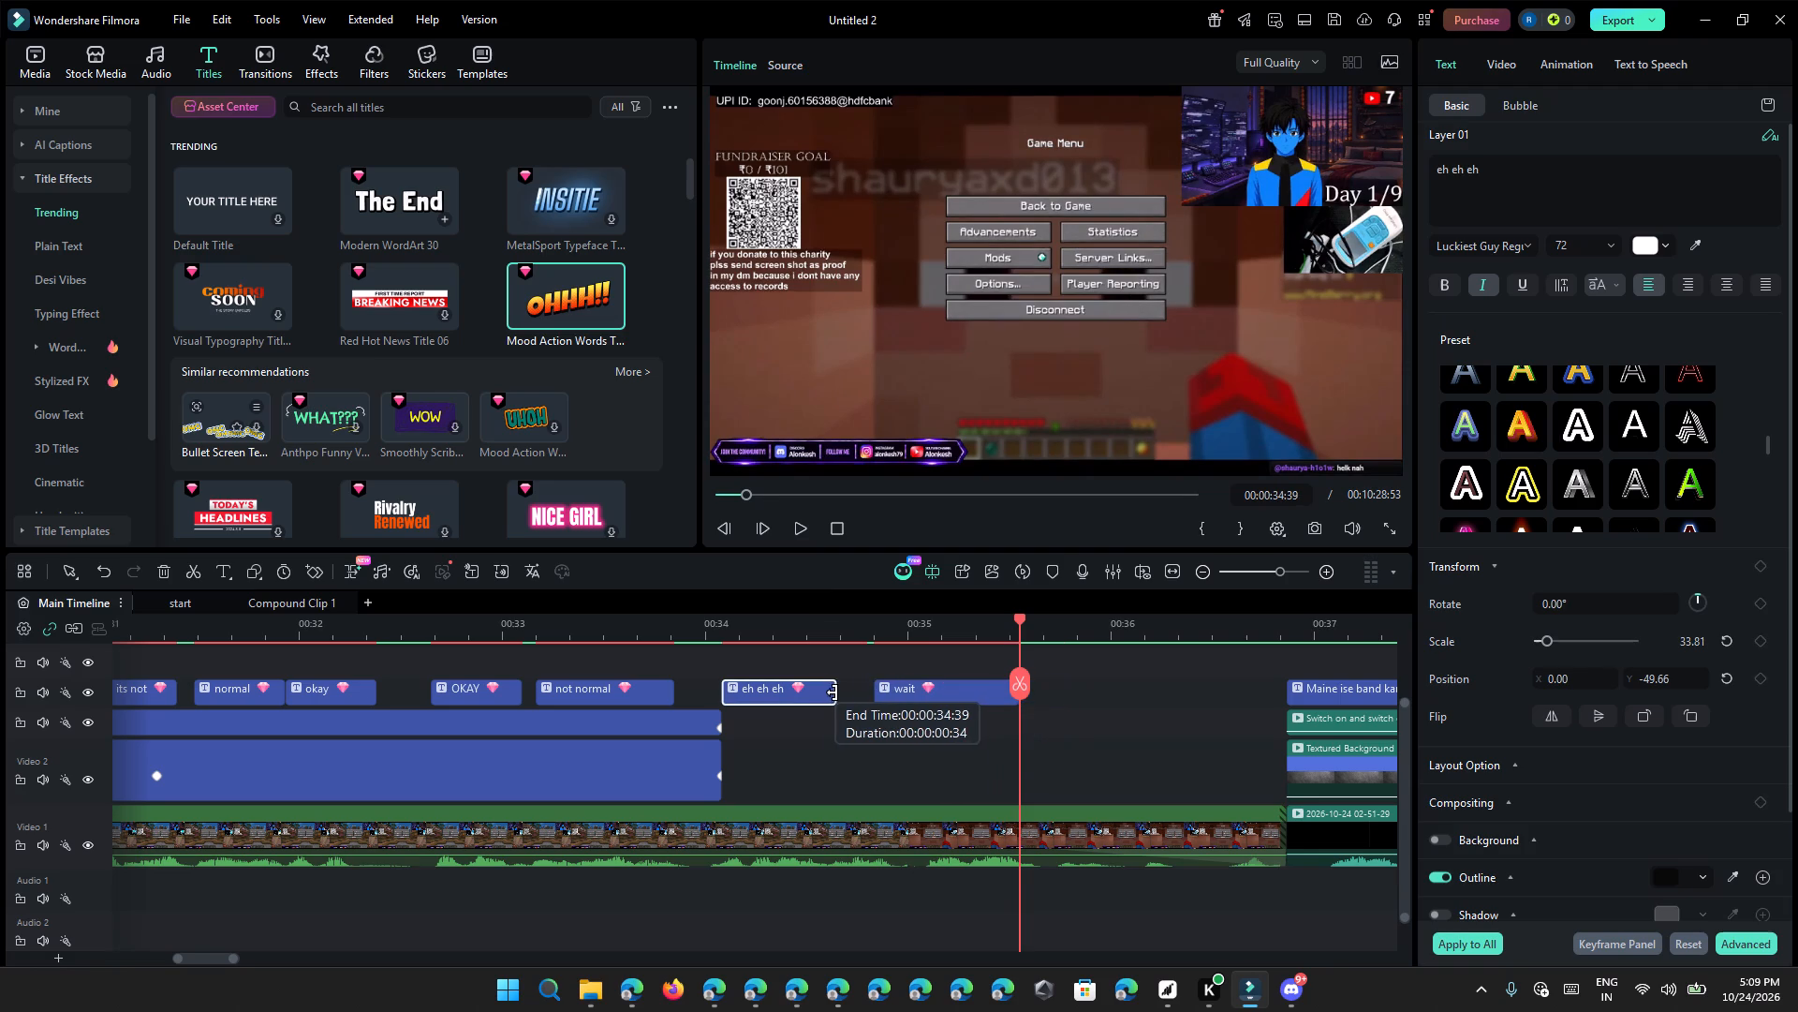
drag(833, 692, 829, 692)
drag(914, 689, 871, 690)
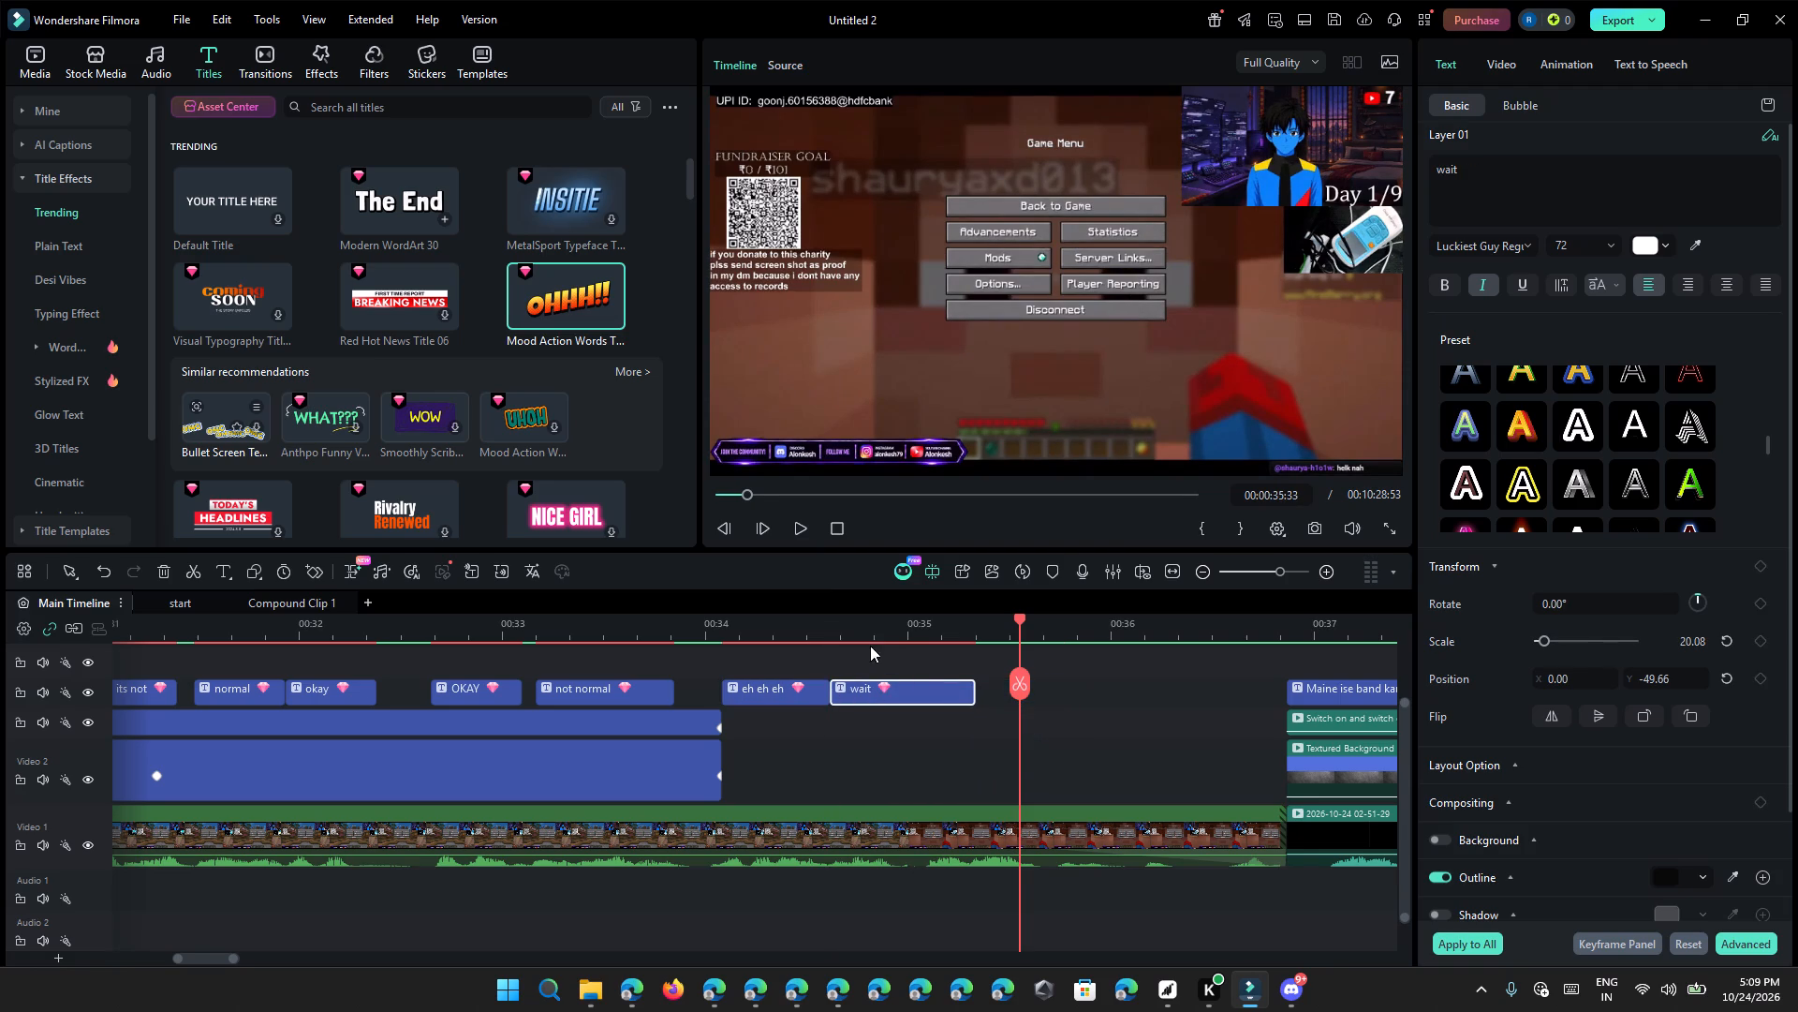
Play back the "wait" title against the speech and trim its end to about 34 s 59 frames.
click(834, 635)
click(794, 525)
click(792, 527)
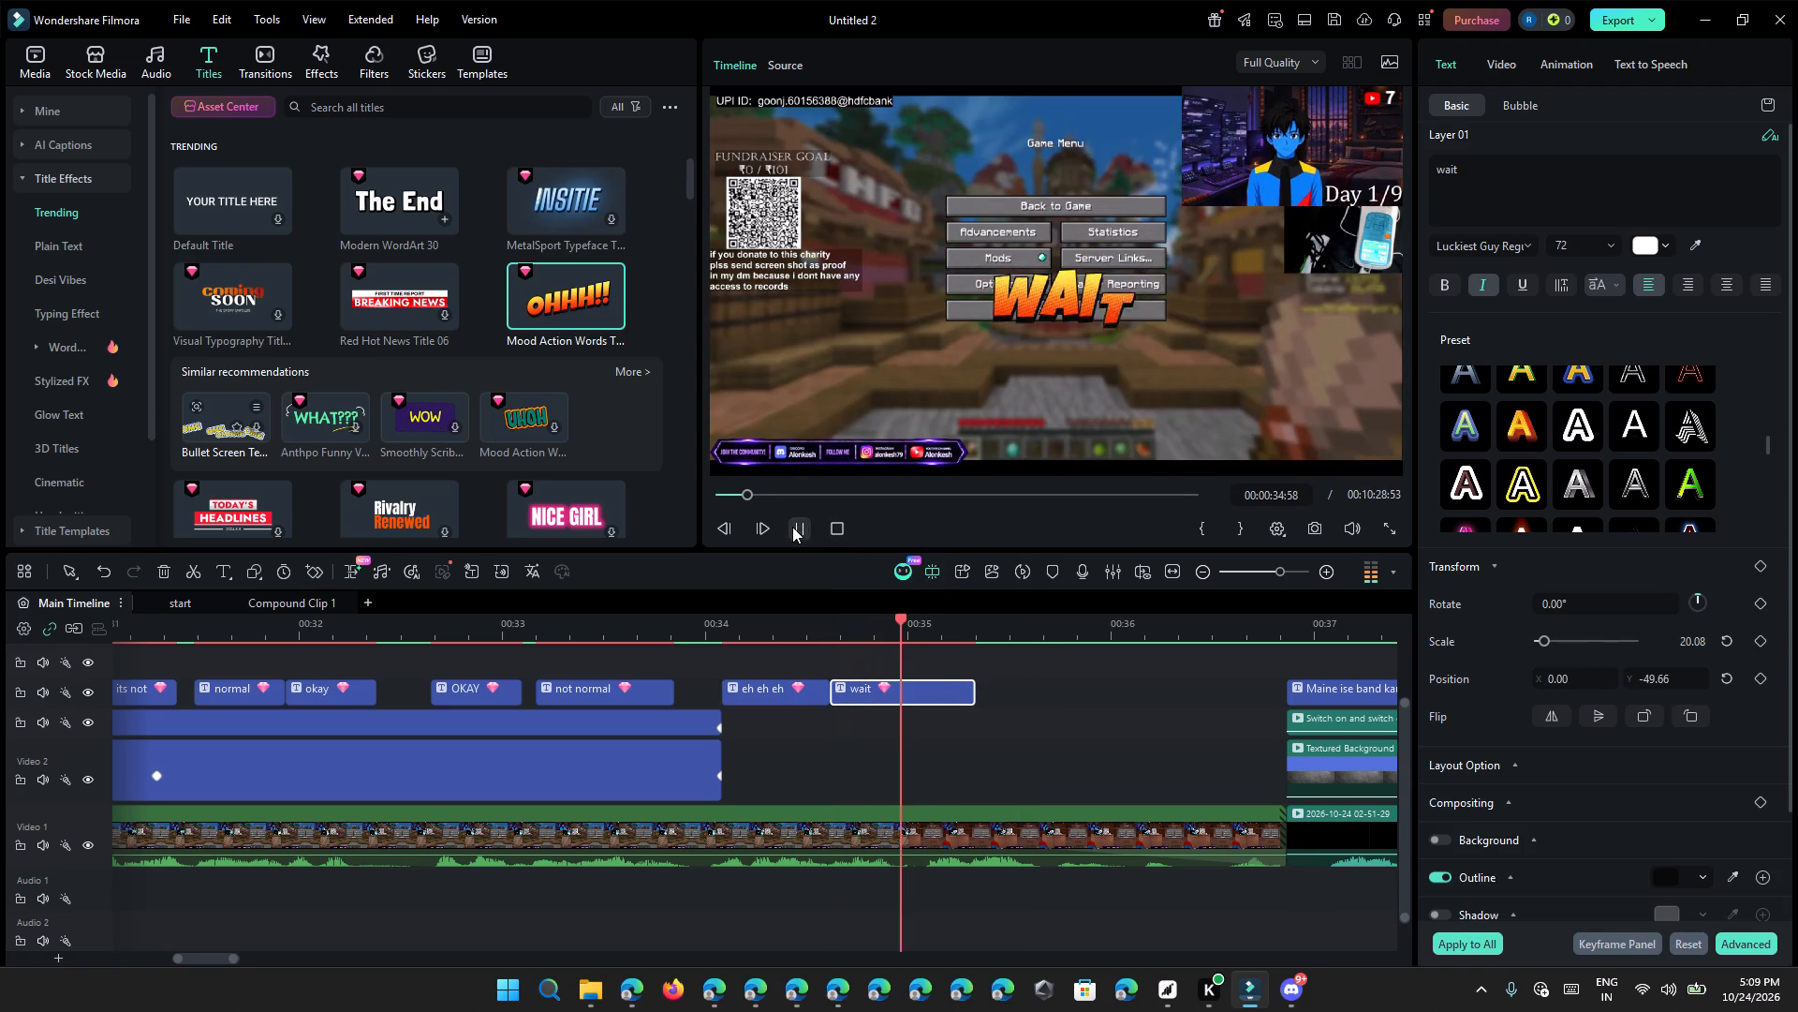
drag(970, 695, 900, 704)
click(799, 533)
click(799, 533)
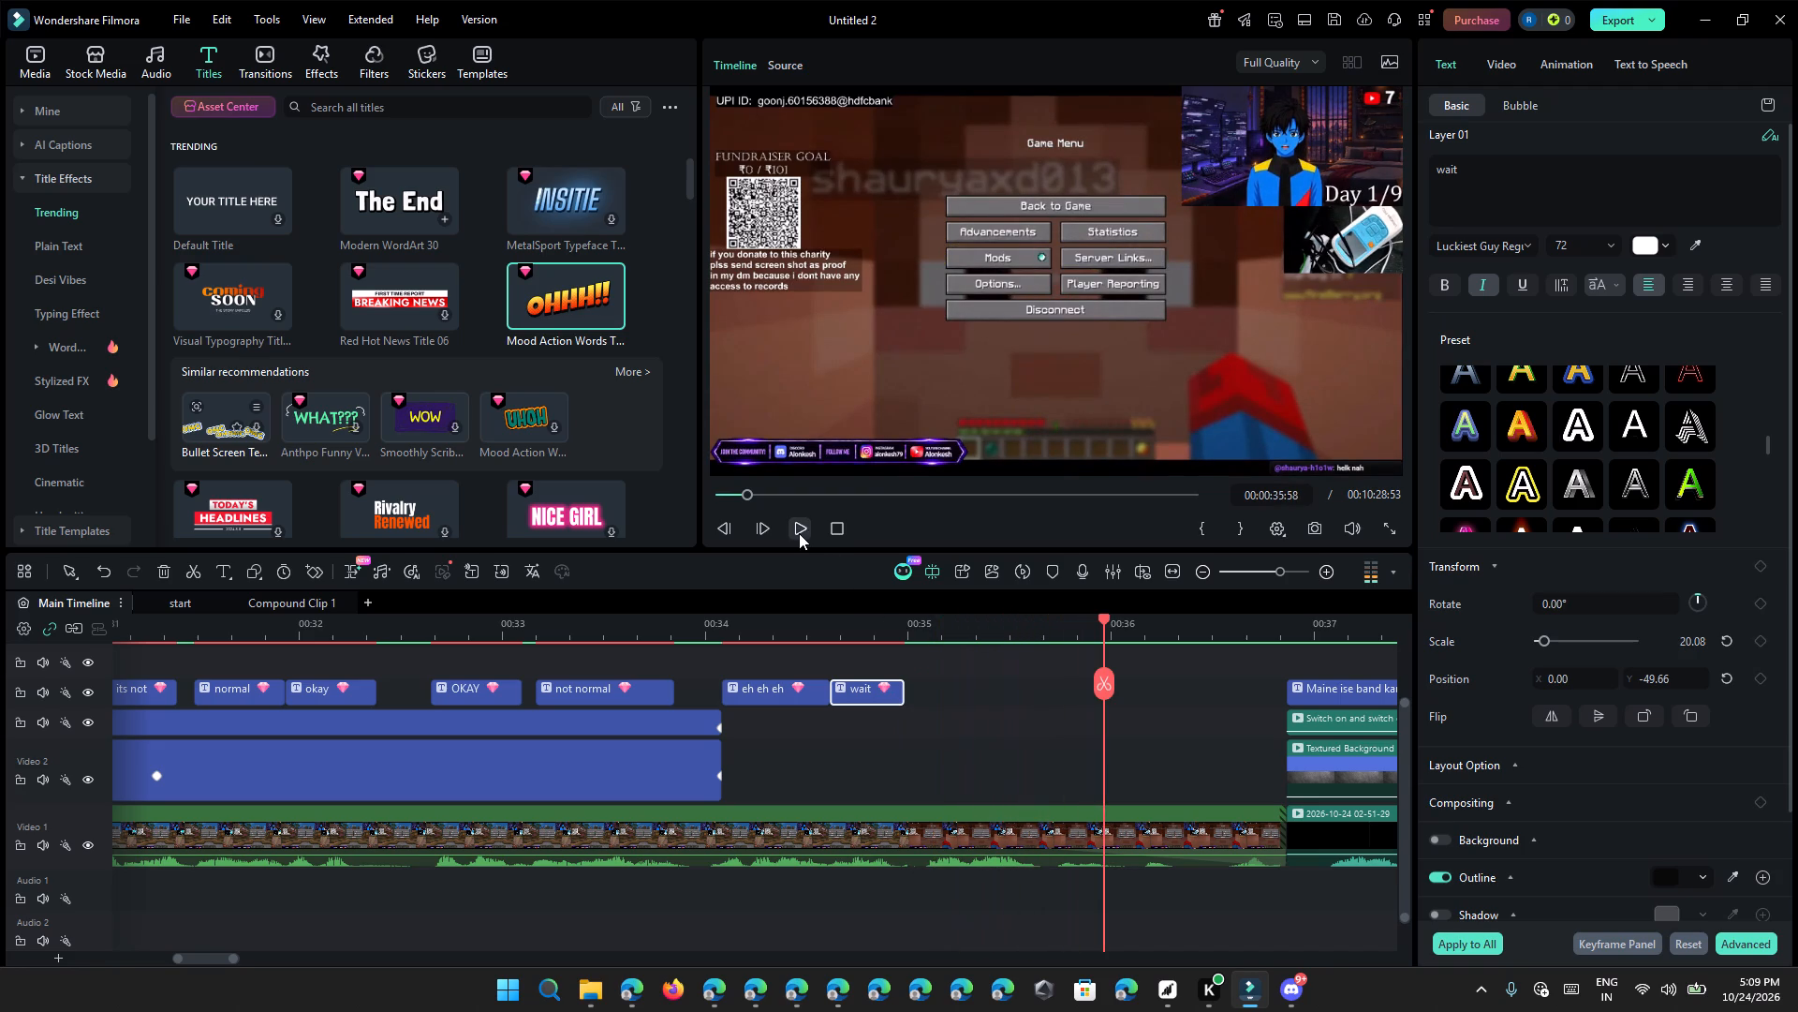
Duplicate the "wait" title and place the copy from about 35 s 6 frames to about 35 s 38 frames.
right_click(873, 698)
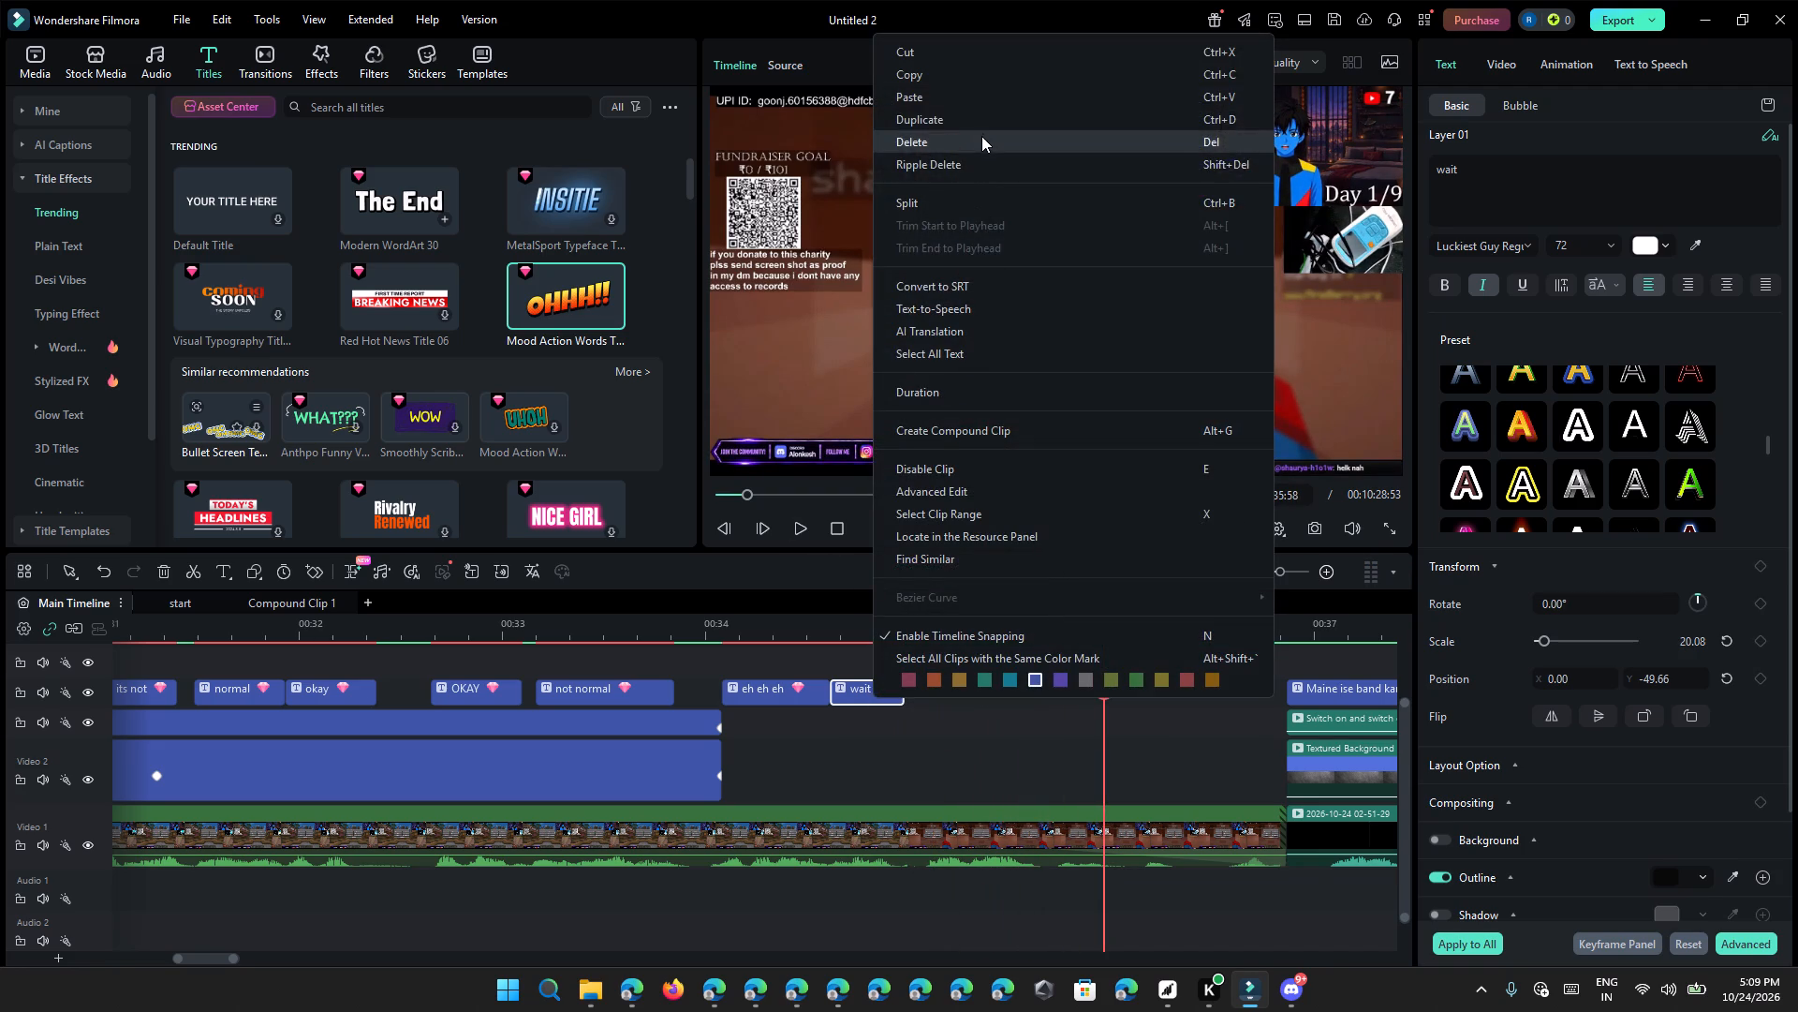
click(986, 122)
drag(1139, 695, 970, 698)
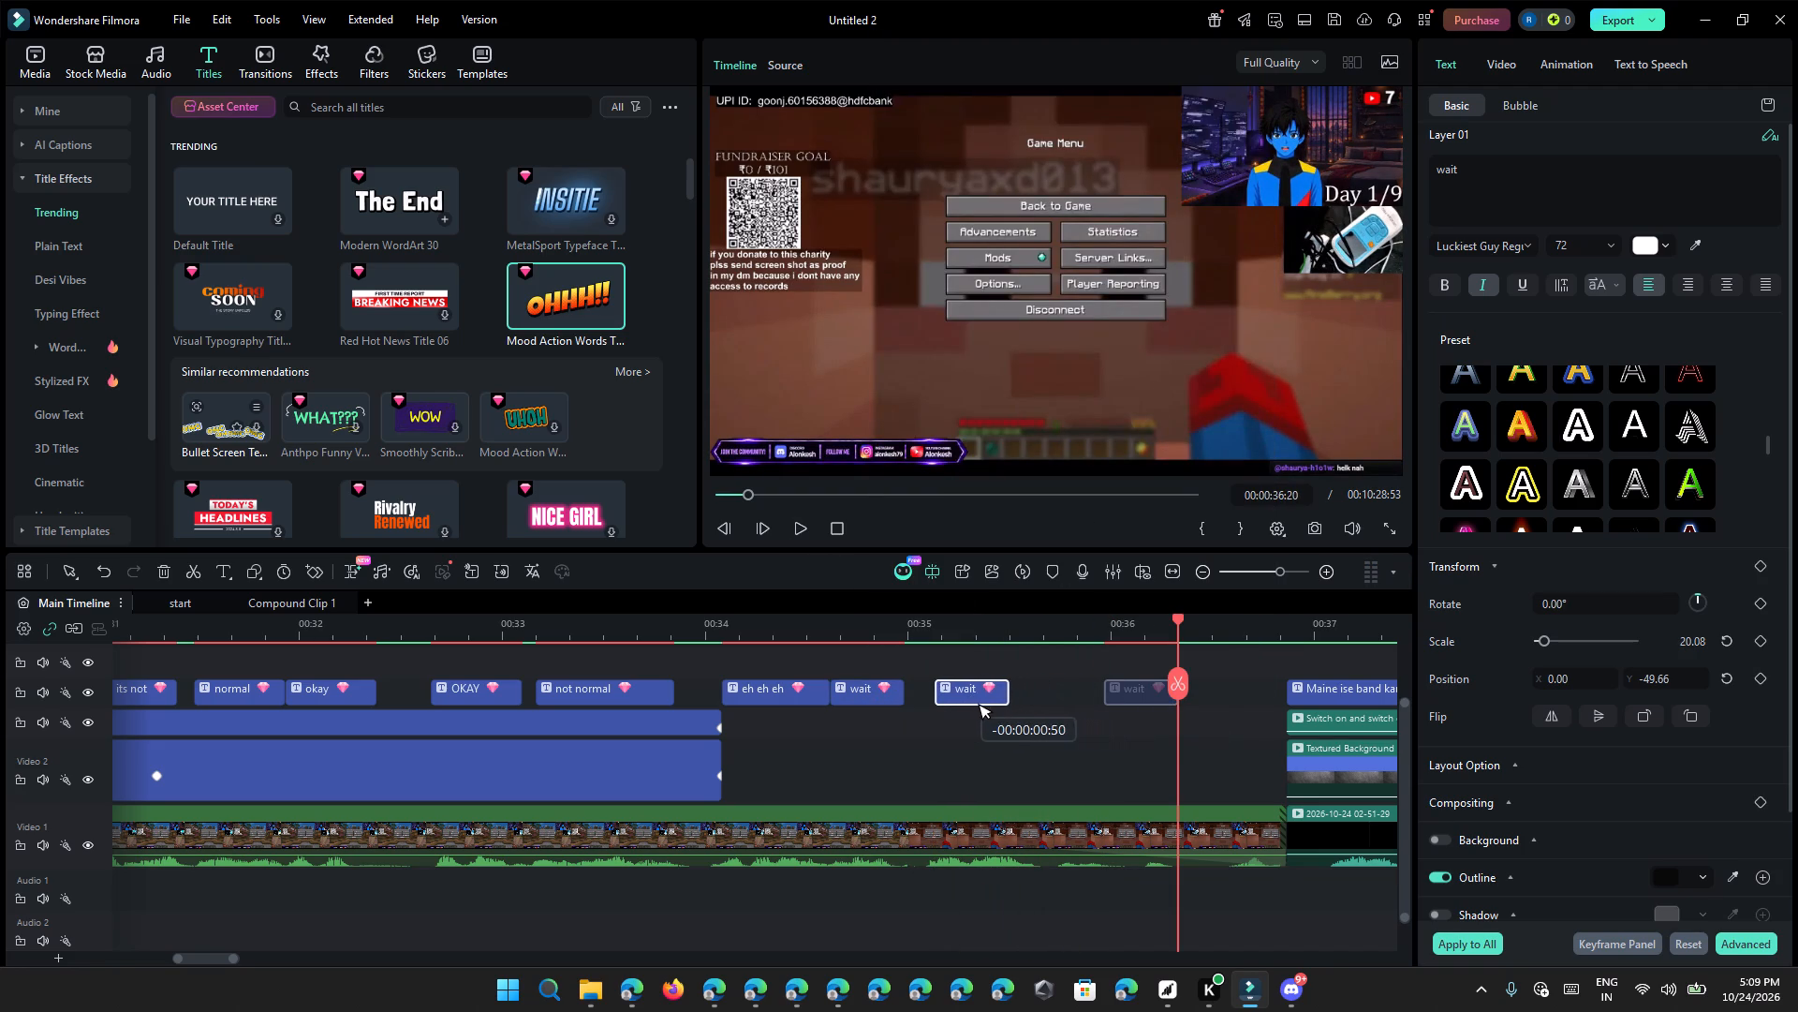
drag(970, 698, 964, 699)
click(1003, 684)
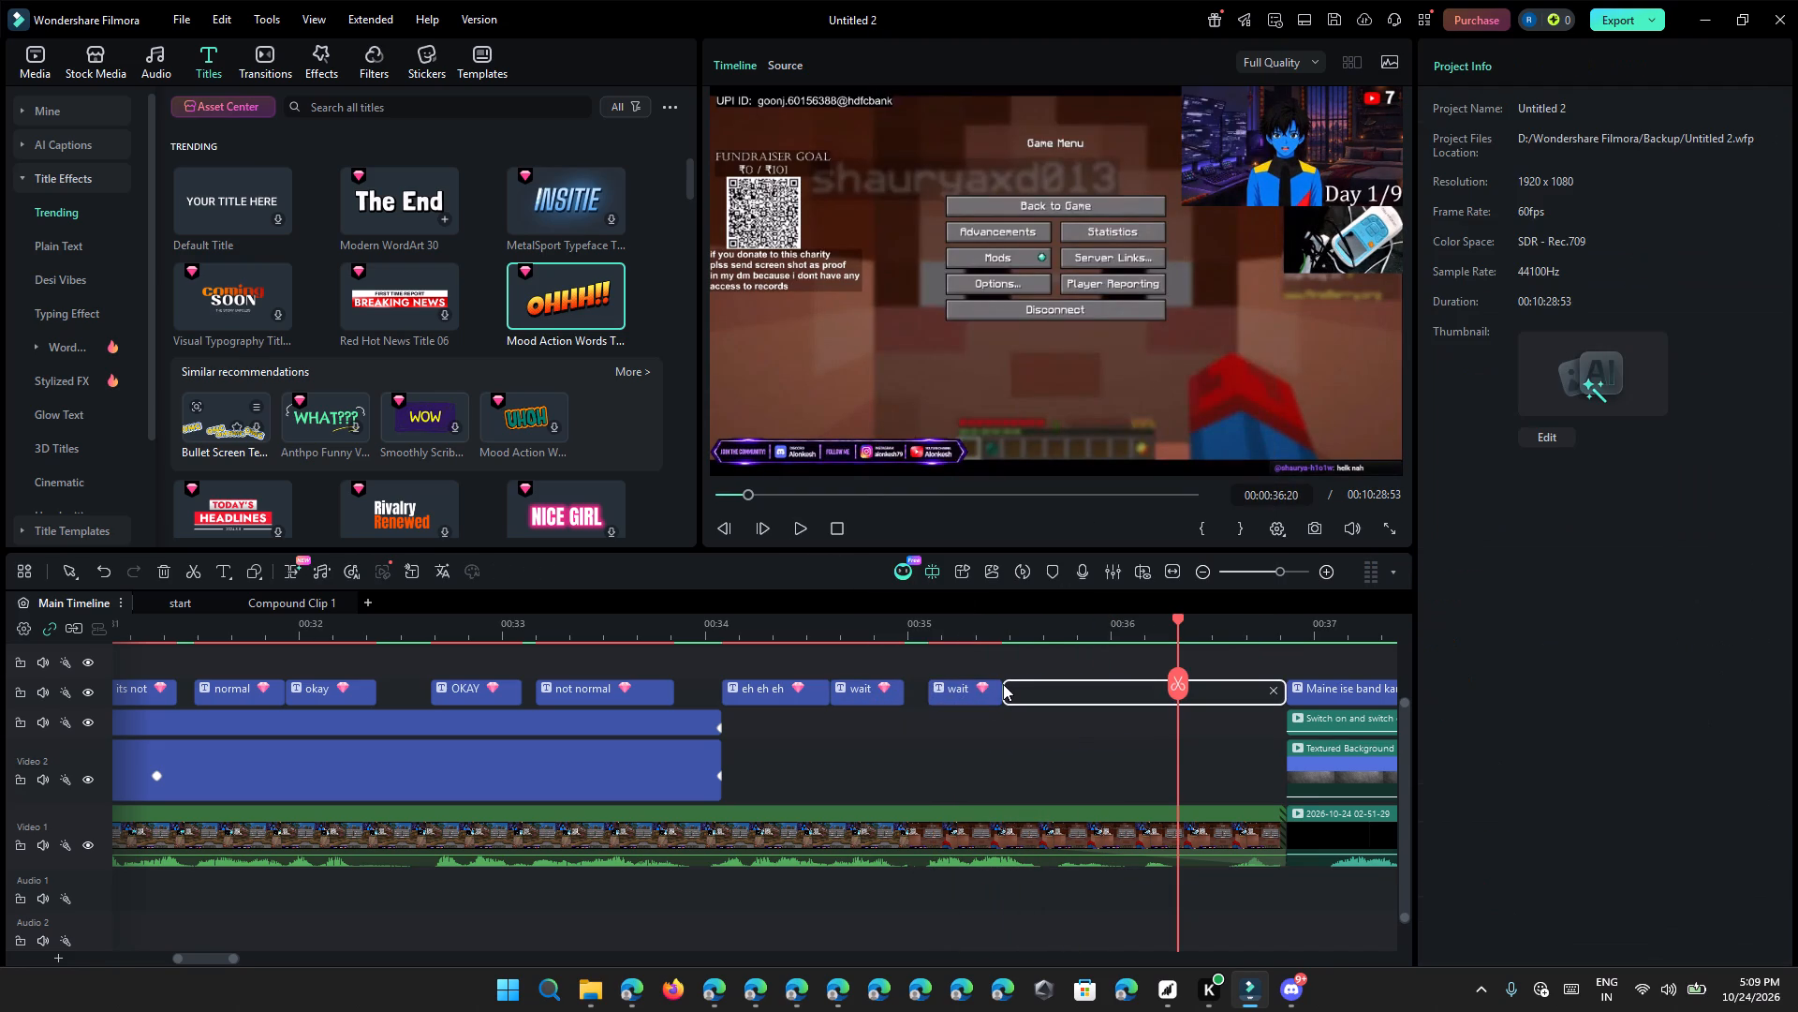
click(1003, 684)
drag(998, 686, 1032, 687)
Listen to the speech under the copied "wait" title and replace its text with "areh bheski".
click(1607, 182)
key(ctrl+a)
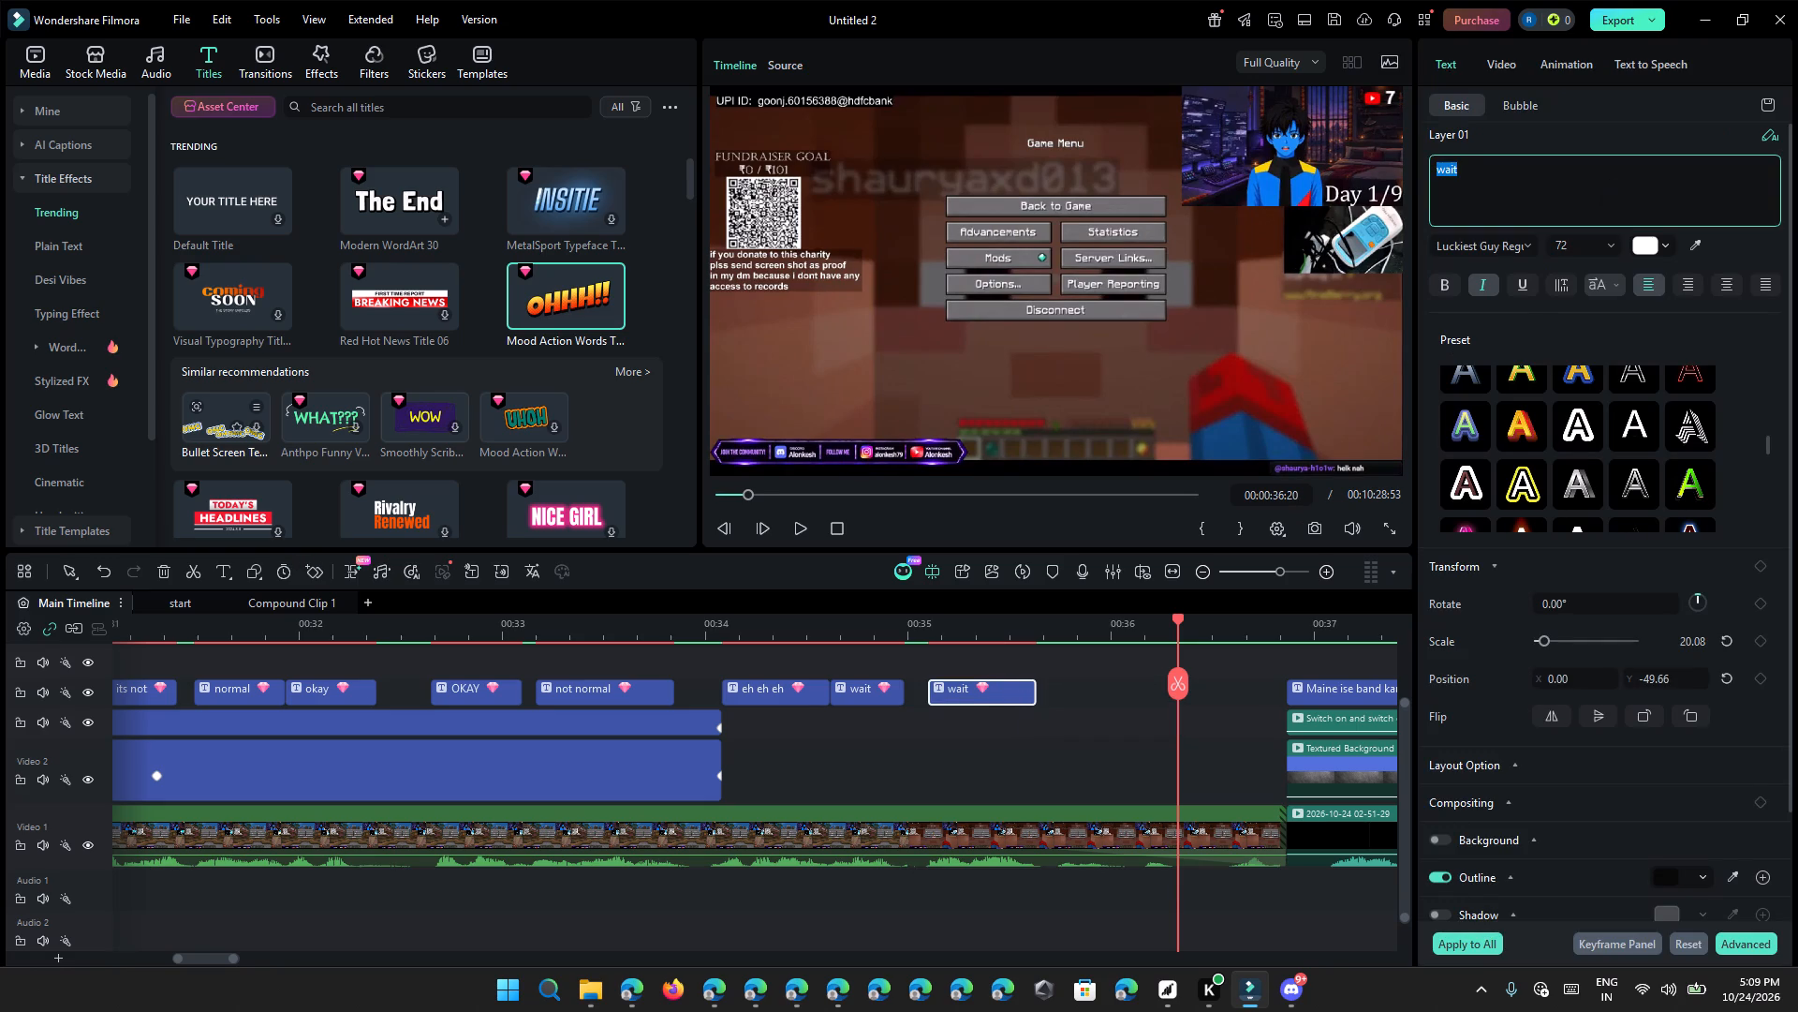
key(BackSpace)
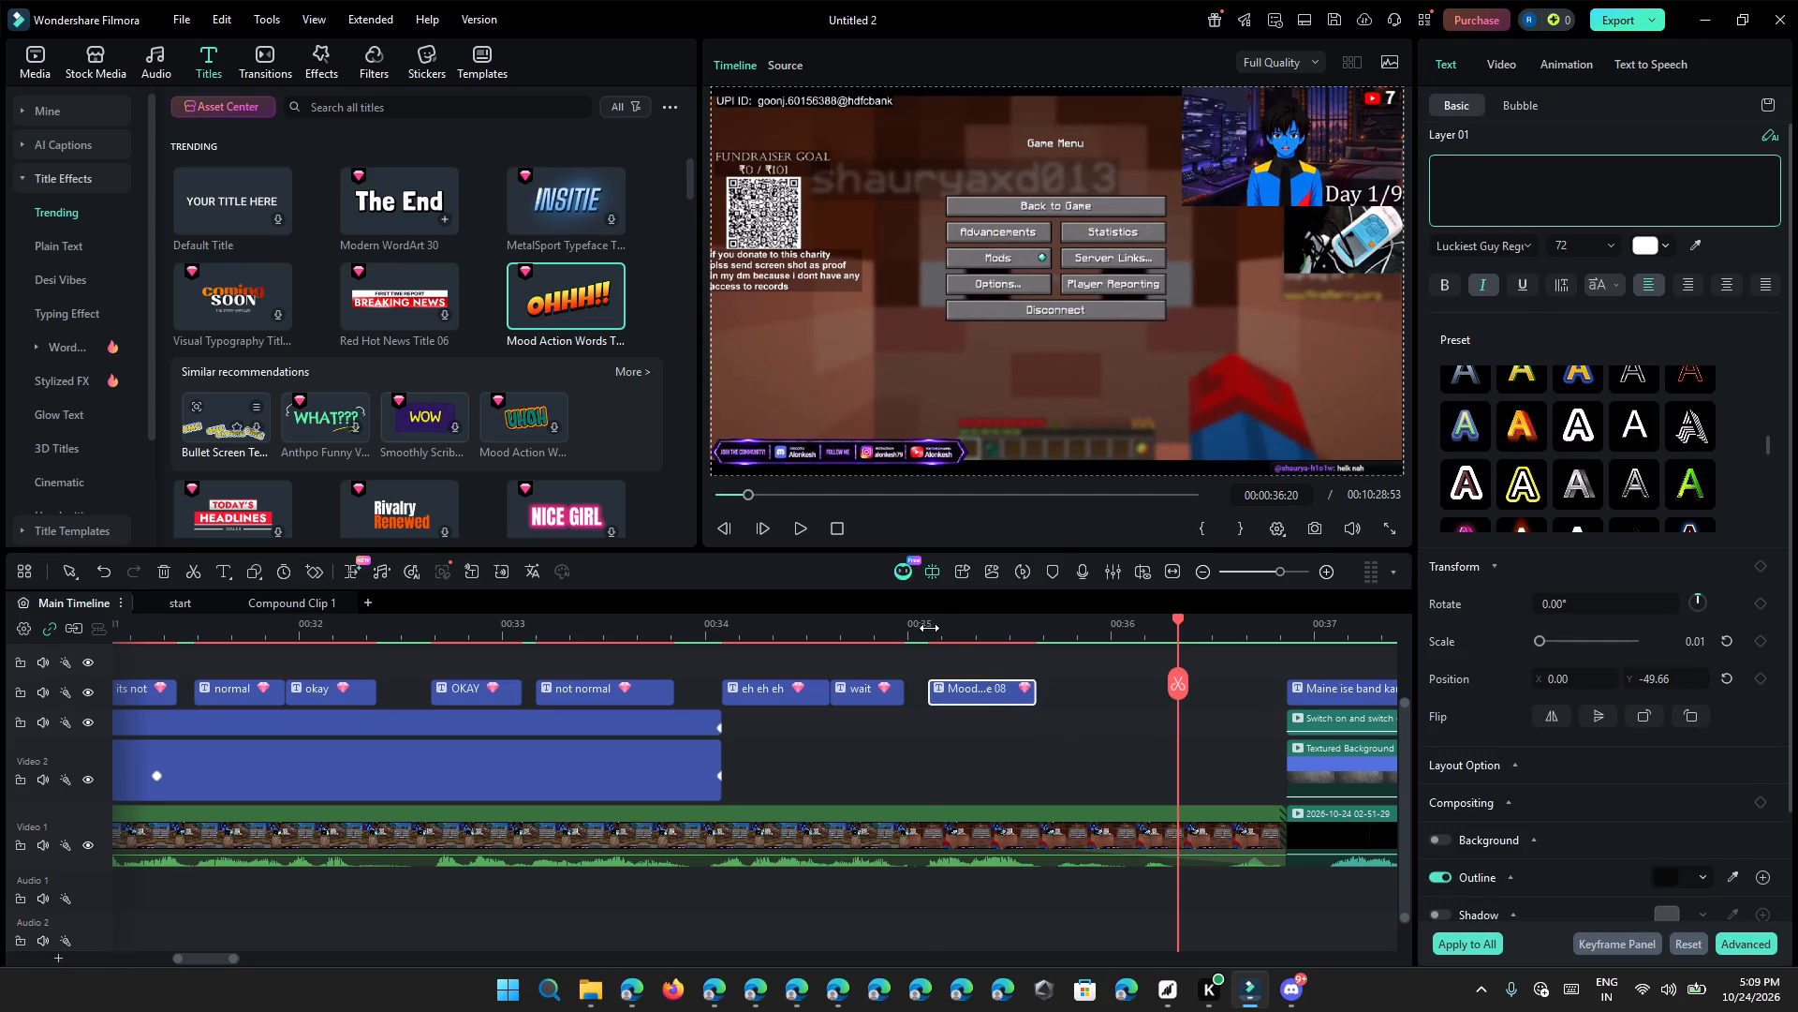
click(927, 629)
click(796, 533)
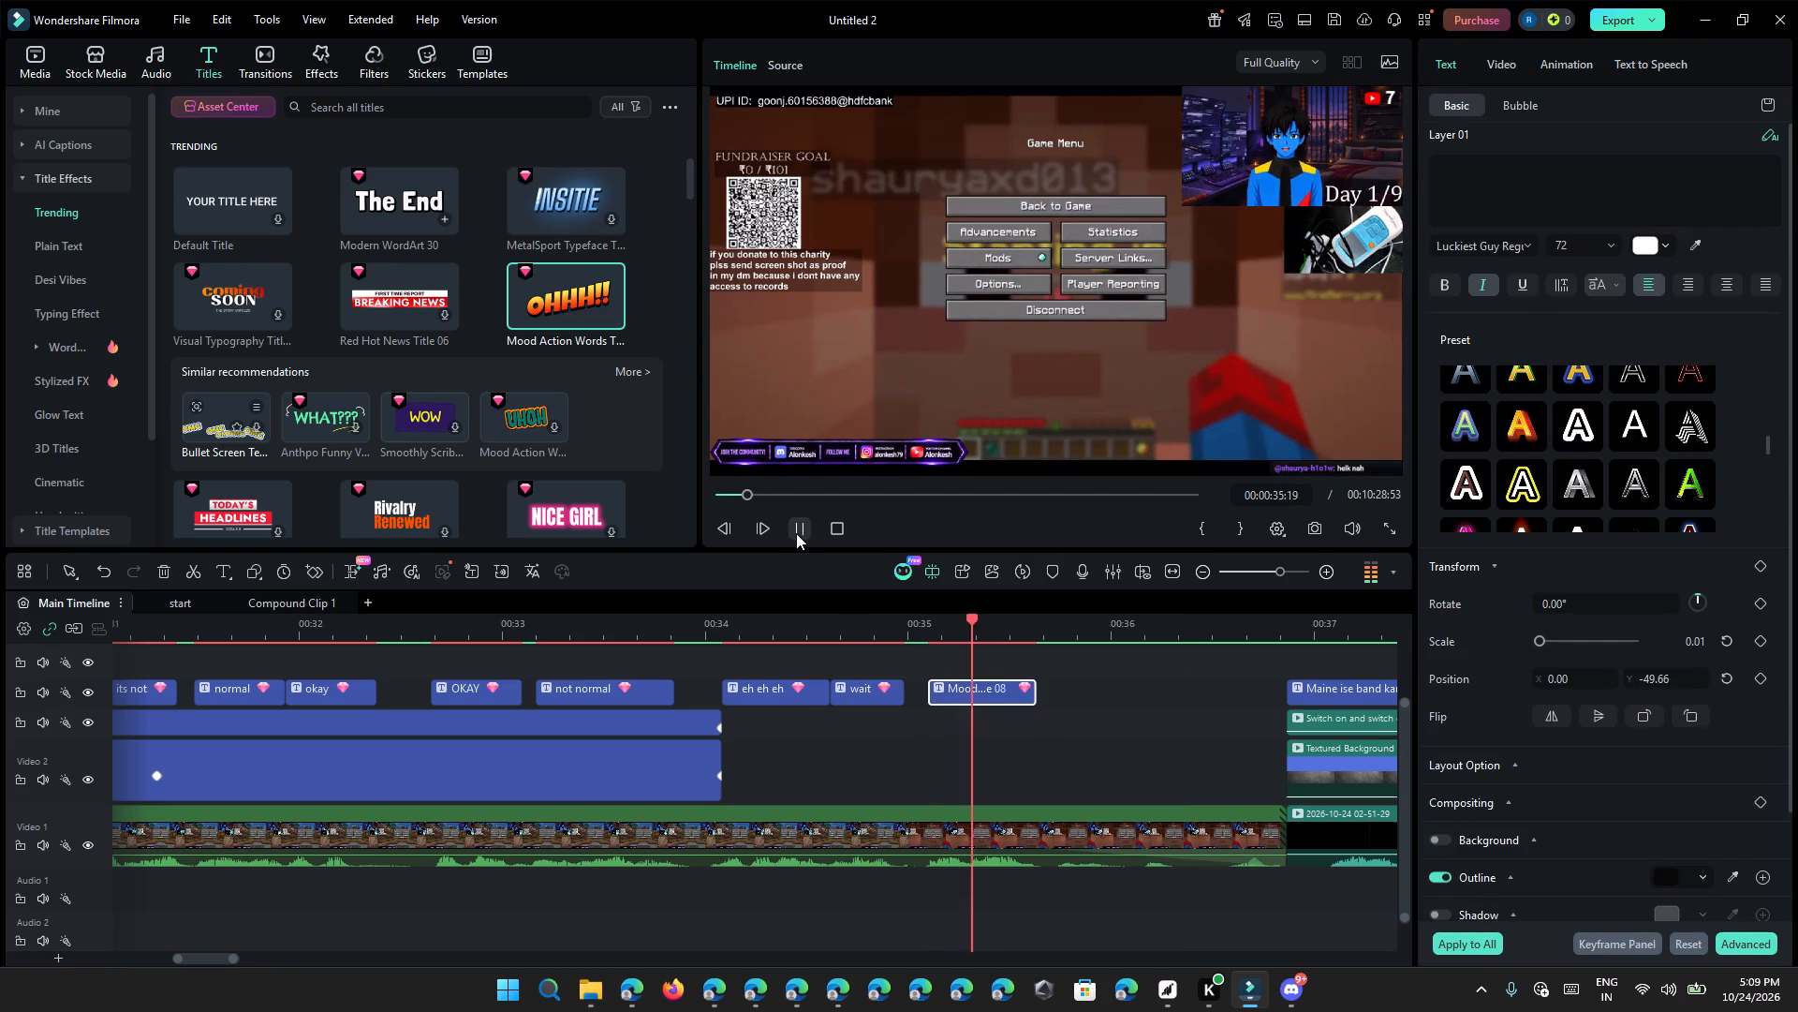
click(796, 533)
click(1555, 164)
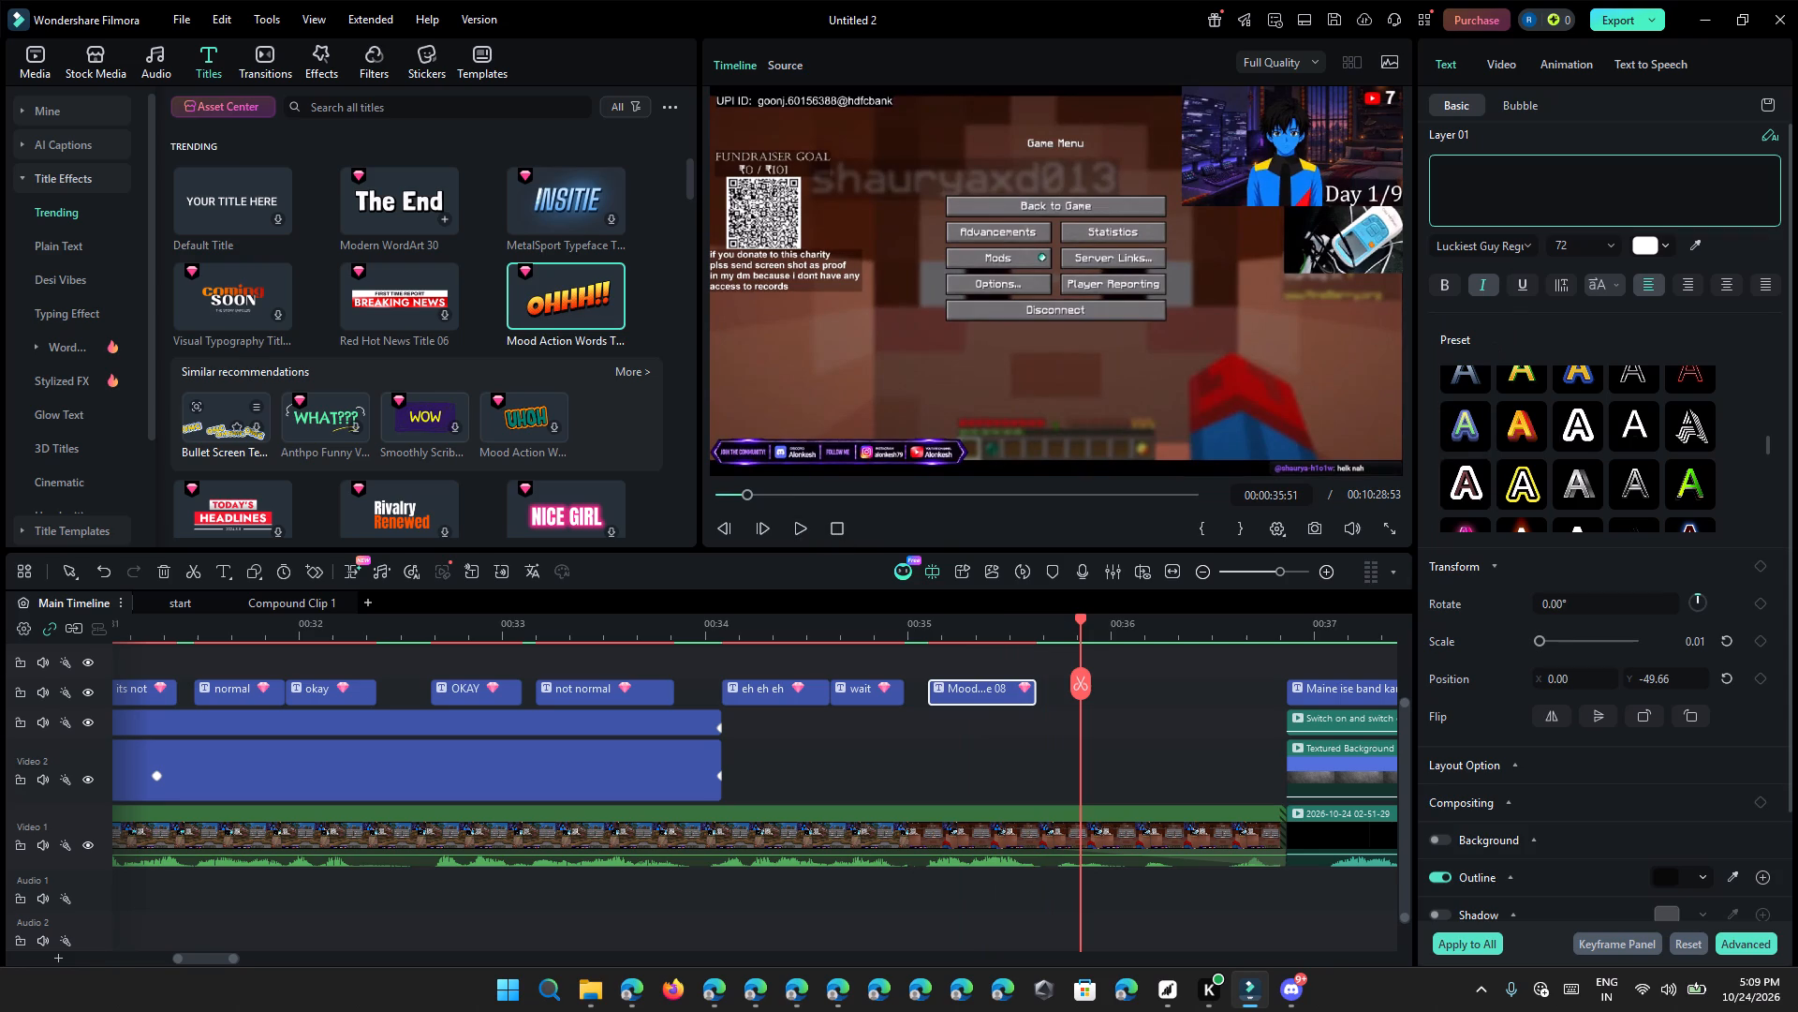
text(areh bheski)
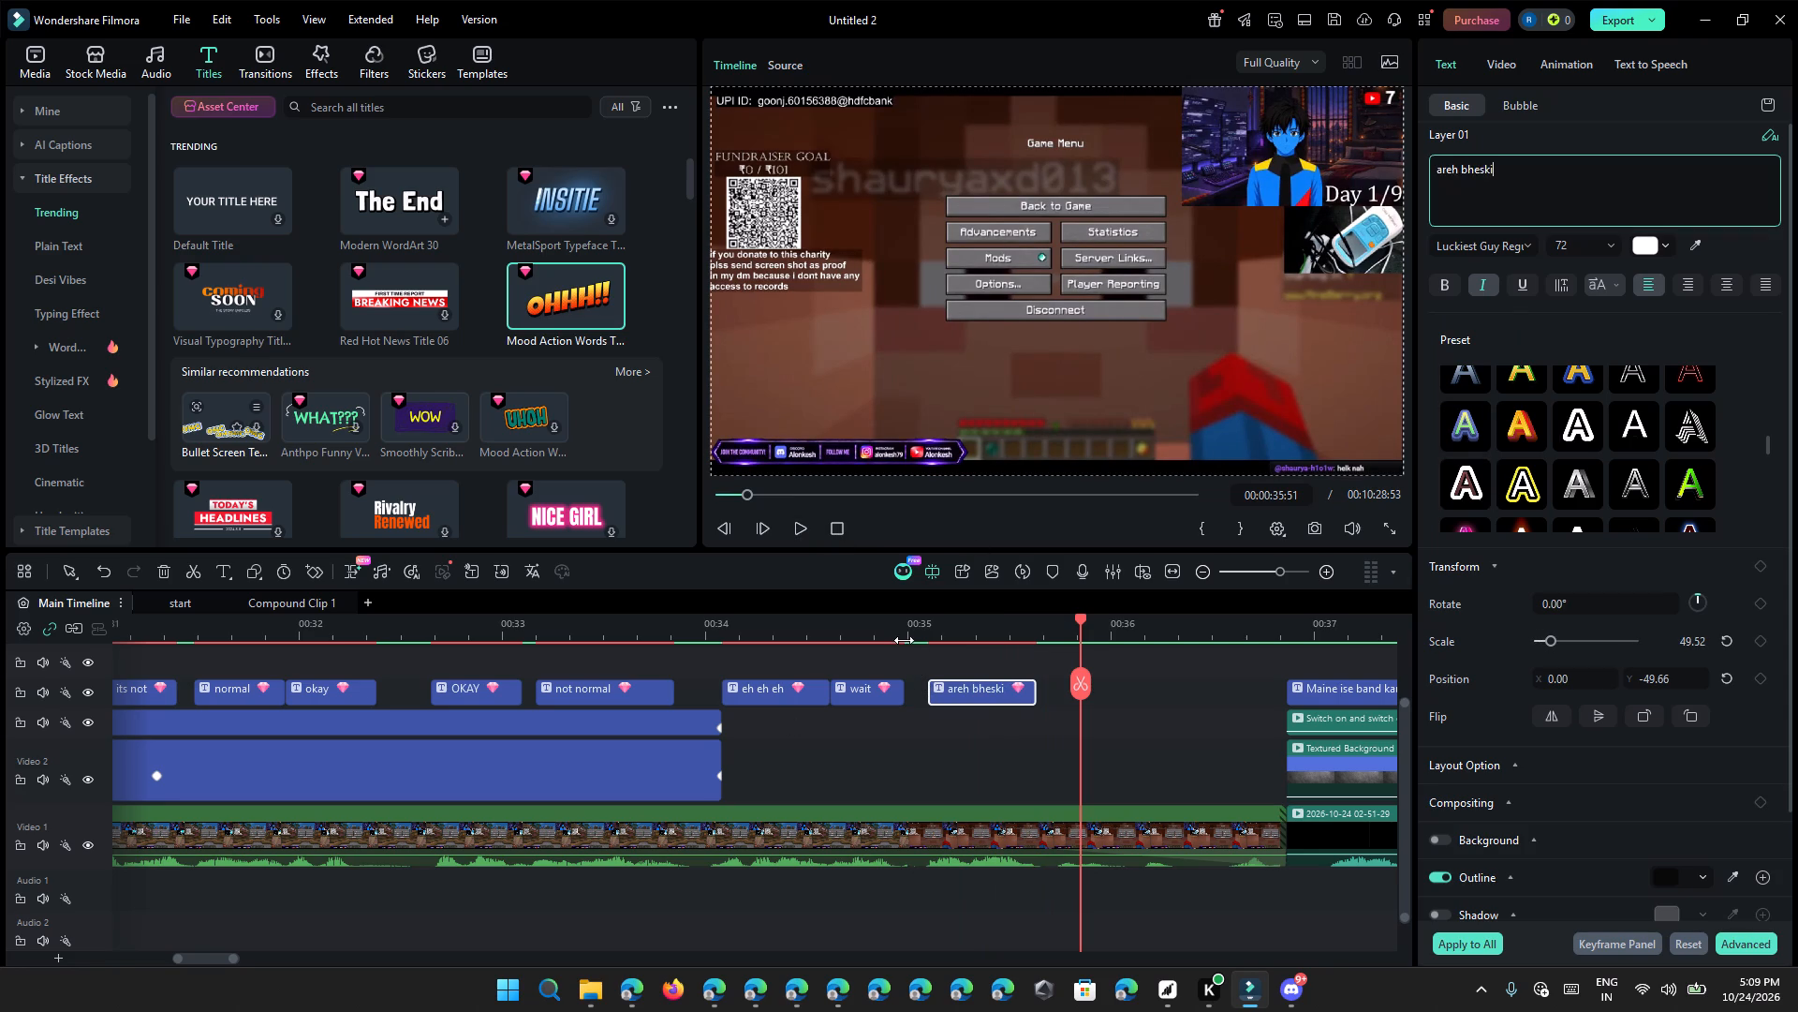
Play back the "areh bheski" title against the speech and extend its end to about 35 s 52 frames.
click(904, 639)
click(809, 542)
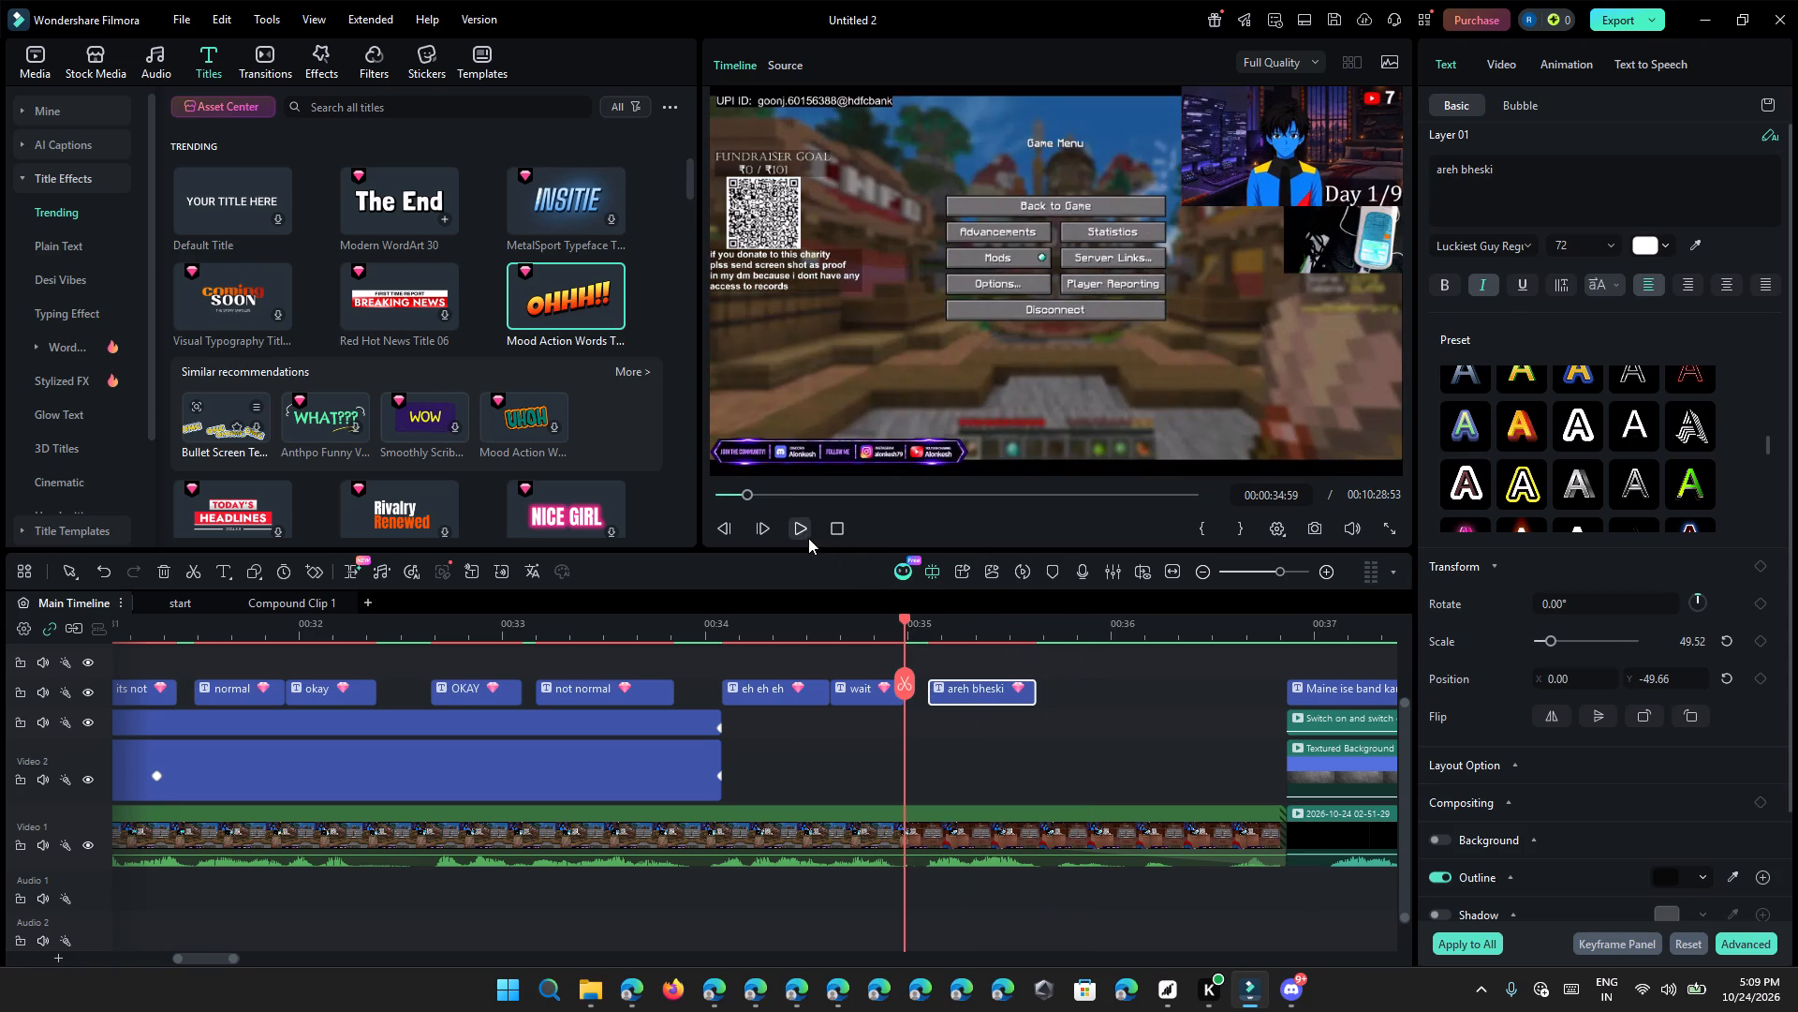
click(808, 538)
click(807, 538)
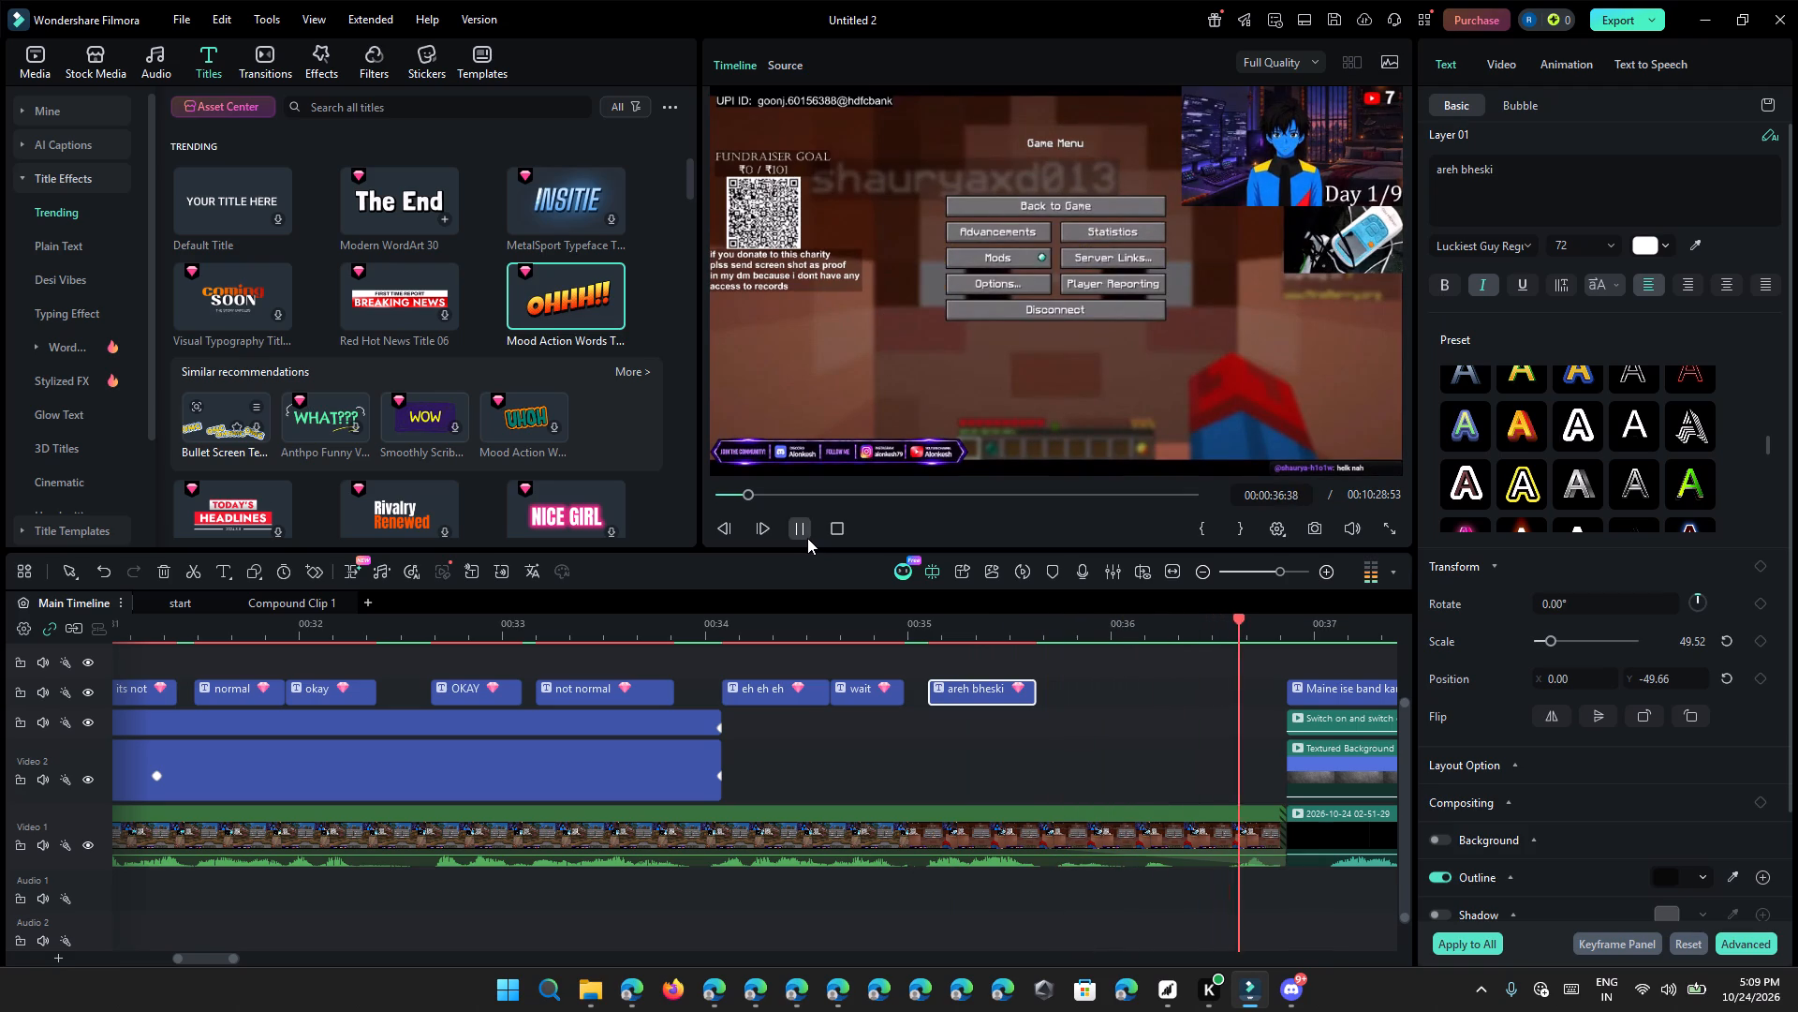
click(807, 538)
click(888, 632)
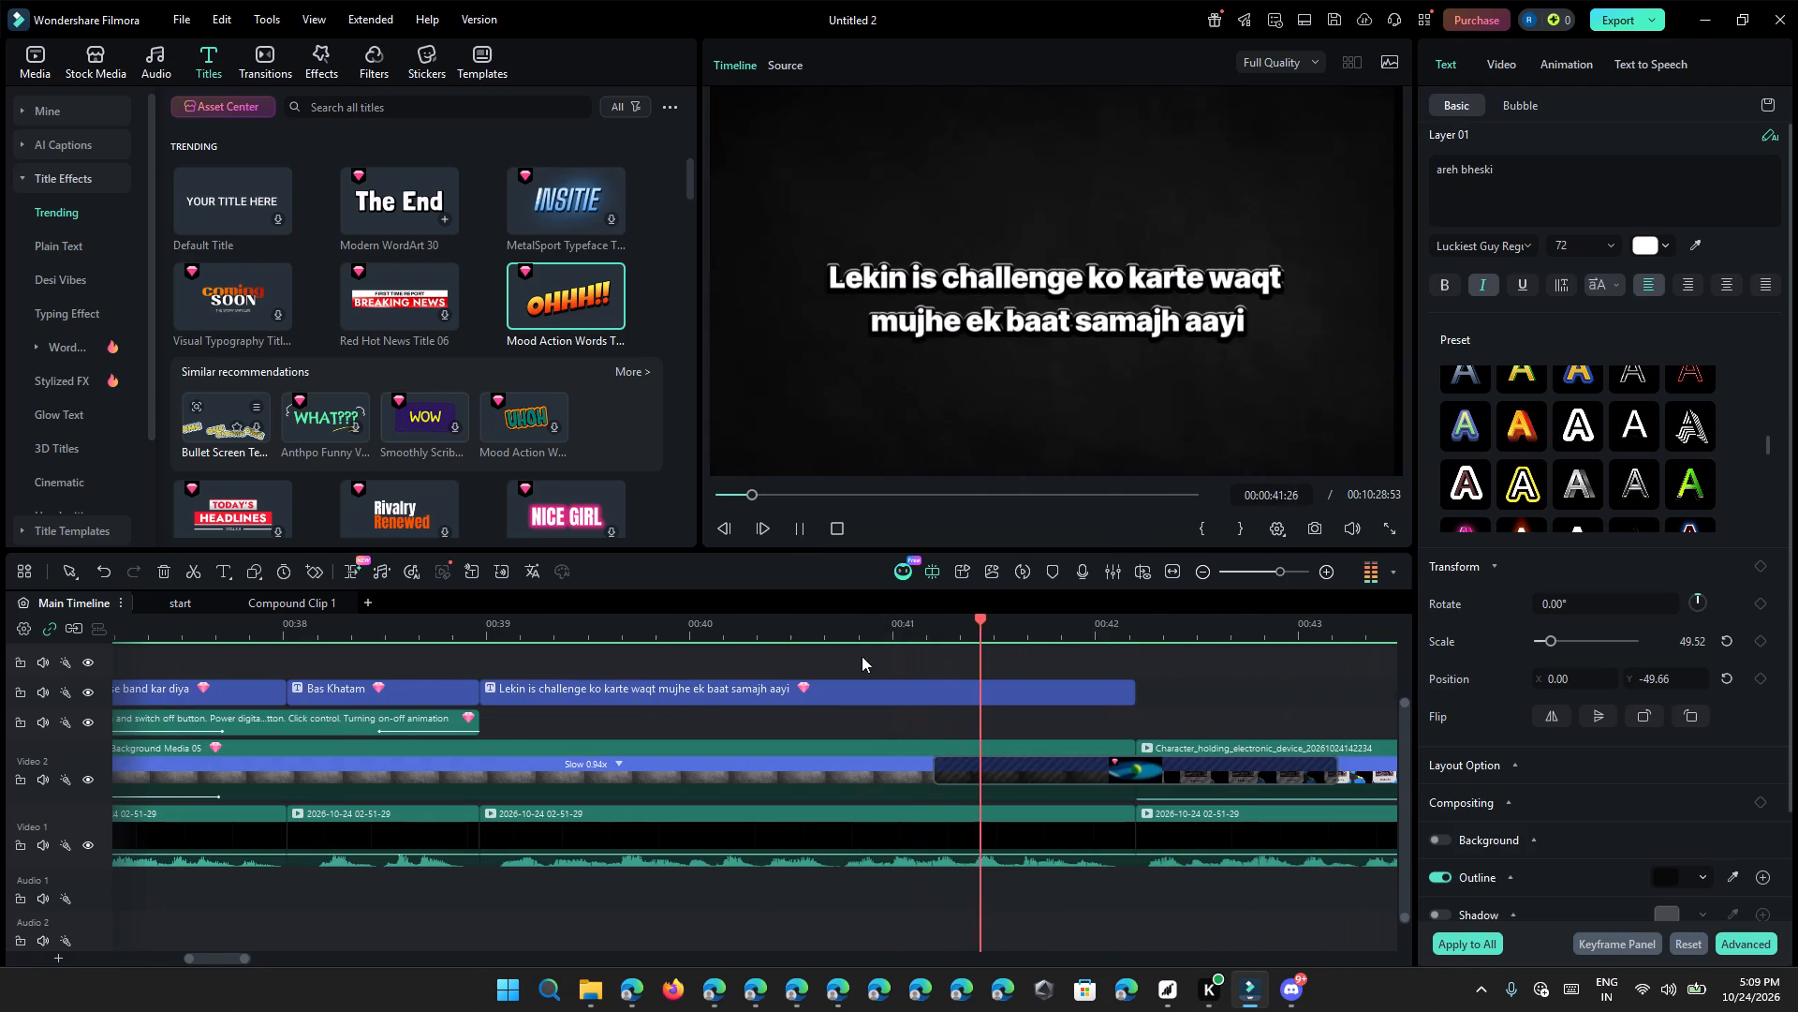
ctrl+scroll(862, 657, down, 13)
click(620, 612)
click(603, 629)
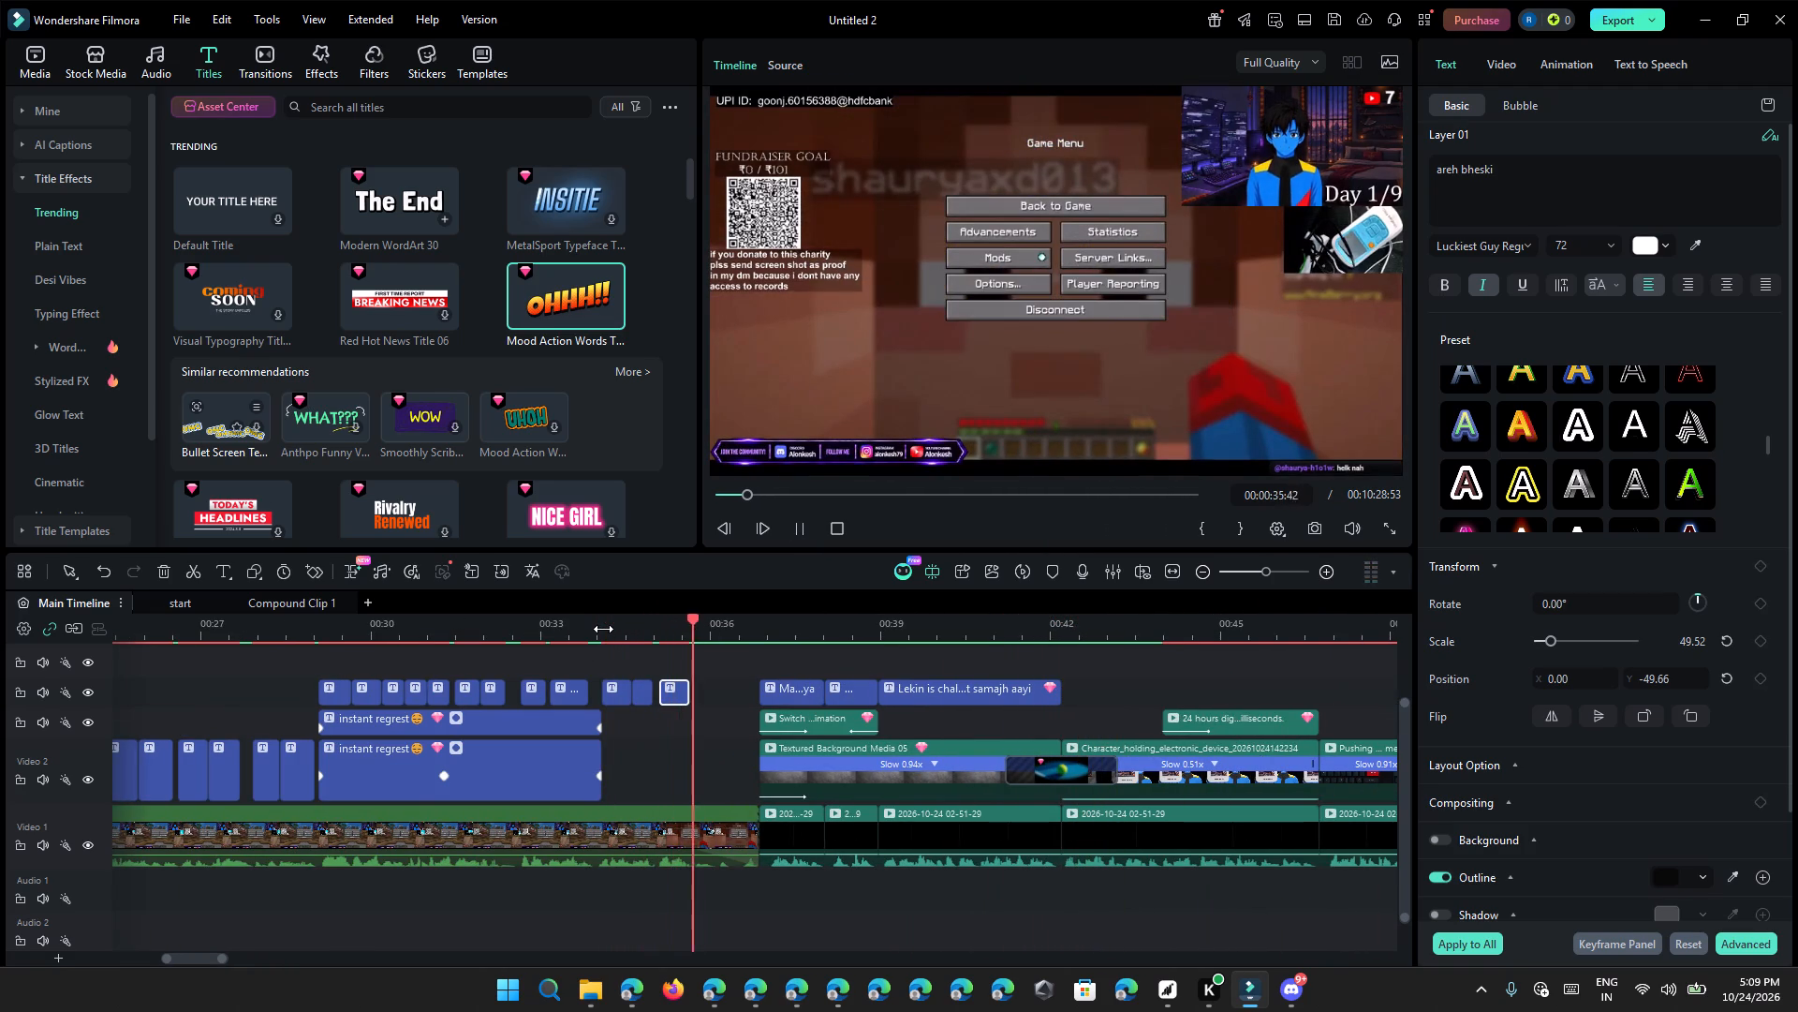
drag(685, 697, 694, 698)
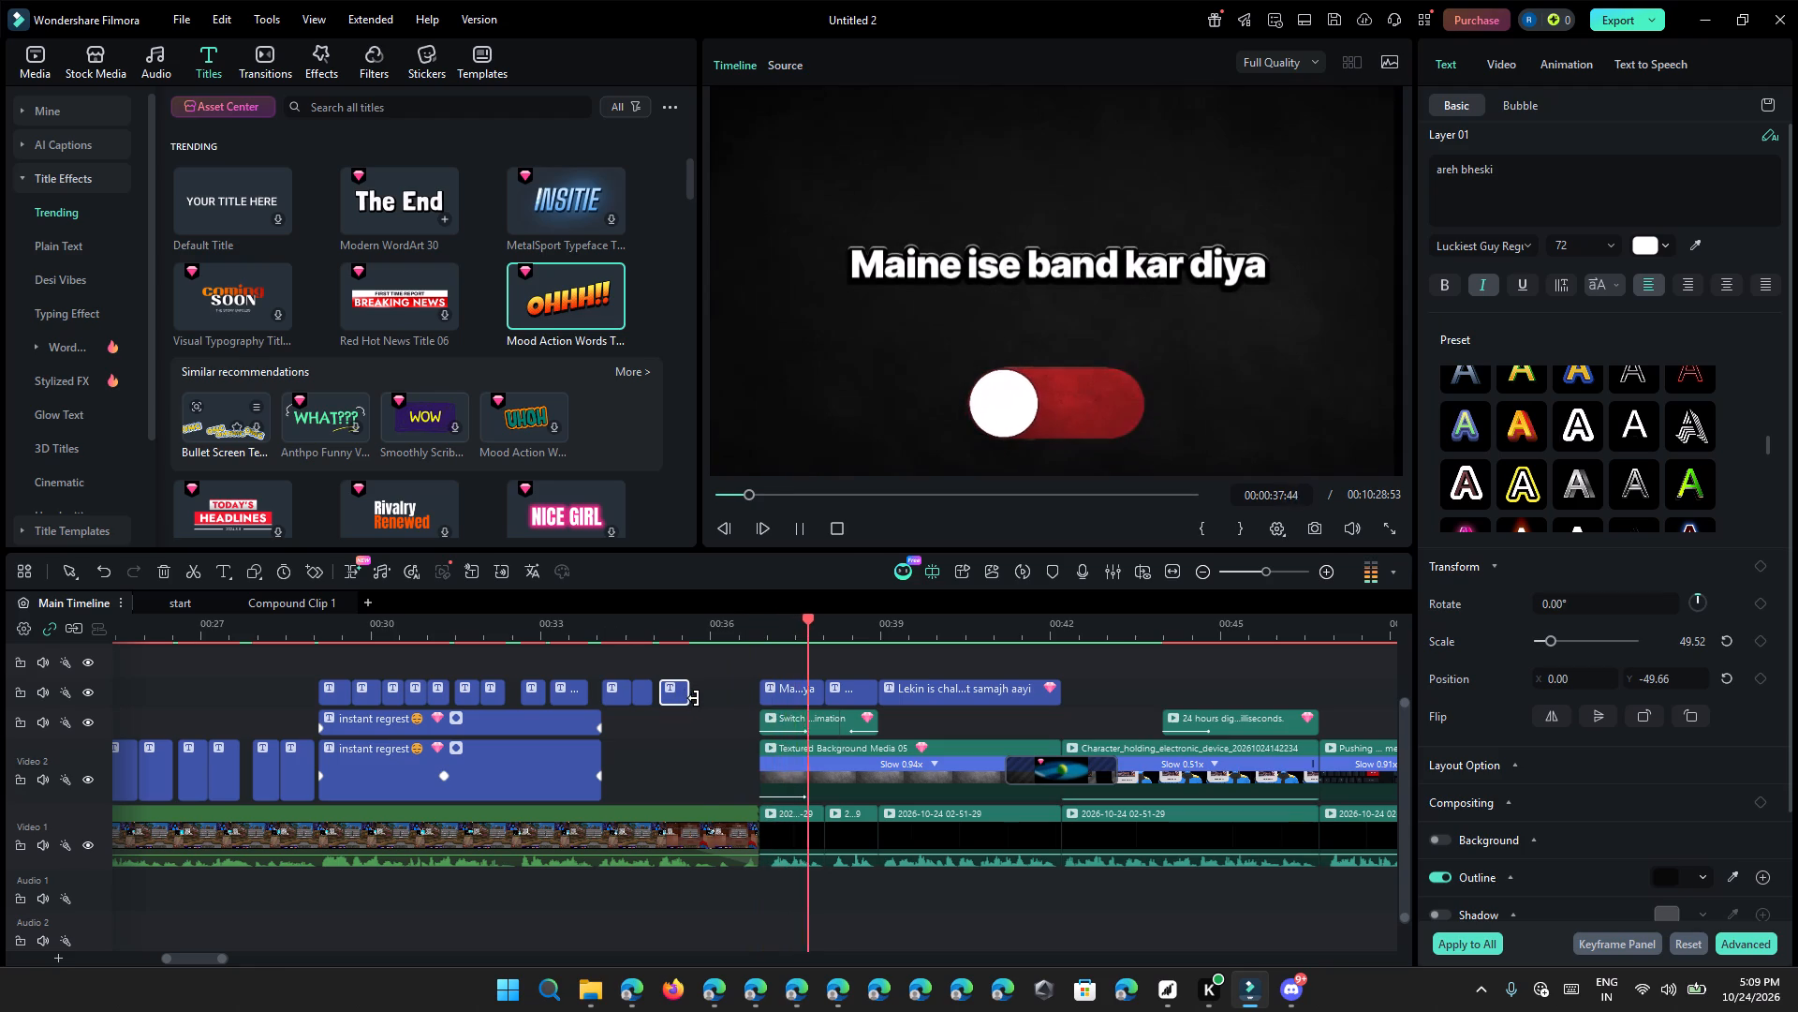
drag(694, 698, 699, 700)
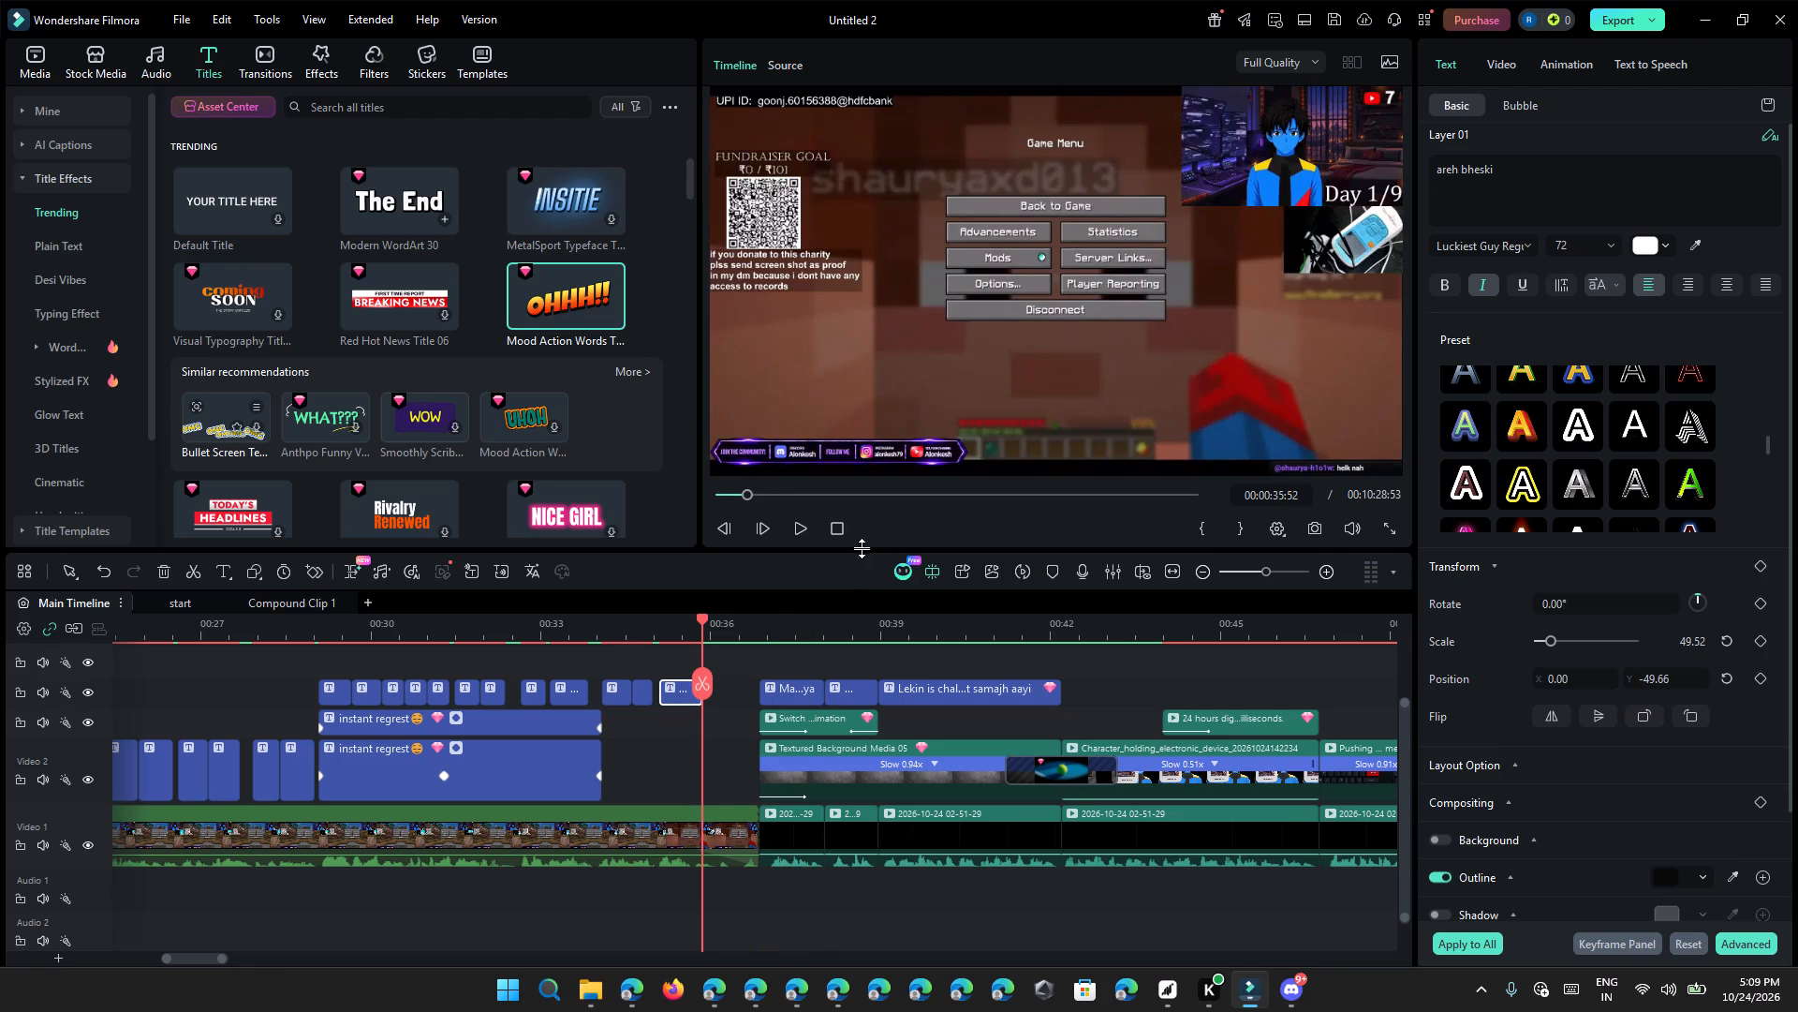
Play back the video from the end of the "areh bheski" title through the following section to about 42 s 47 frames.
click(786, 528)
click(800, 528)
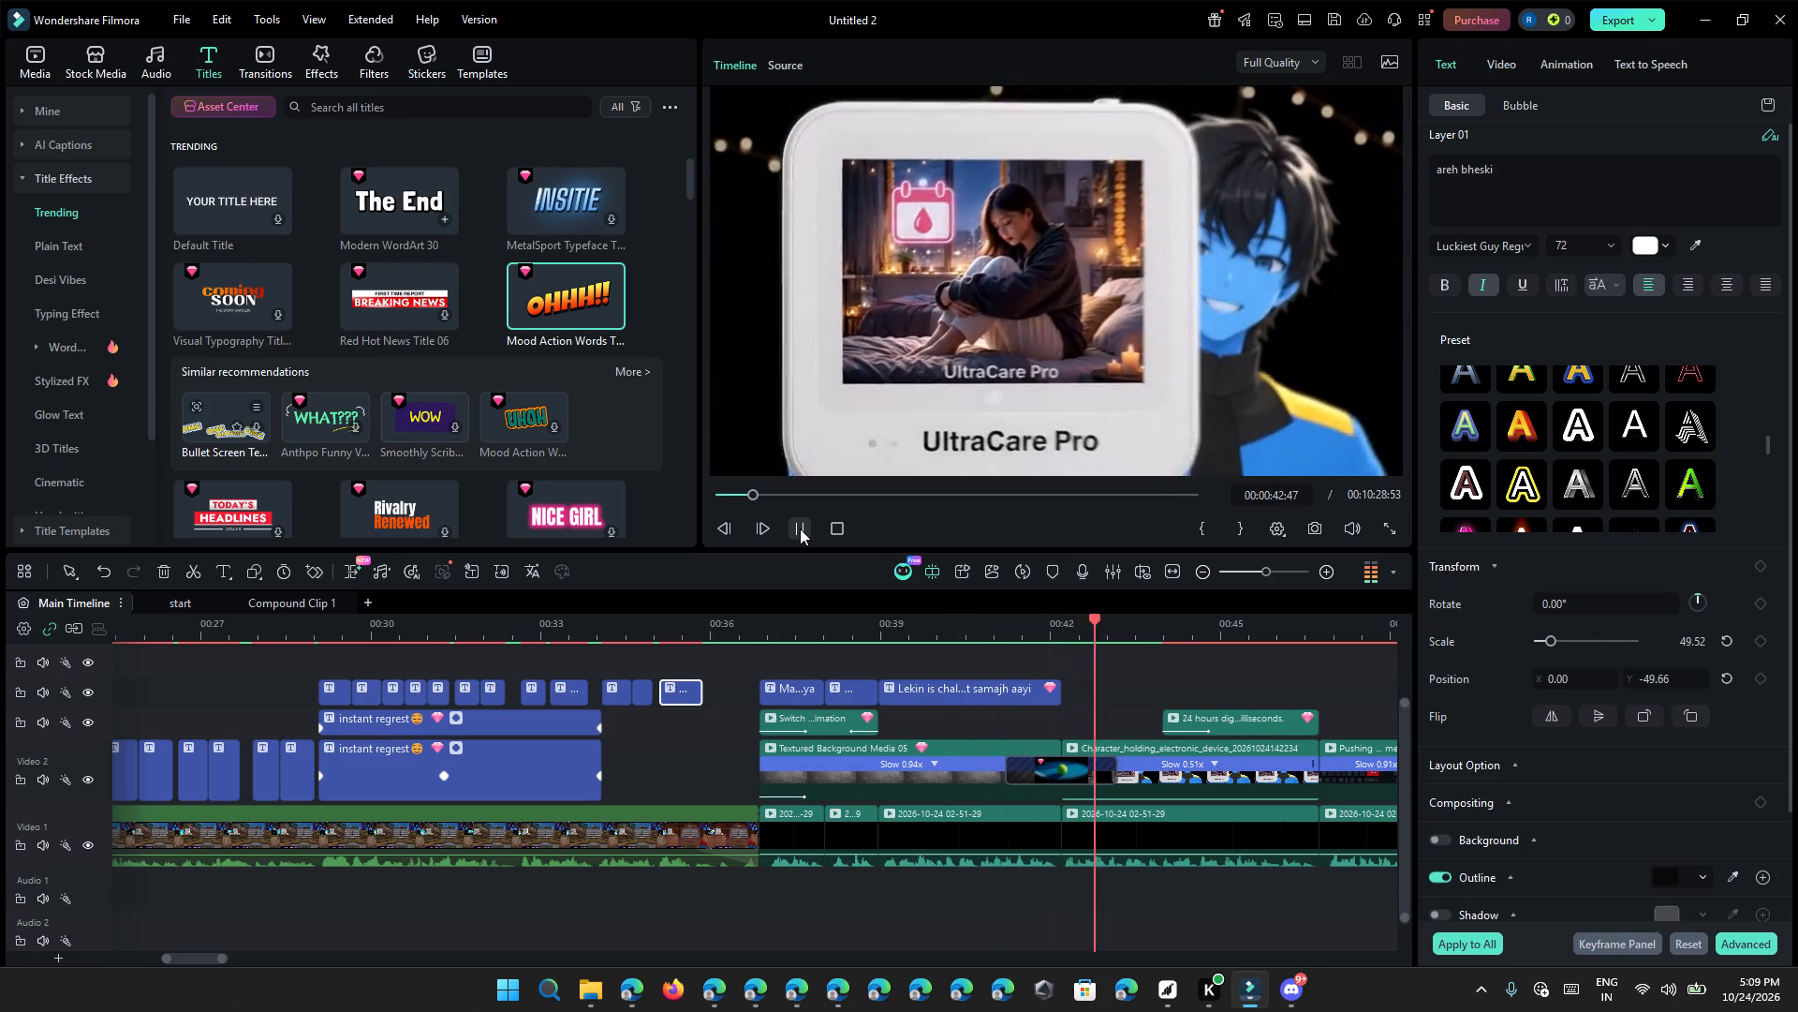
click(800, 528)
Return to the start of the main timeline and play the video from the beginning to review the edit.
ctrl+scroll(872, 766, down, 11)
click(270, 635)
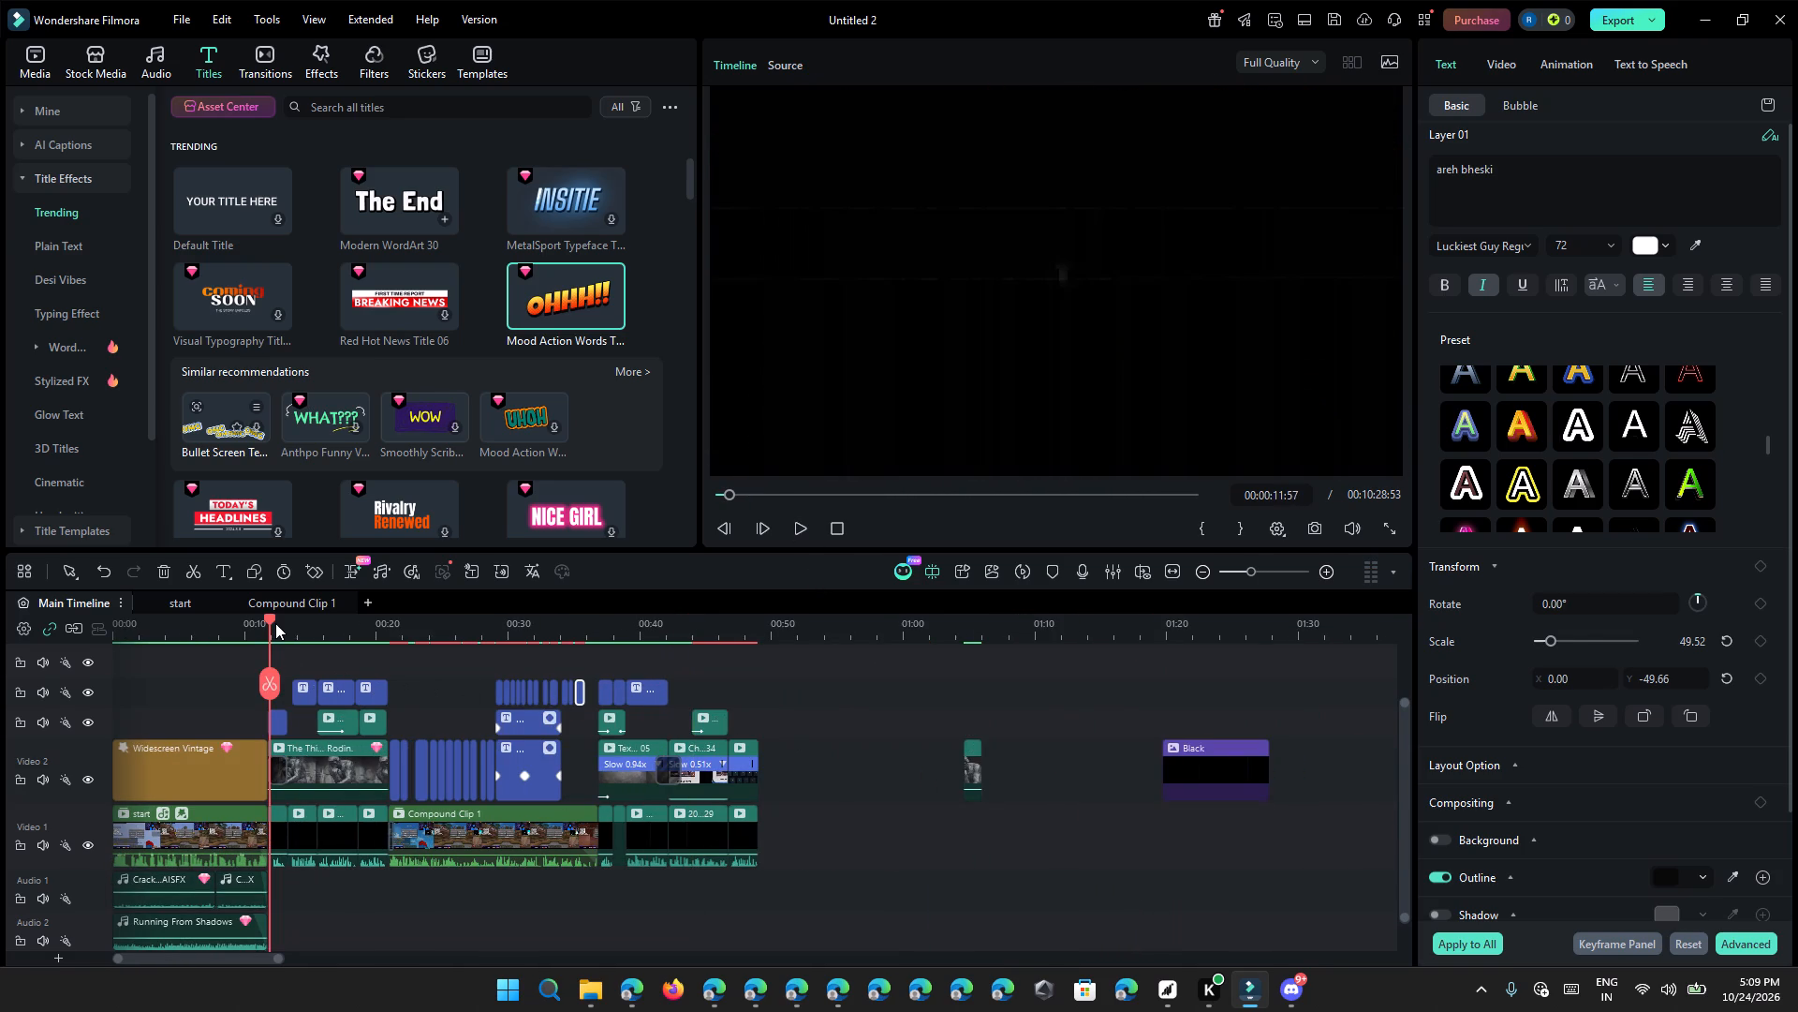
drag(264, 620, 213, 633)
scroll(200, 700, down, 2)
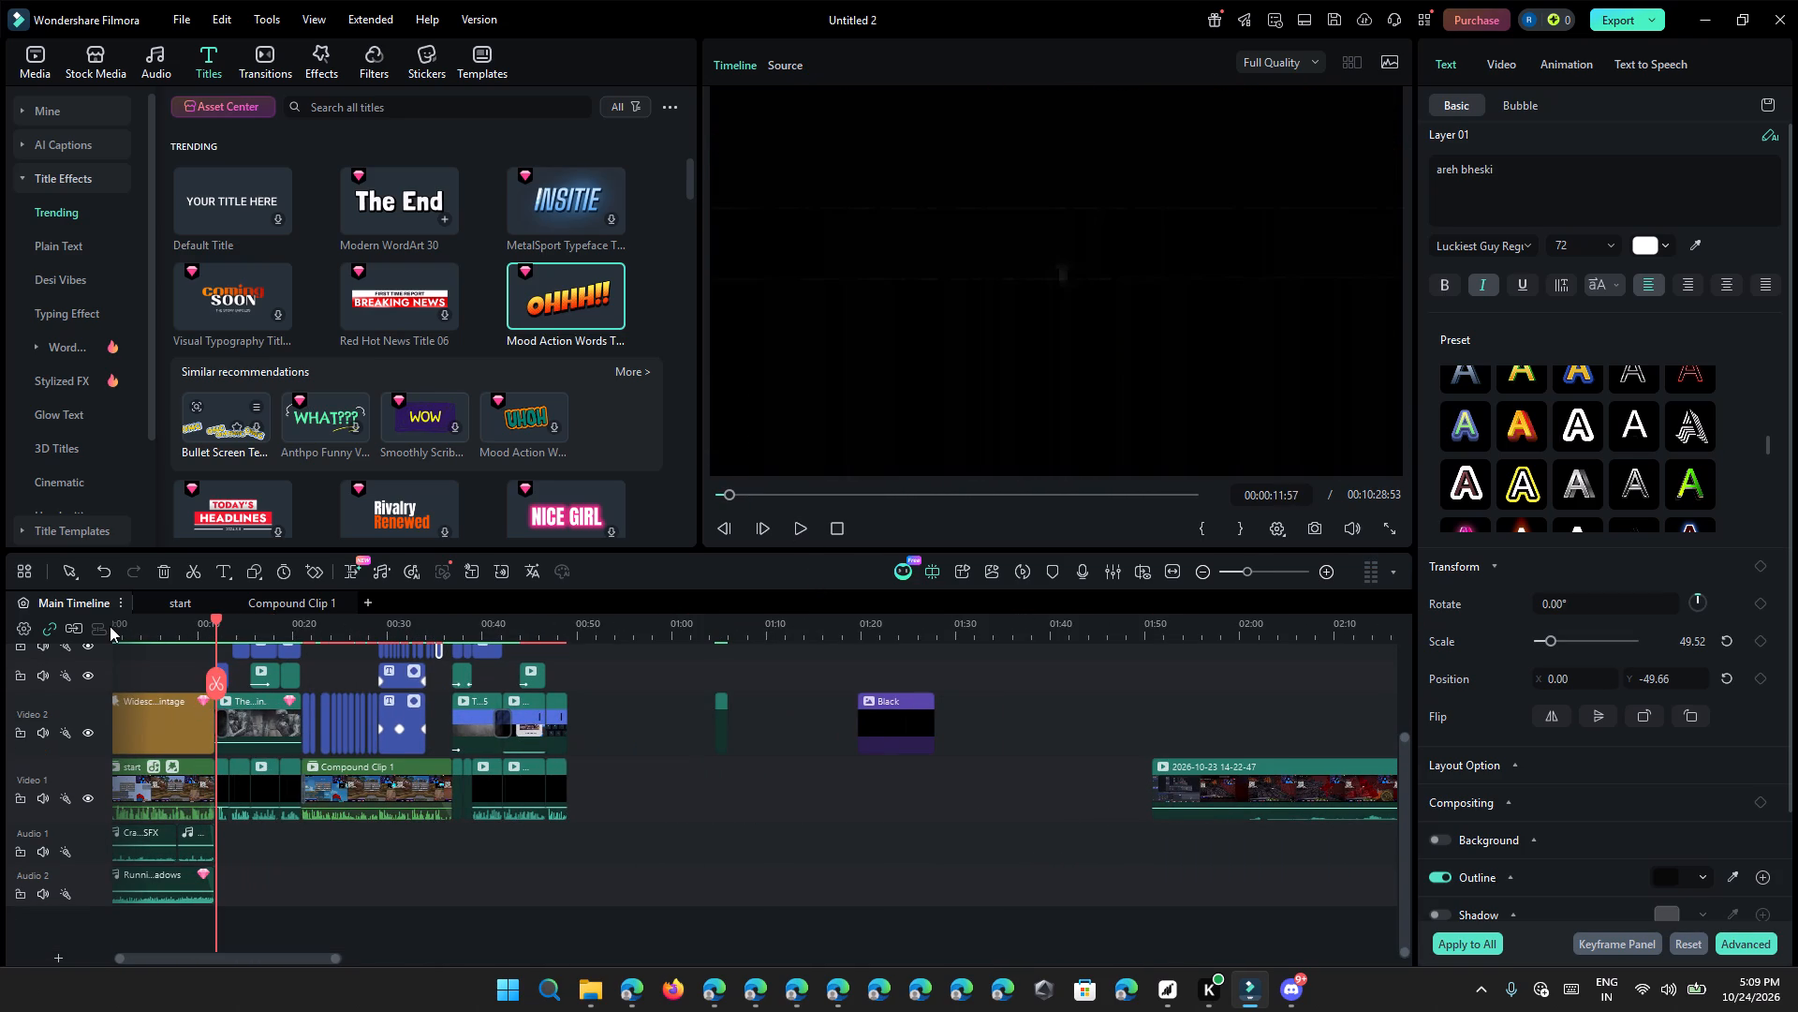
click(139, 632)
drag(140, 618, 54, 622)
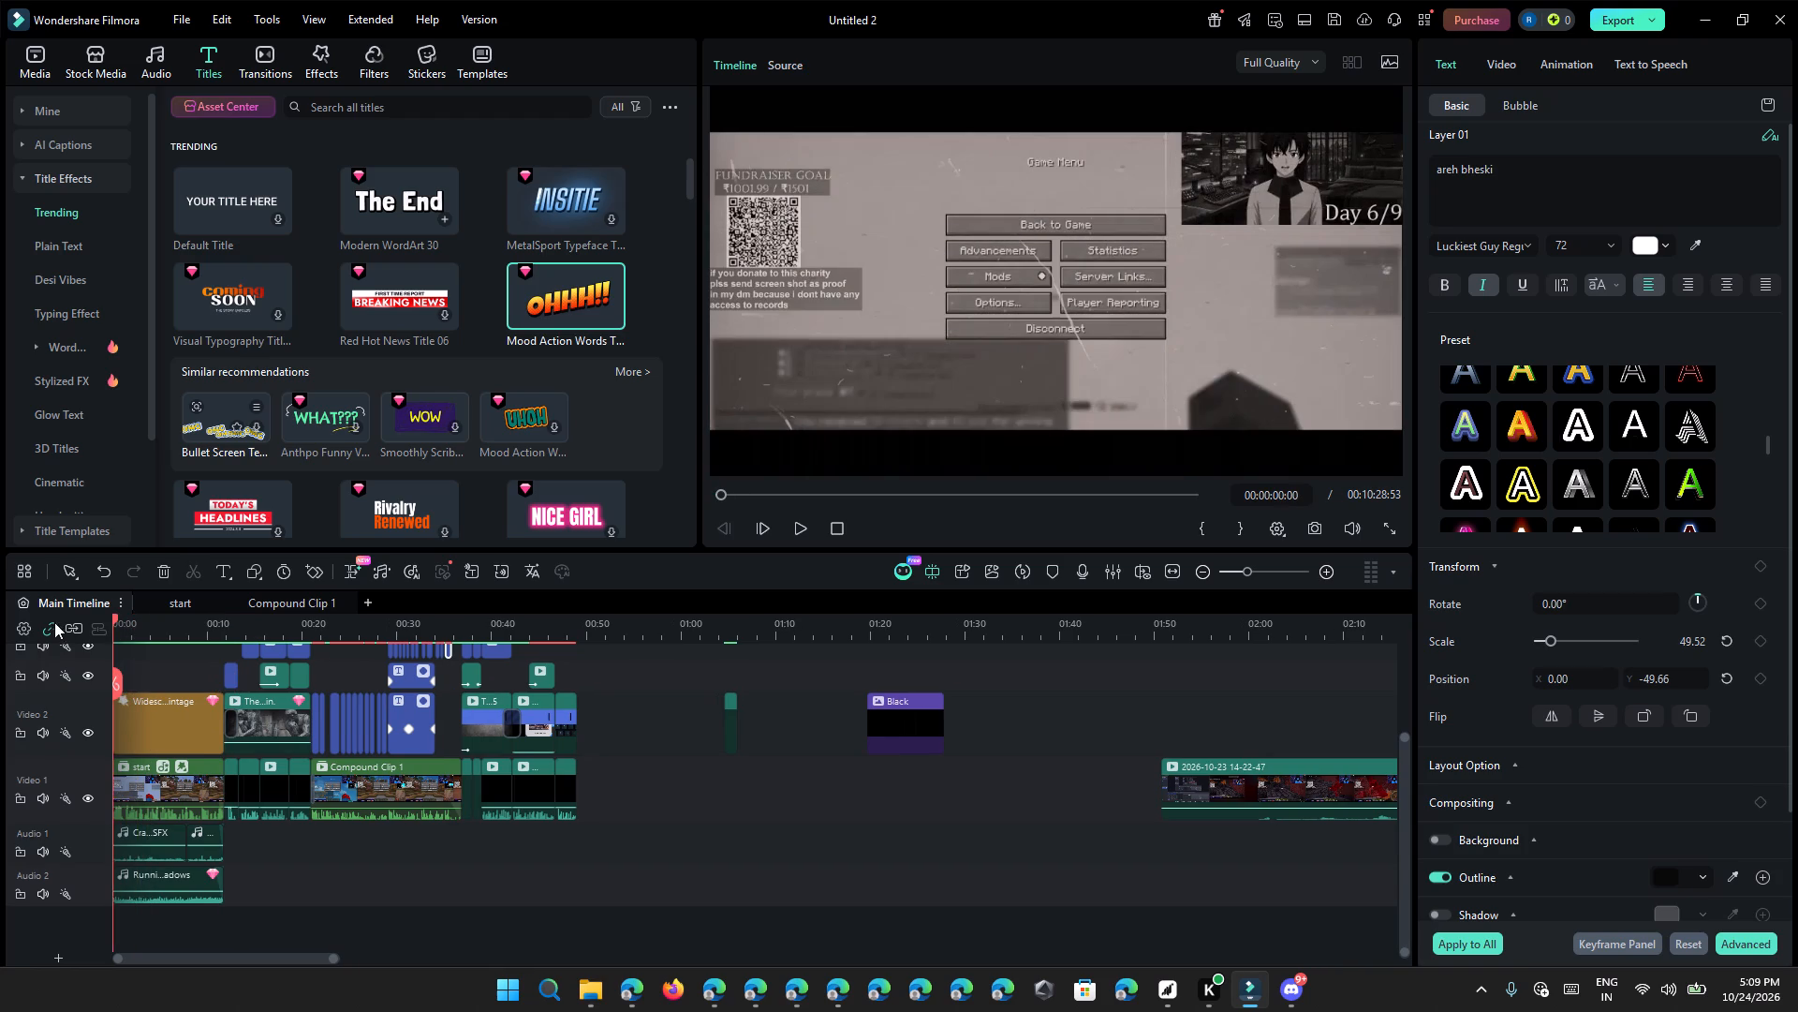
drag(54, 622, 53, 622)
click(799, 522)
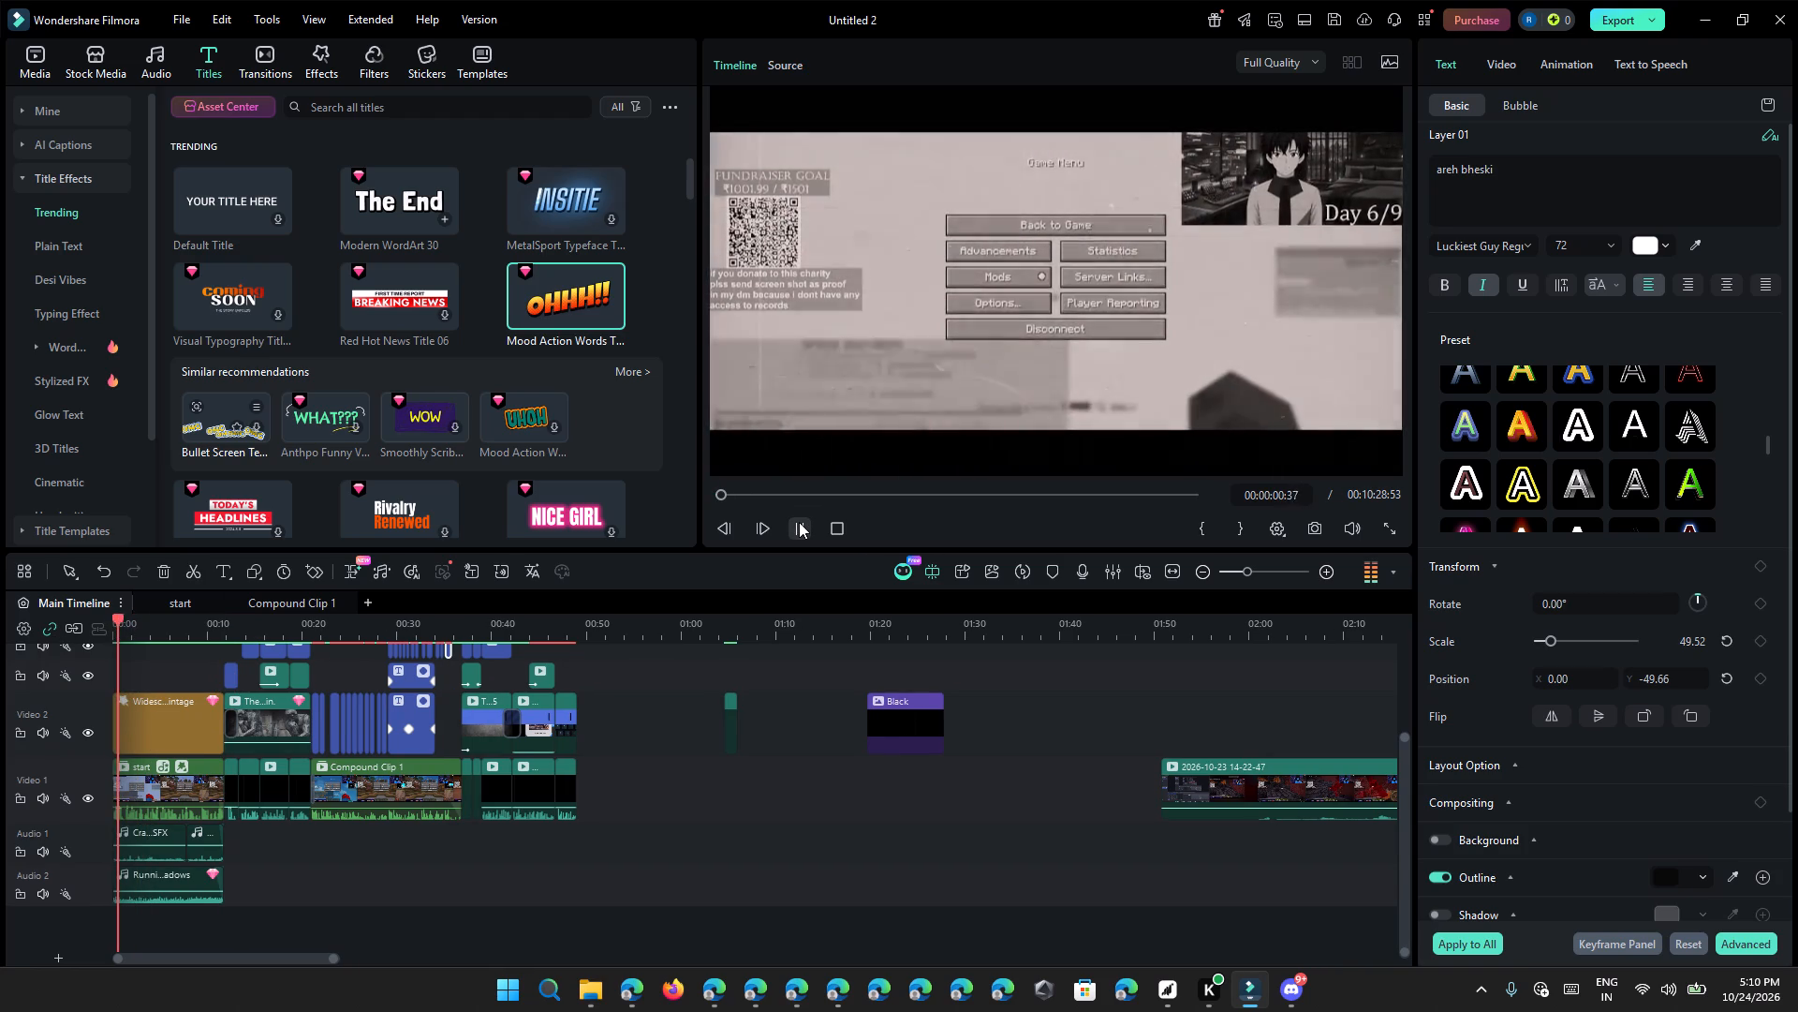
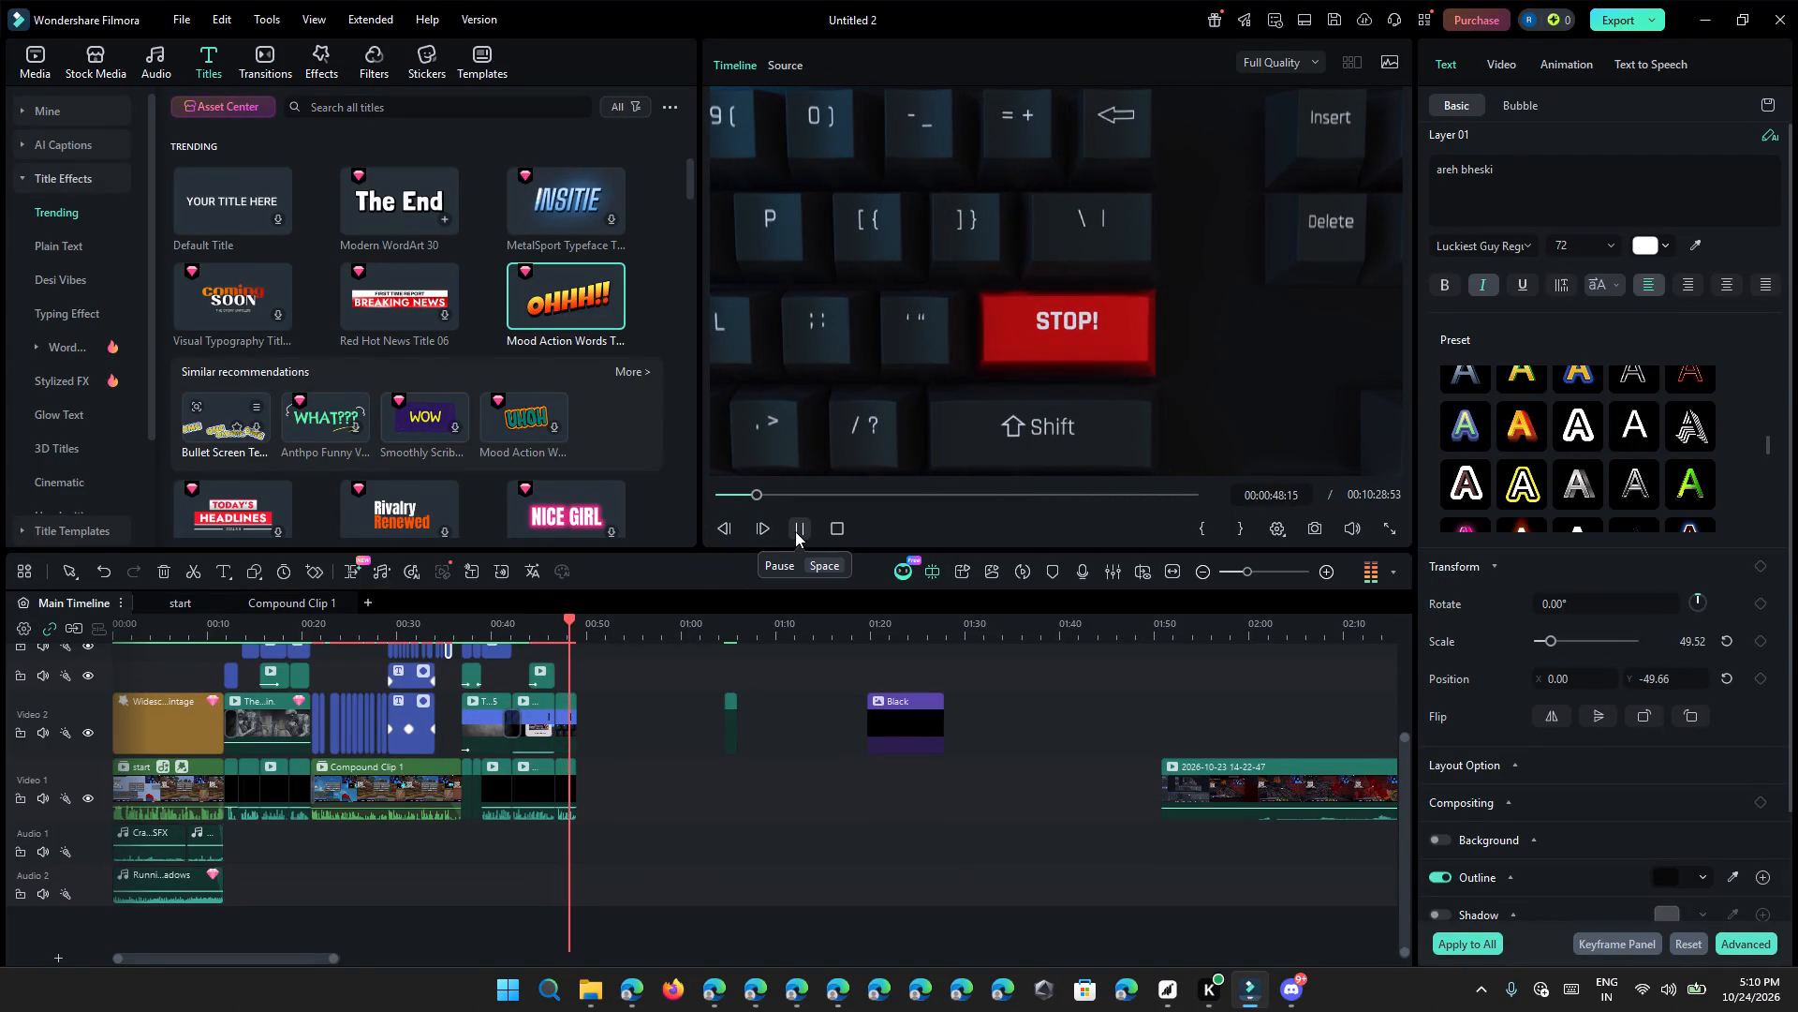
Stop the review playback just past the last edited clip, at about 50 s 2 frames.
click(795, 531)
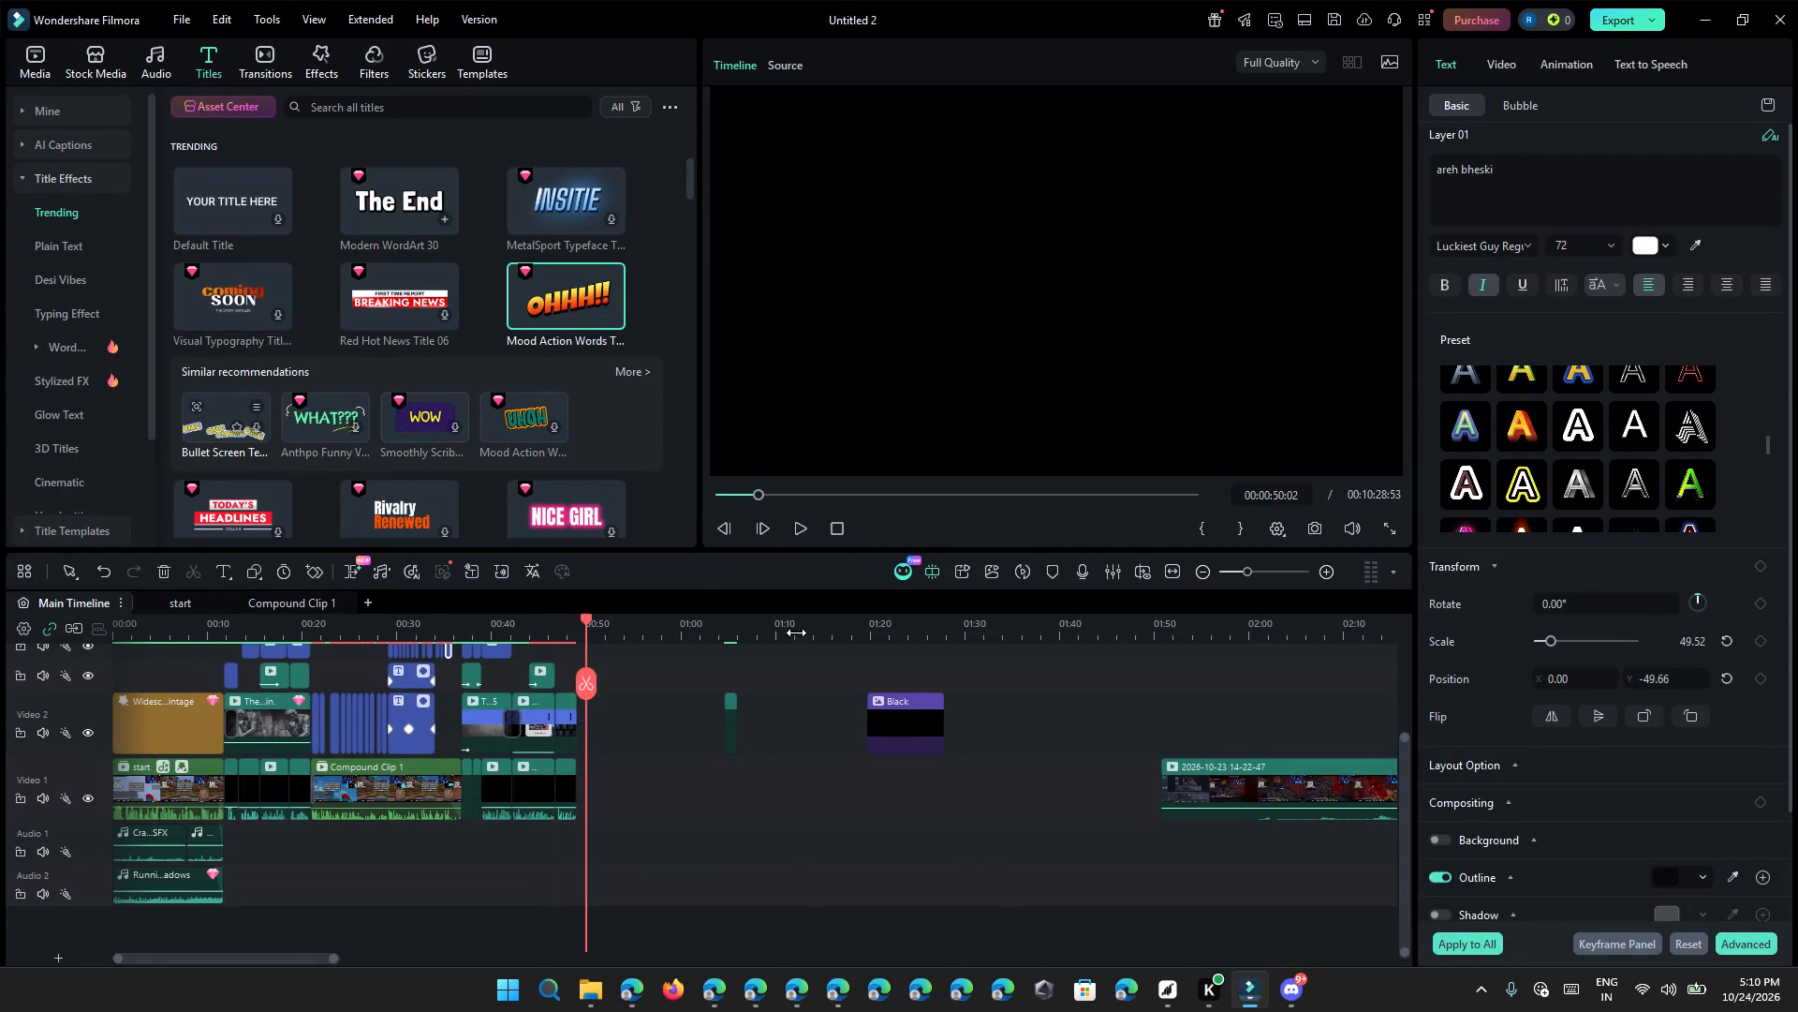
ctrl+scroll(781, 829, down, 2)
ctrl+scroll(757, 824, up, 8)
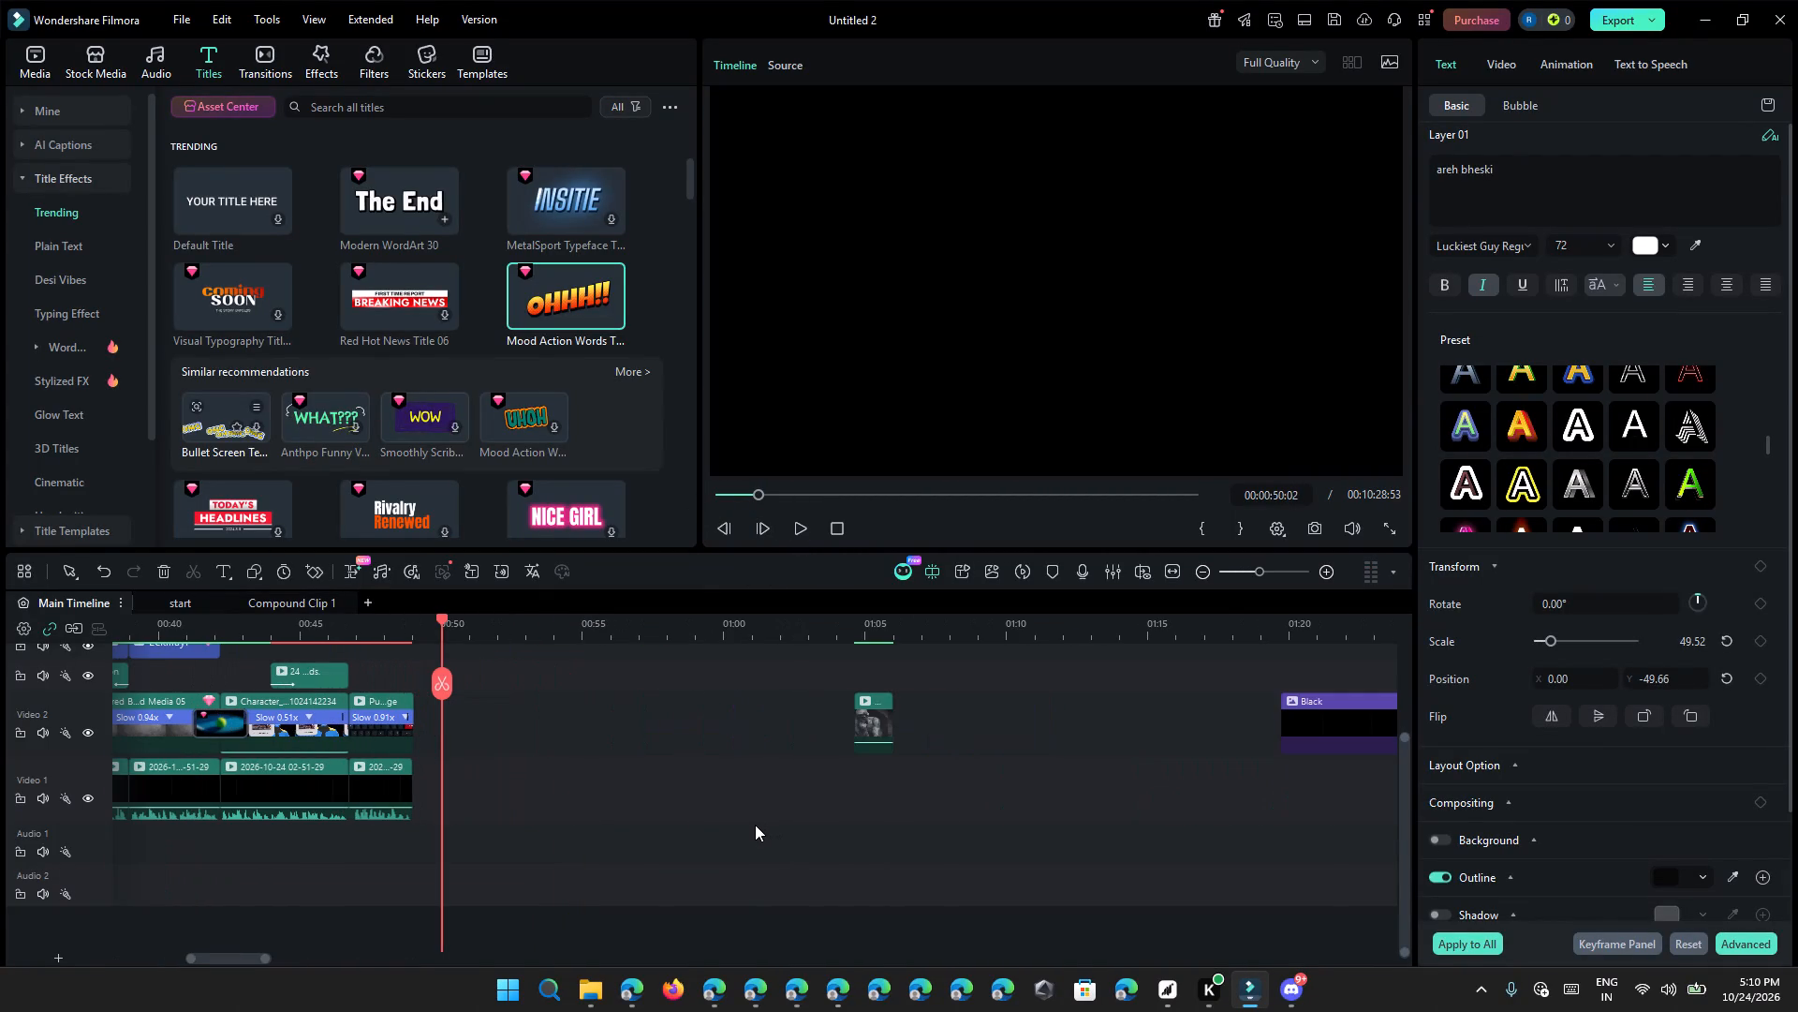
scroll(755, 826, down, 4)
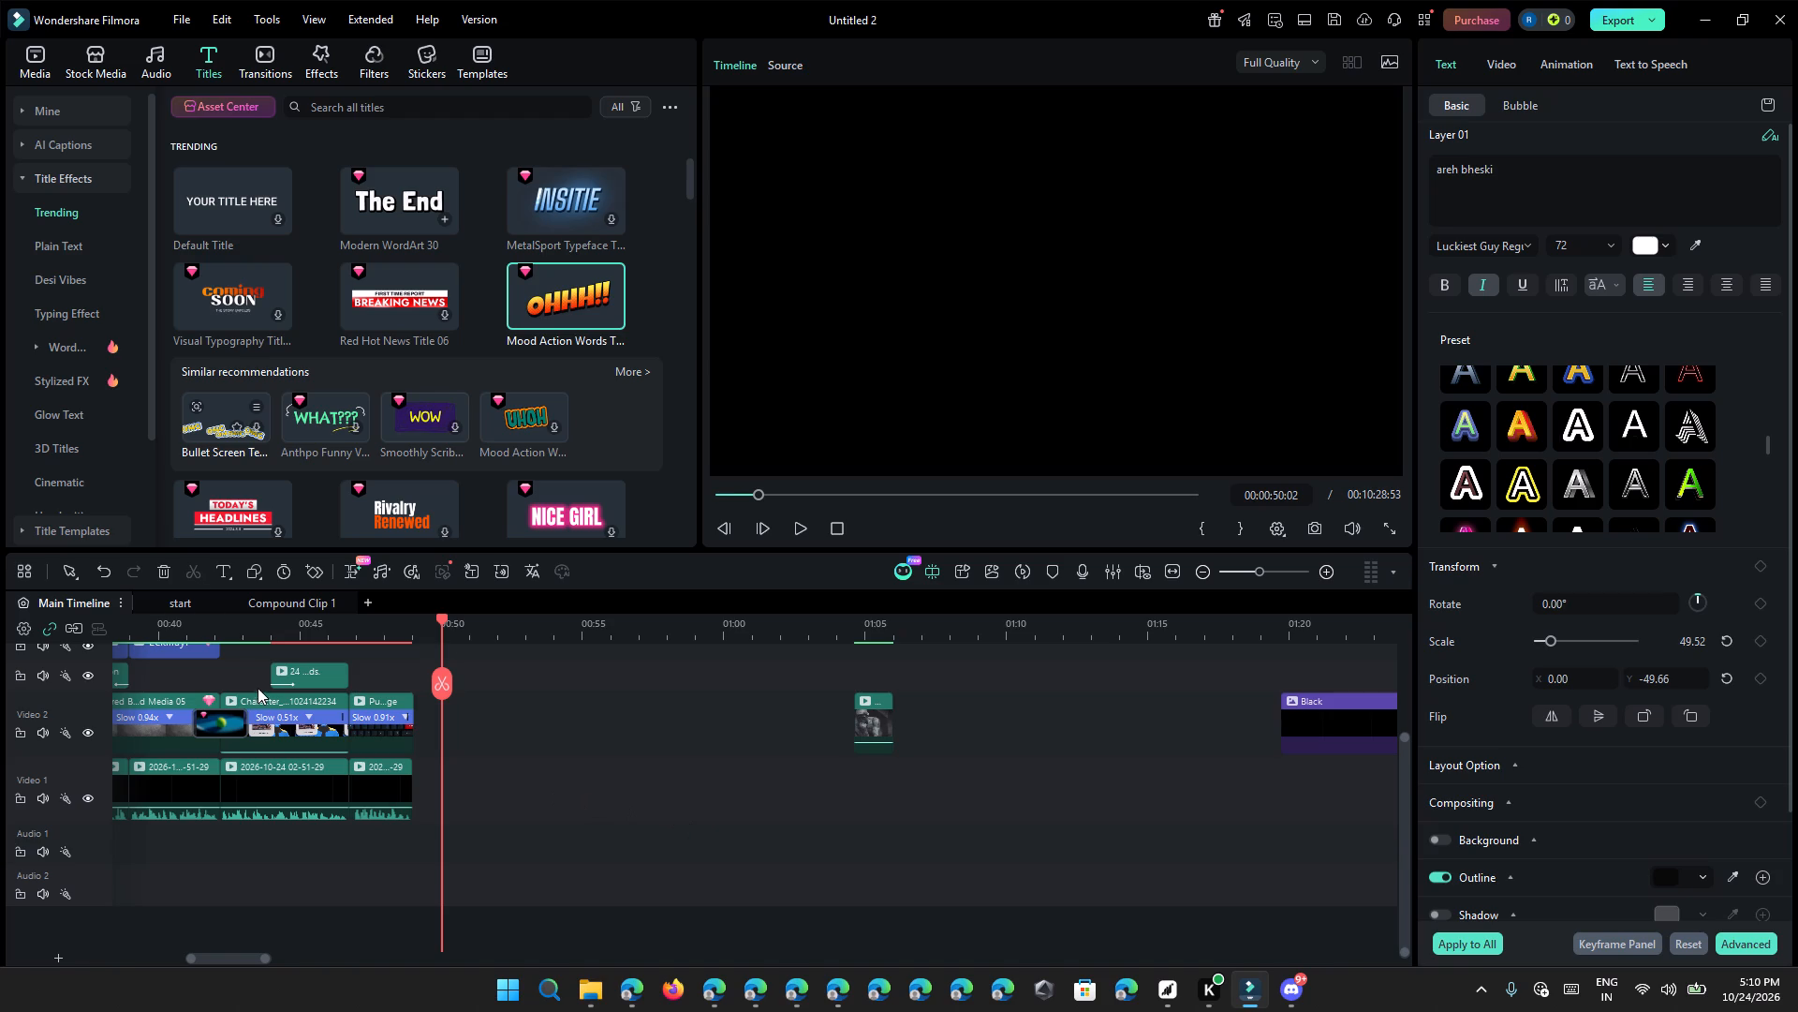
Return to the start of the main timeline and play the video again from the beginning.
click(232, 626)
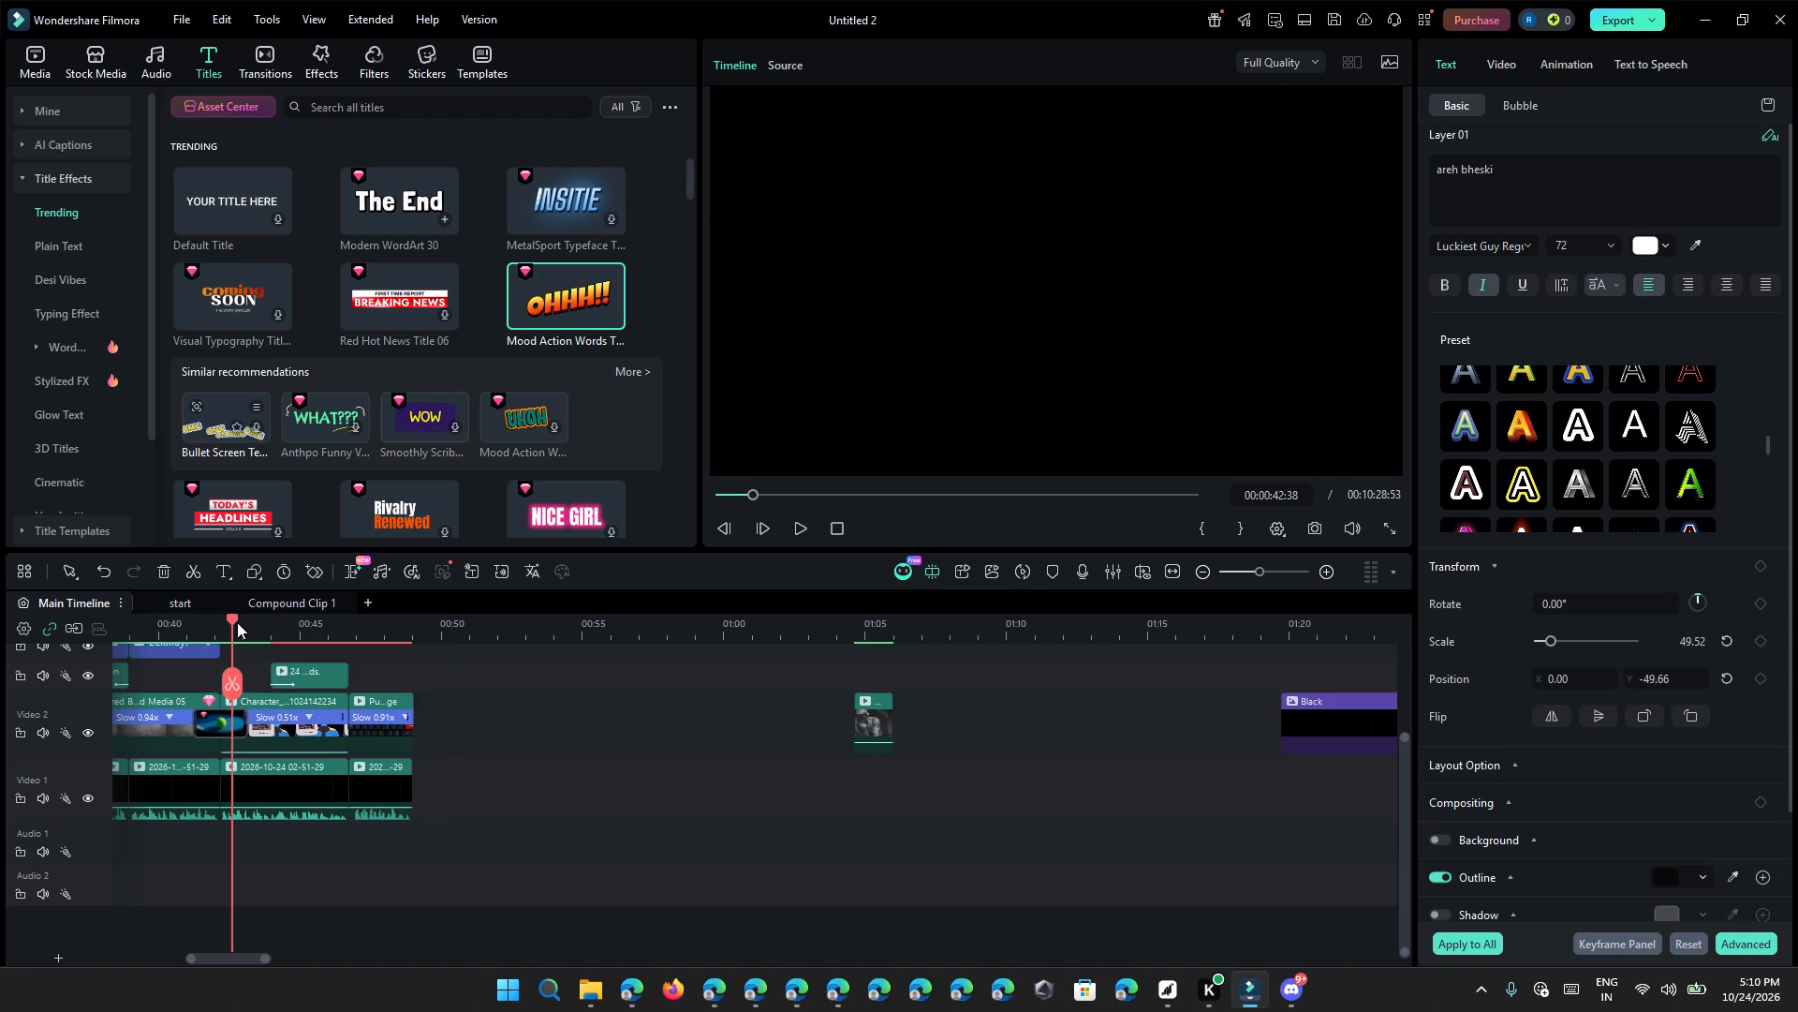
drag(231, 623, 6, 762)
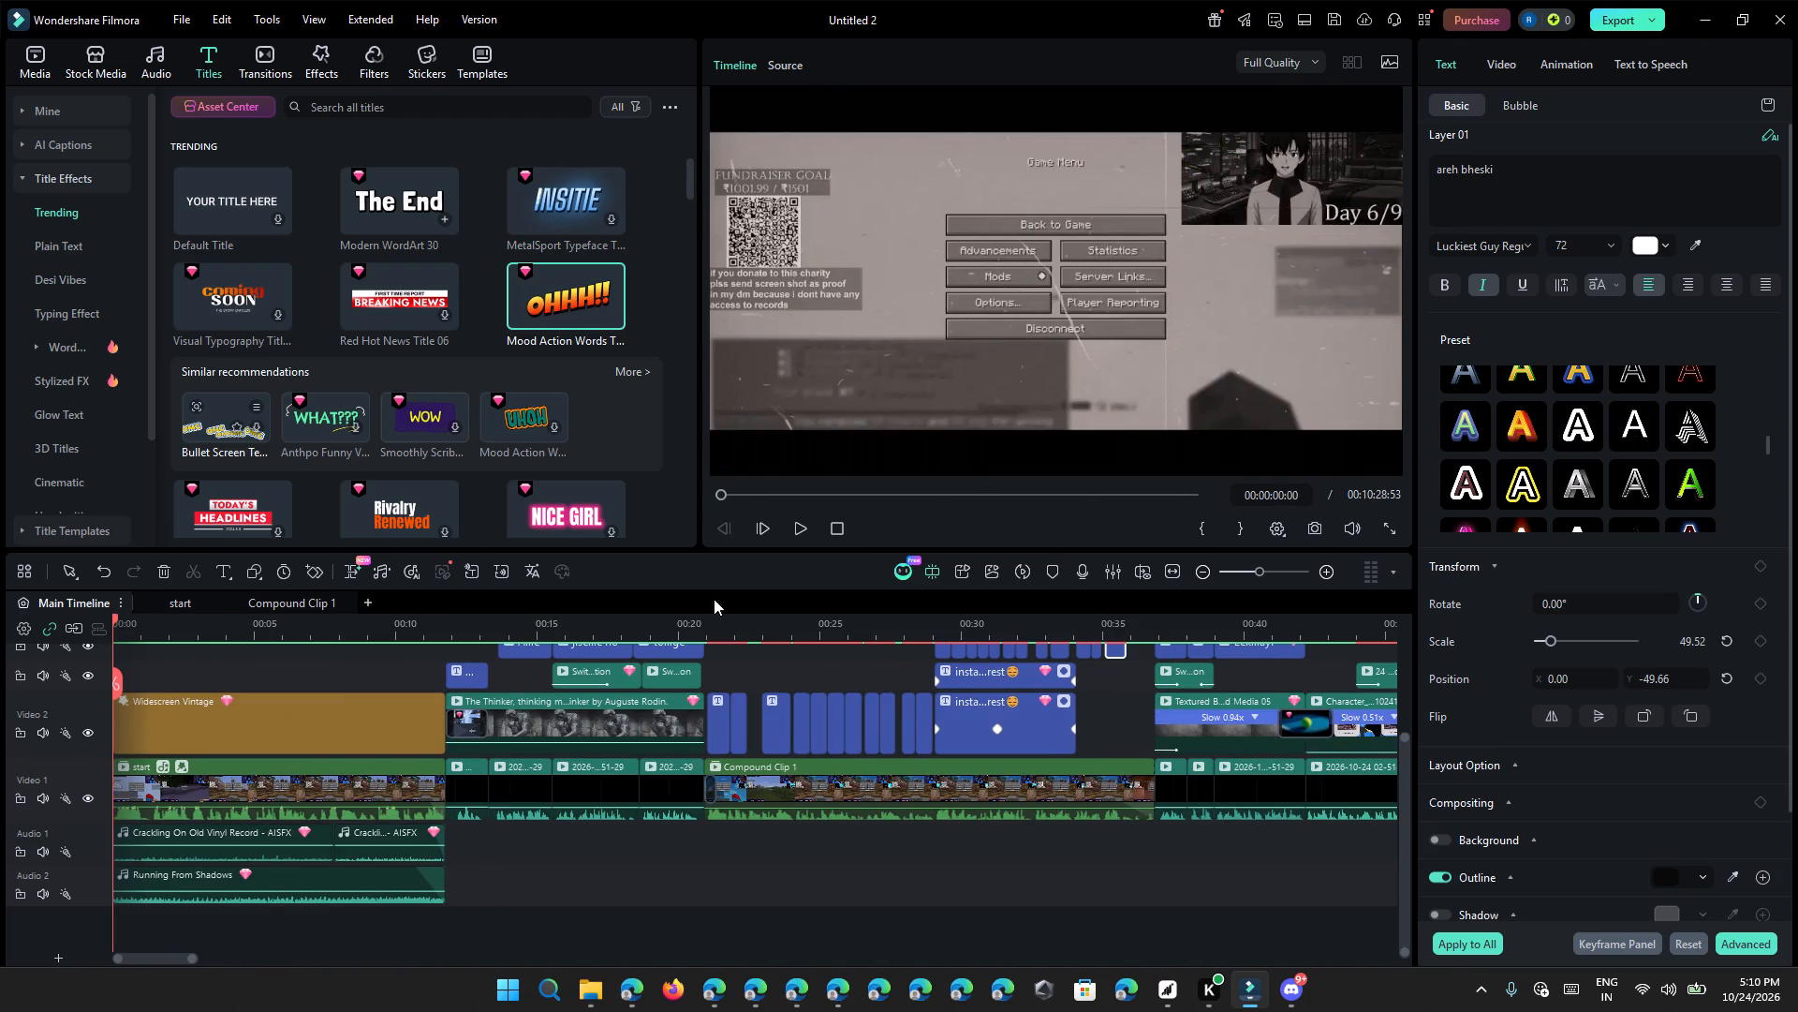
click(793, 524)
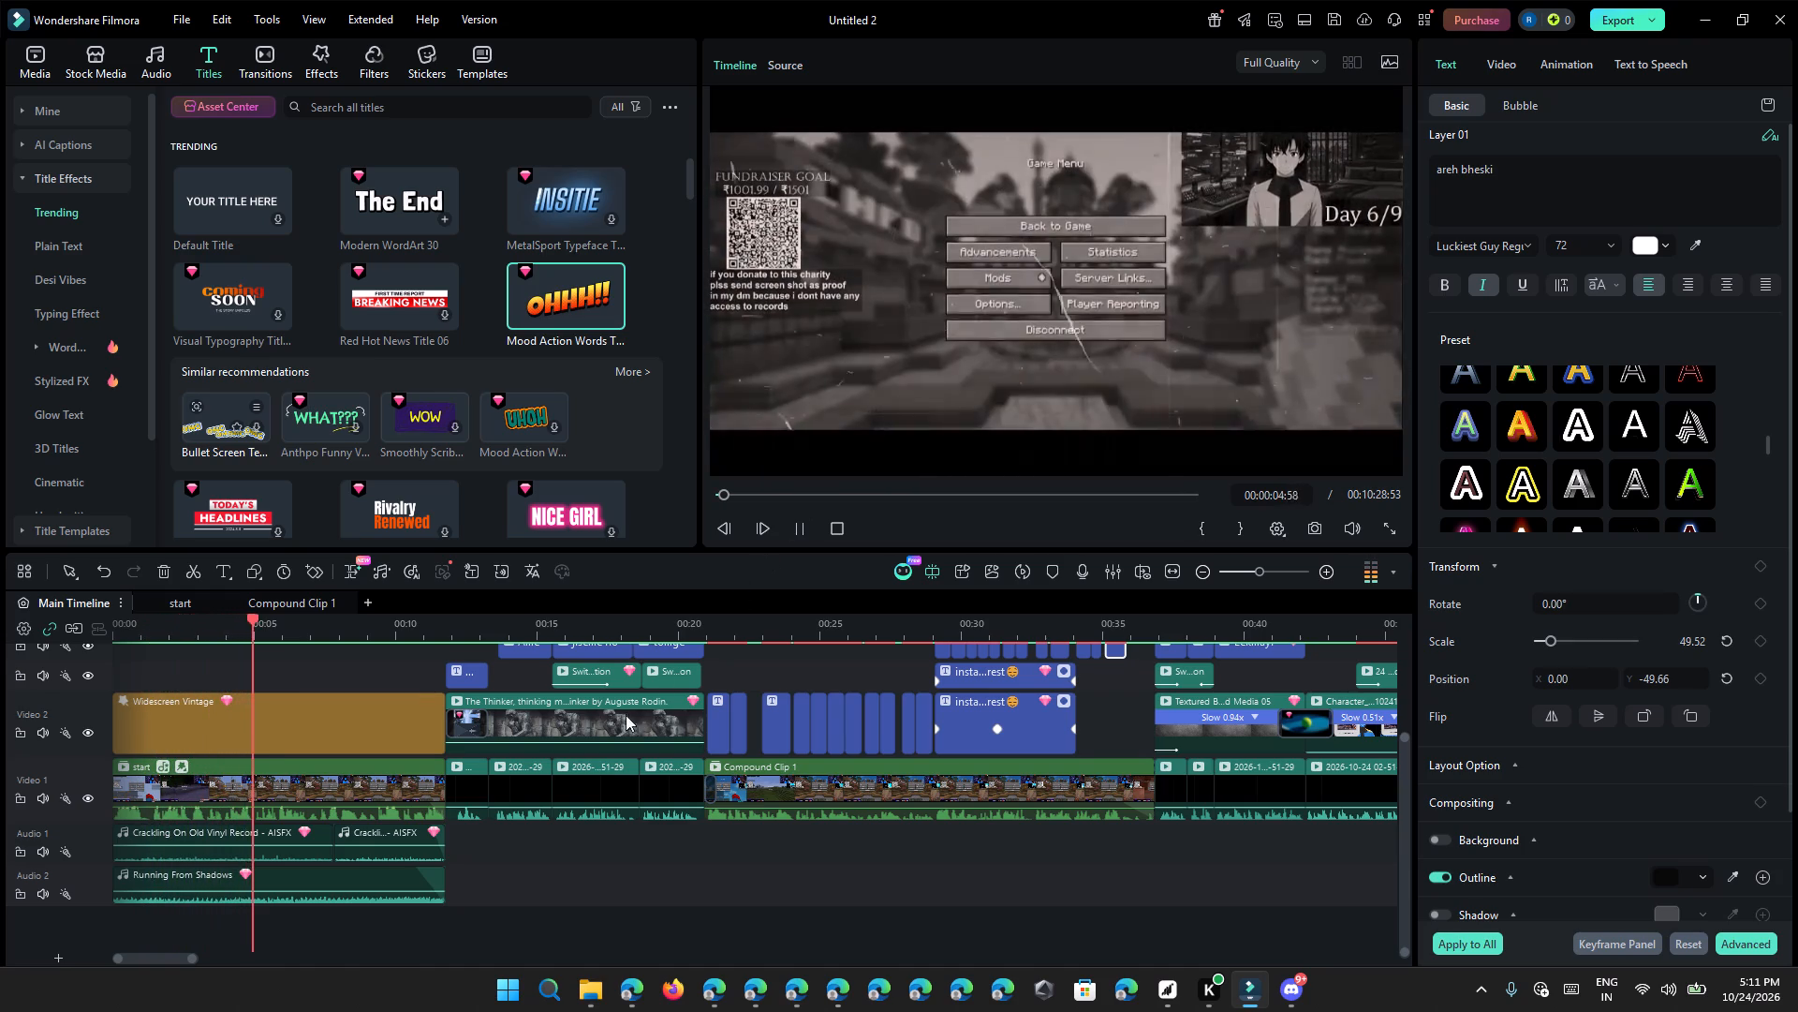
Open the volume value in the opening "start" clip's audio settings during playback, then deselect the clip.
click(340, 795)
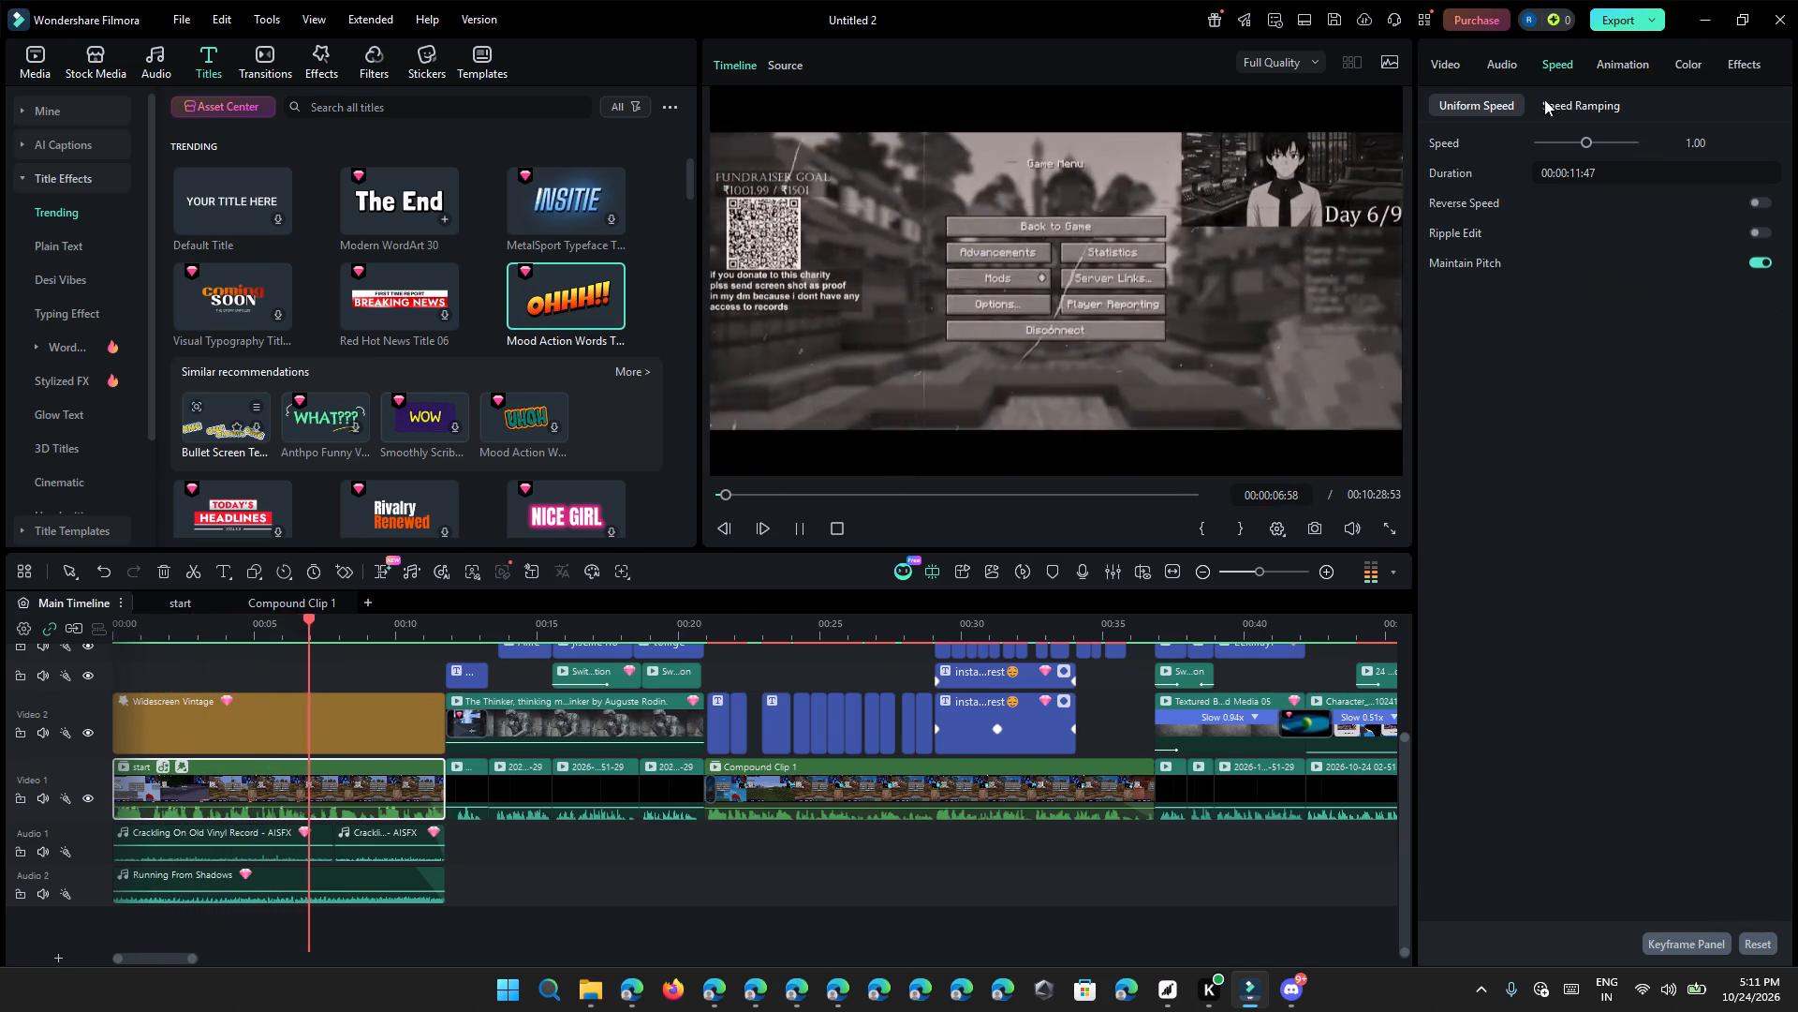
click(1500, 59)
click(1686, 279)
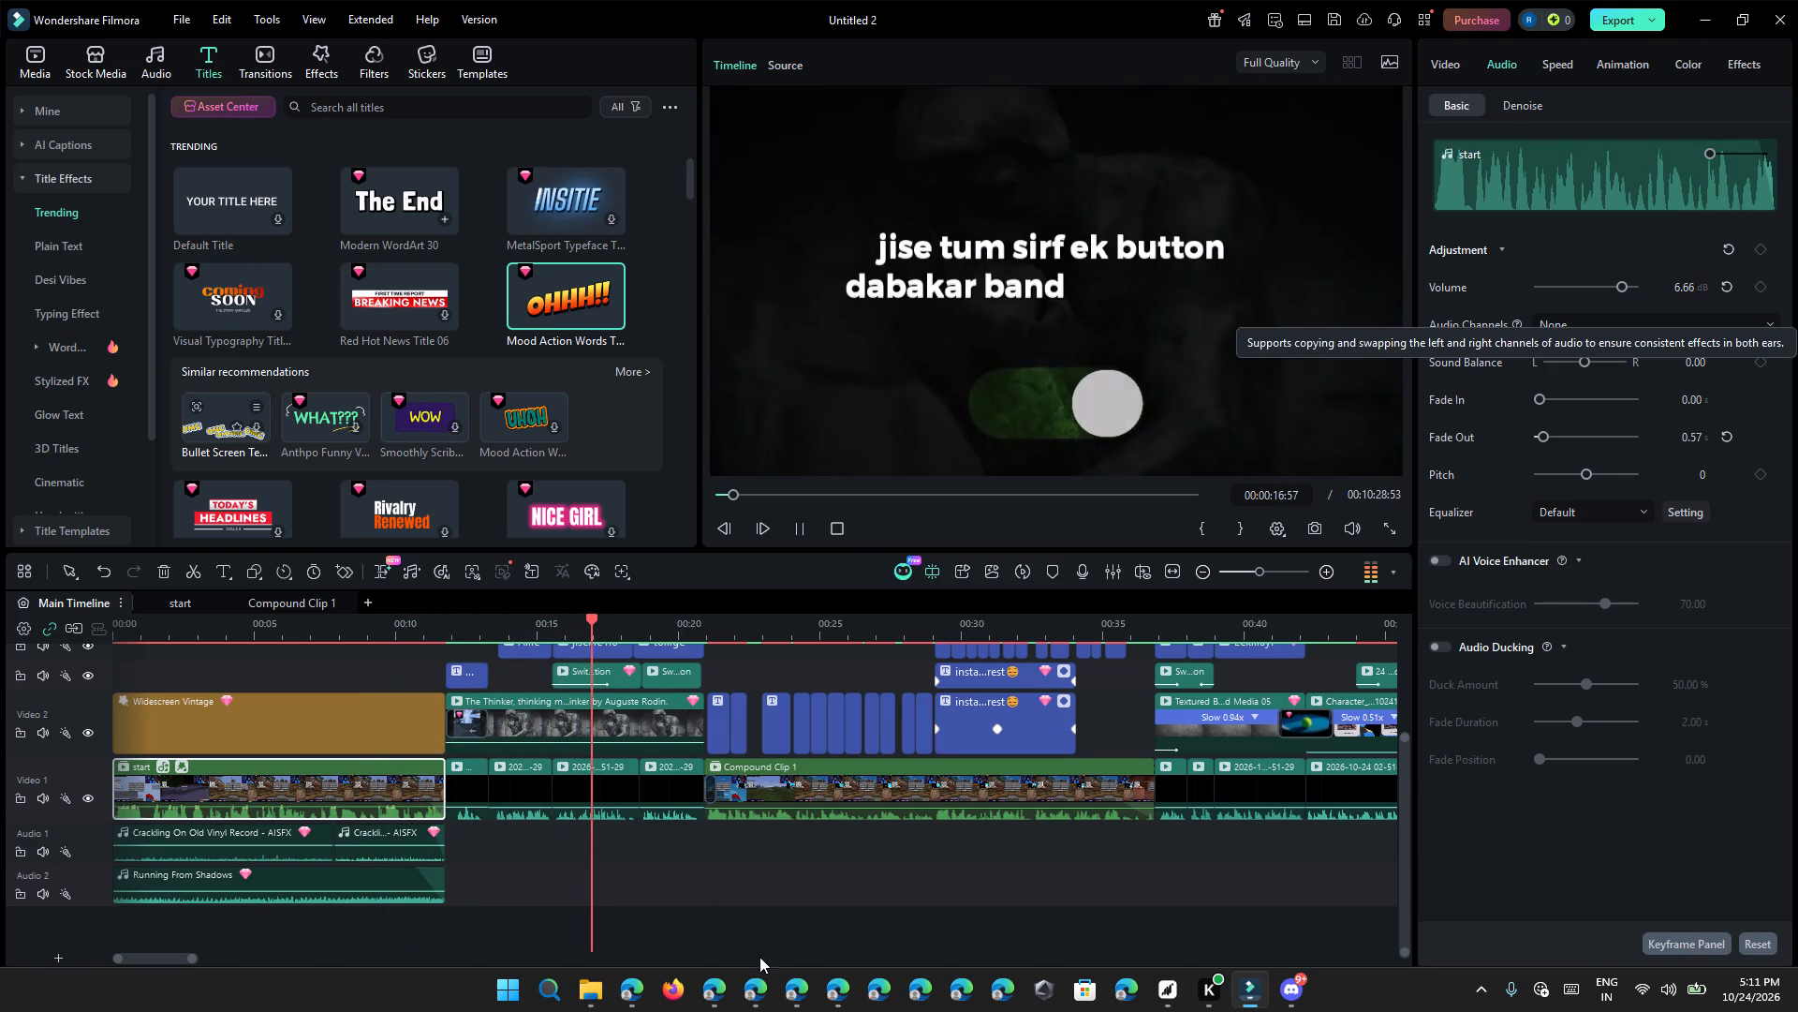
click(855, 903)
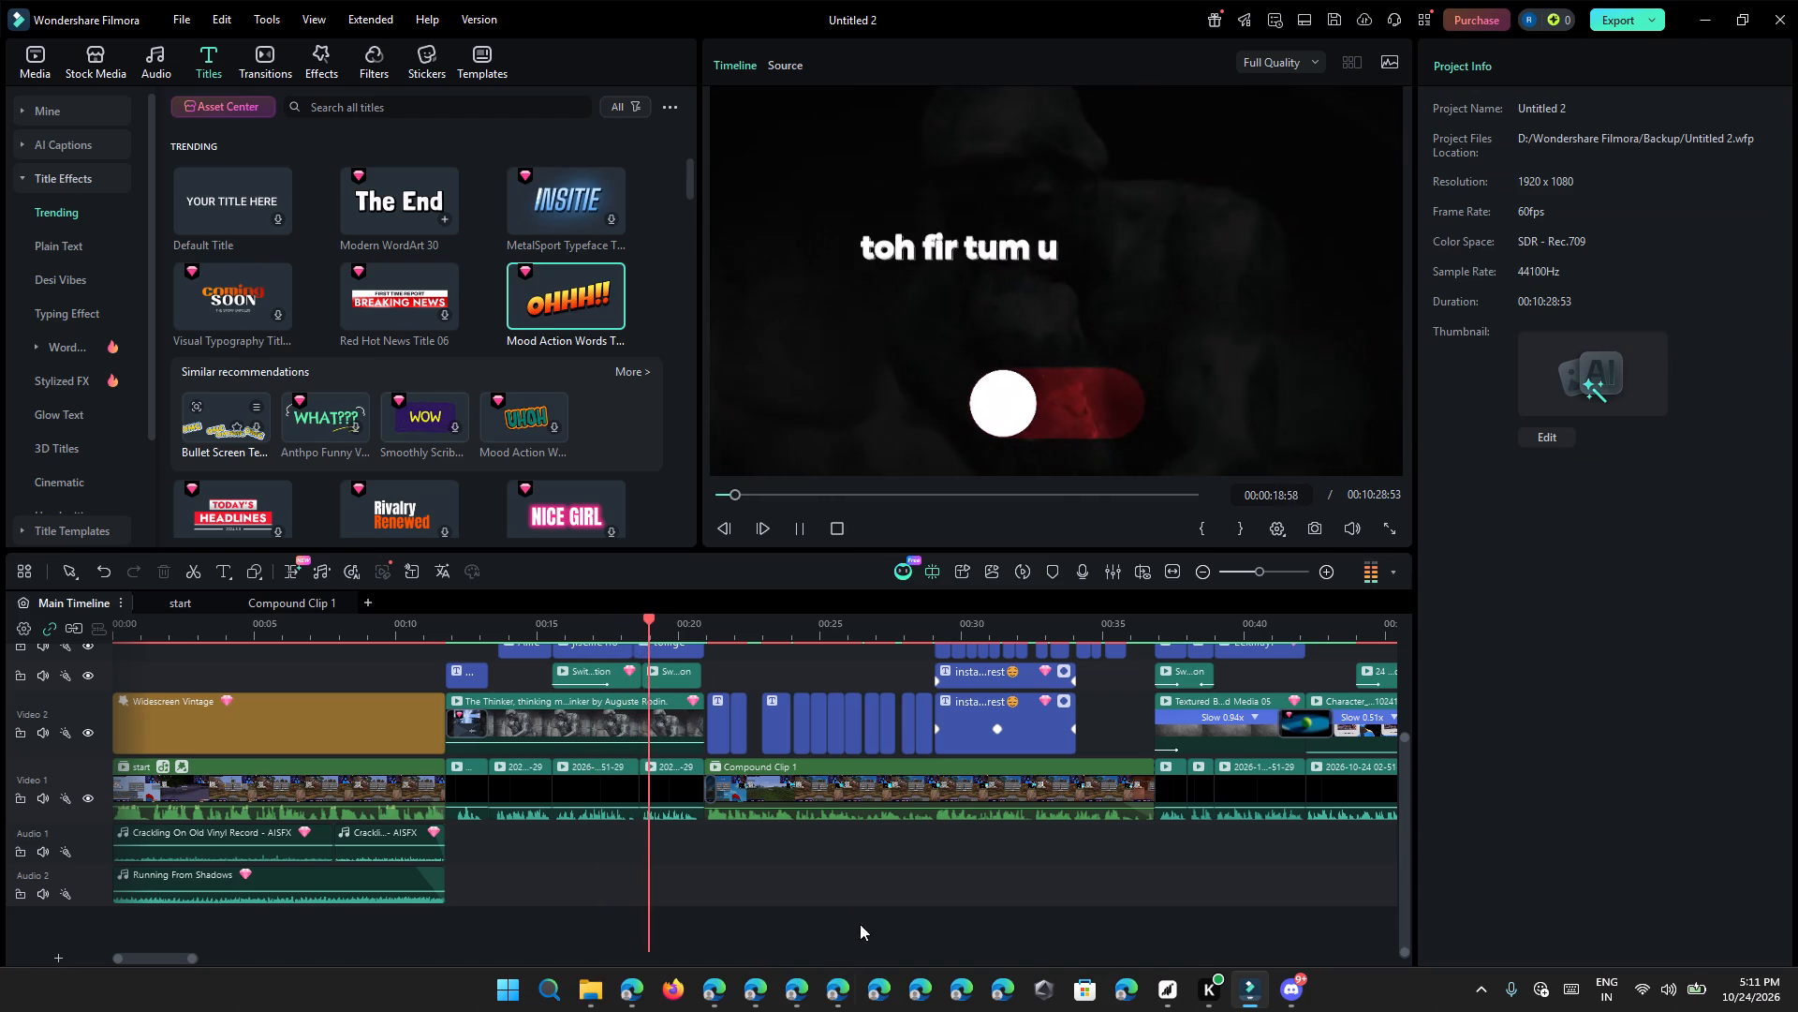
Review the rest of the edit through its last clip and stop playback at about 49 s 41 frames.
ctrl+scroll(973, 849, down, 3)
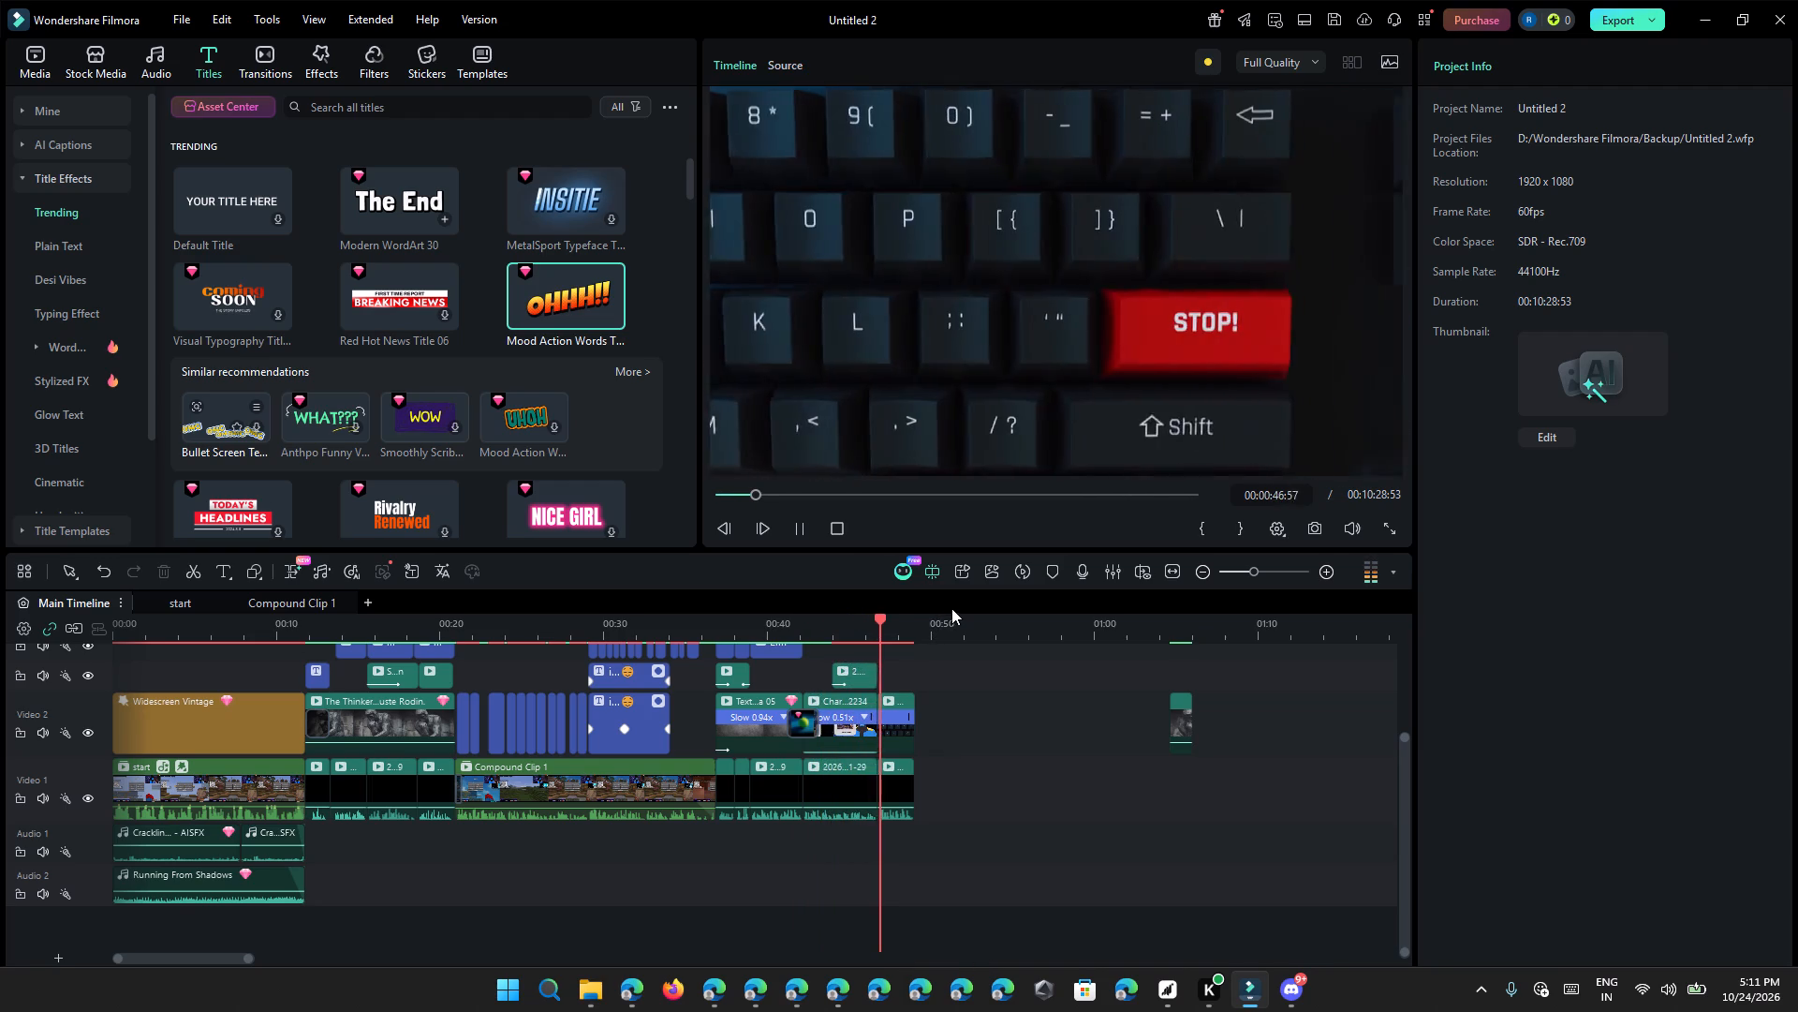
click(802, 532)
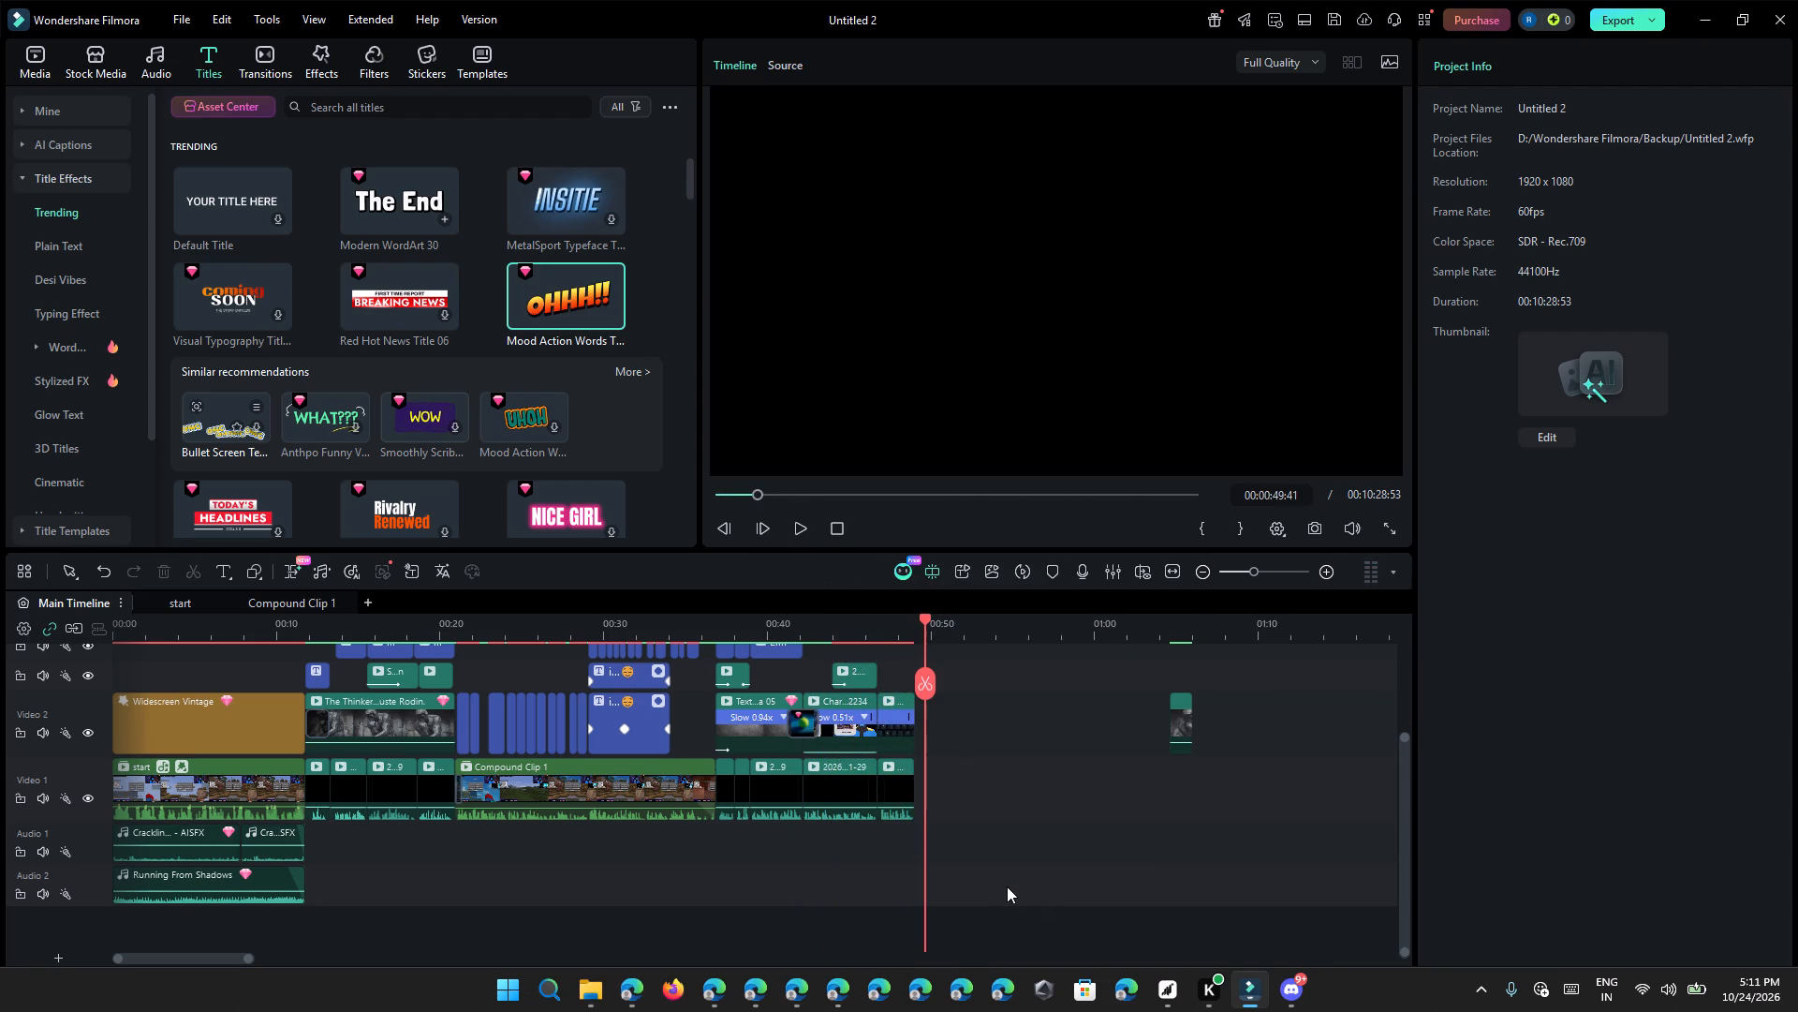
ctrl+scroll(1012, 856, up, 4)
scroll(1012, 855, up, 2)
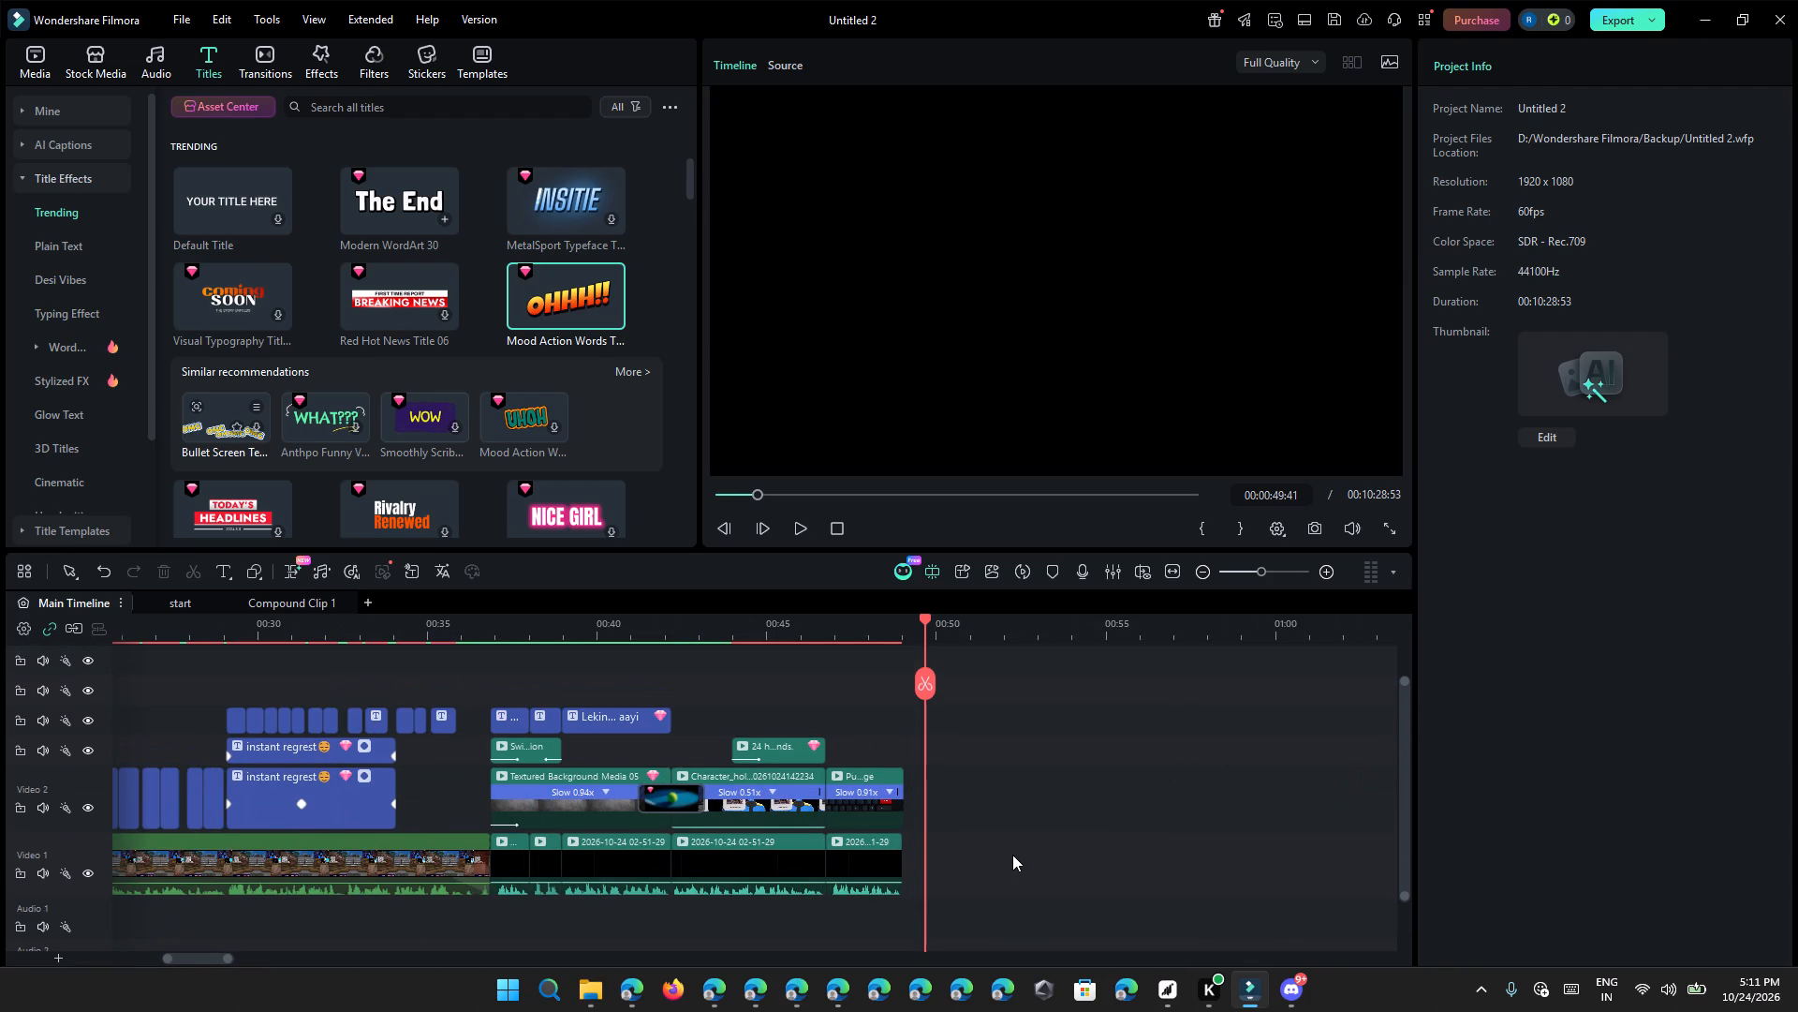
Switch to the browser window showing the YouTube Bedwars stream.
click(706, 1000)
click(688, 912)
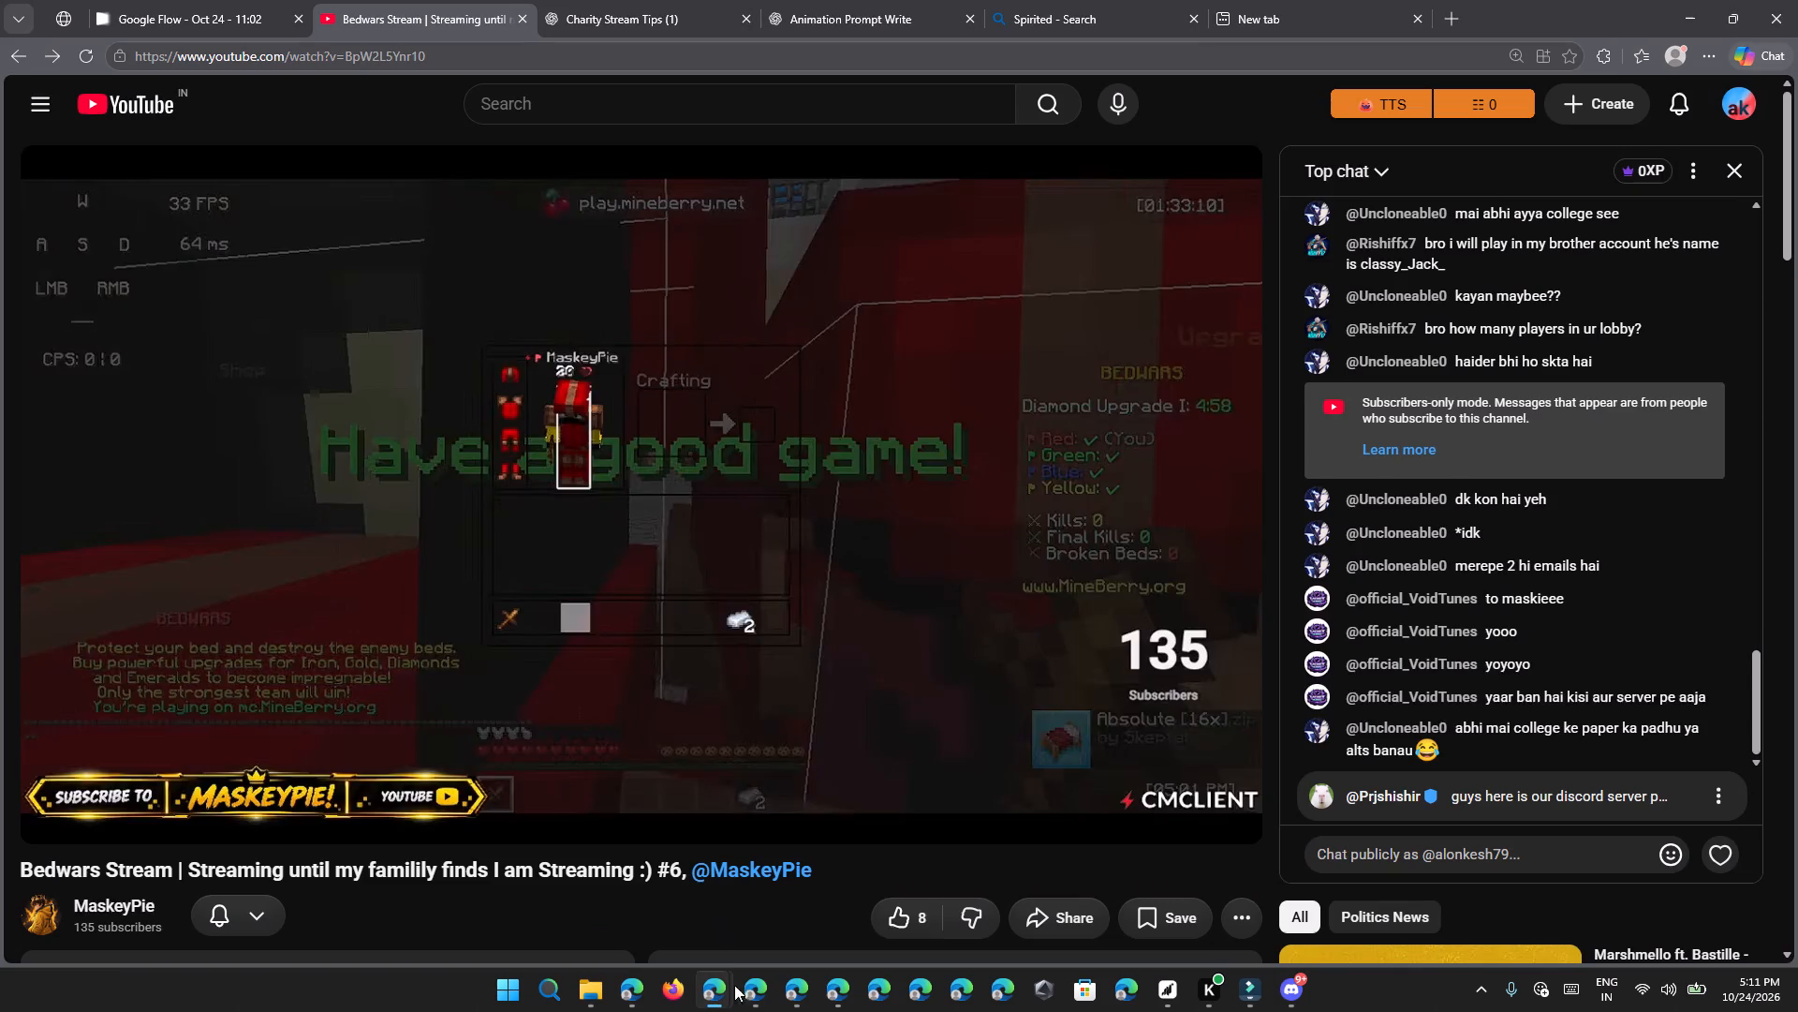
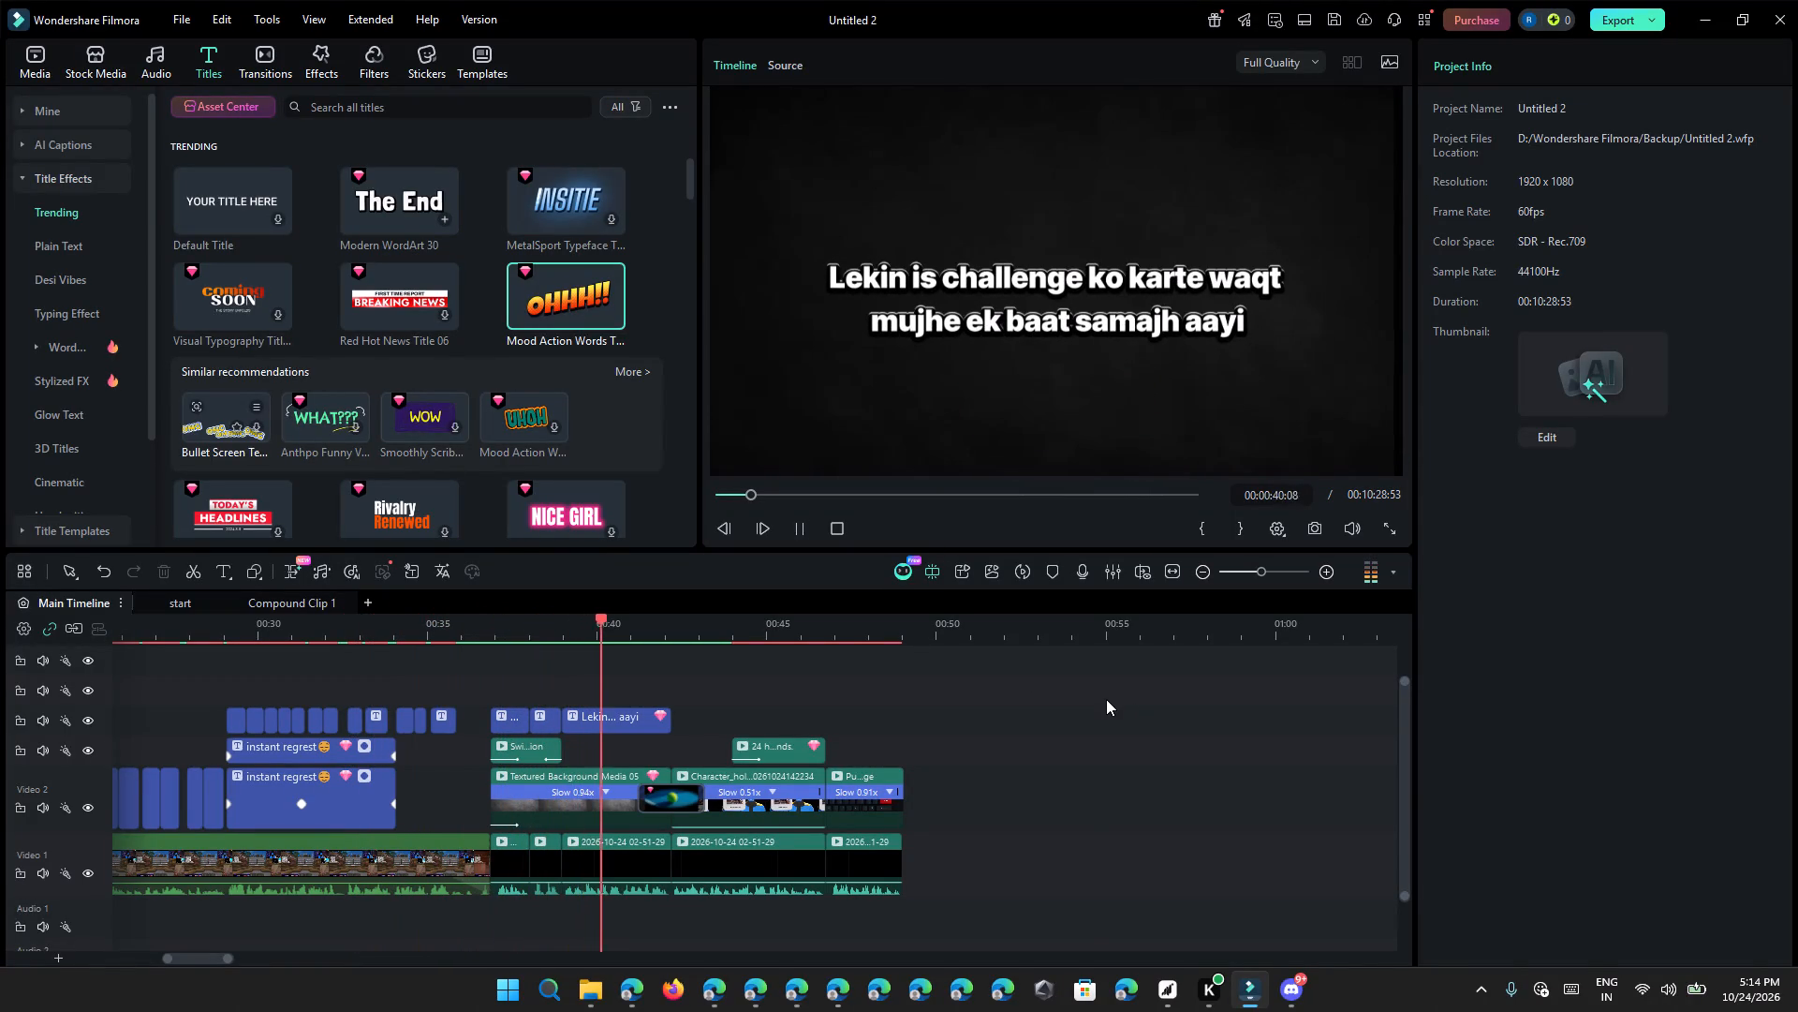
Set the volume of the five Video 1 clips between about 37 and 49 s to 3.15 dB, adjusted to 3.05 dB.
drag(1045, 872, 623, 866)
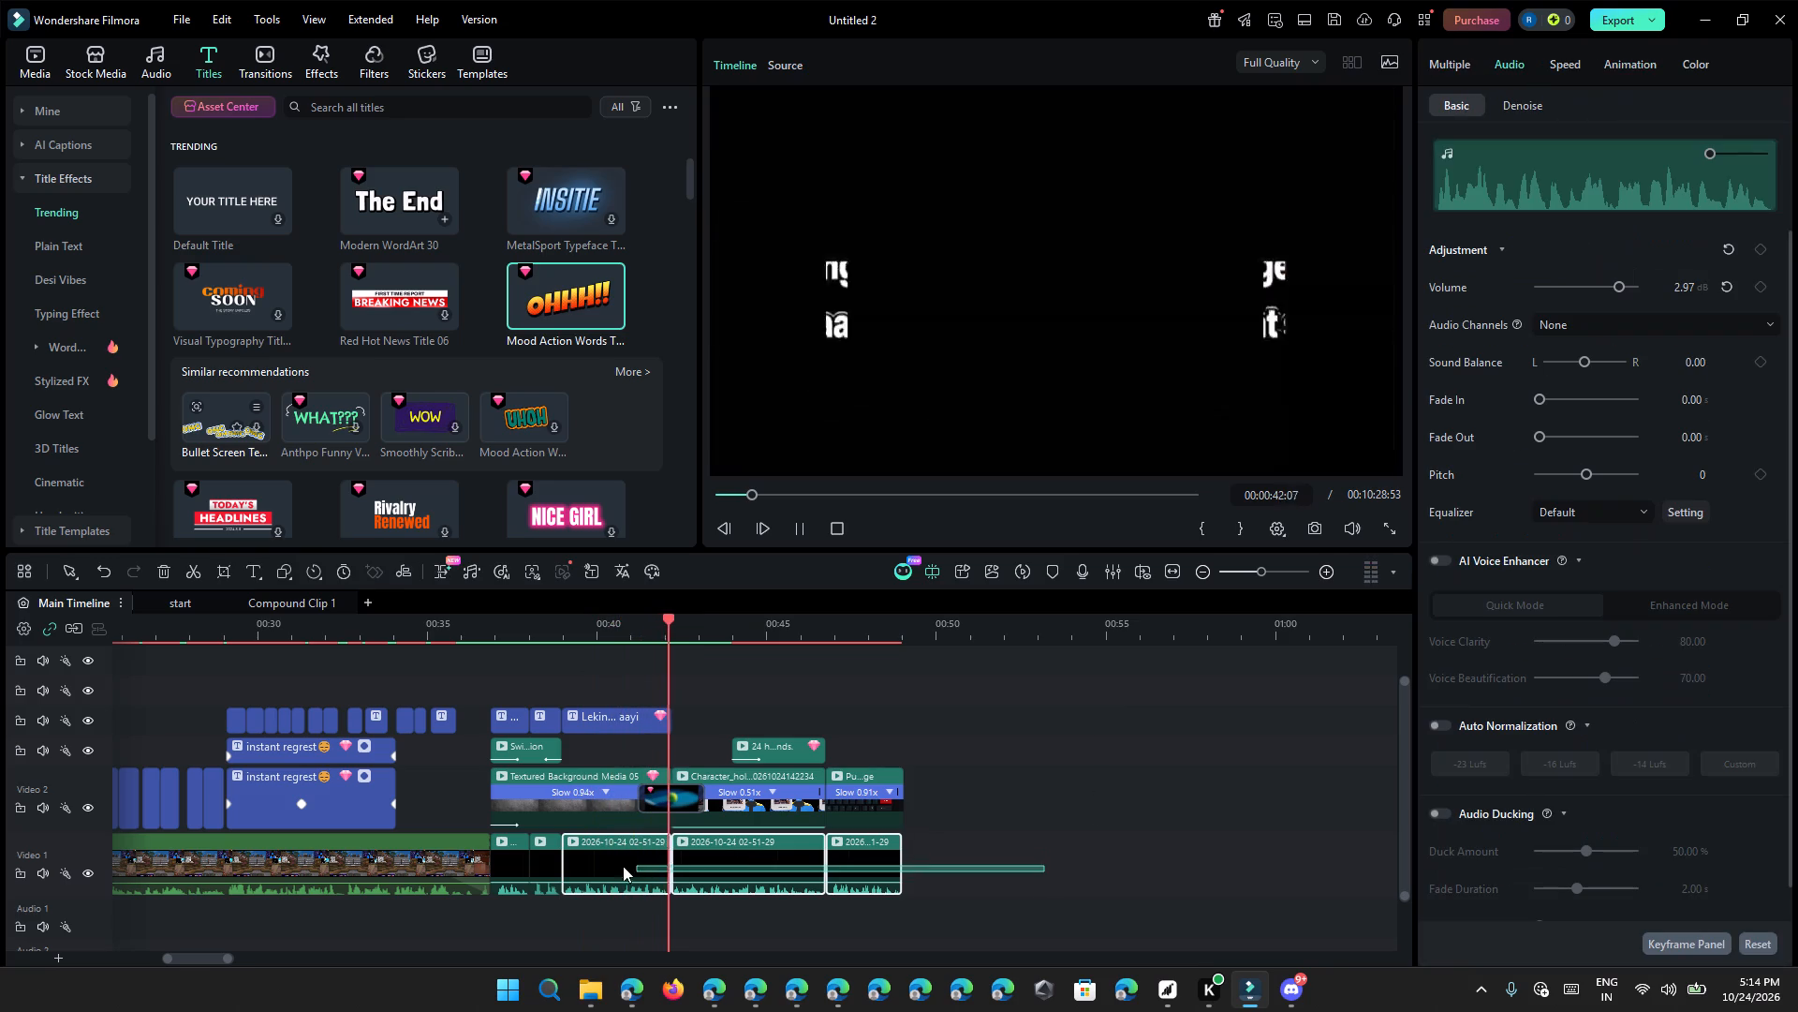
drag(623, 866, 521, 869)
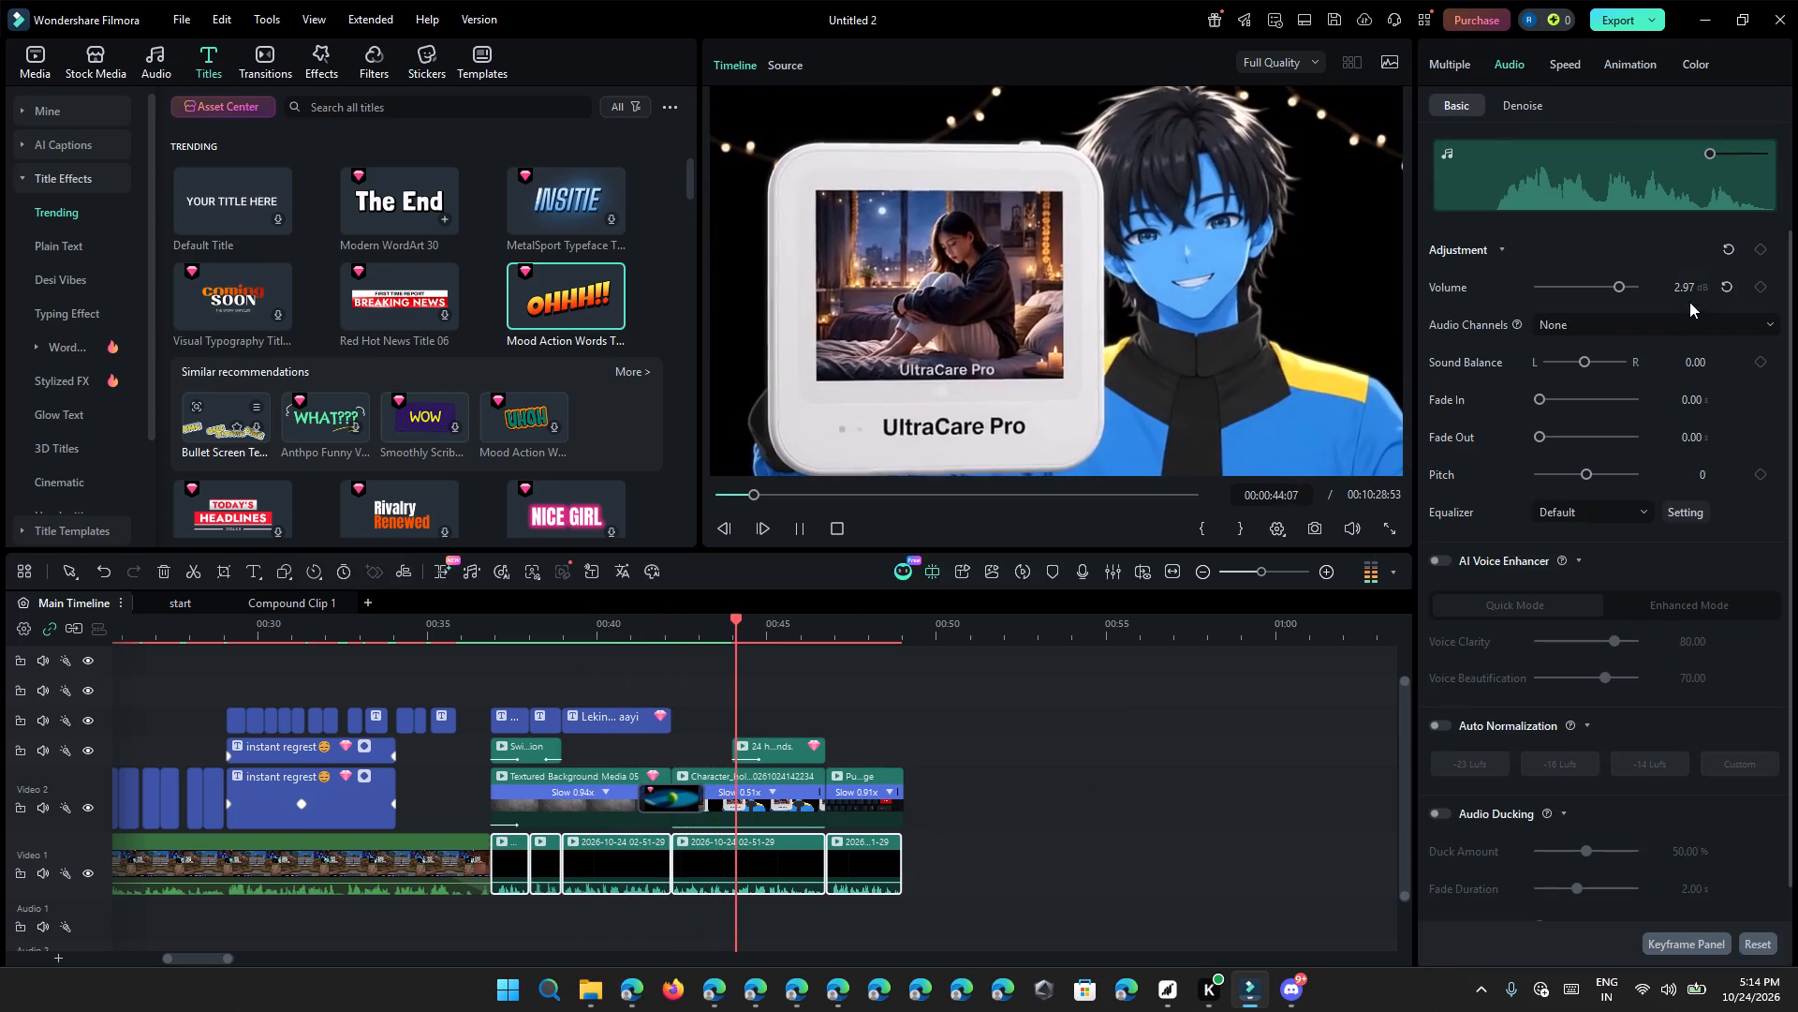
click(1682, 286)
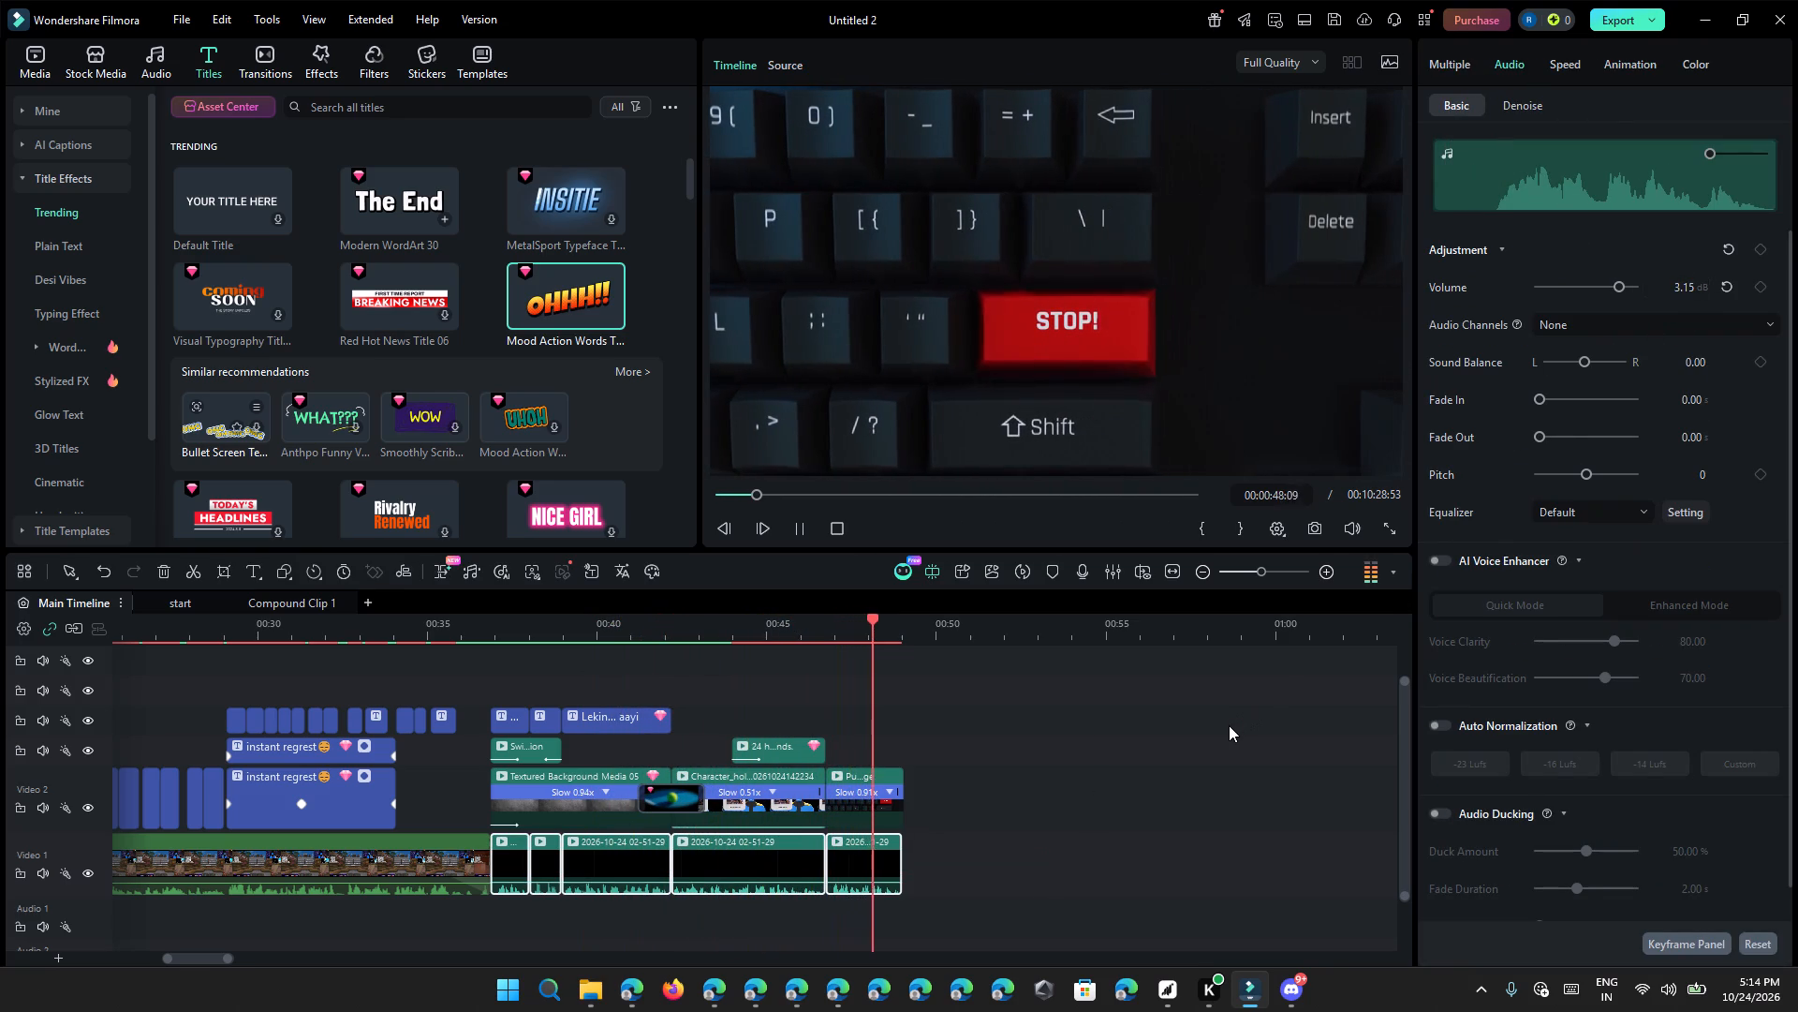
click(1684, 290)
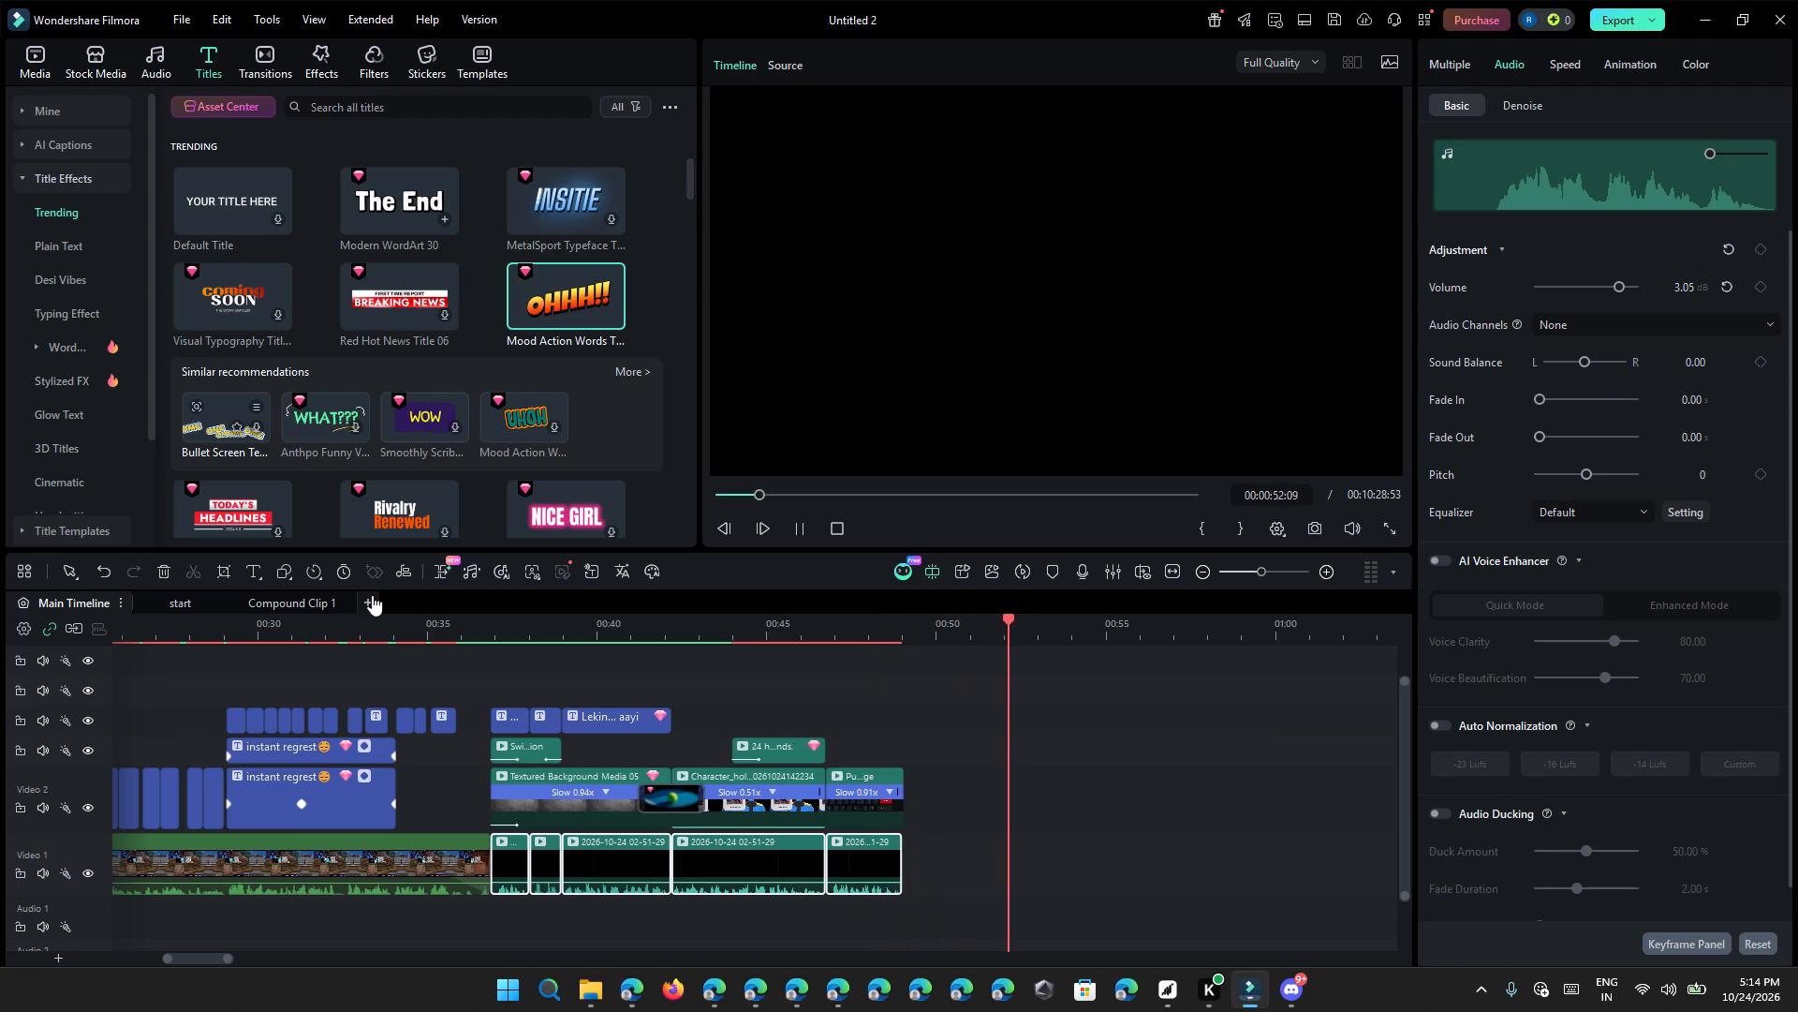
Replay the edit from about 35 s and again from about 34 s to check the adjusted clips' loudness.
click(439, 603)
click(448, 632)
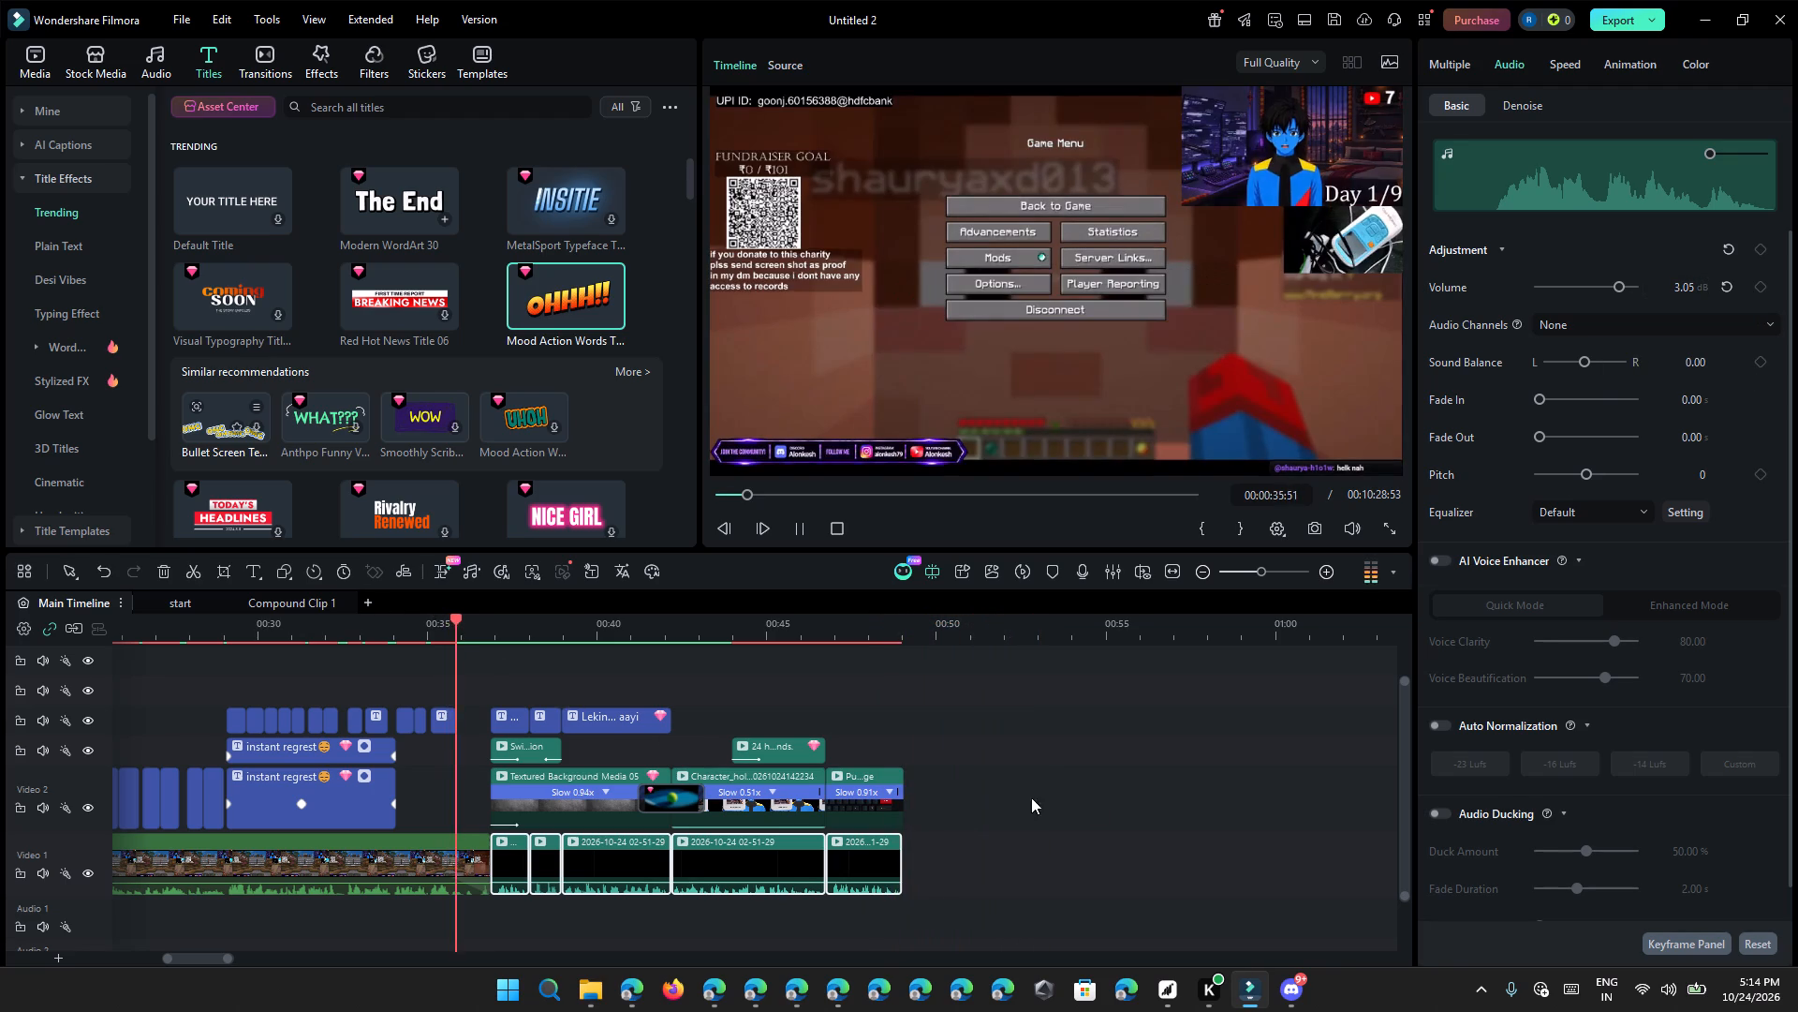
ctrl+scroll(1098, 802, down, 5)
drag(164, 918, 219, 853)
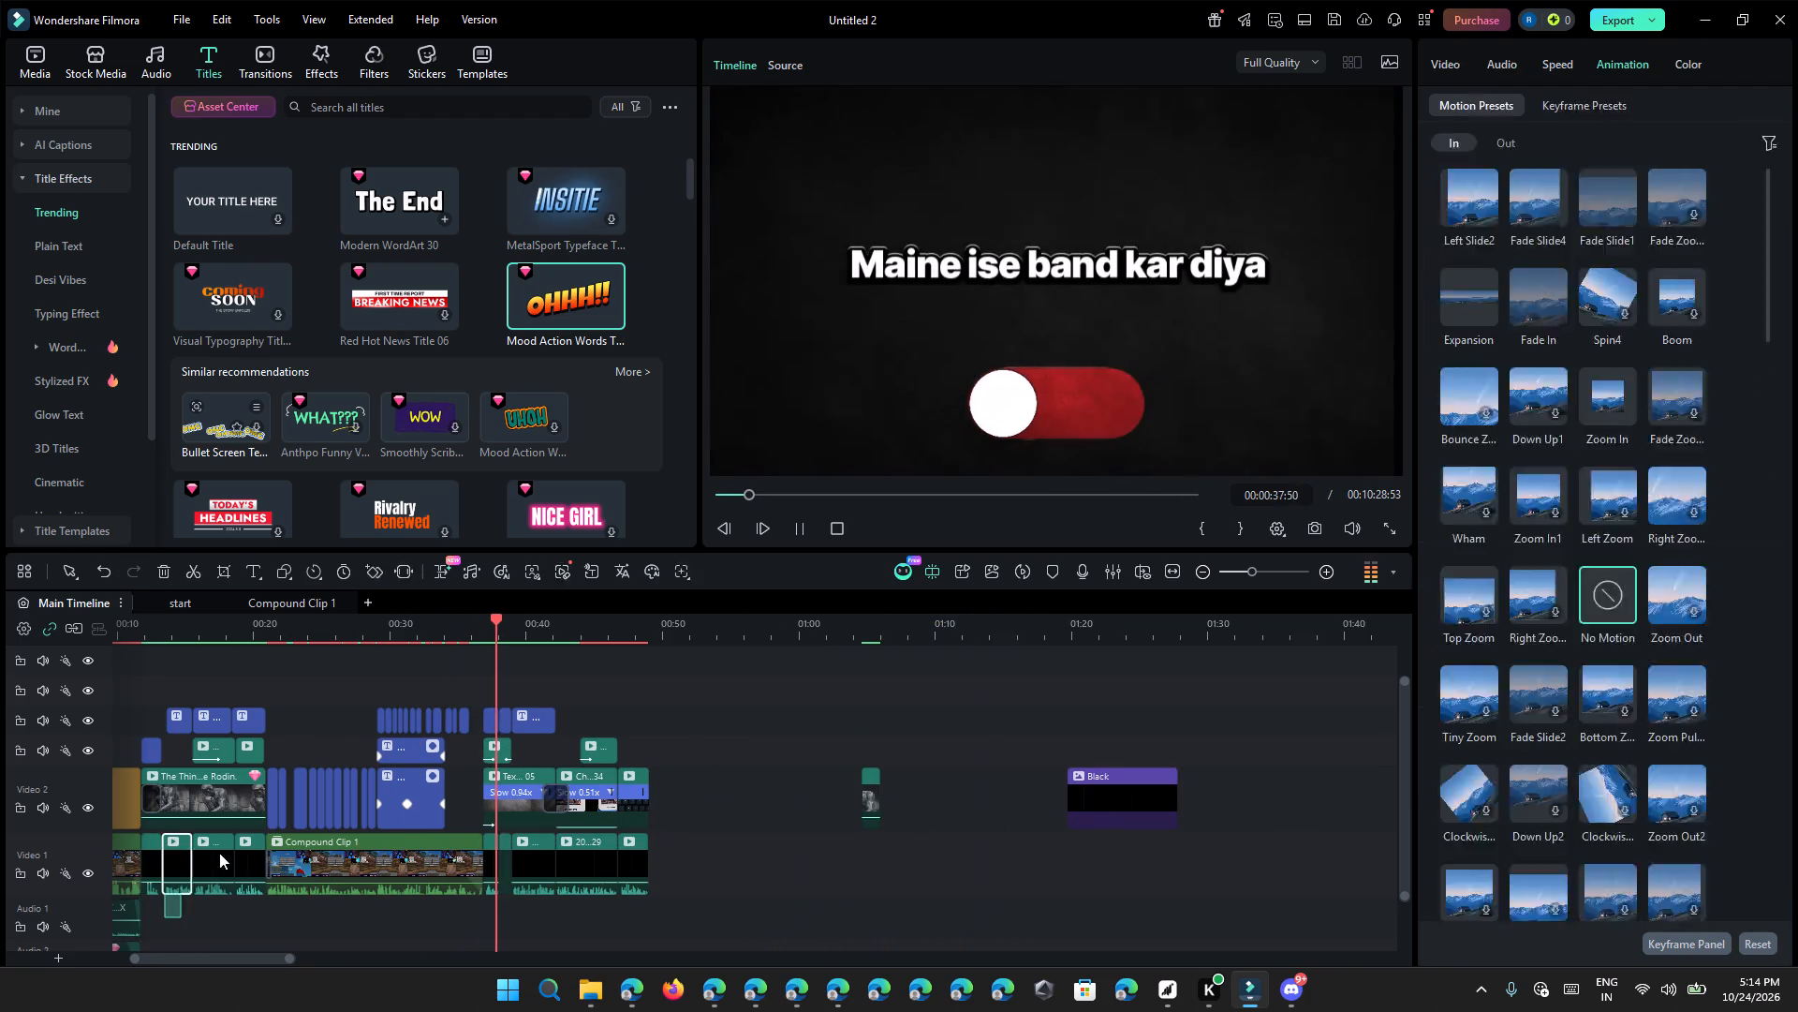
drag(219, 853, 237, 912)
ctrl+scroll(871, 832, up, 8)
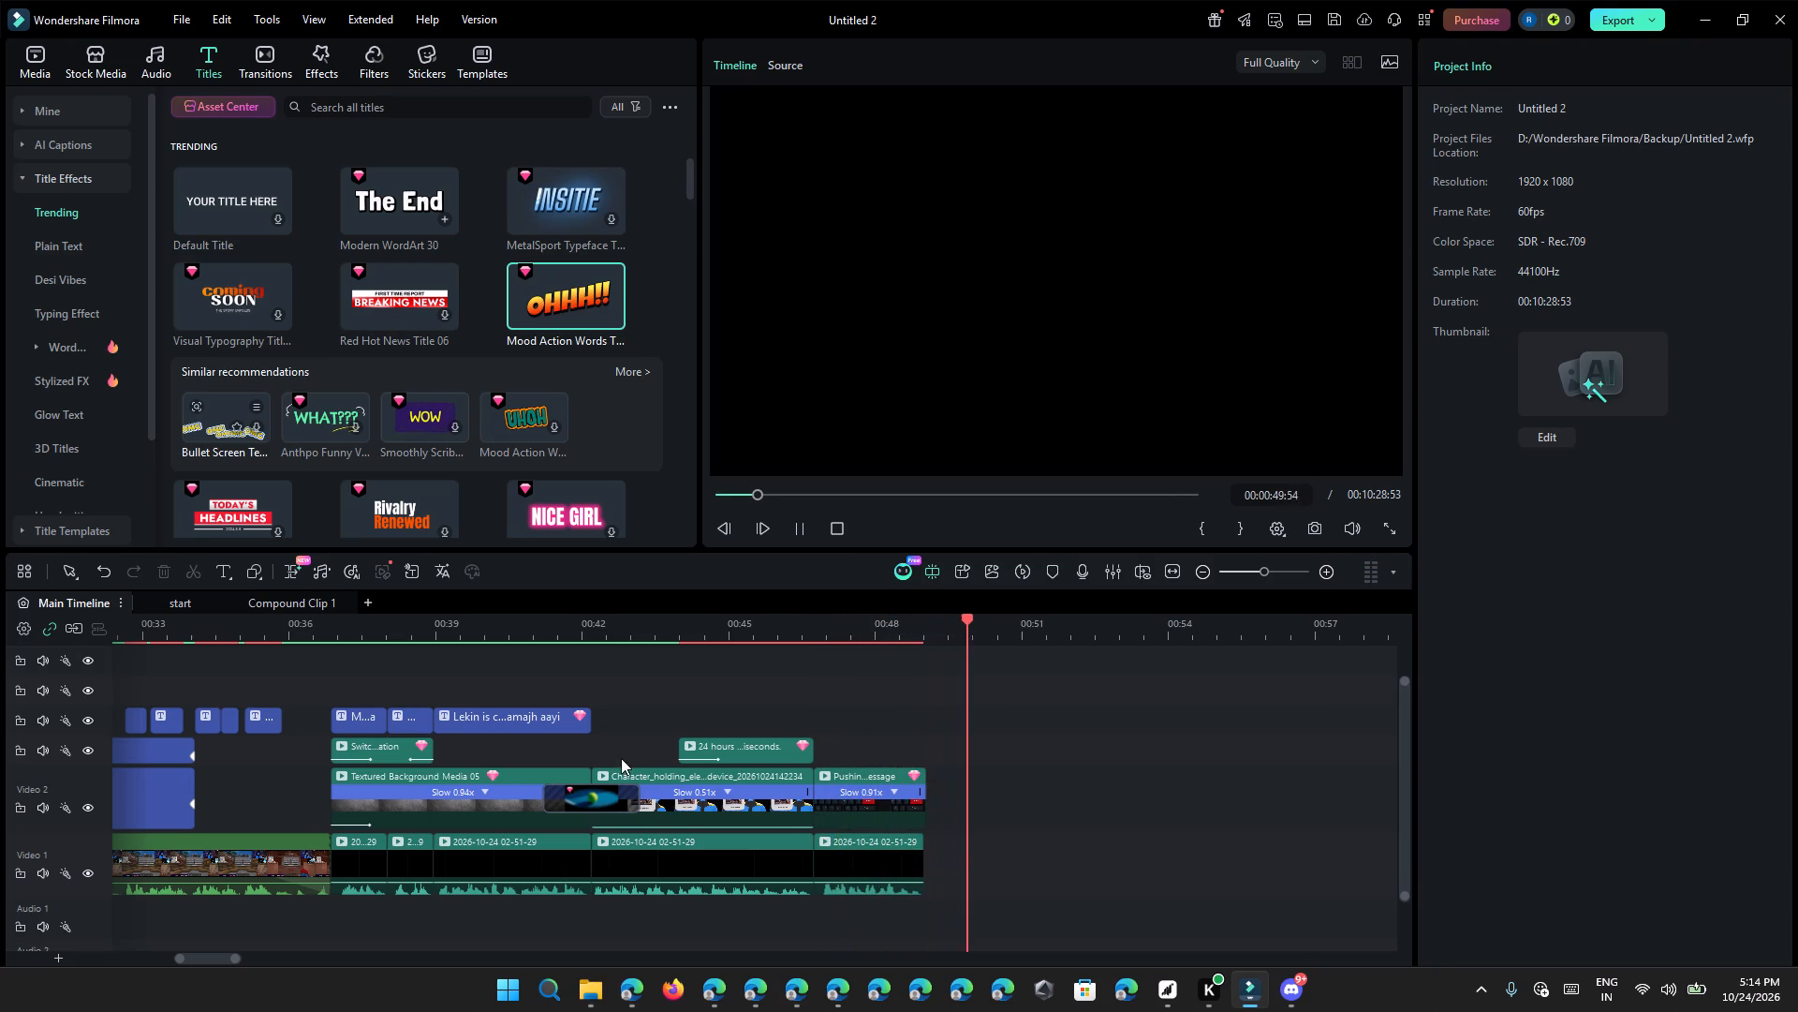
click(187, 652)
click(191, 638)
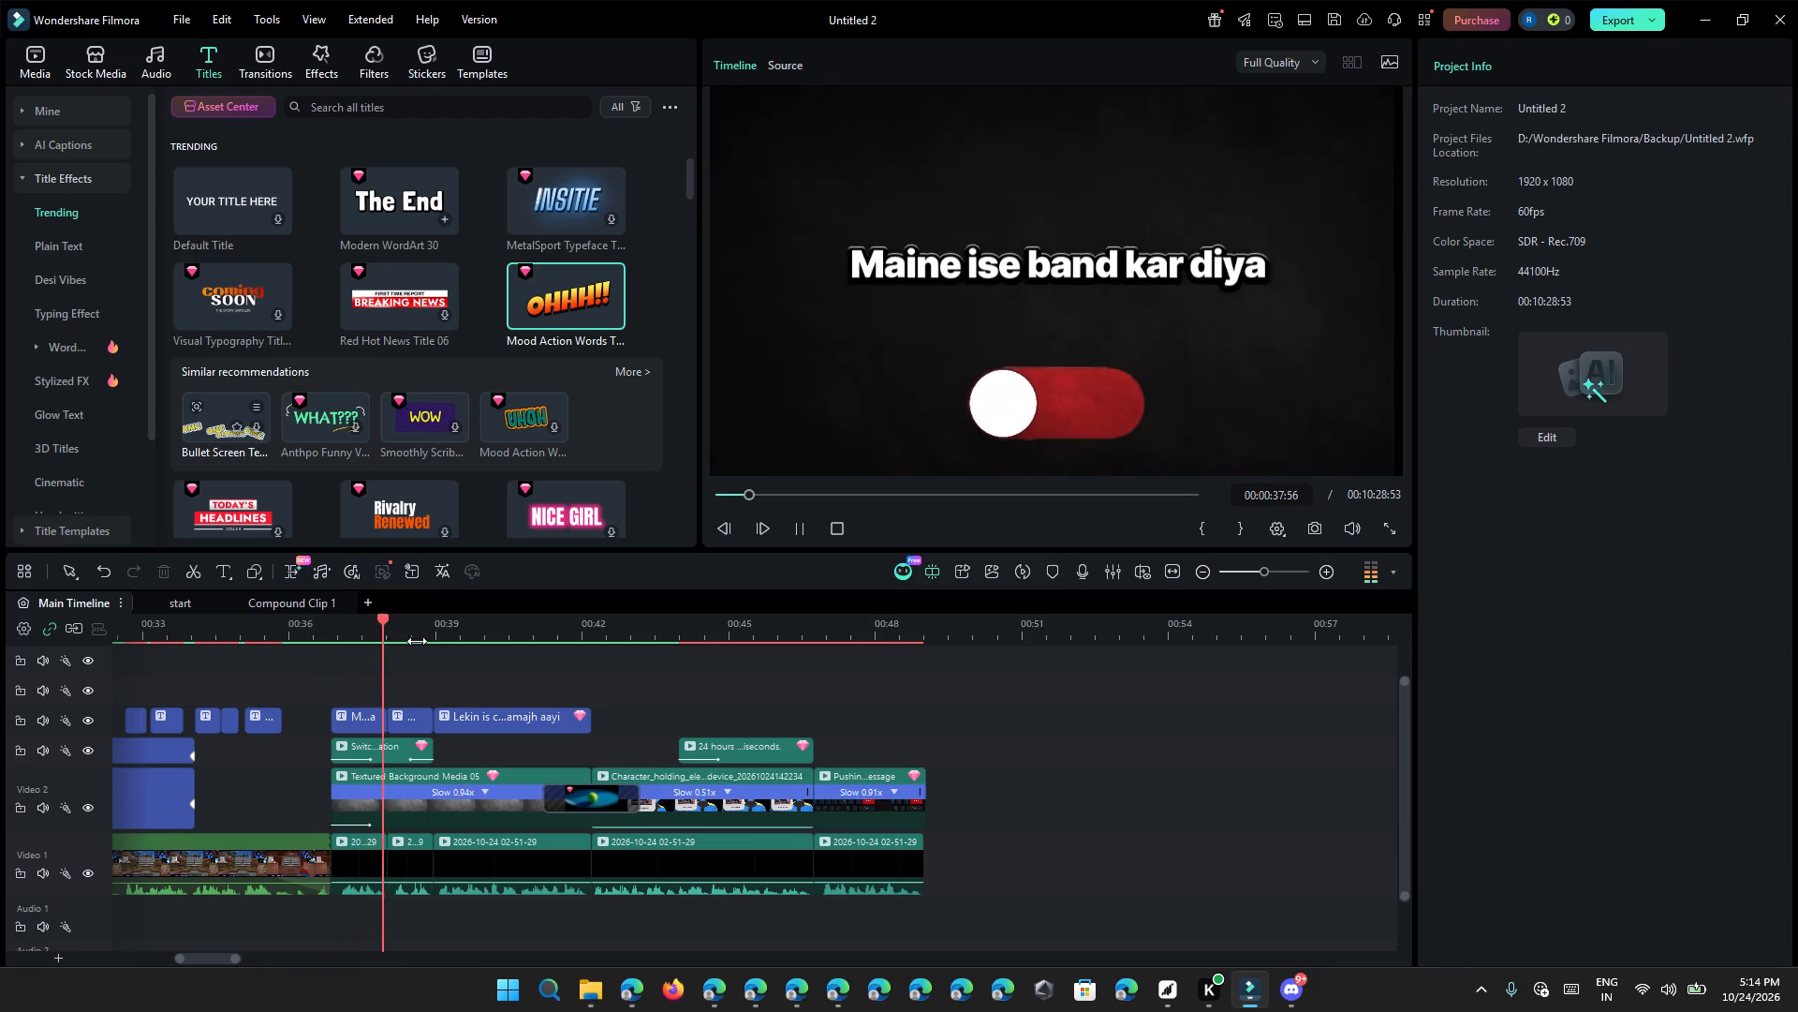
Set the volume of the five Video 1 clips between about 37 and 49 s to 2.76 dB.
drag(1014, 847, 361, 874)
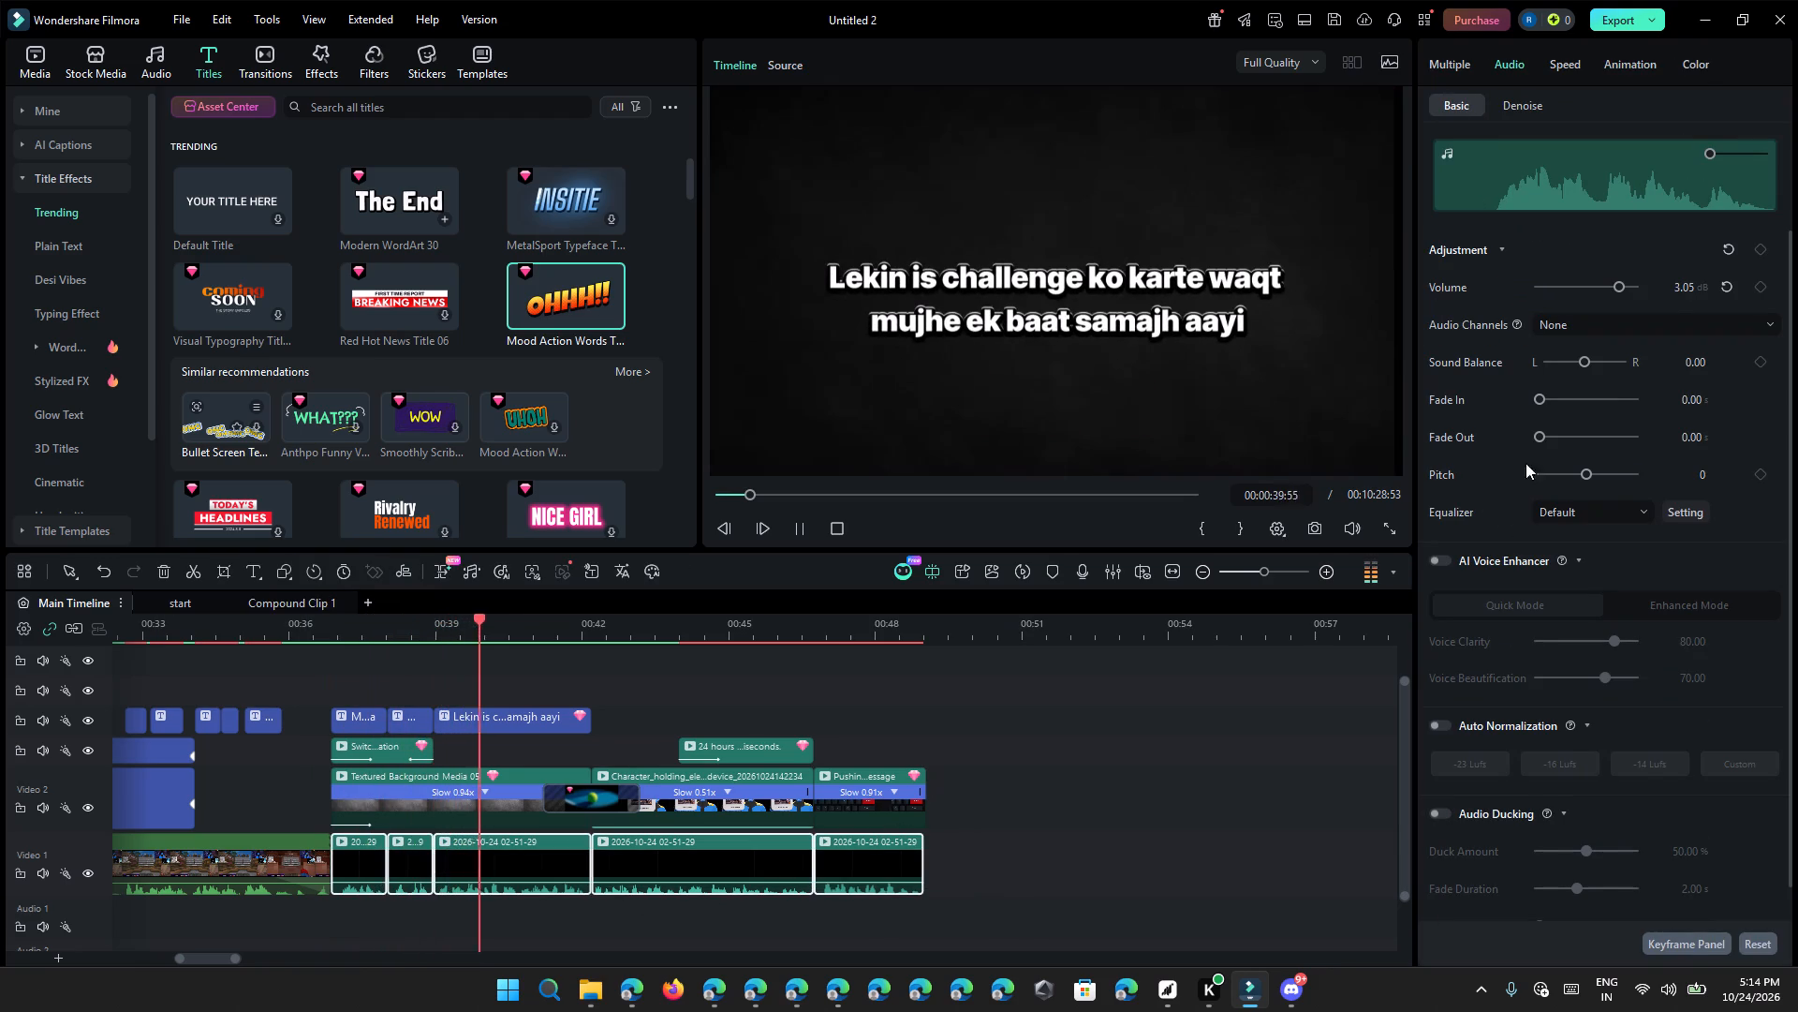
click(1691, 291)
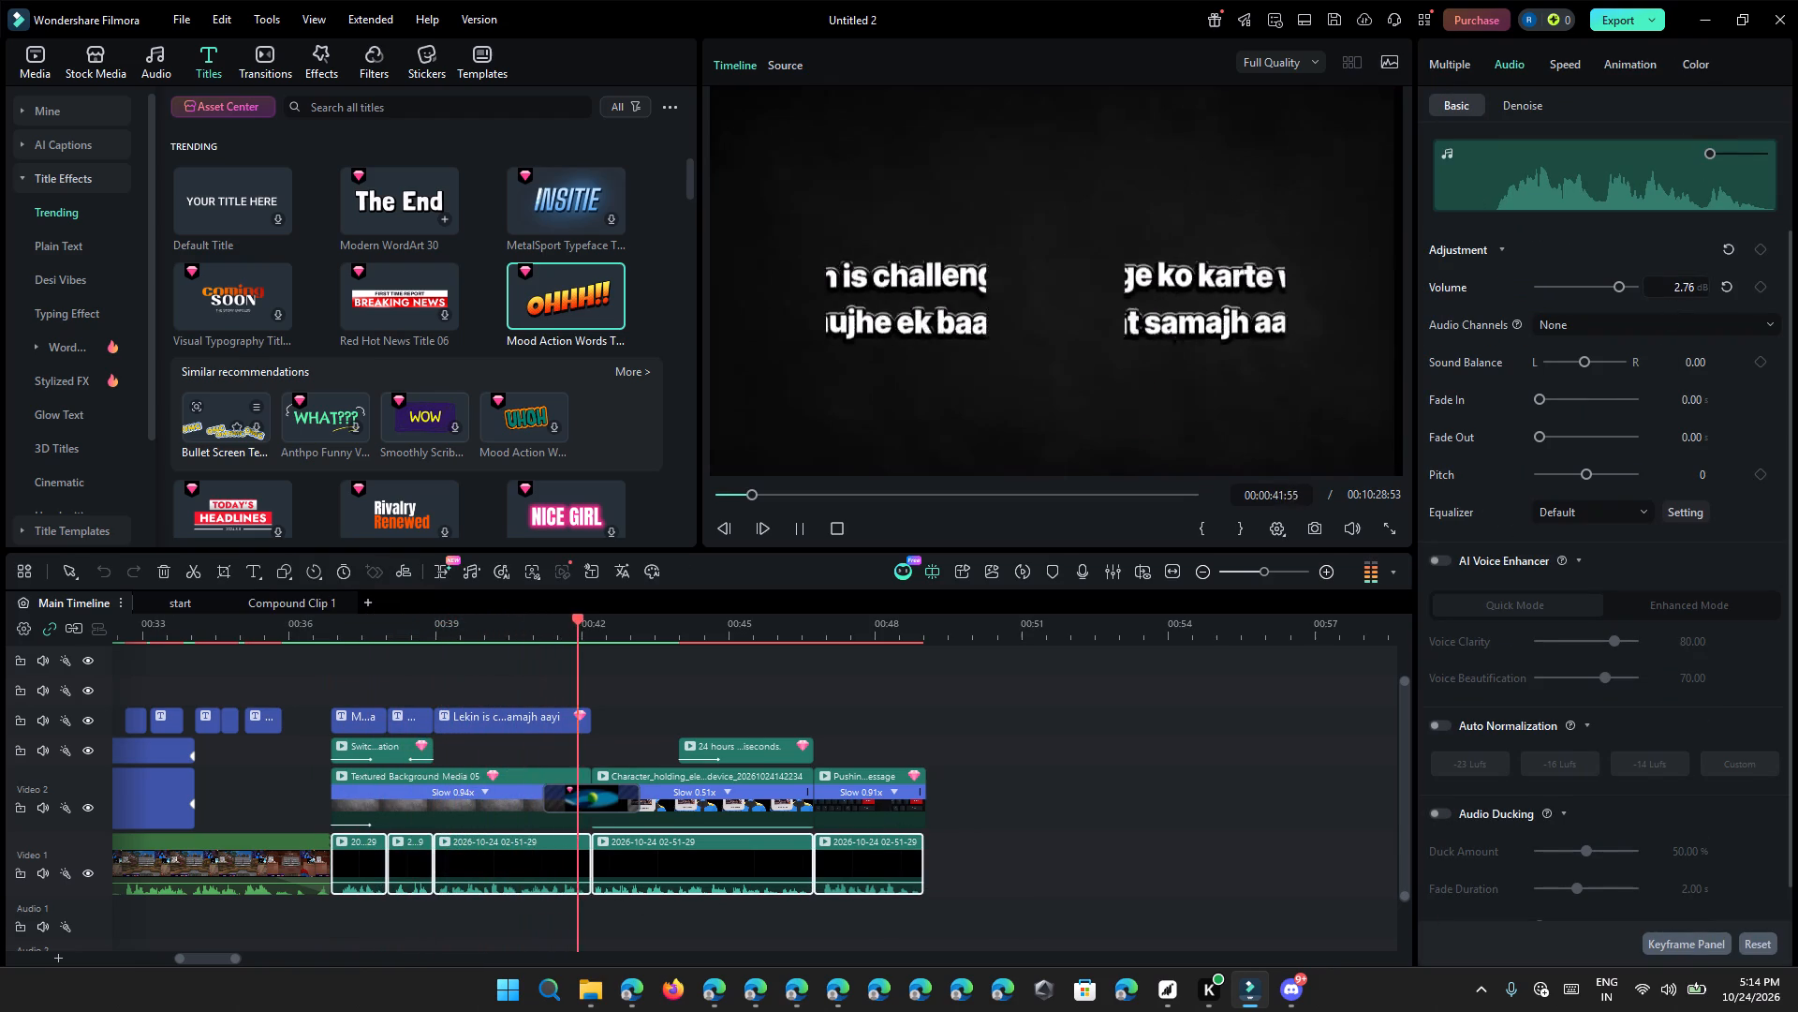
click(1223, 770)
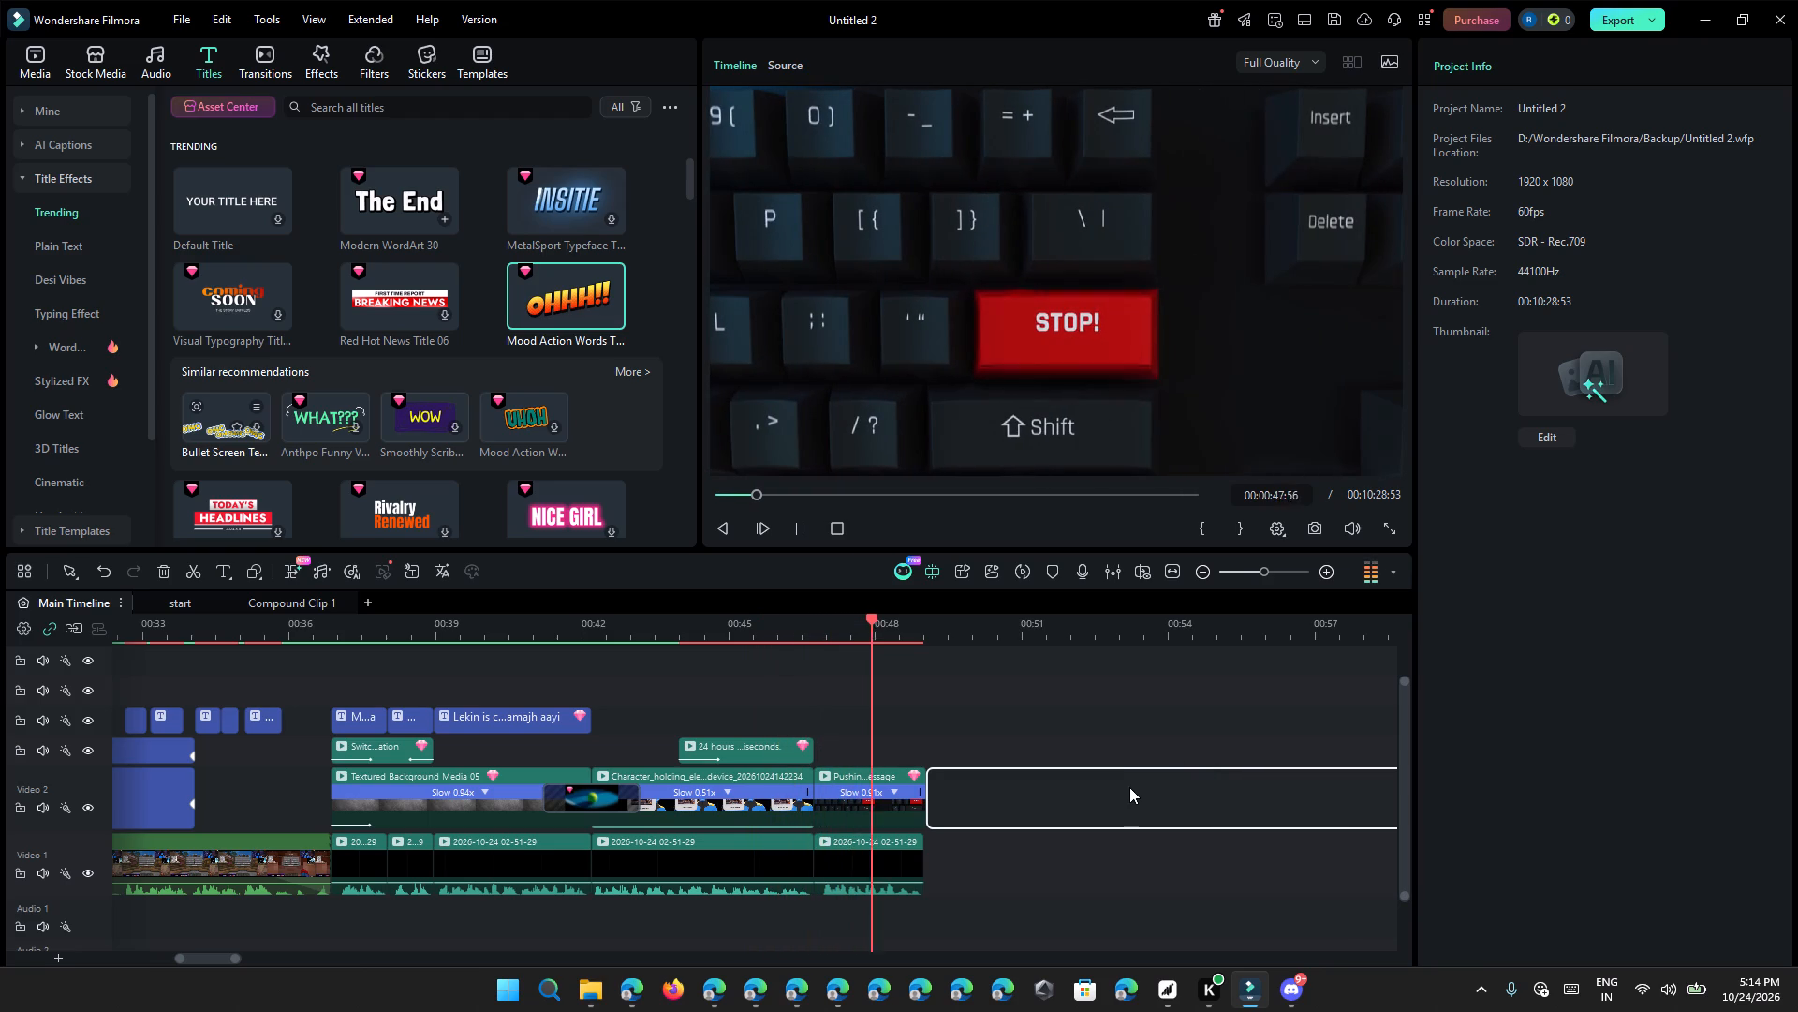
Review the rest of the edit past its last clip and stop playback at about 53 s 41 frames.
click(1094, 883)
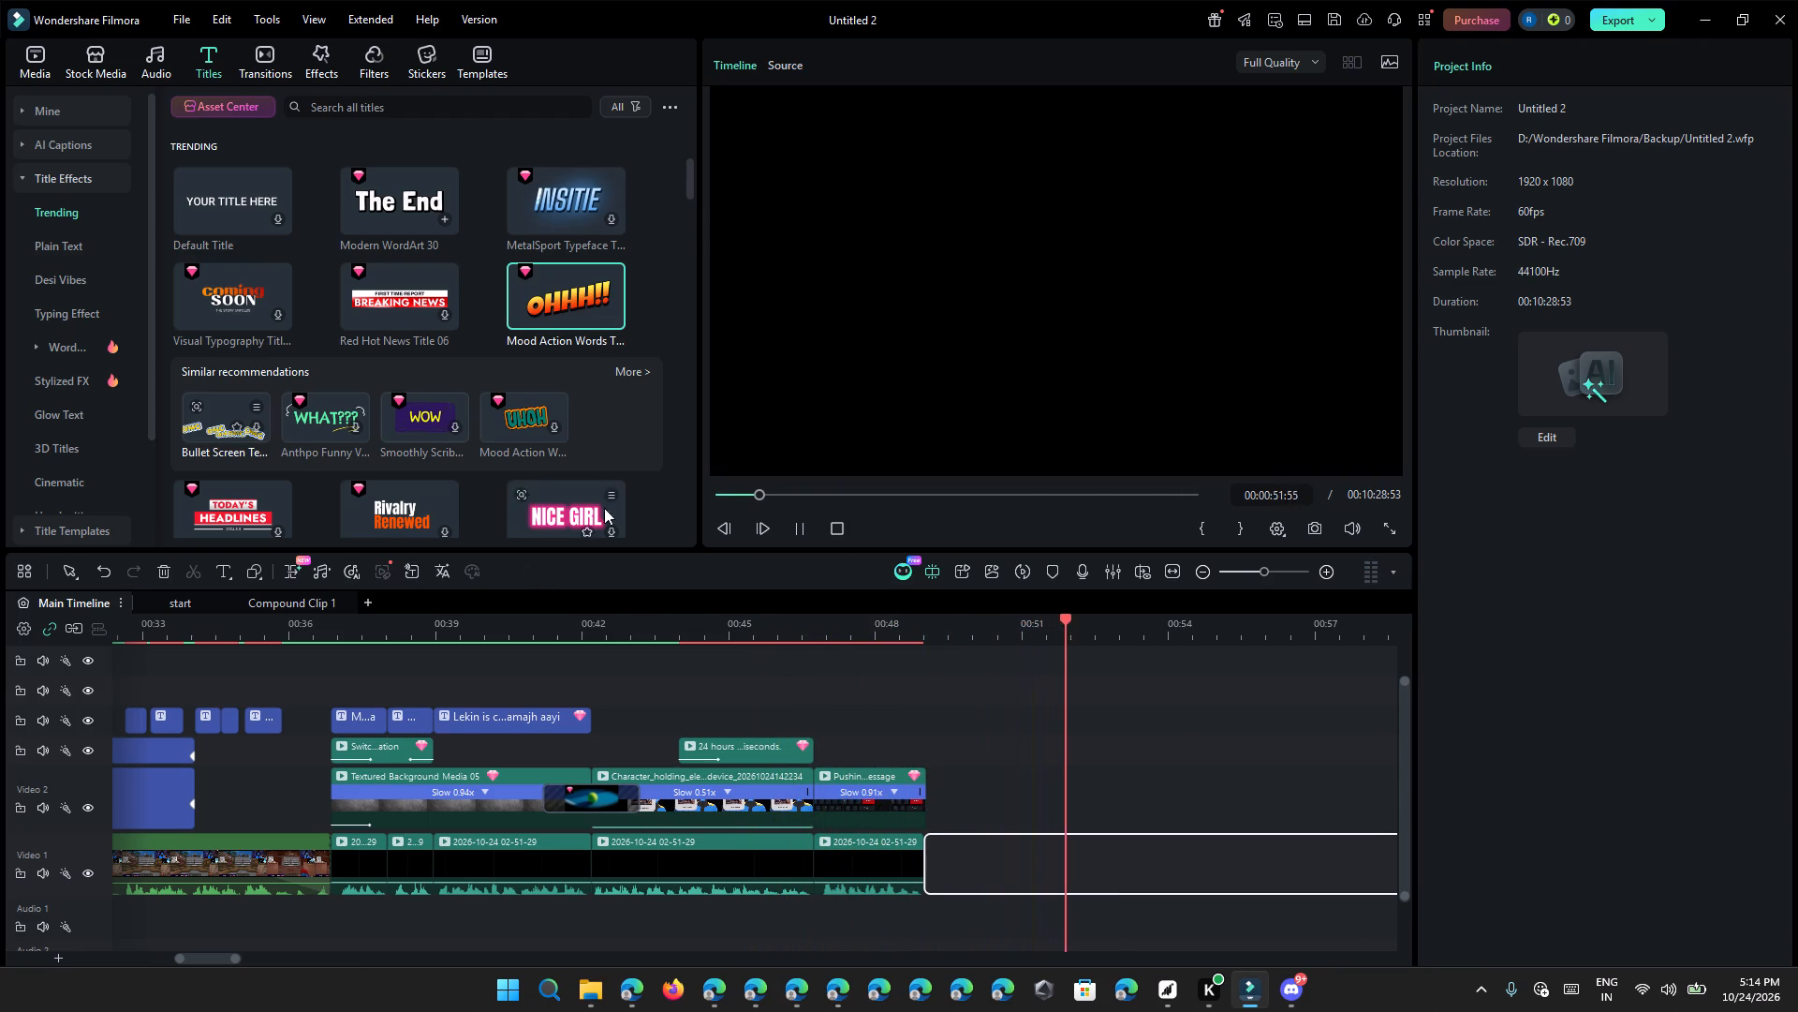
click(804, 550)
click(797, 523)
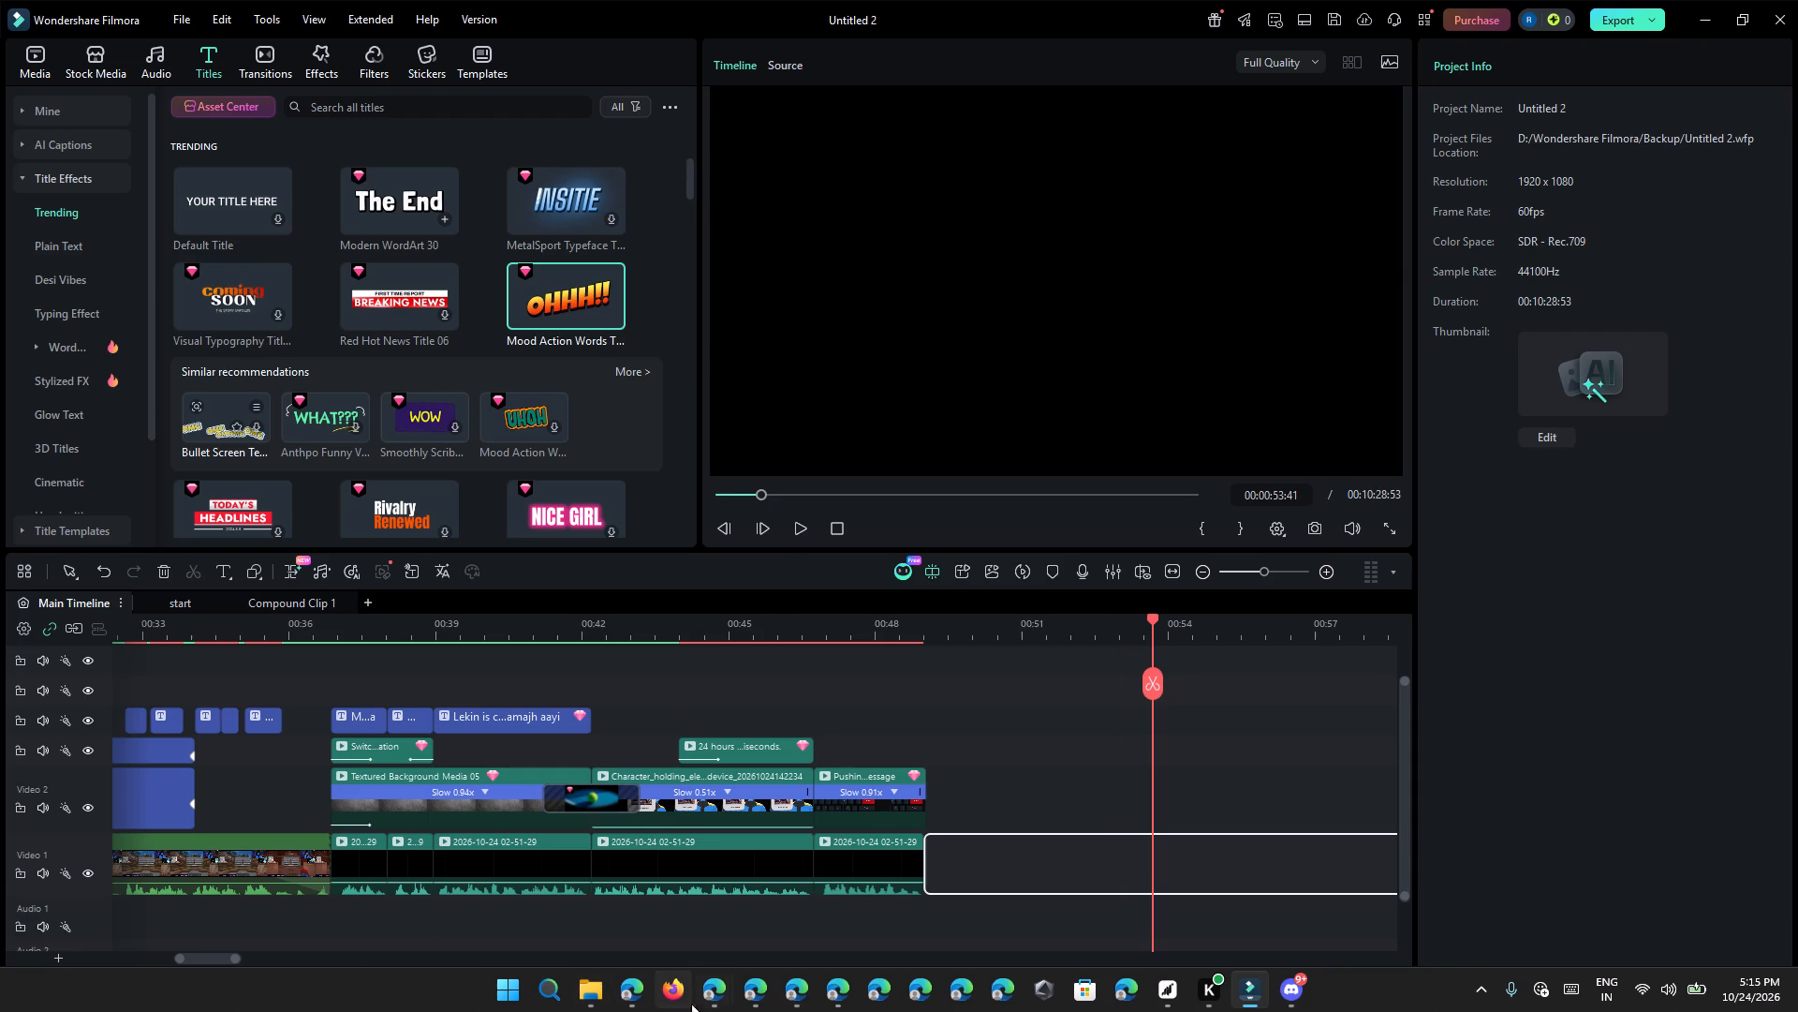
click(718, 1011)
click(699, 898)
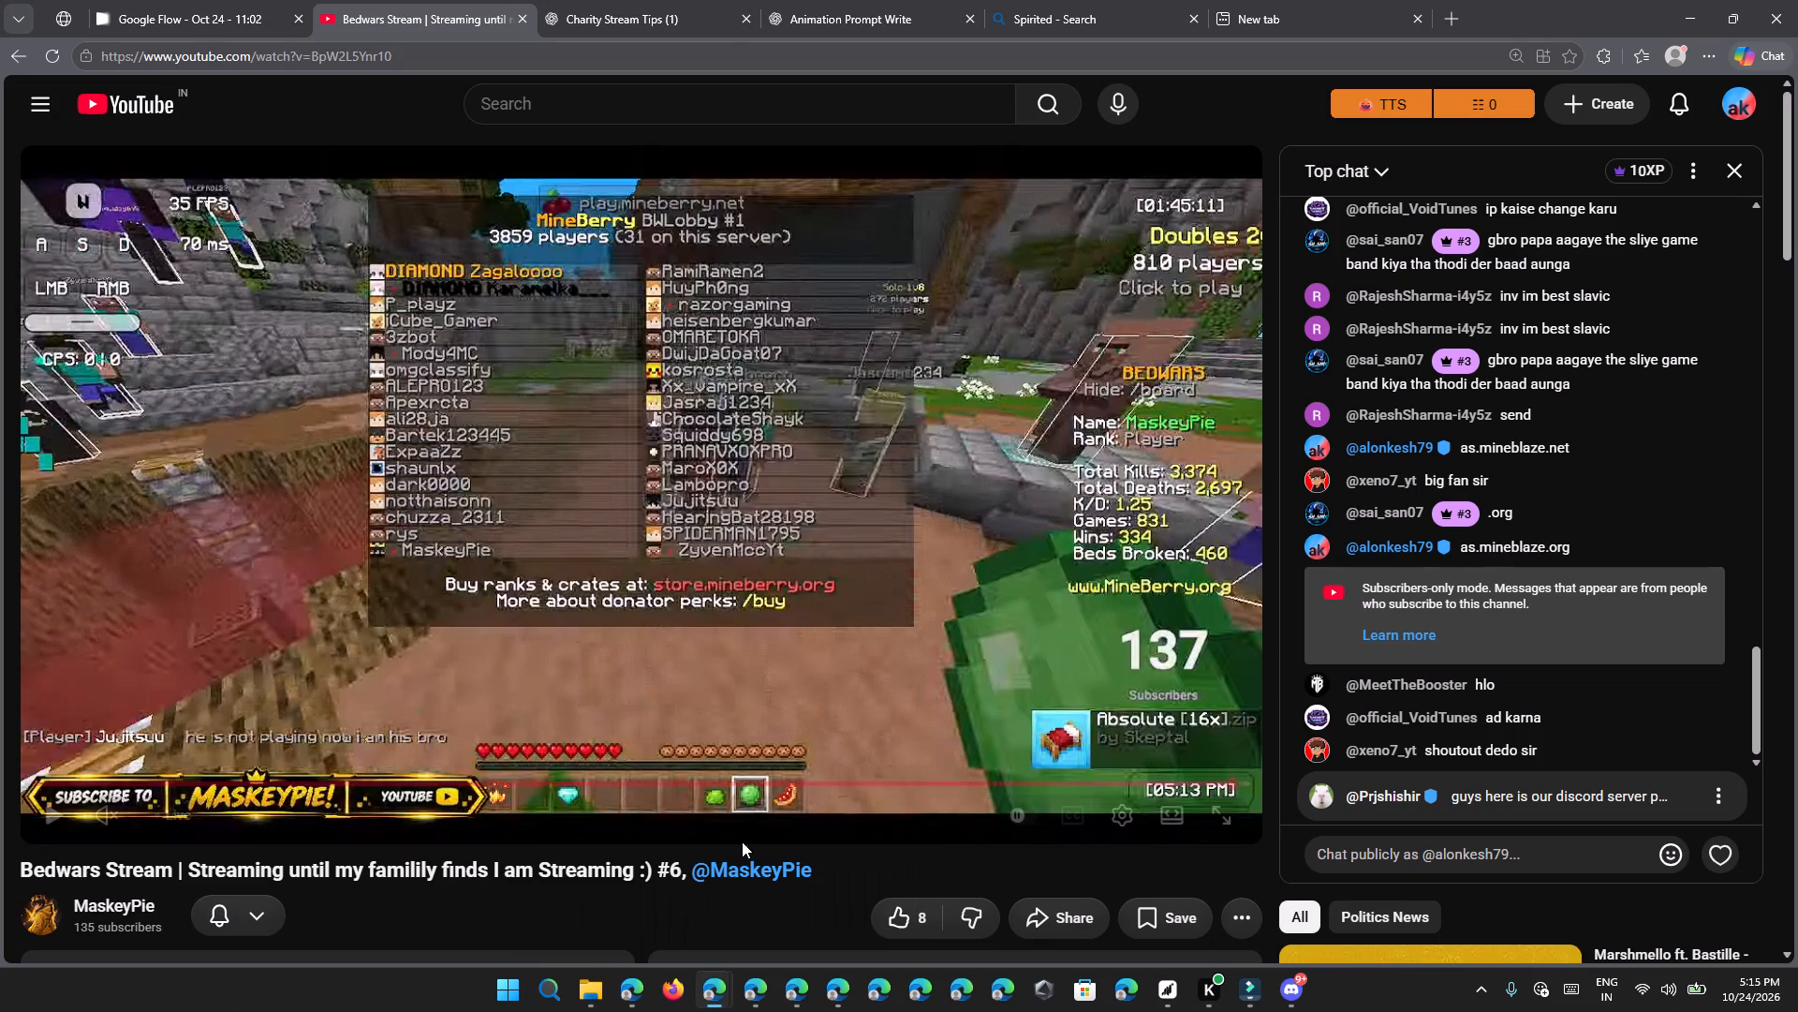
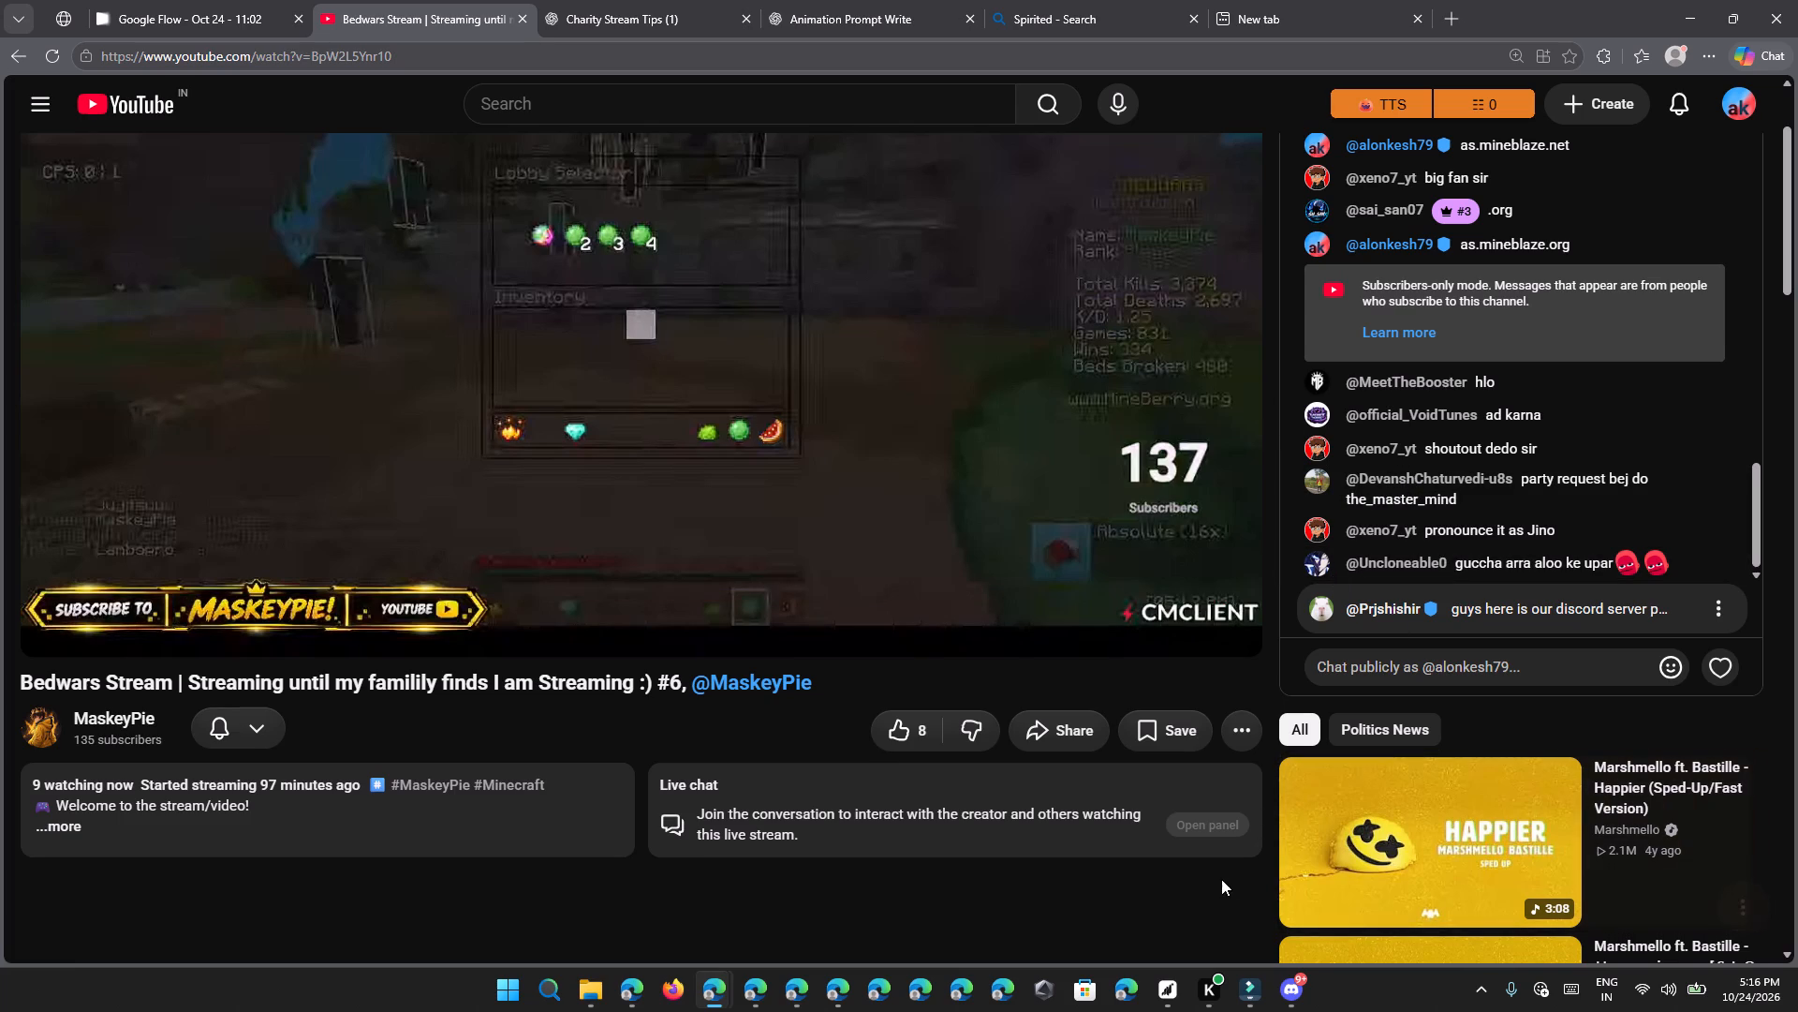
Return to the Filmora project and review the UltraCare Pro section from about 42 s, pausing at about 46 s 25 frames.
click(1249, 980)
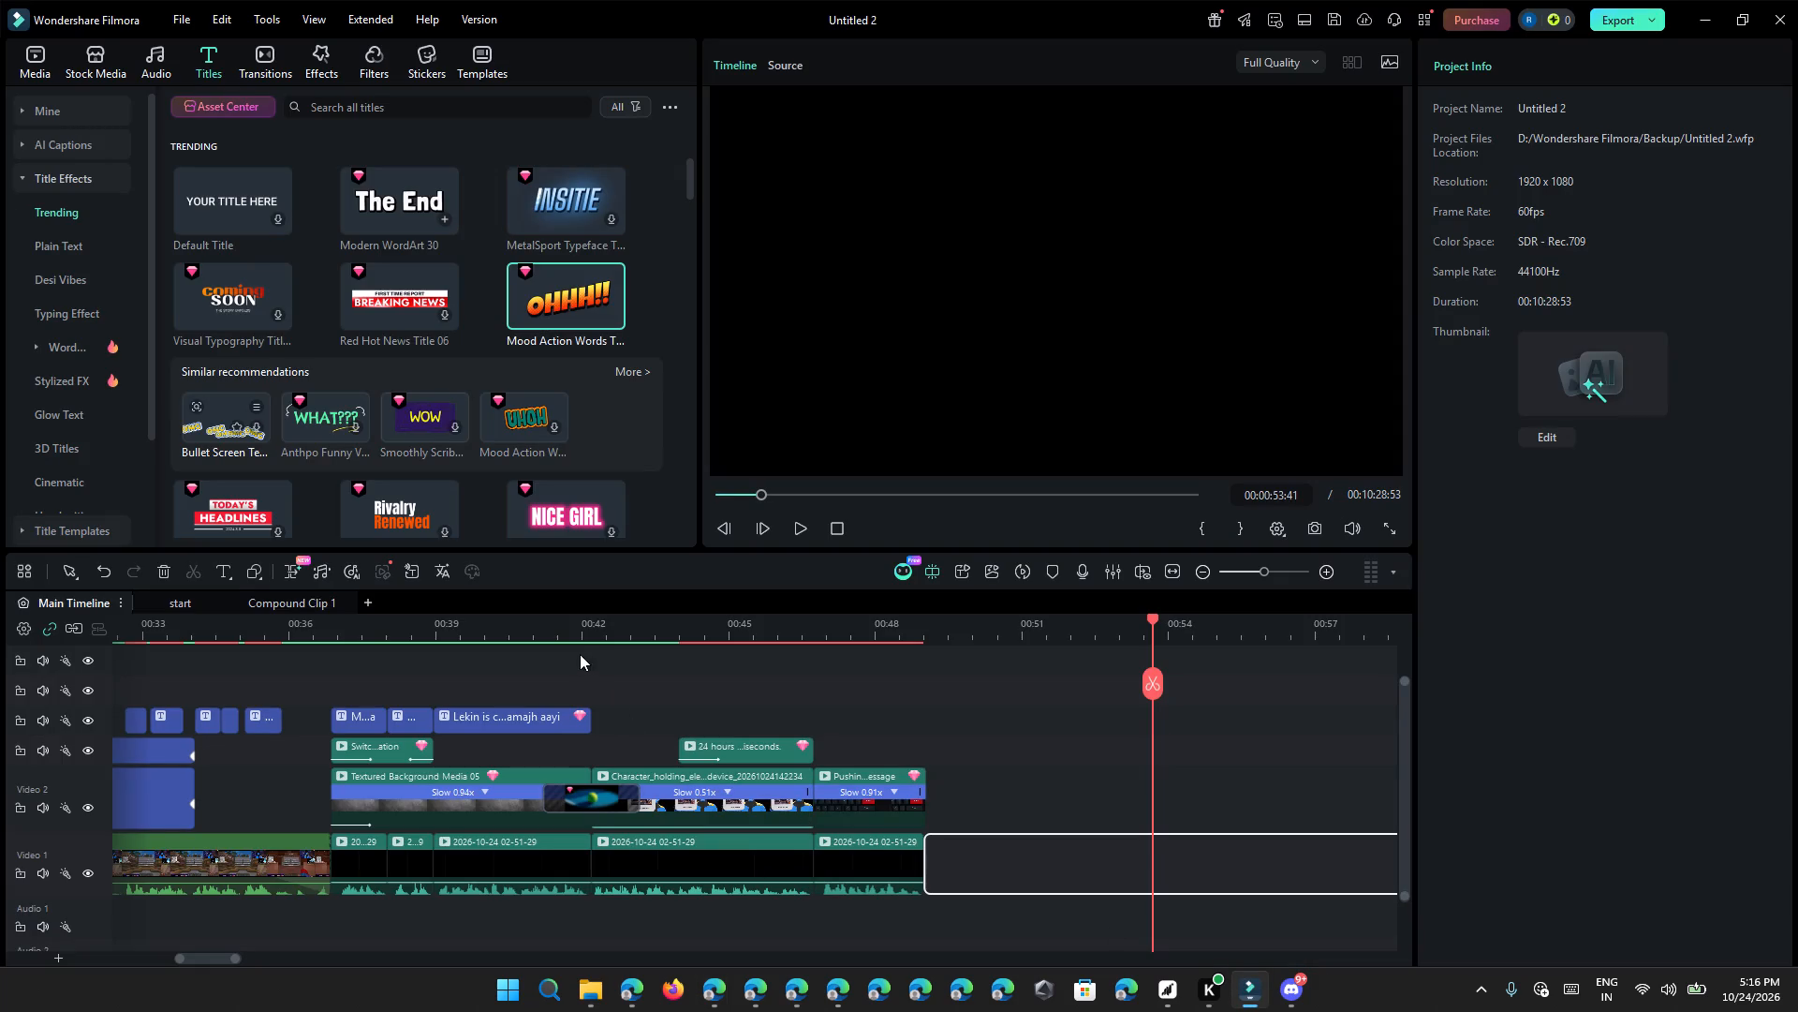
click(580, 634)
click(806, 517)
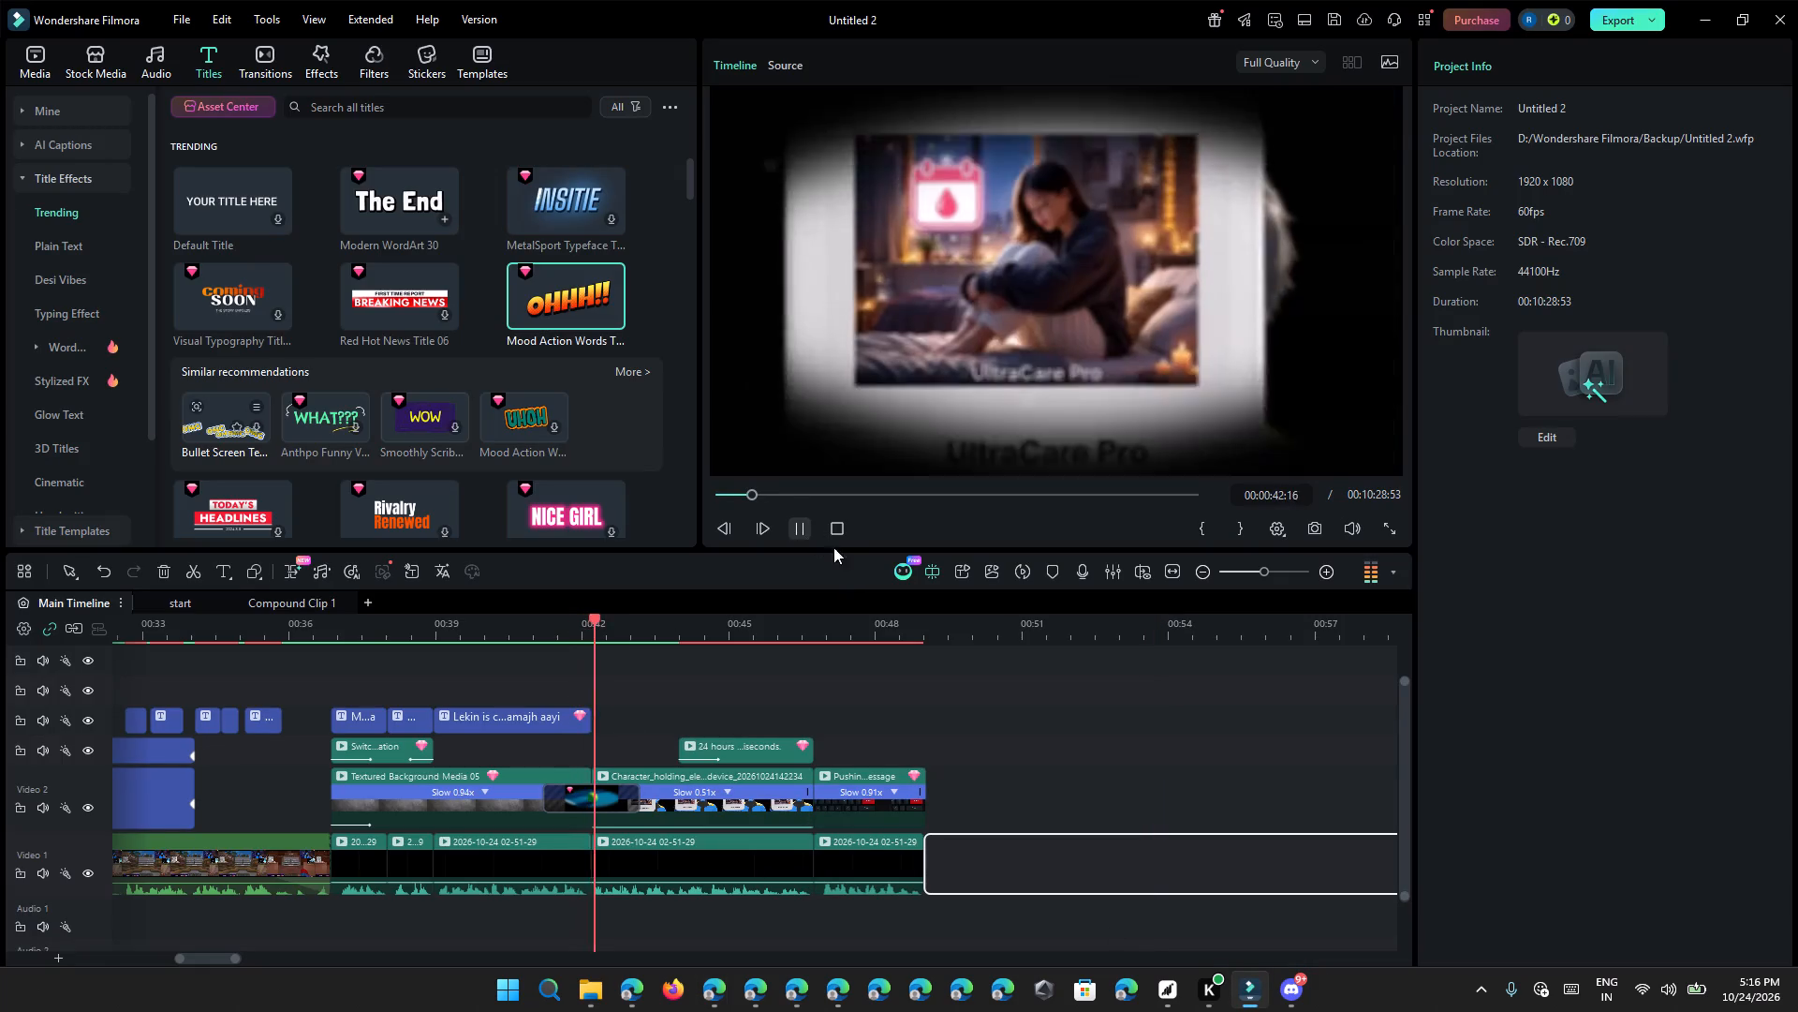
click(1195, 694)
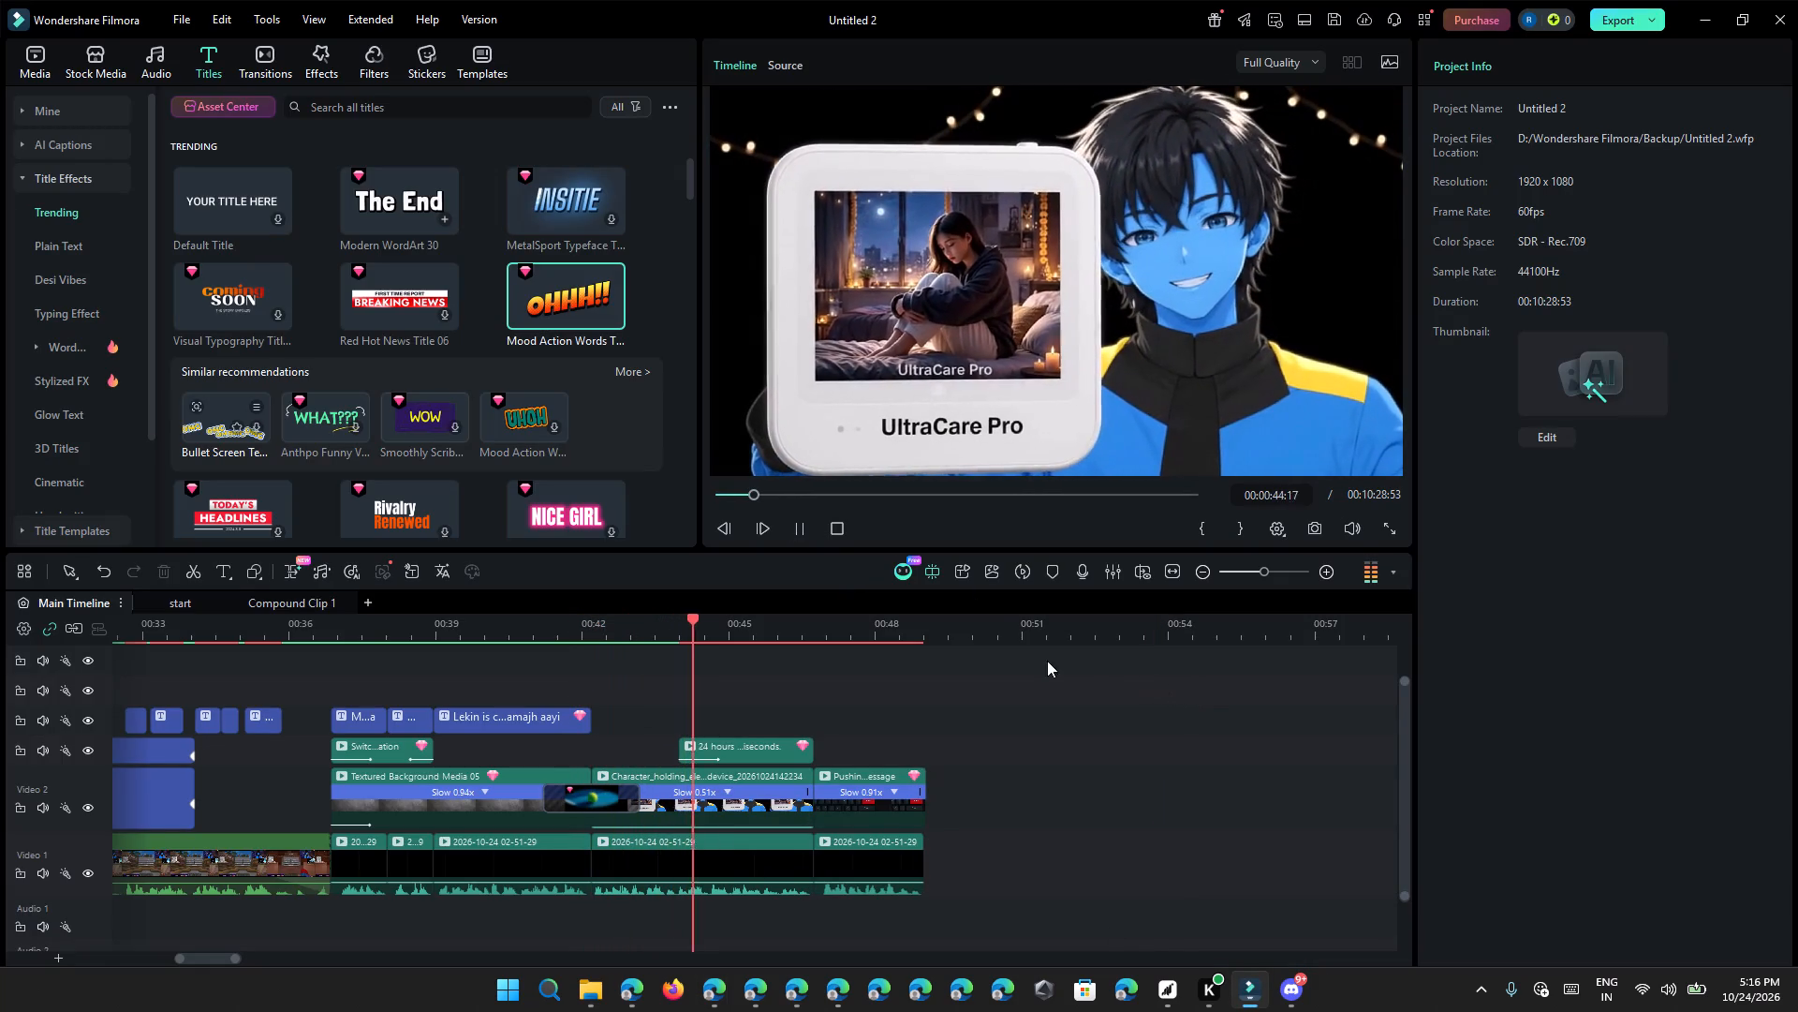
click(804, 526)
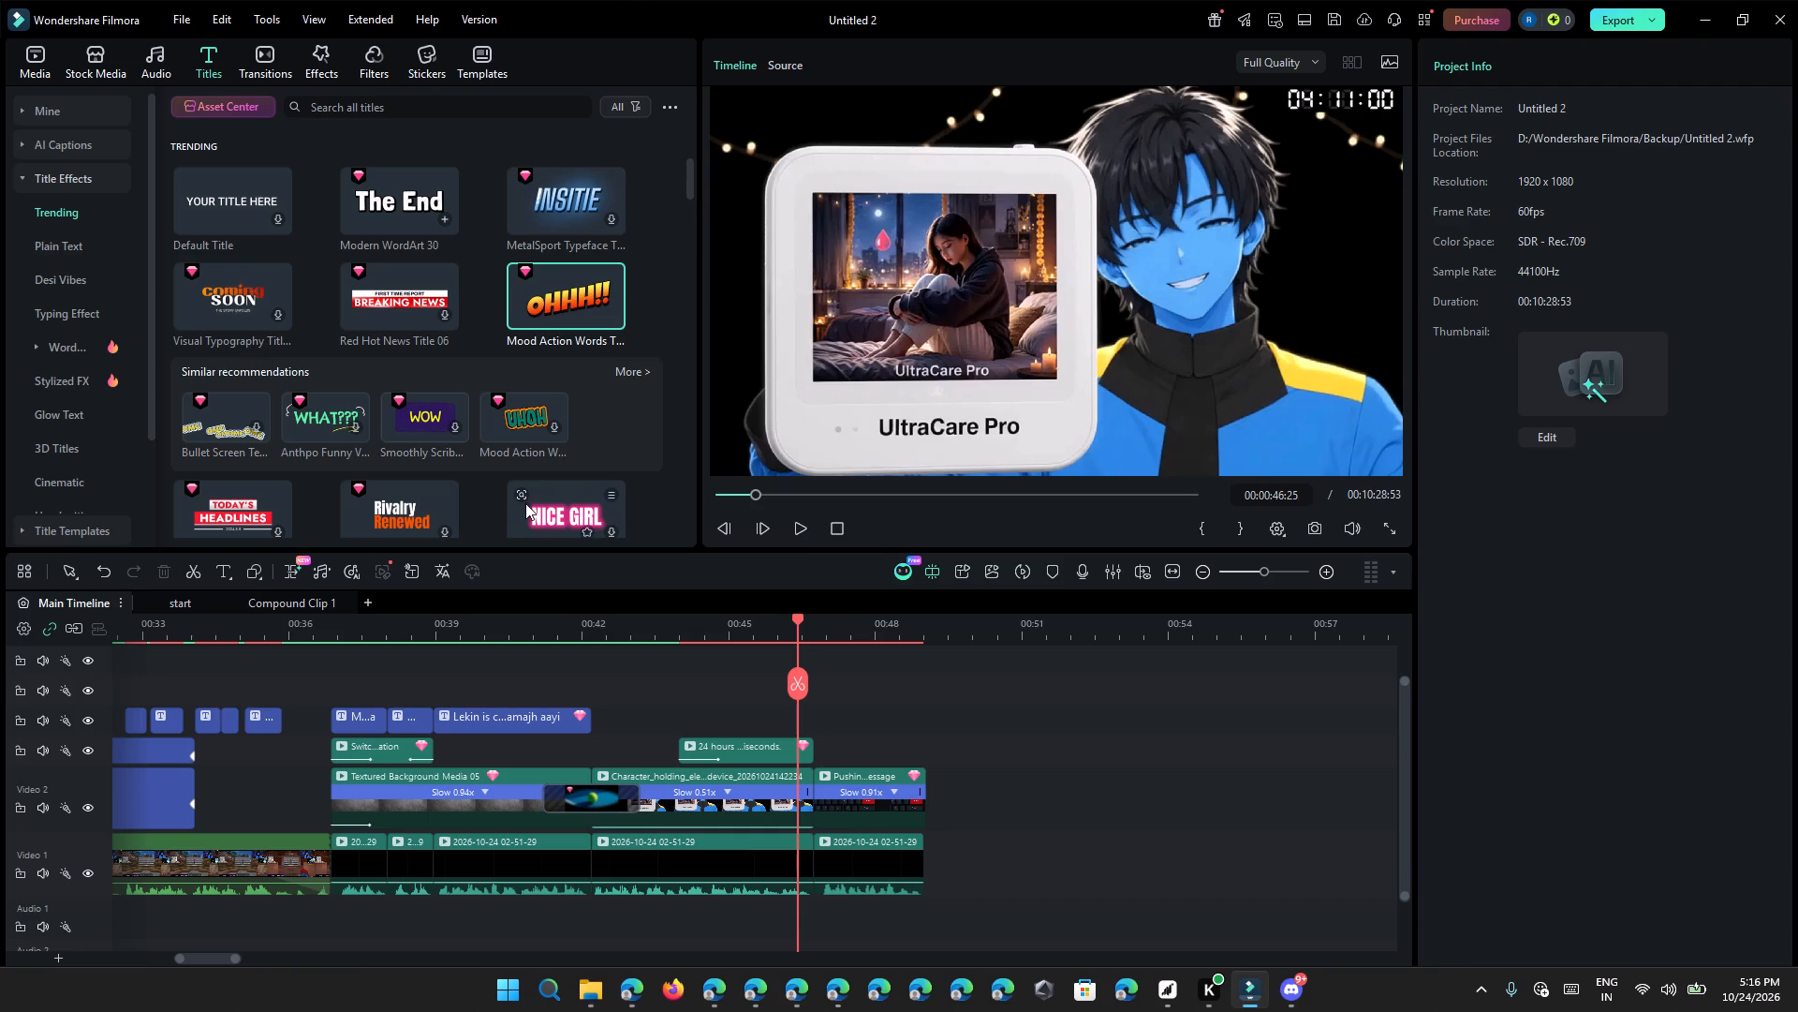
Review the main timeline's edit from about 3 s through the red STOP! key clip, stopping at about 49 s 27 frames.
ctrl+scroll(777, 777, down, 5)
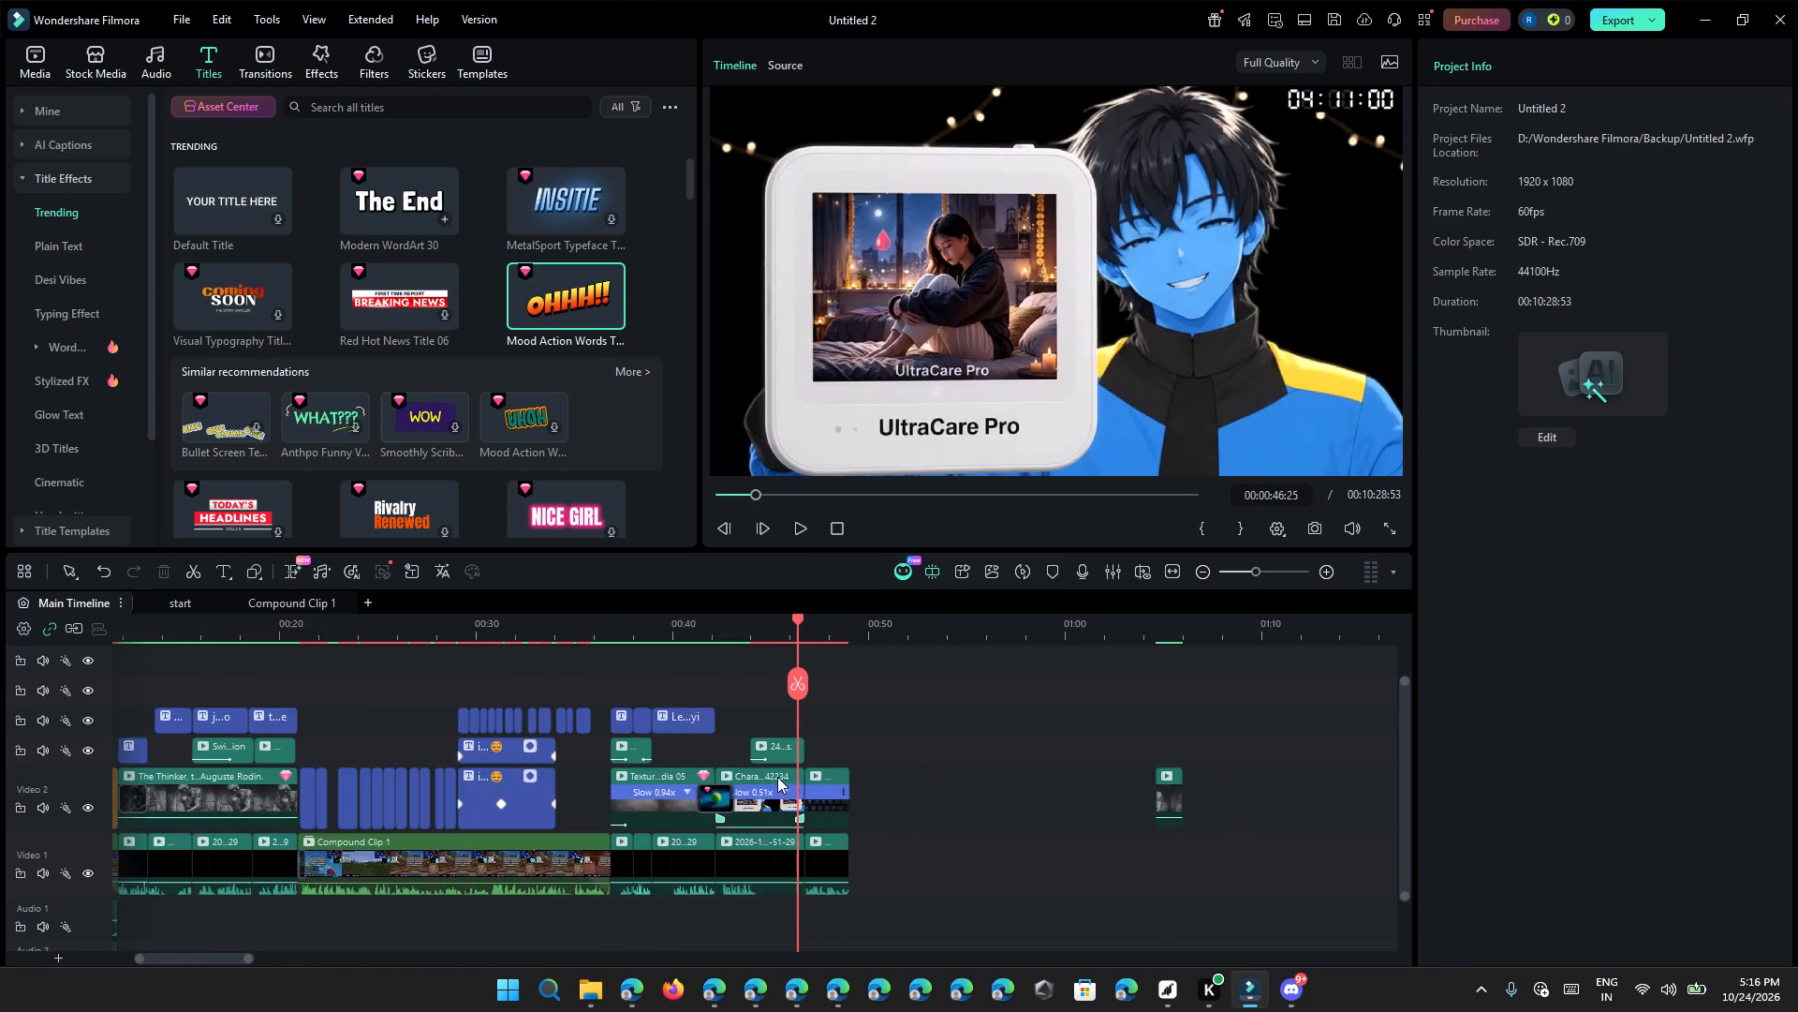
ctrl+scroll(792, 774, down, 3)
scroll(901, 752, down, 3)
scroll(902, 756, up, 1)
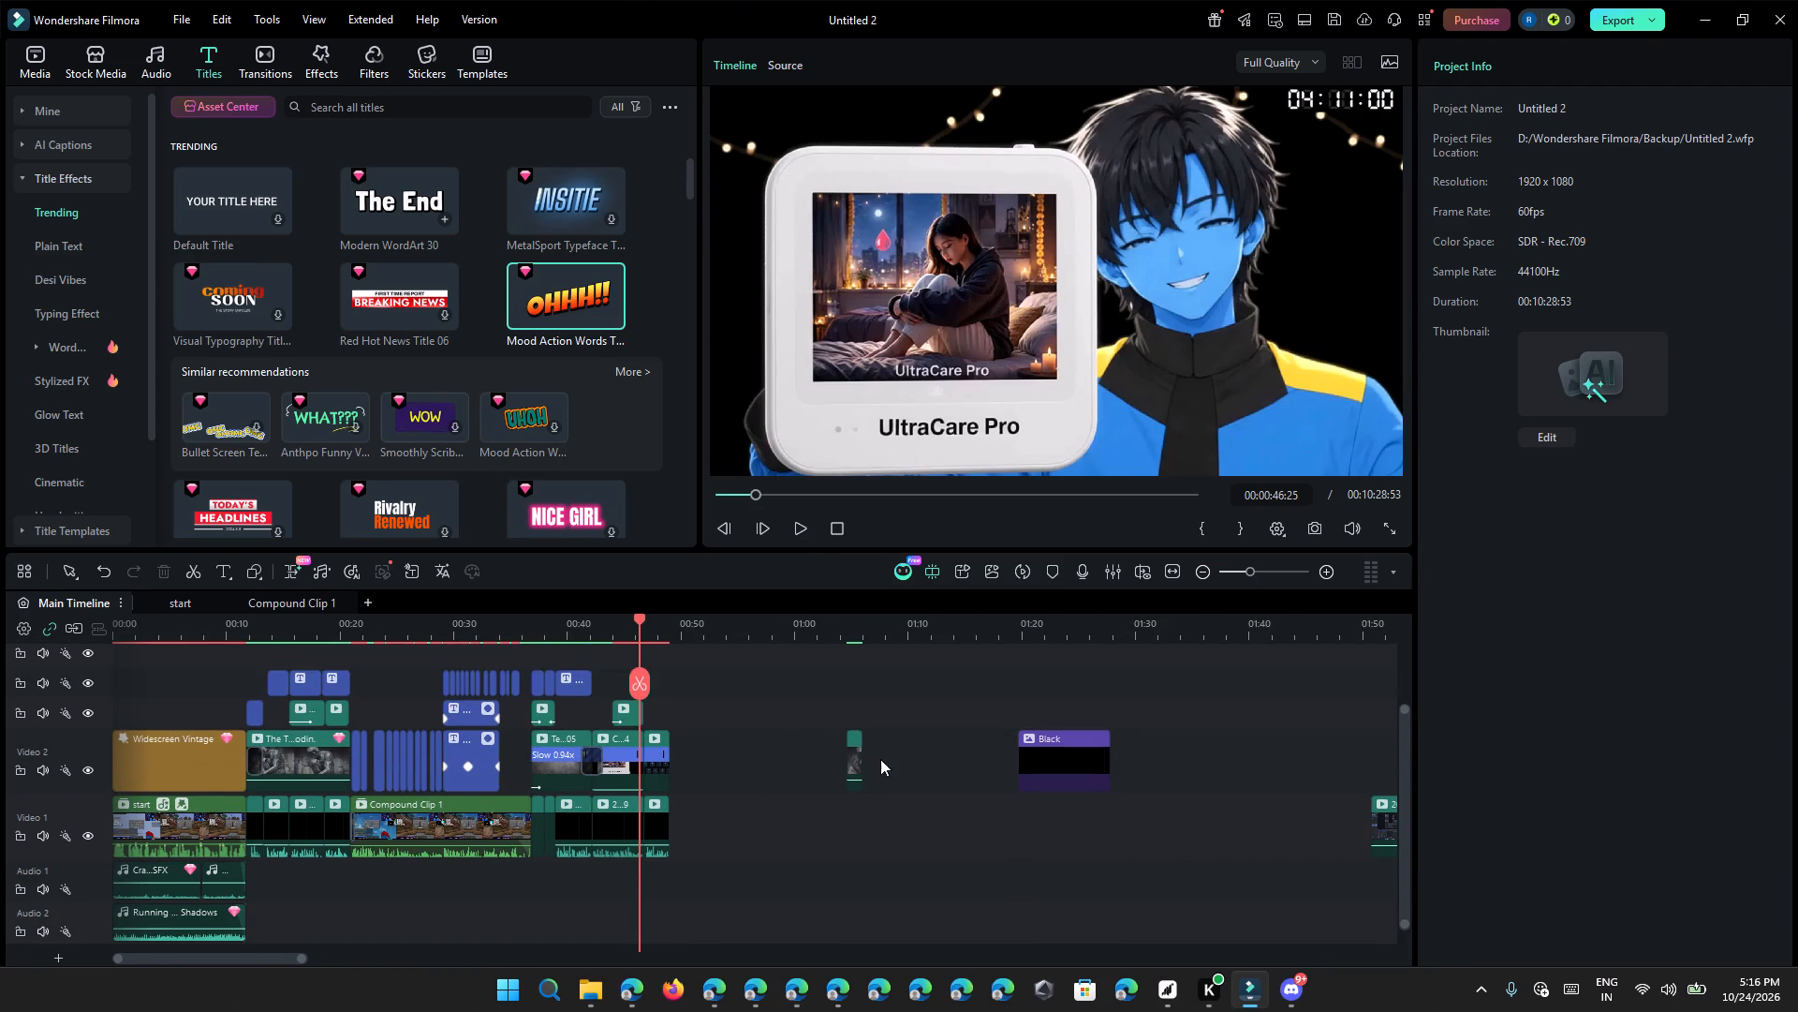
scroll(854, 766, down, 1)
scroll(853, 766, up, 2)
scroll(853, 767, down, 1)
click(146, 638)
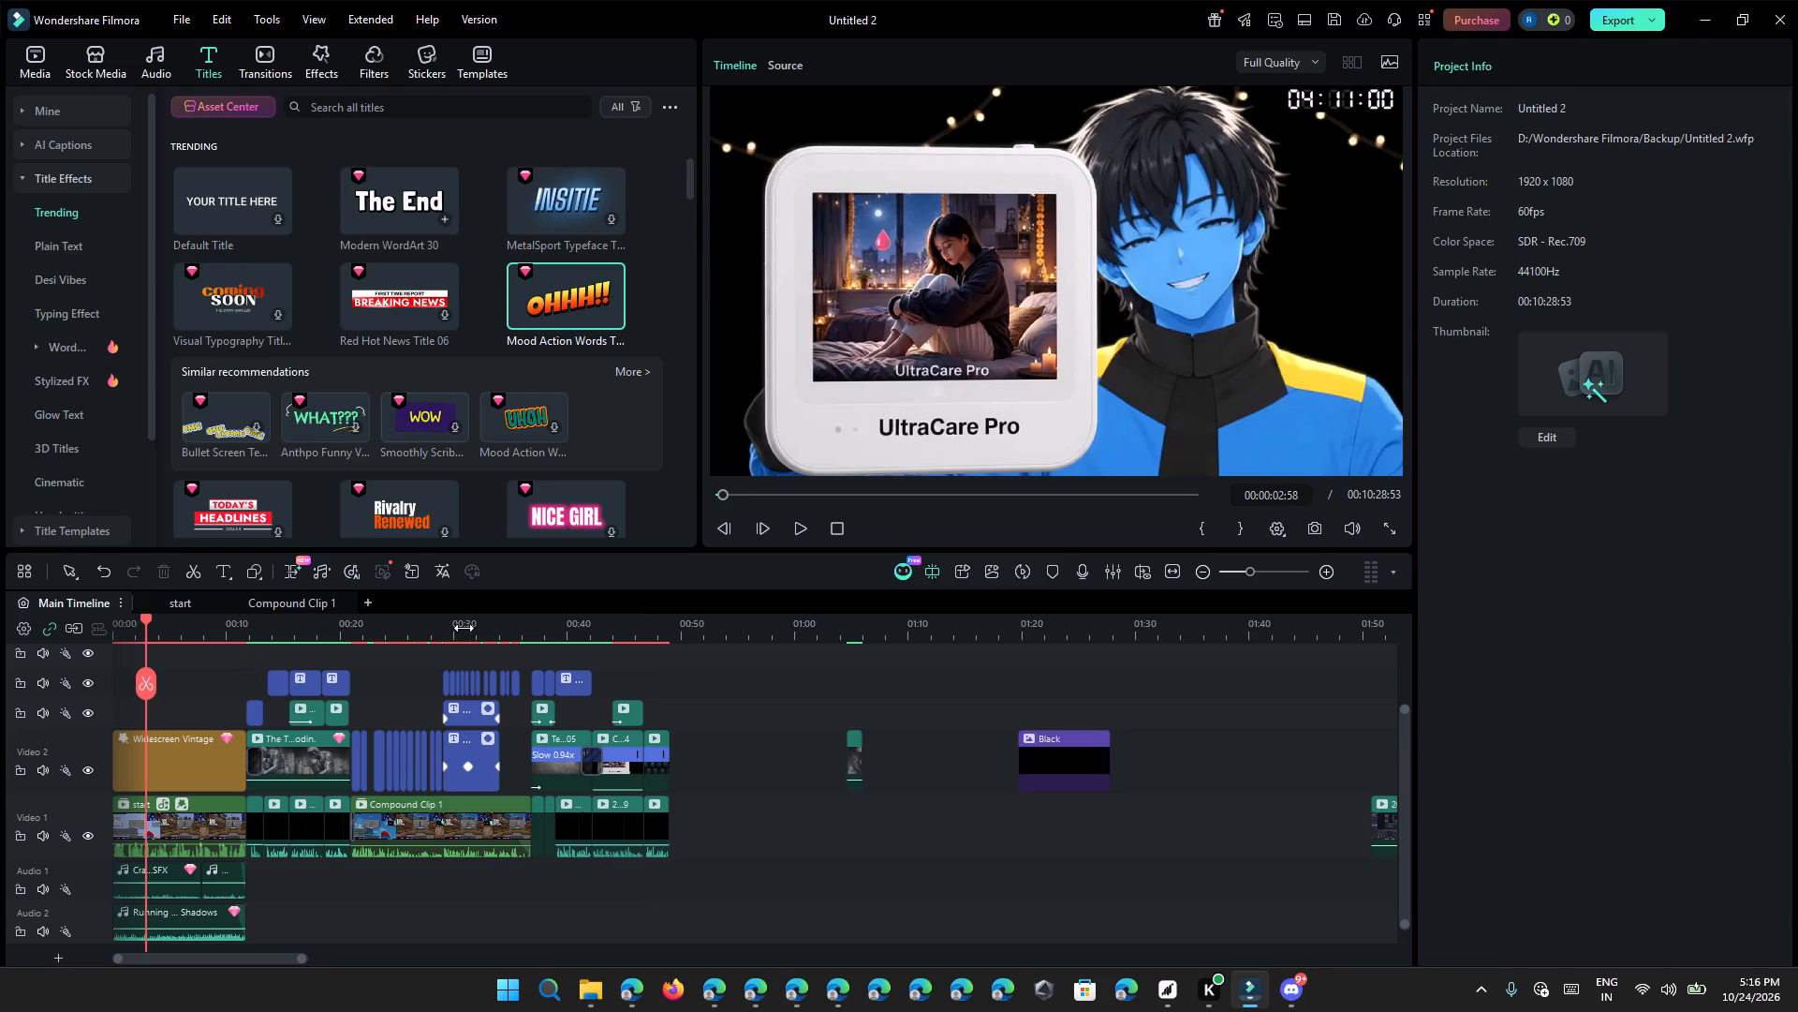
click(803, 525)
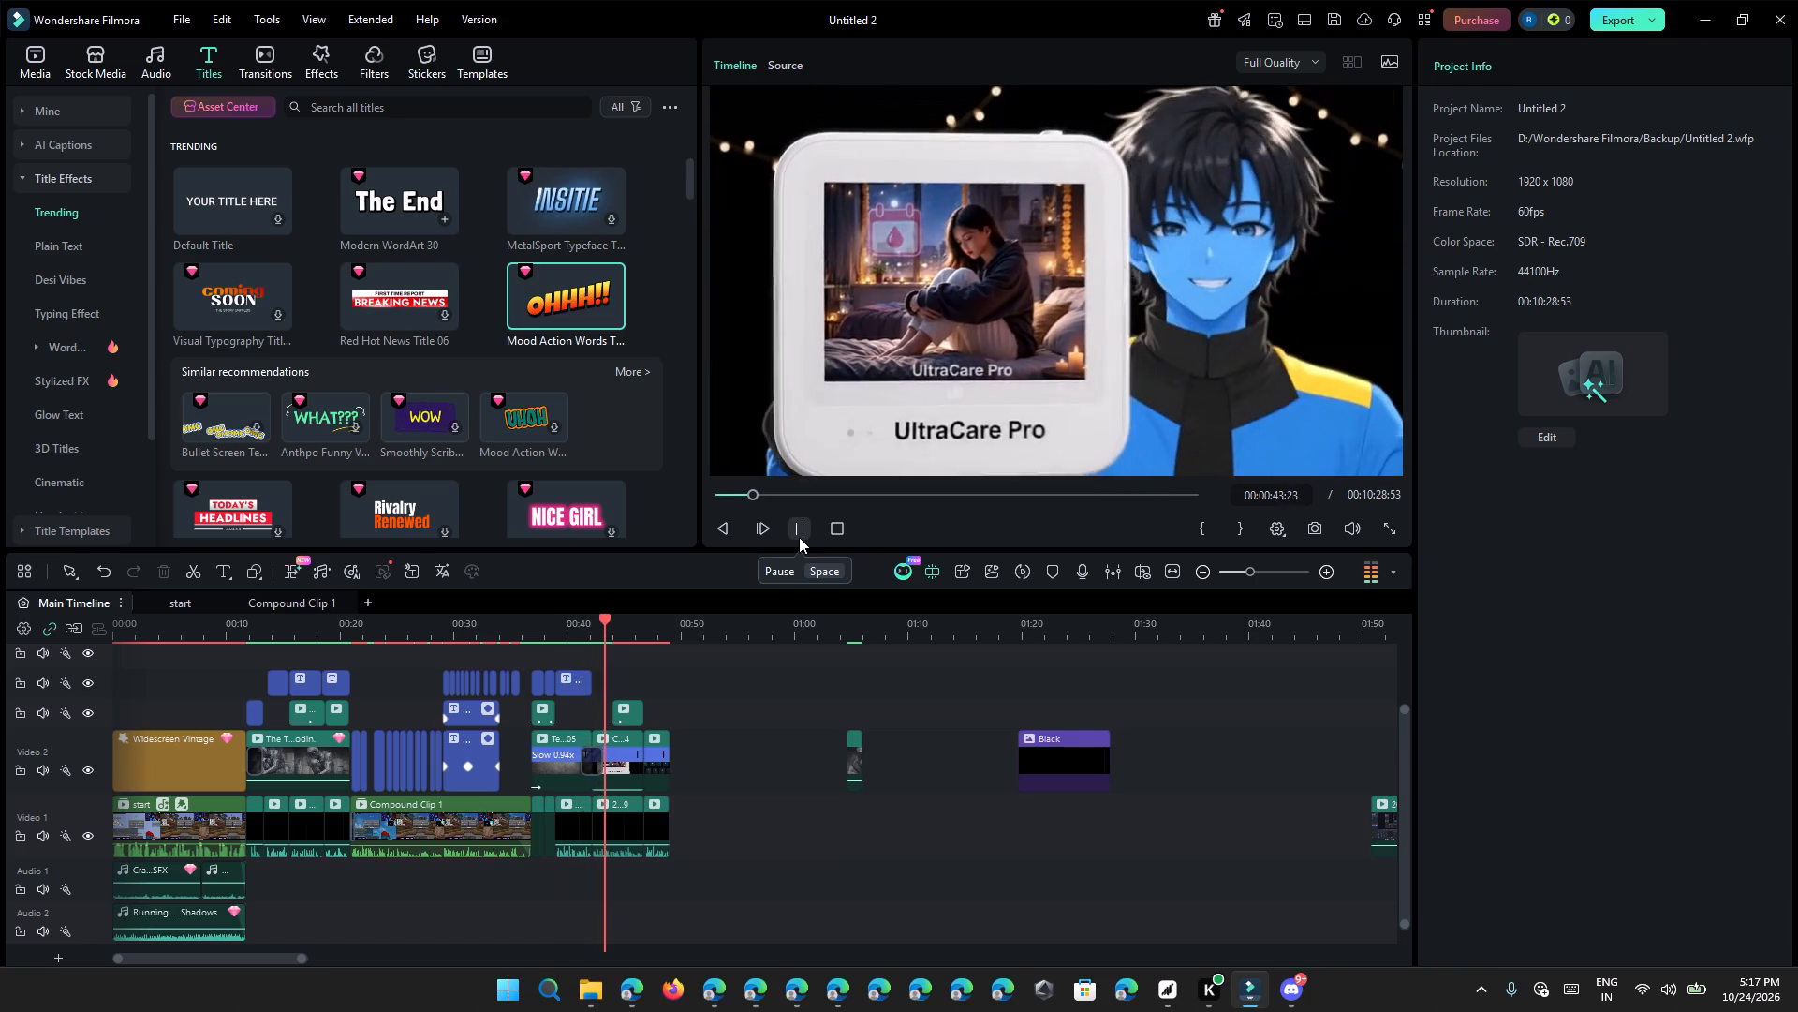
click(799, 537)
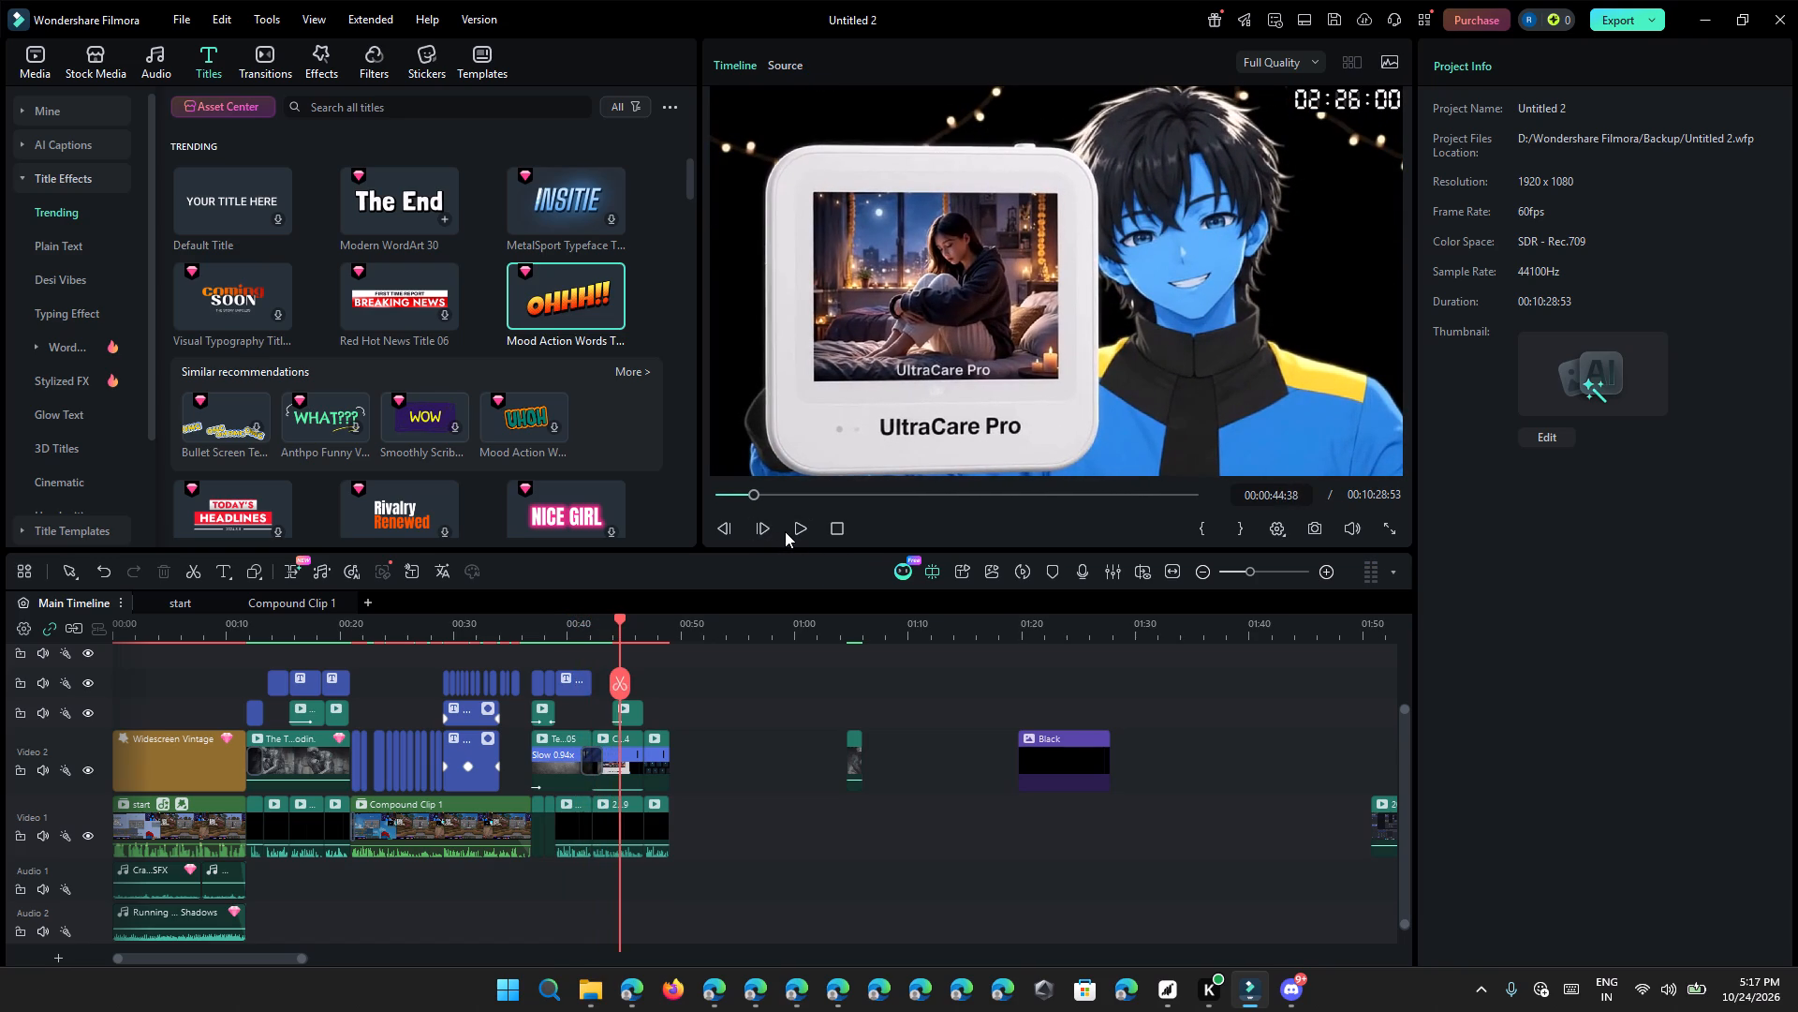
click(786, 531)
click(806, 533)
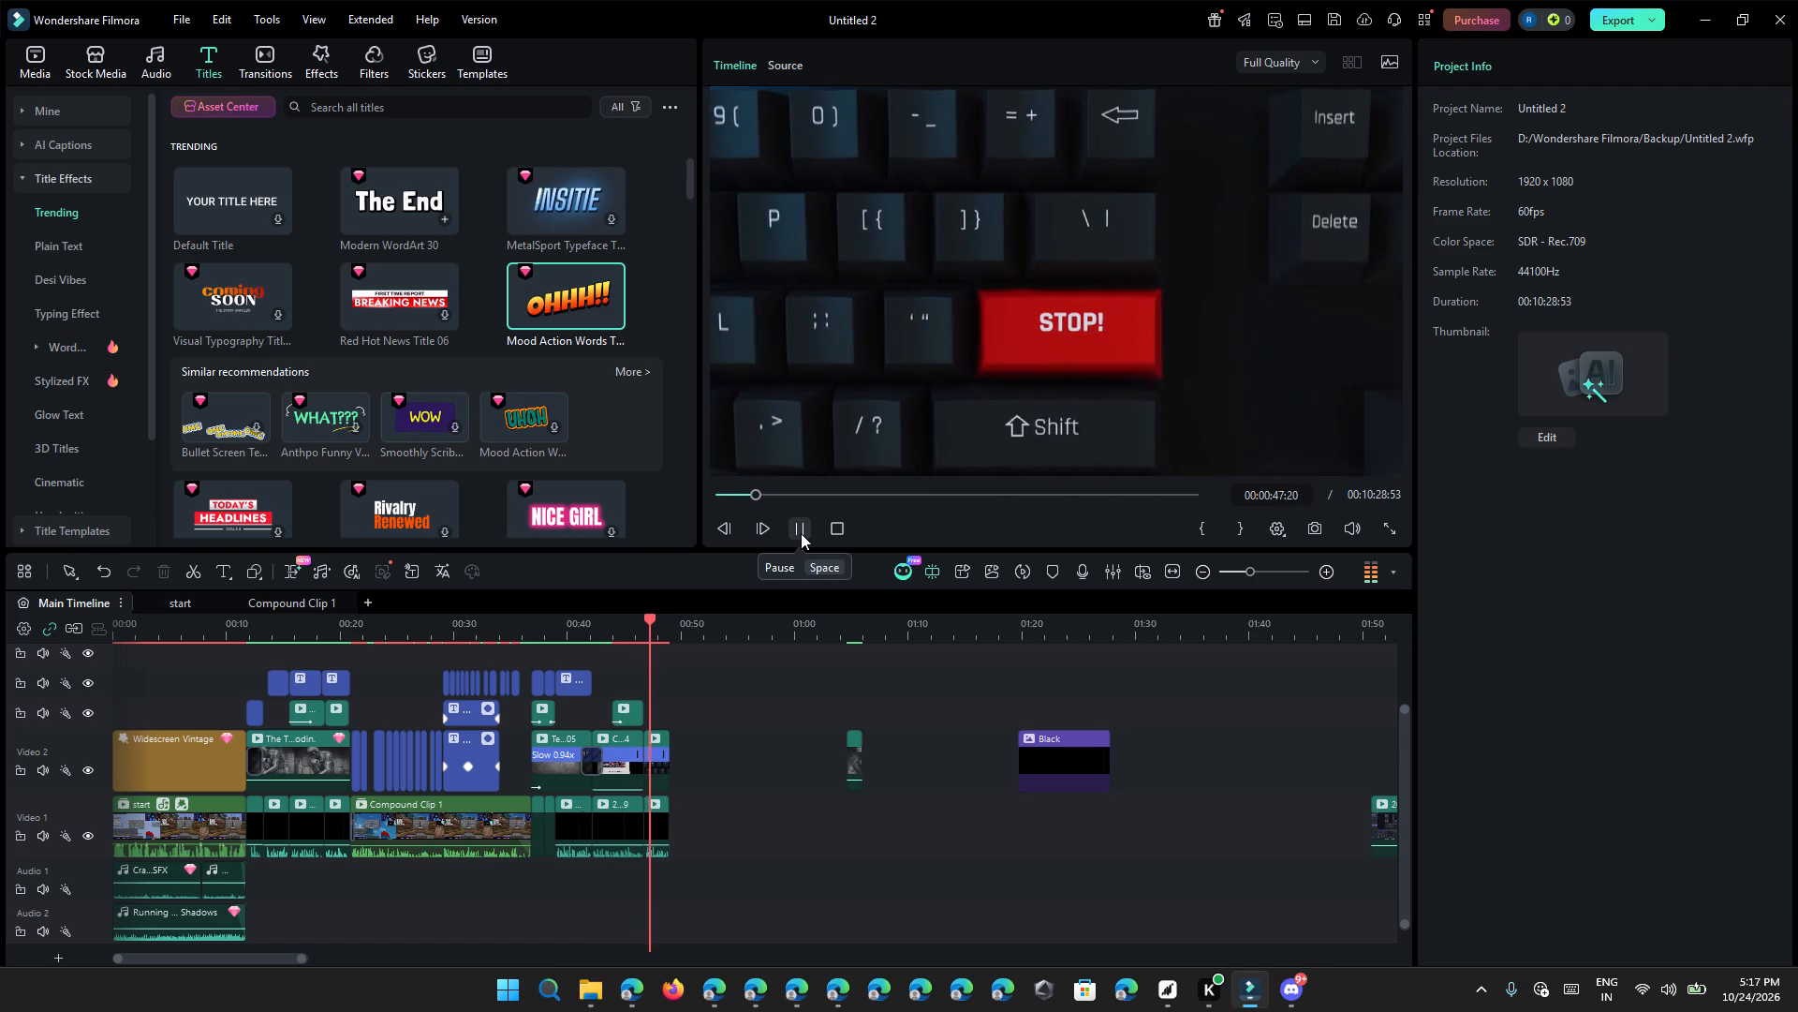
click(801, 533)
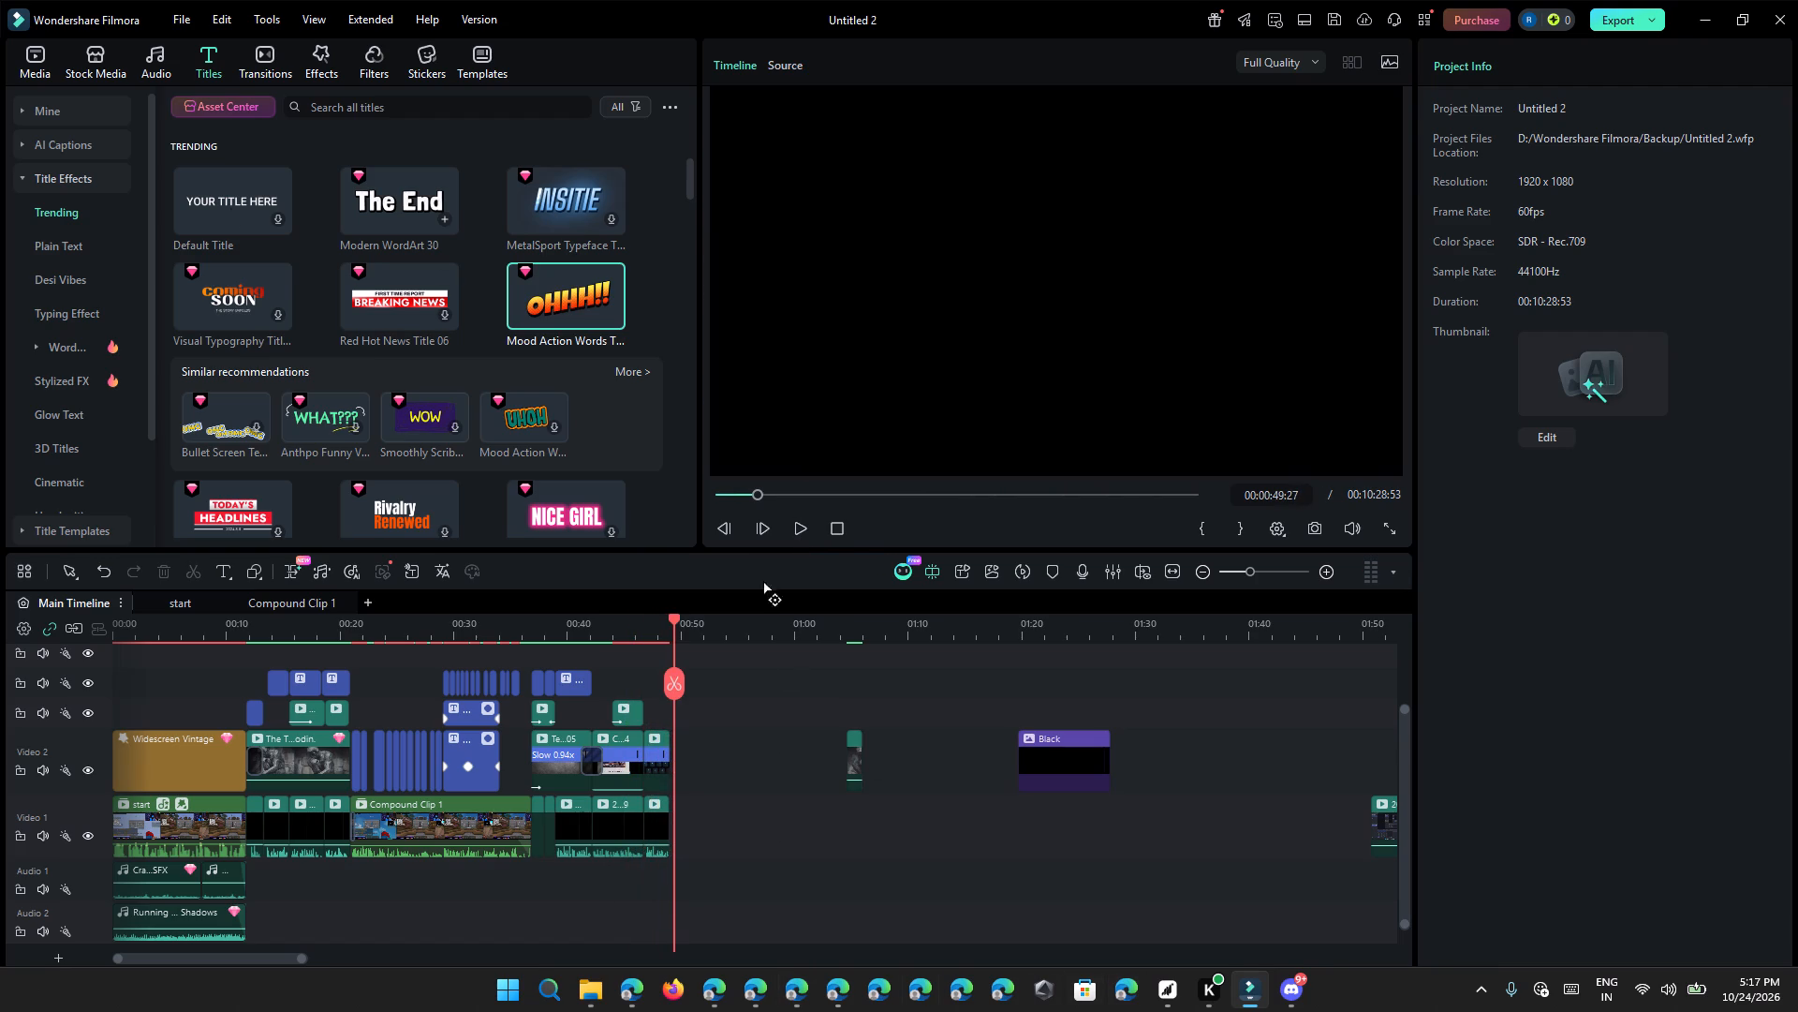
Start a project file operation for Untitled 2.
click(168, 12)
click(273, 216)
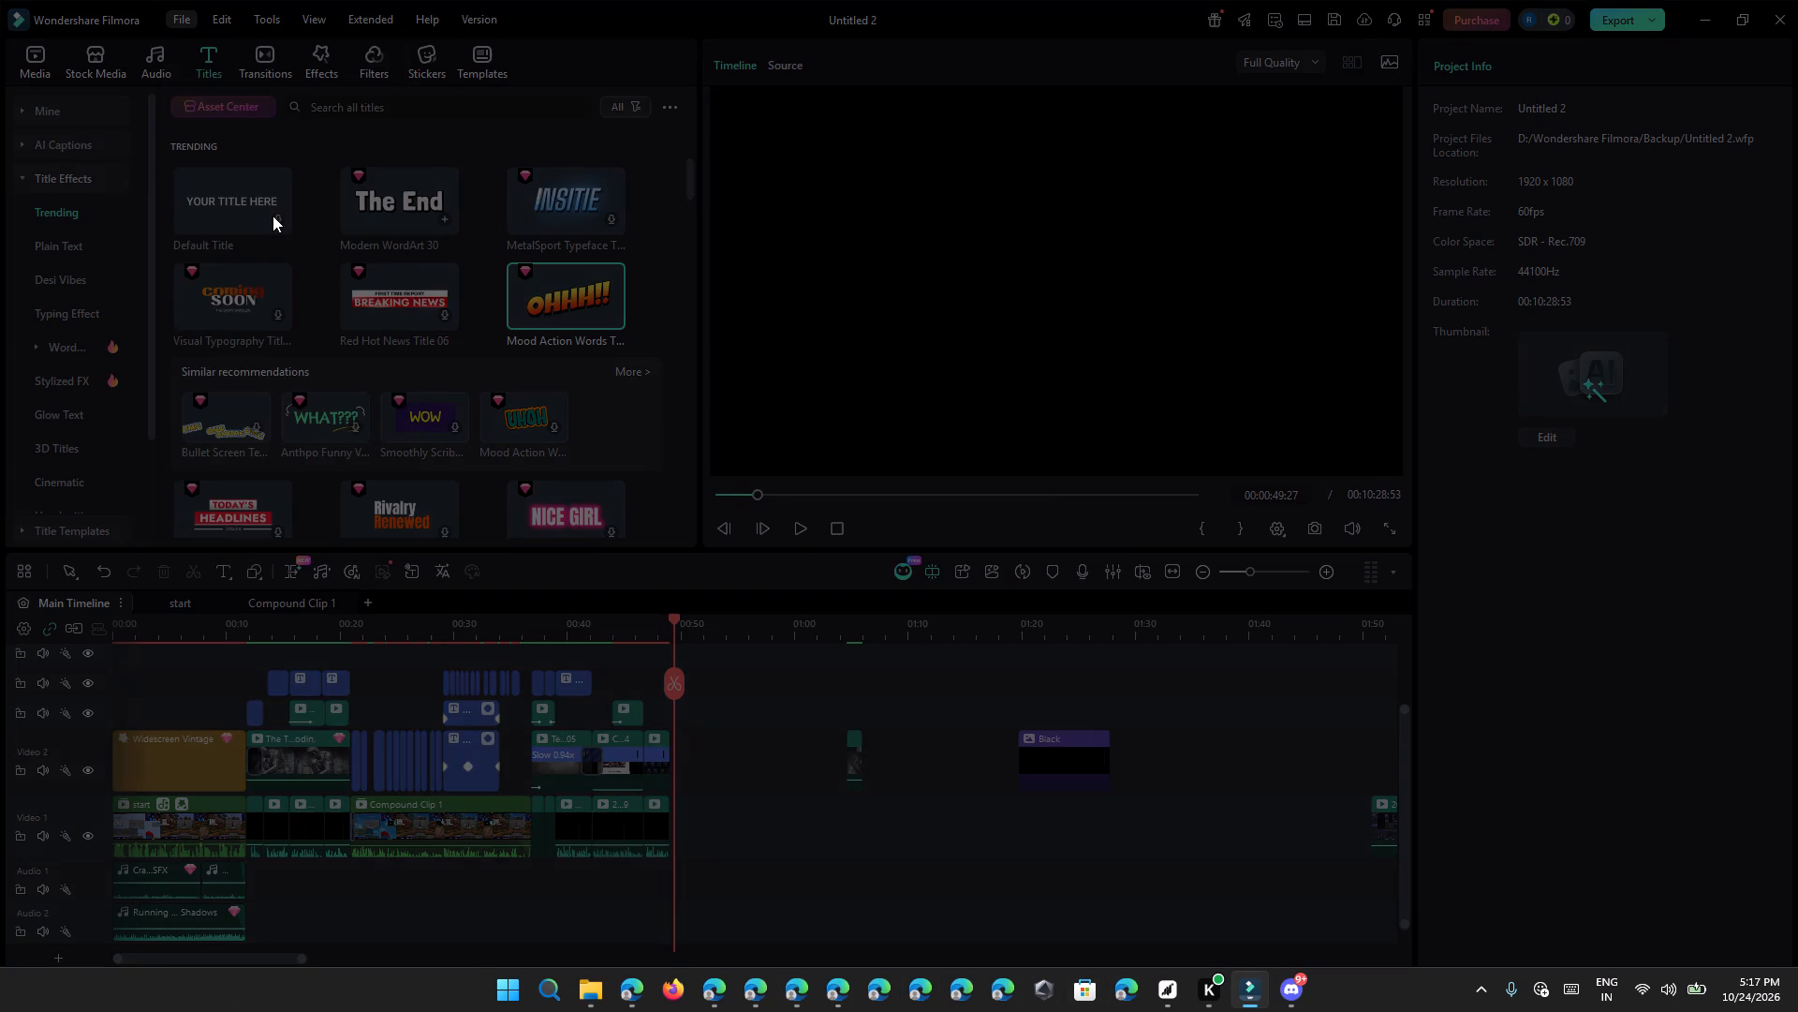
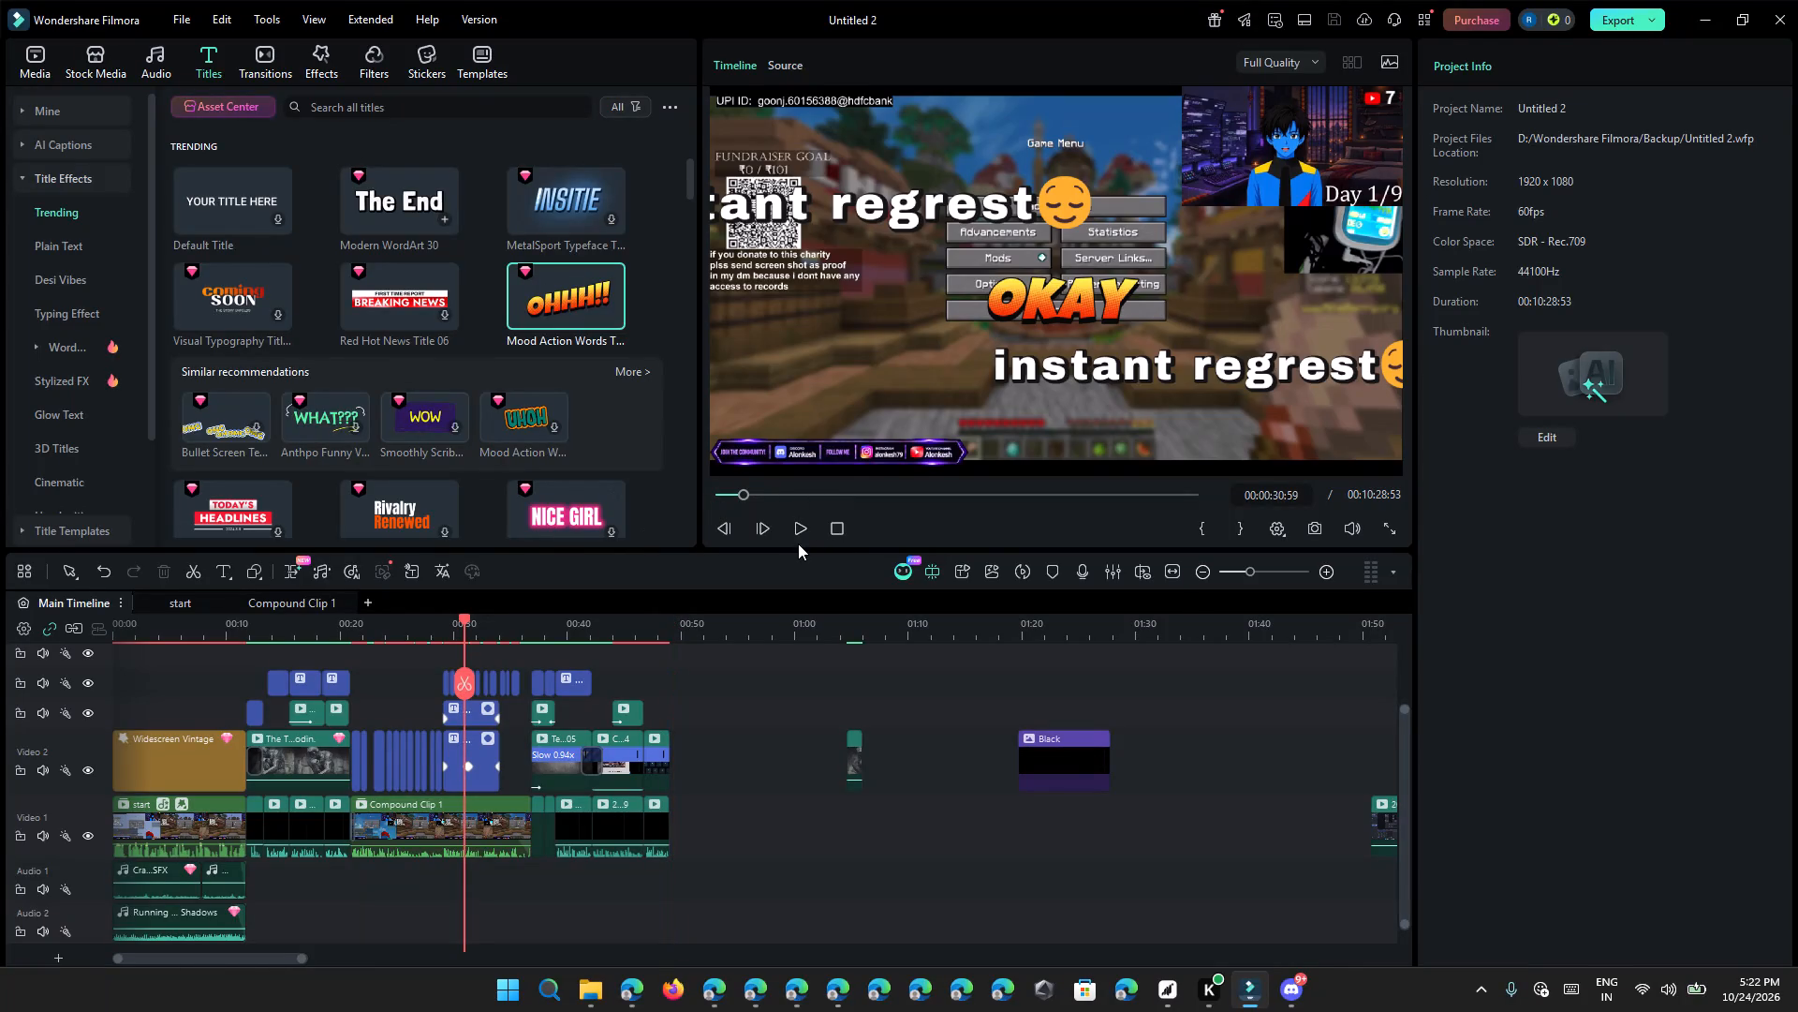
click(798, 532)
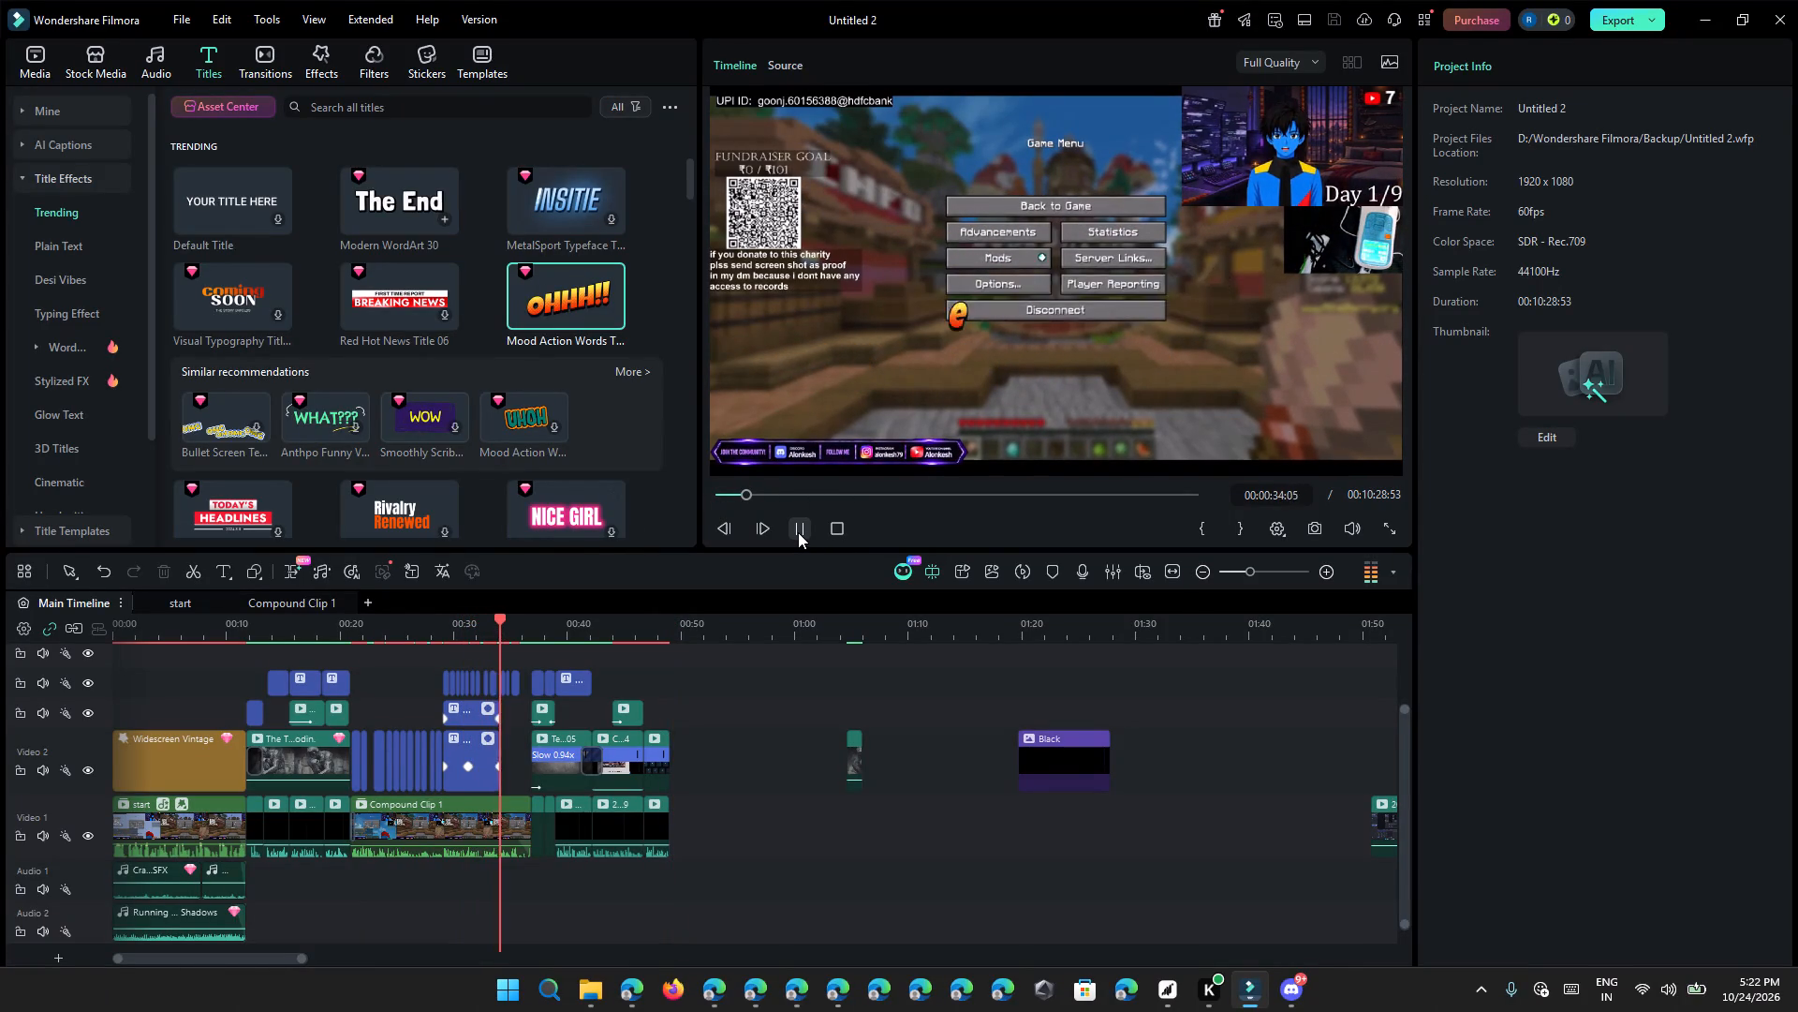
click(798, 532)
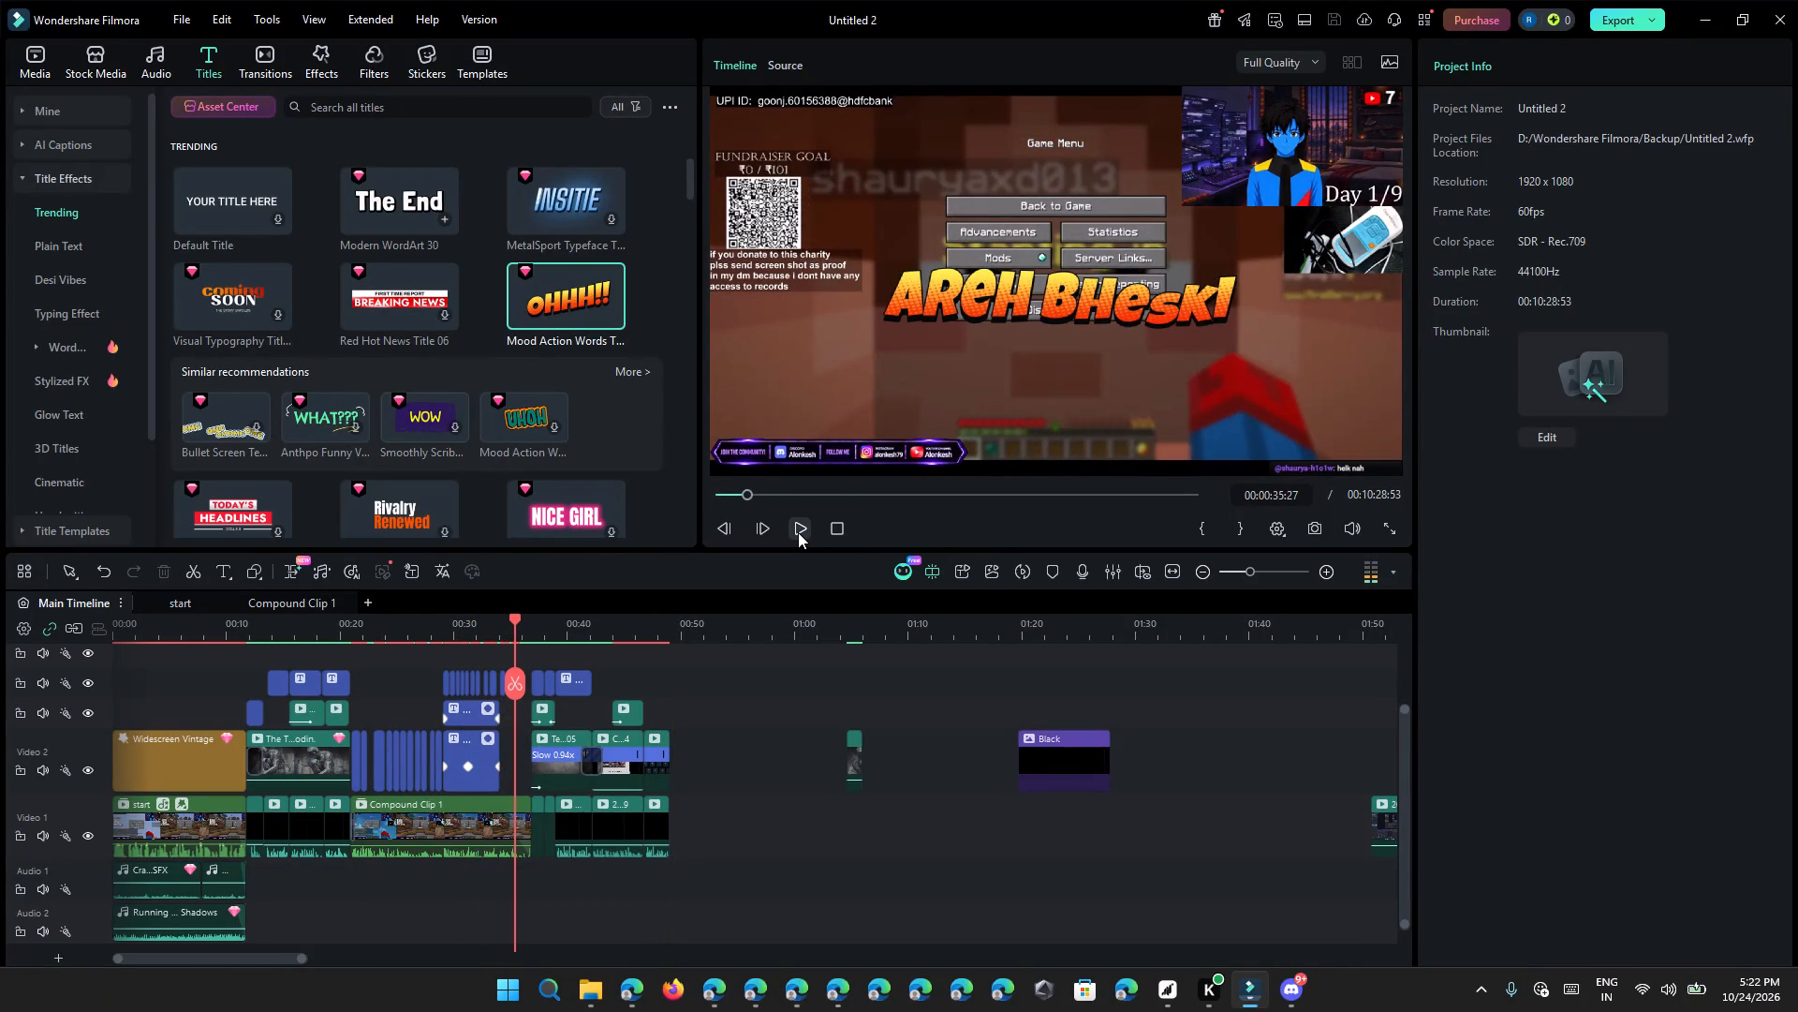
click(798, 532)
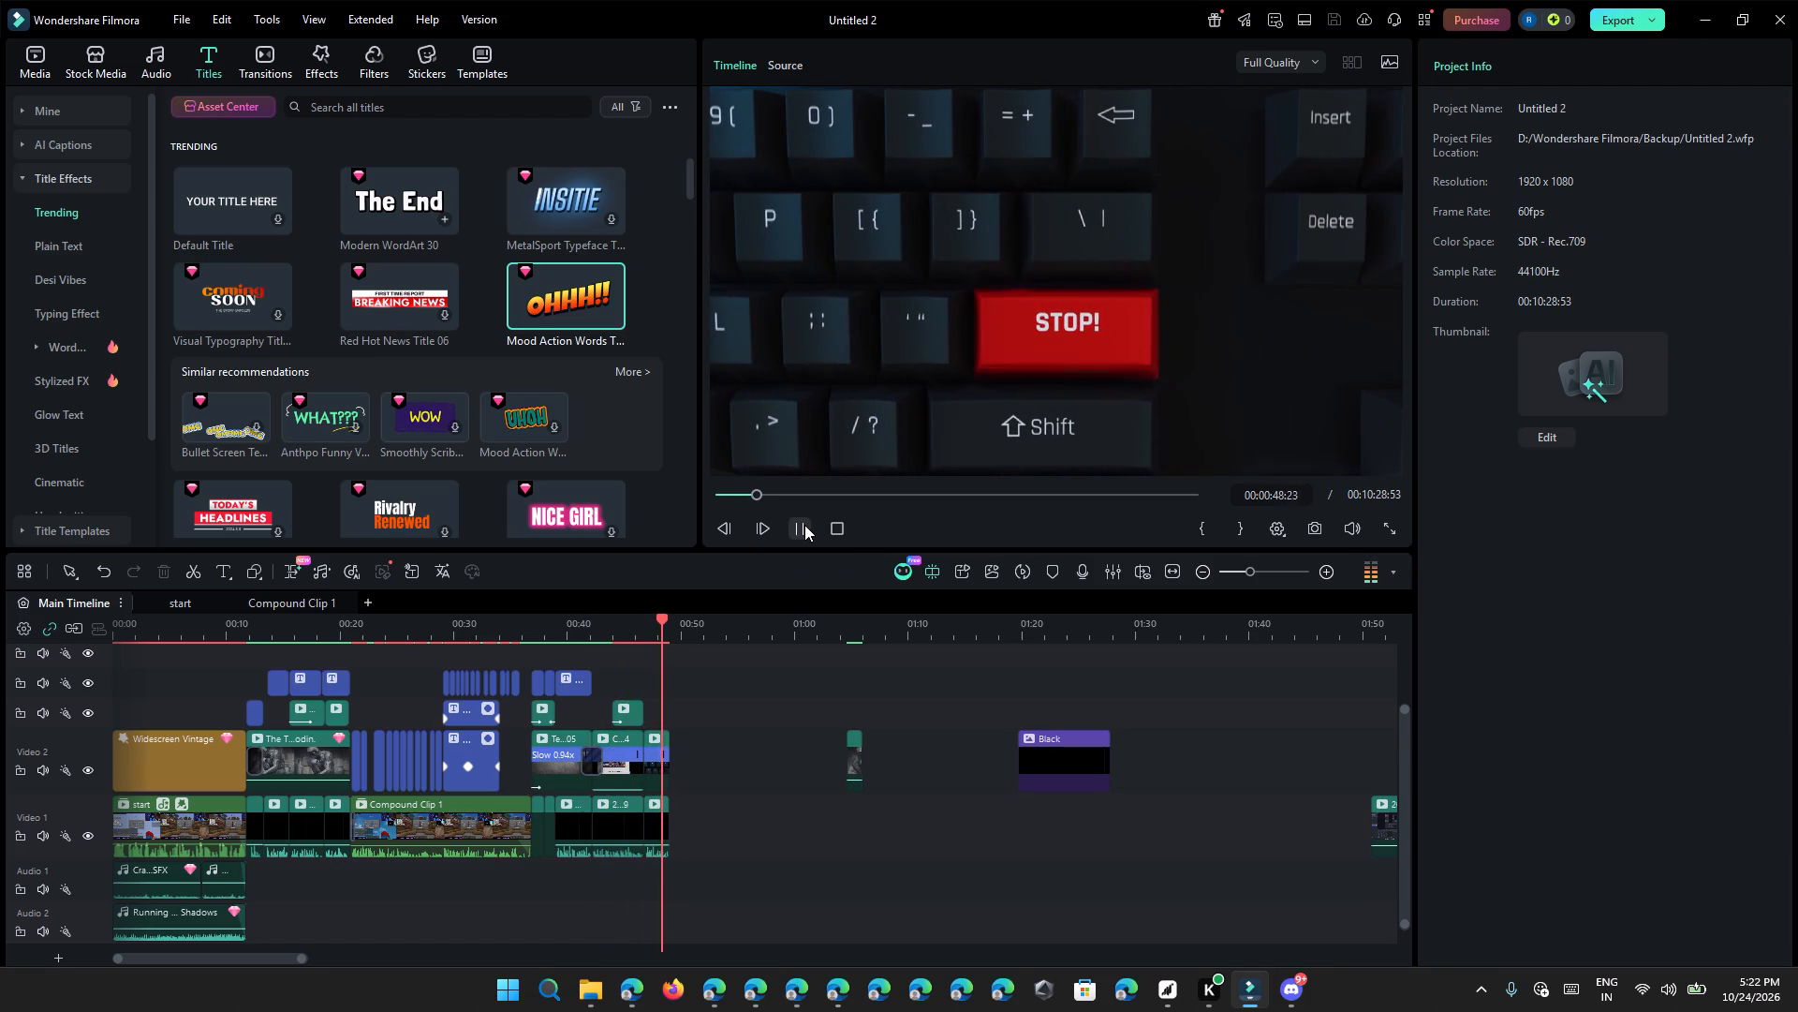